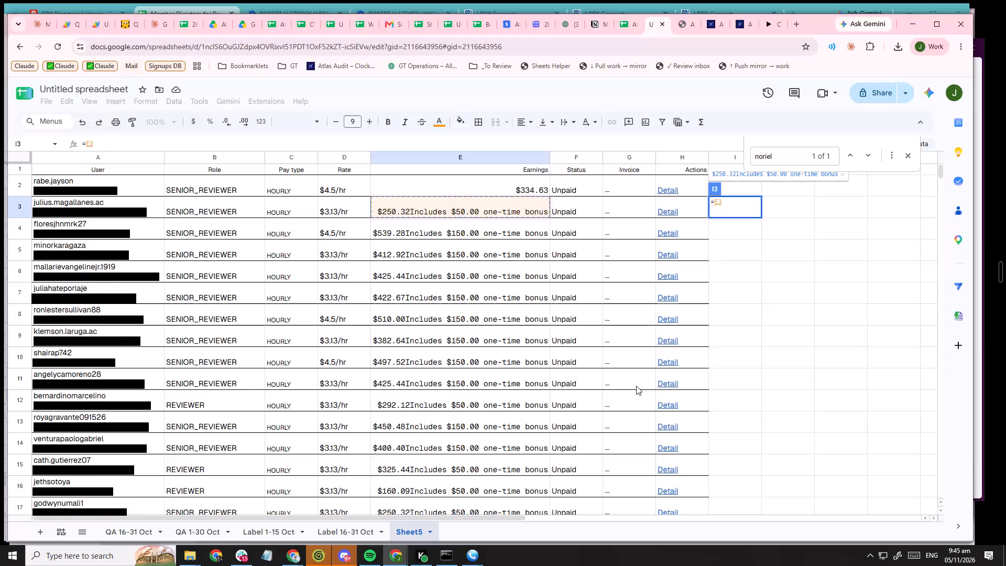
Enter the formula =LEFT(E3,FIND(".",E3)+2) in cell I3 to extract the earnings amount from E3.
scroll(636, 386, "up", 3)
key("BackSpace")
key("BackSpace")
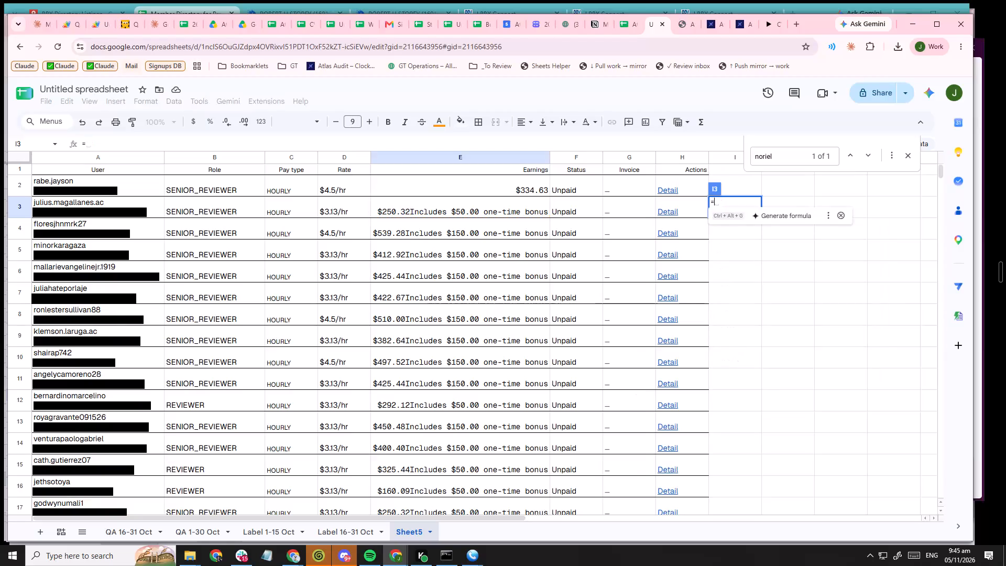
type("lef")
key("Tab")
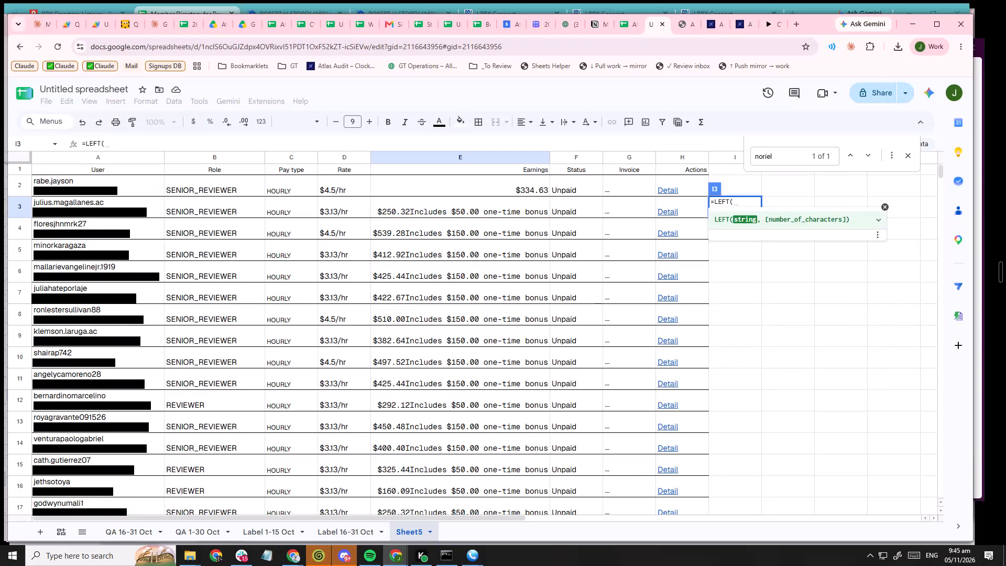
key("Left")
key("Left")
key("Left")
key("Left")
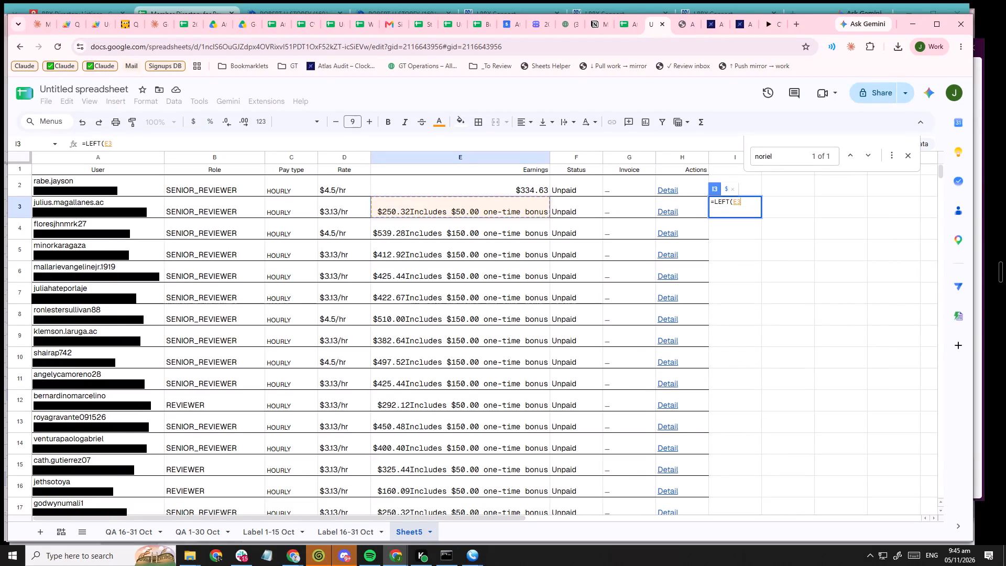
key("comma")
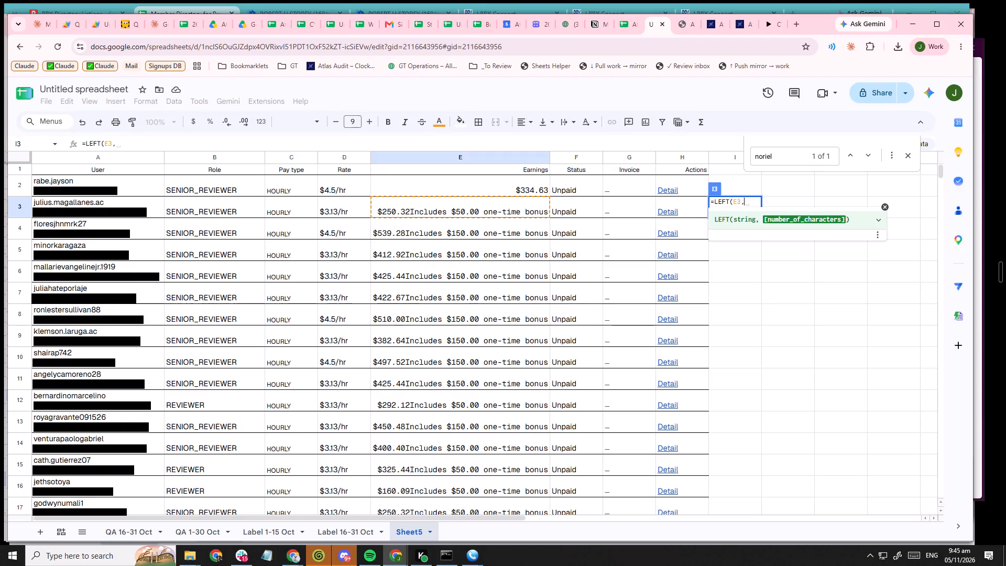
key("f")
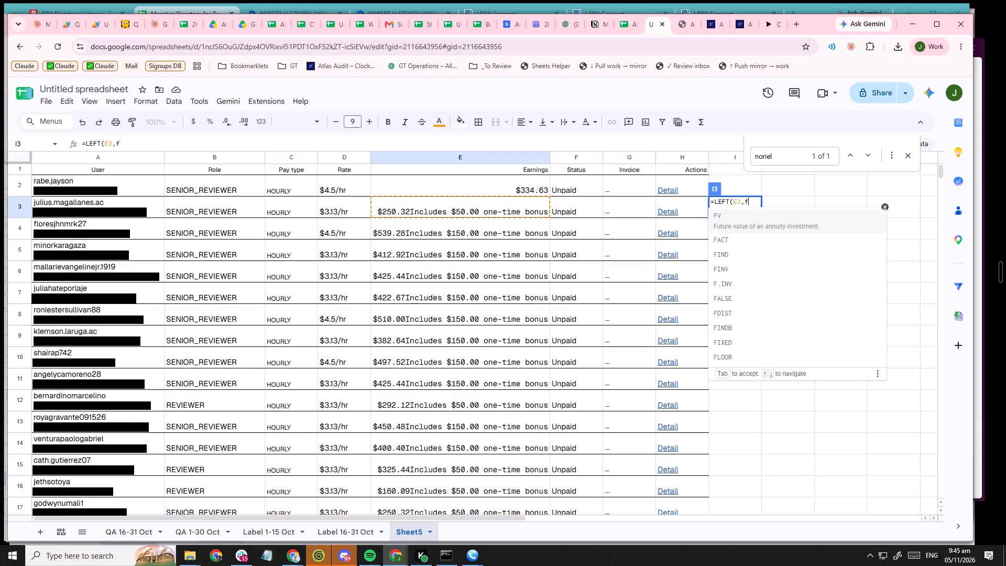
type("in")
key("Tab")
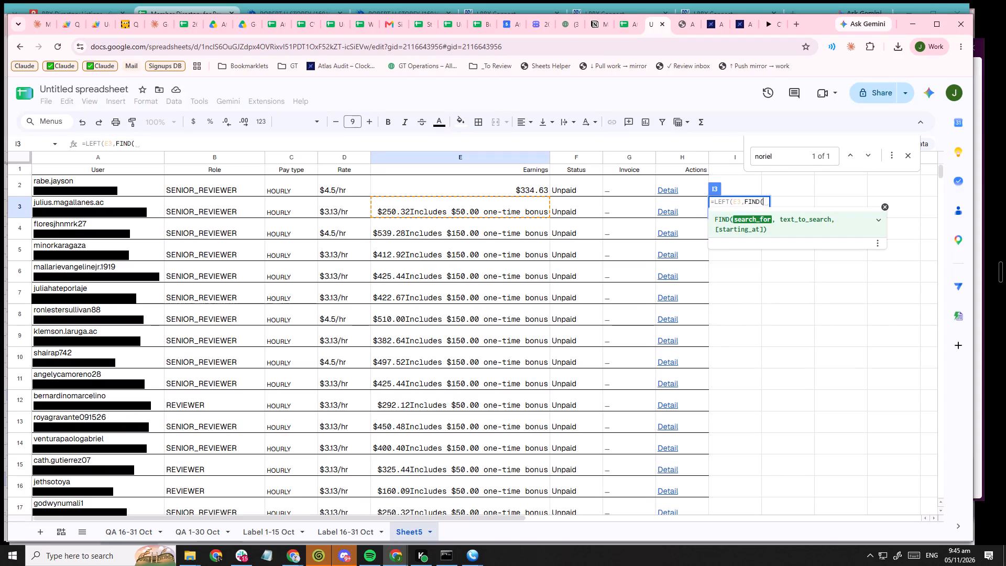
type("\".\"")
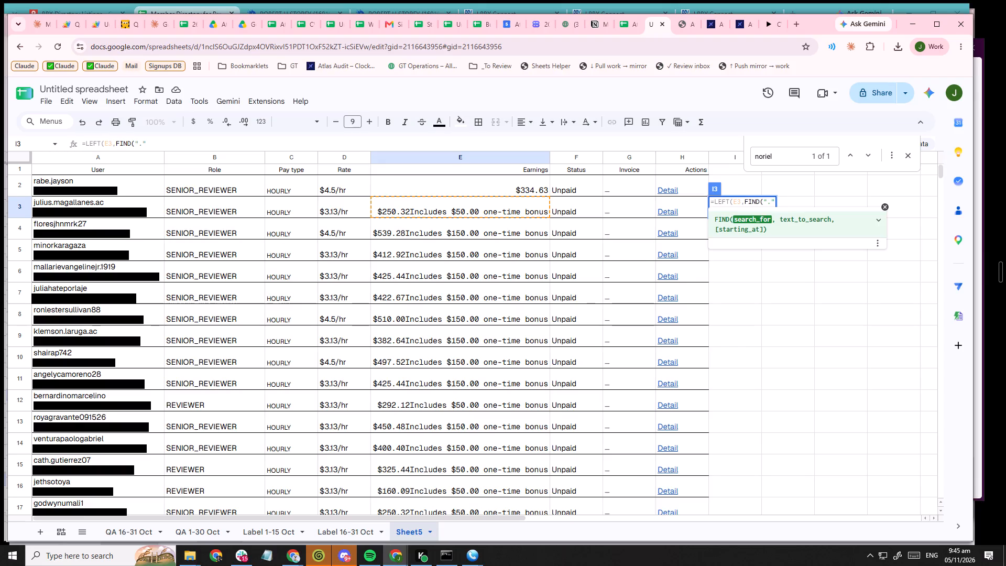
key("comma")
key("Left")
key("Left")
key("Left")
key("Left")
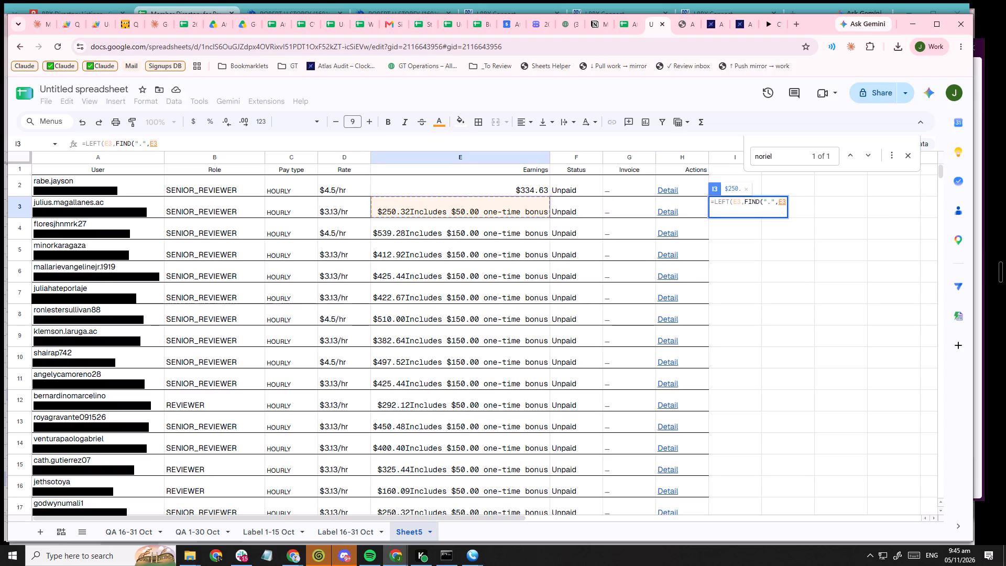
type(")+")
key("2")
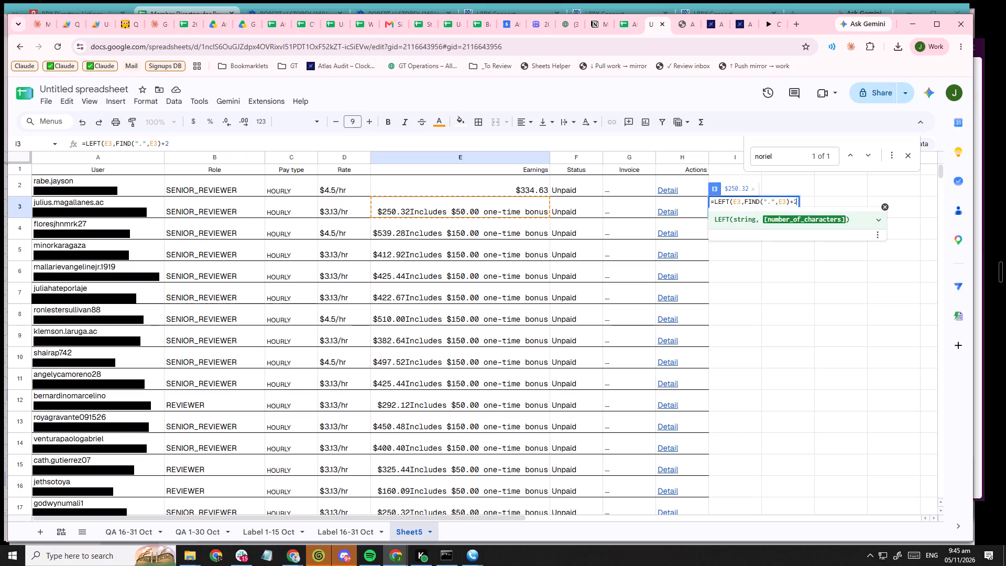
key("shift+parenright")
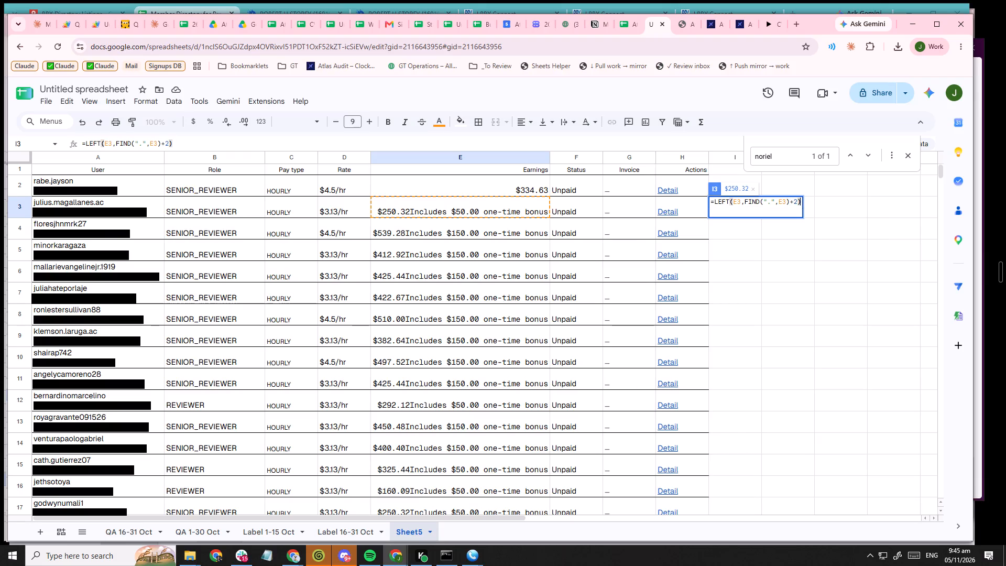
key("Return")
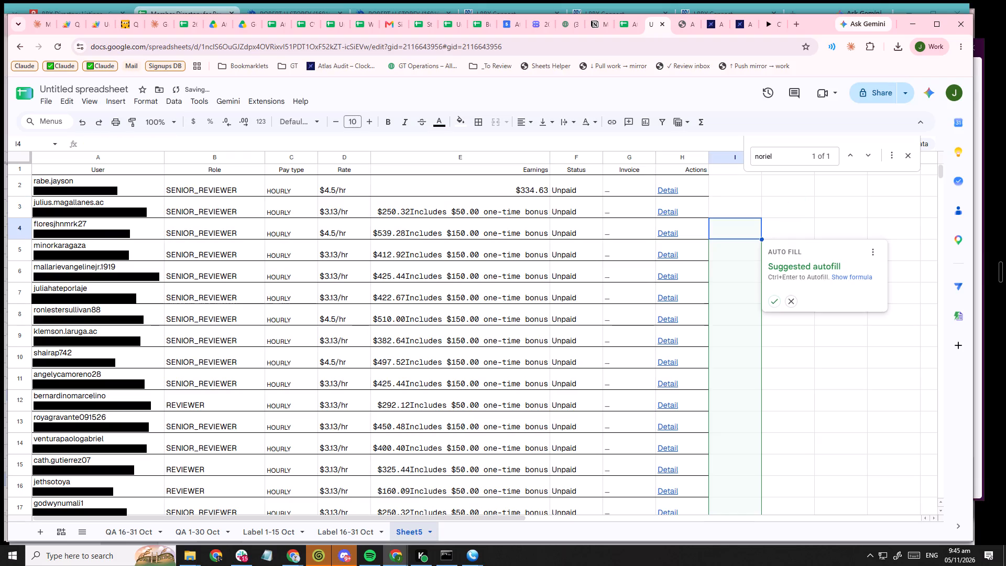
Accept the suggested autofill to apply the earnings extraction formula to the rows below in column I.
left_click(771, 305)
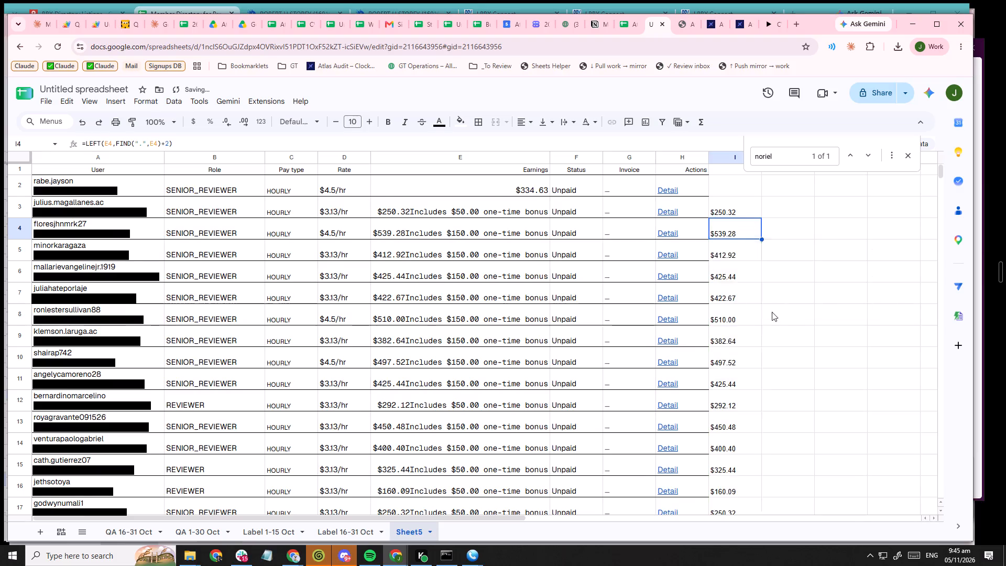
scroll(771, 319, "down", 16)
scroll(780, 354, "down", 14)
scroll(780, 354, "up", 20)
scroll(780, 354, "up", 18)
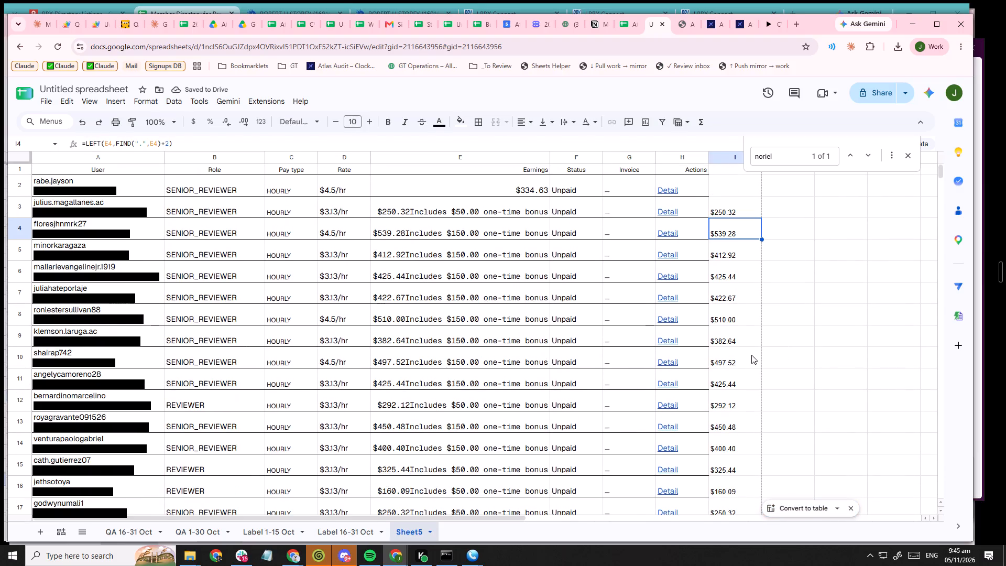
Extend the extraction formula from I3 up into cell I2.
left_click(757, 205)
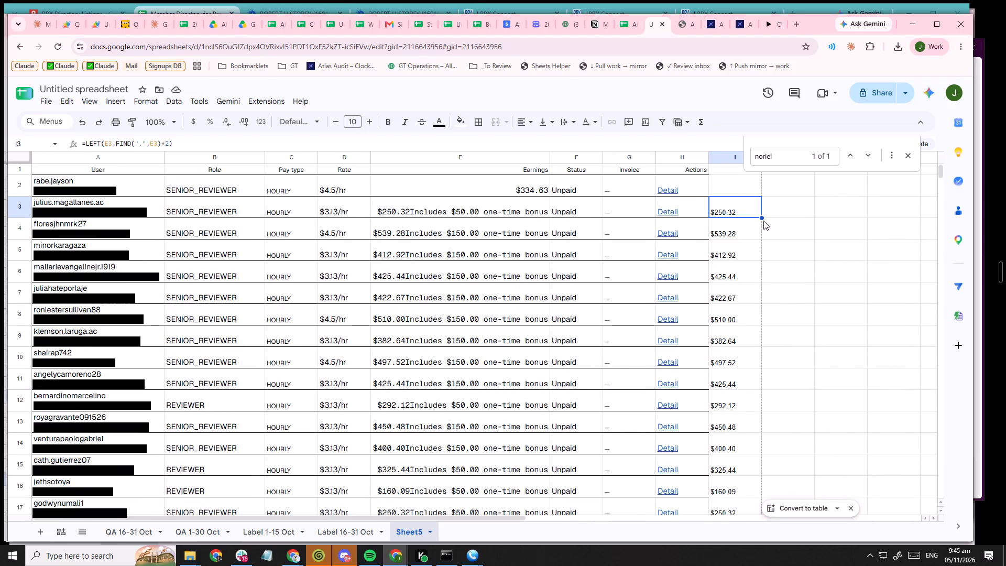
left_click_drag(761, 219, 764, 183)
left_click(802, 214)
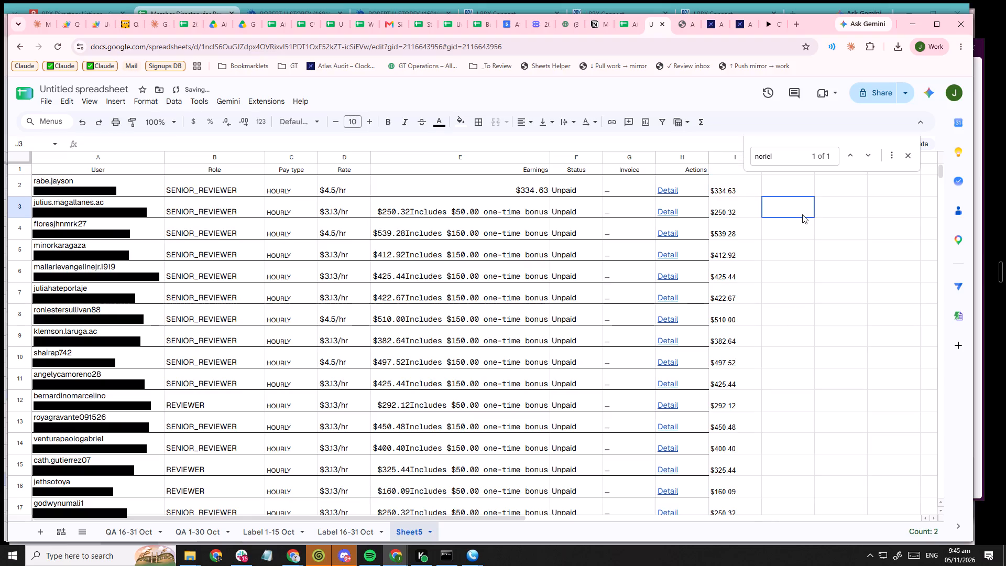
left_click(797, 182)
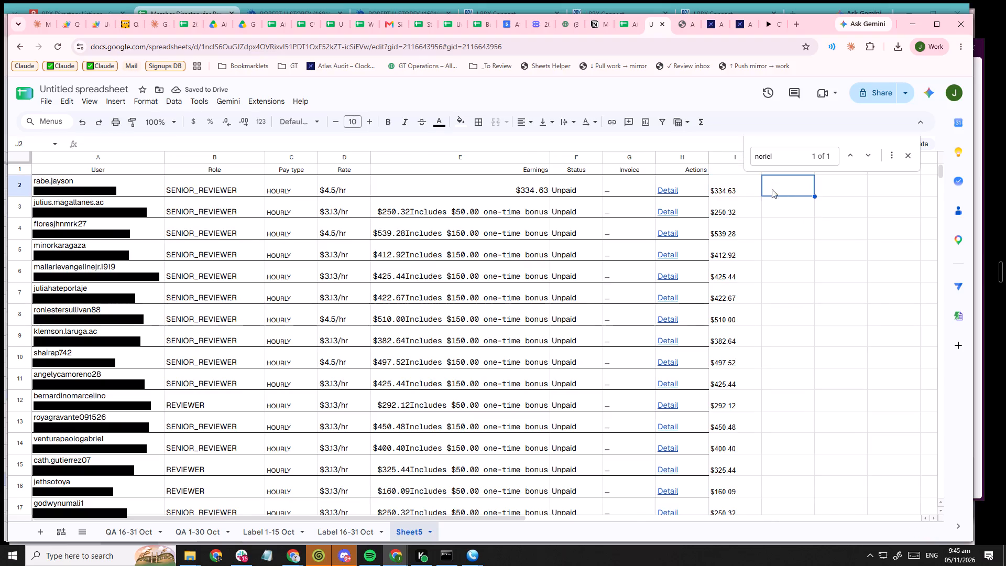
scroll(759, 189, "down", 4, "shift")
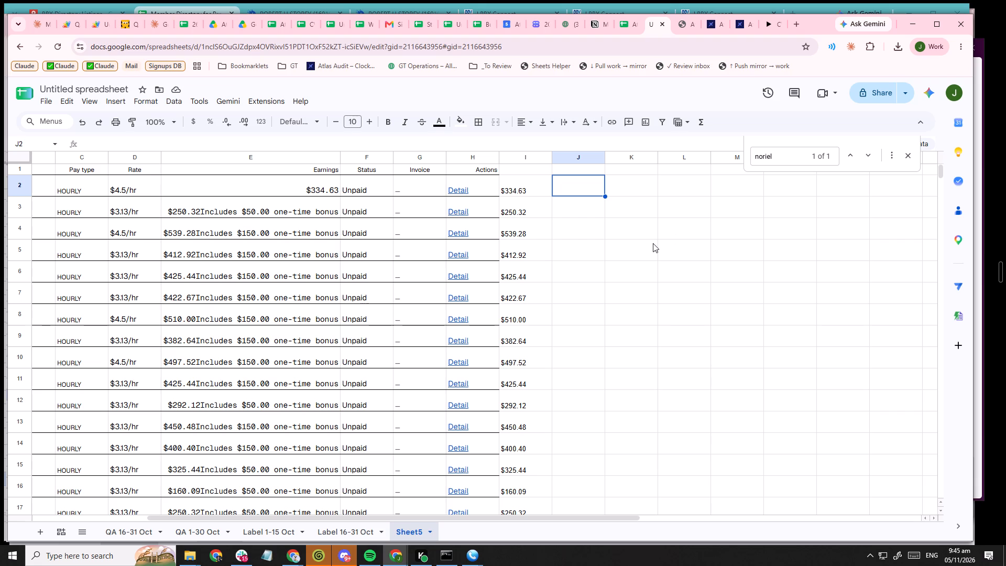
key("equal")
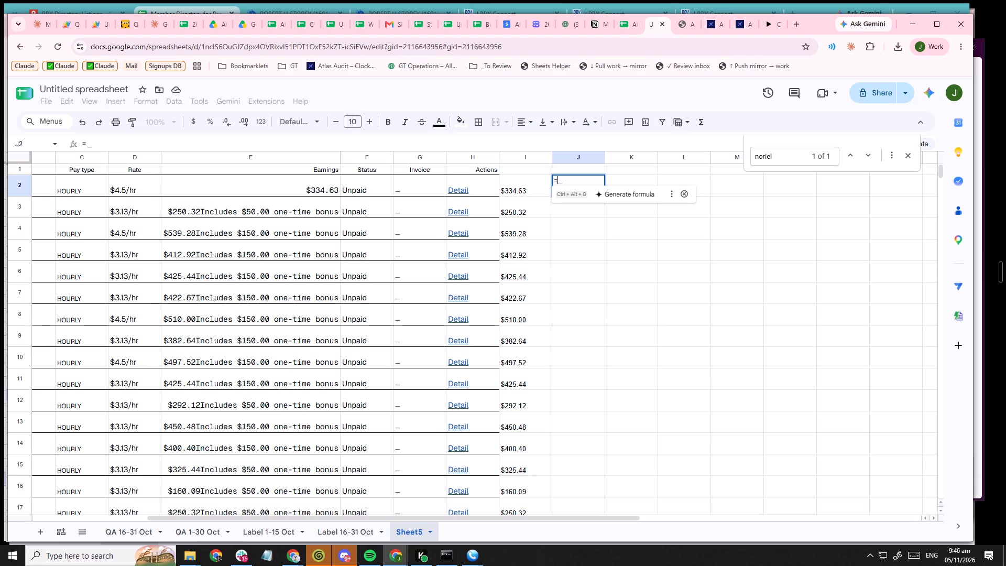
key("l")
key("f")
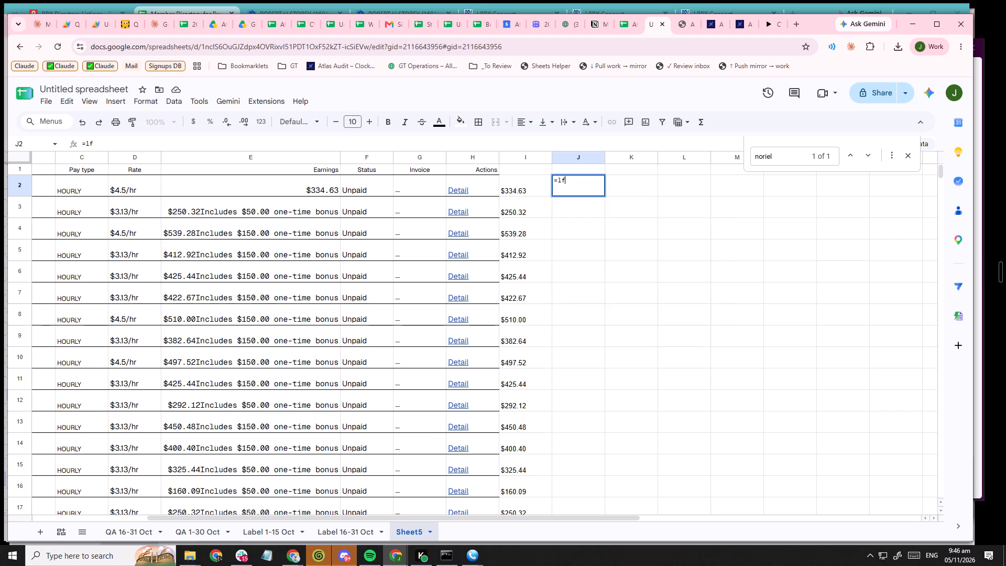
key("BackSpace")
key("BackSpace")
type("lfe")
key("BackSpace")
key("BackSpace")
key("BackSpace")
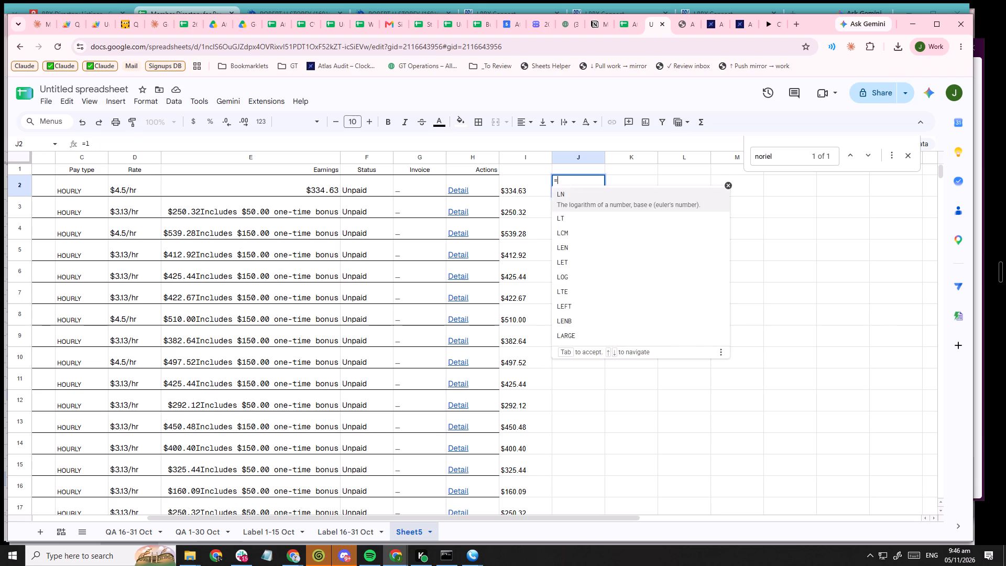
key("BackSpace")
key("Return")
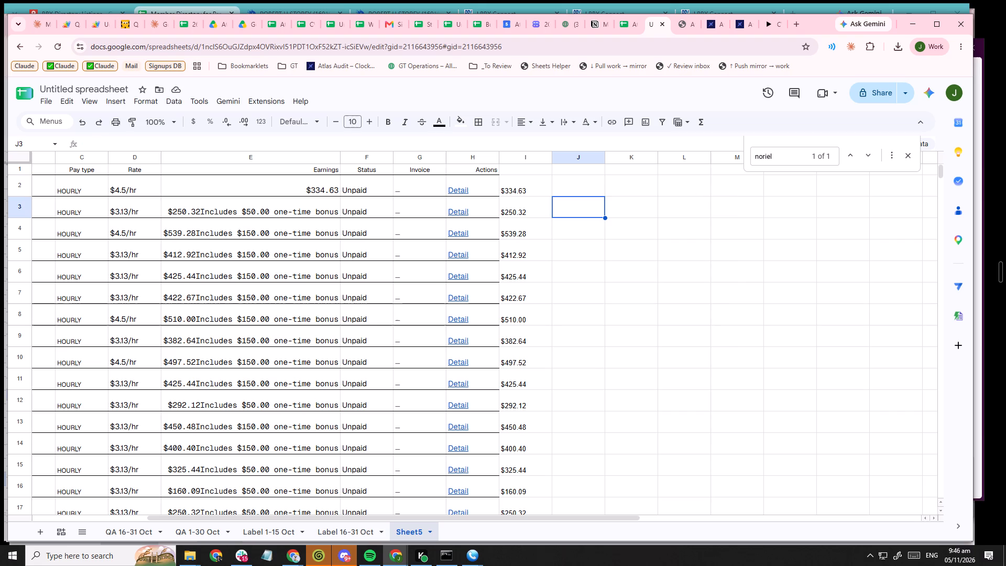
Begin a formula in J3 with =LEFT(E3,FIND(".", leaving FIND's text argument open.
type("=lef")
key("Tab")
key("Left")
key("Left")
key("Left")
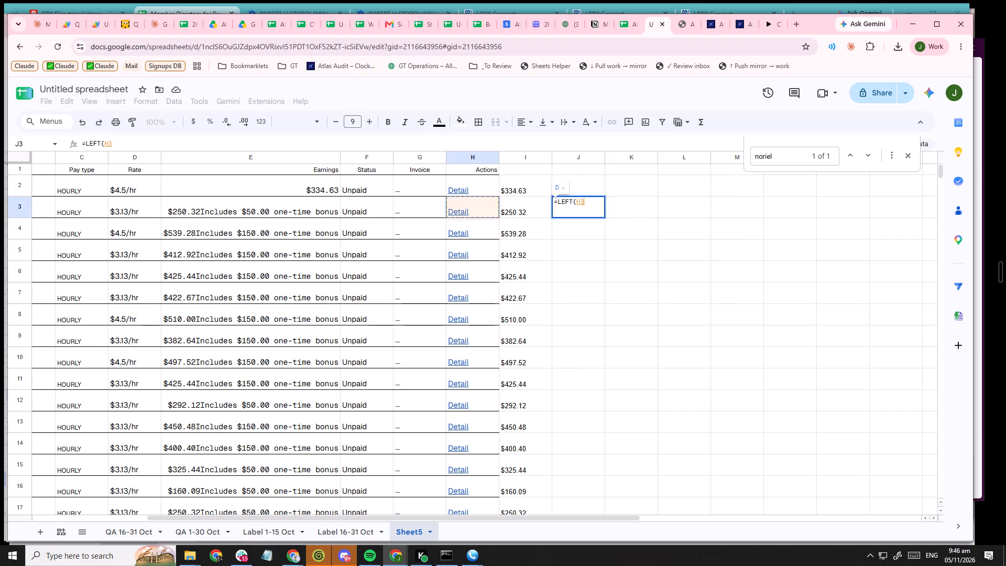
key("Left")
key("Left")
key("comma")
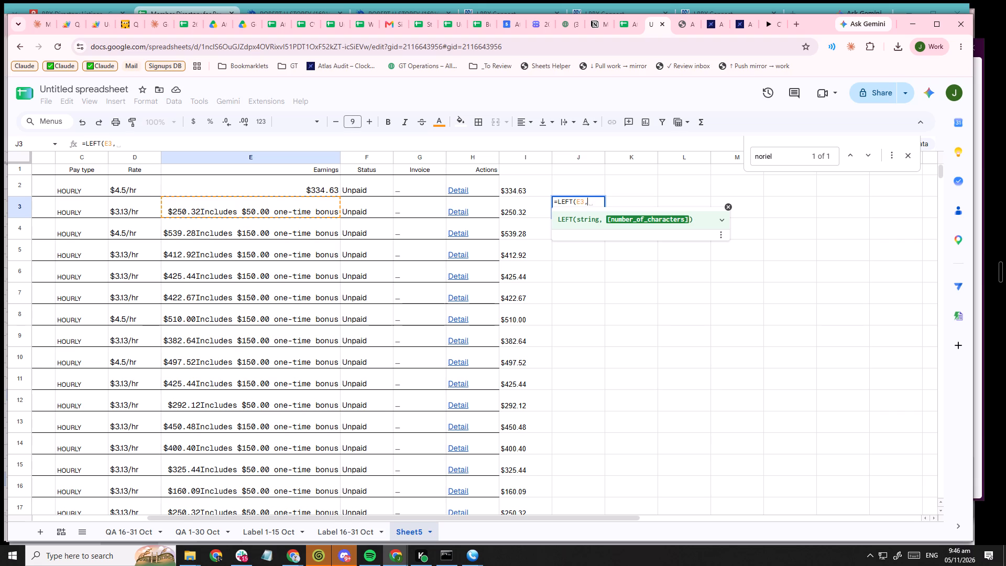
type("fin")
key("Tab")
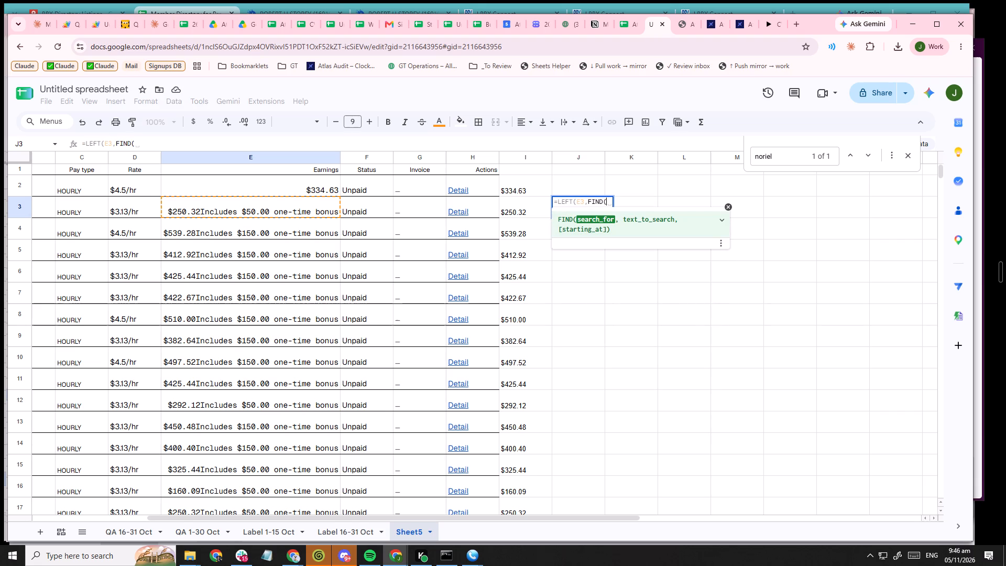
type("\".\"")
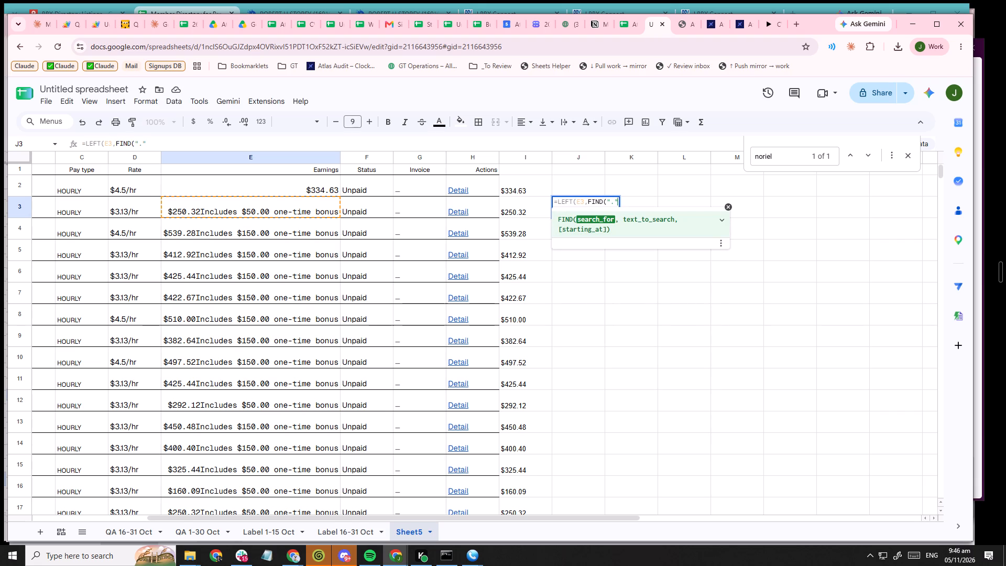
key("comma")
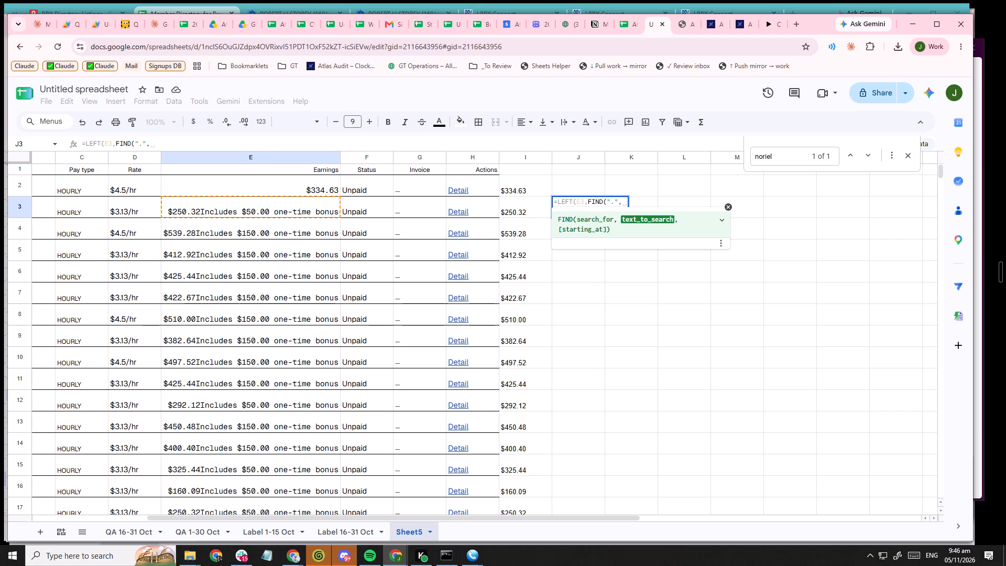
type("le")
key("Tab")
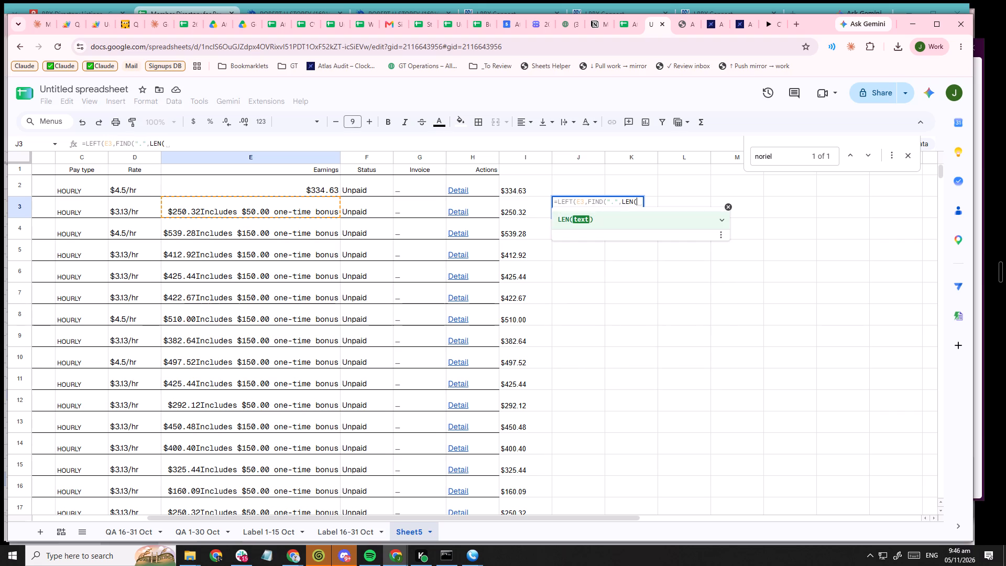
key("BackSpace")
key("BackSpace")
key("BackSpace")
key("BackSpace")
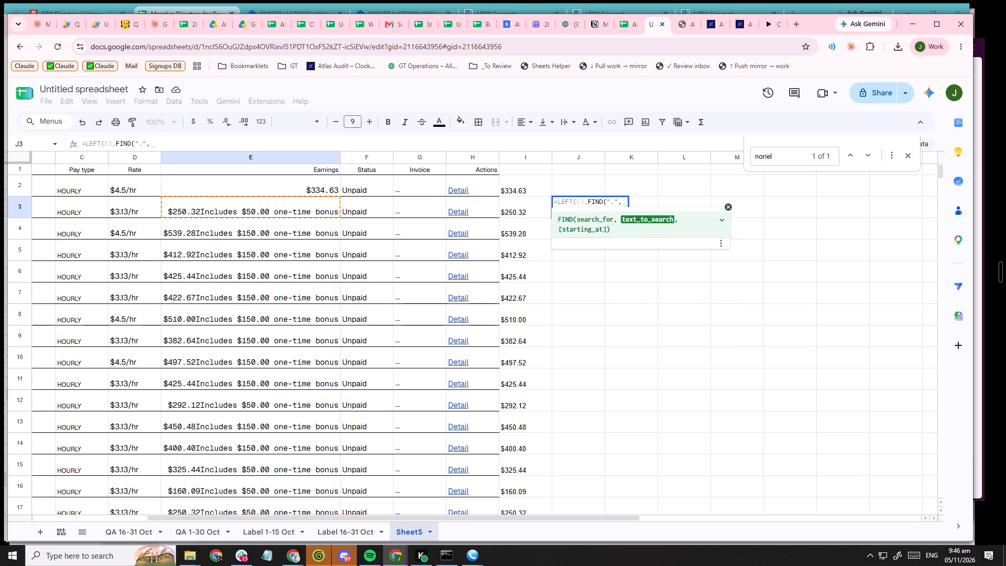
Nest a RIGHT function as FIND's text argument in J3's formula, using E3 as its string.
key("r")
type("ig")
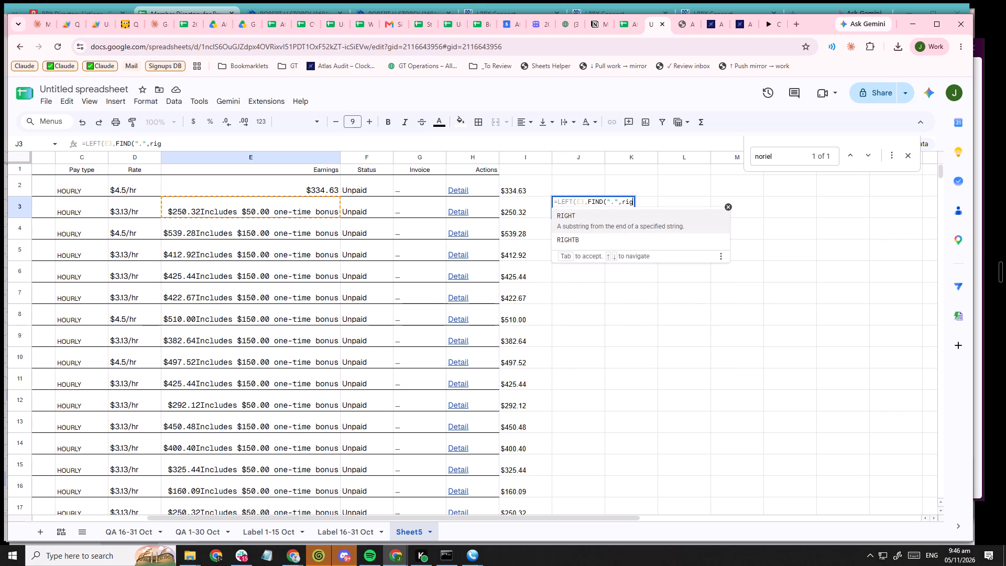
key("Tab")
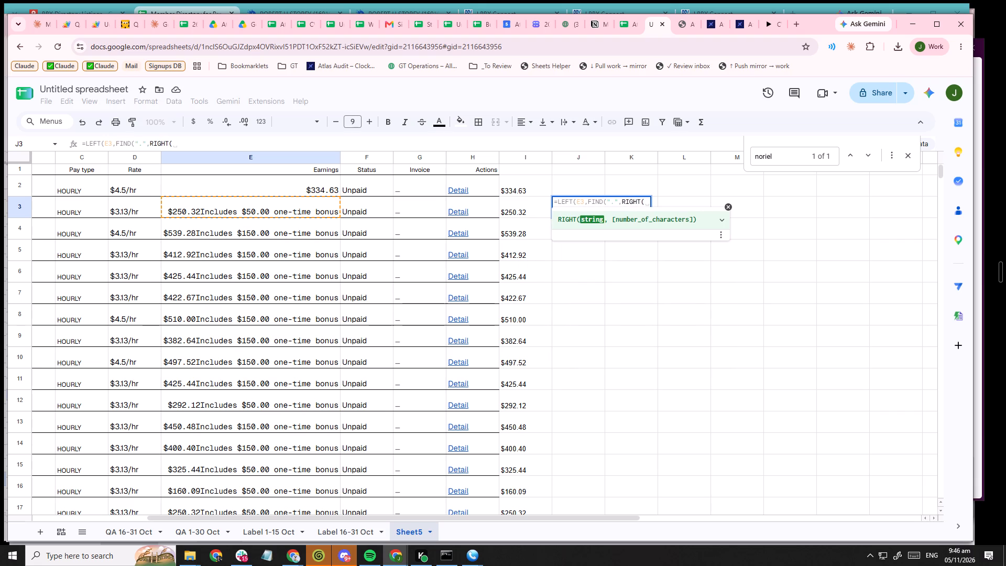
key("Left")
key("Left")
key("Left")
key("Left")
key("Left")
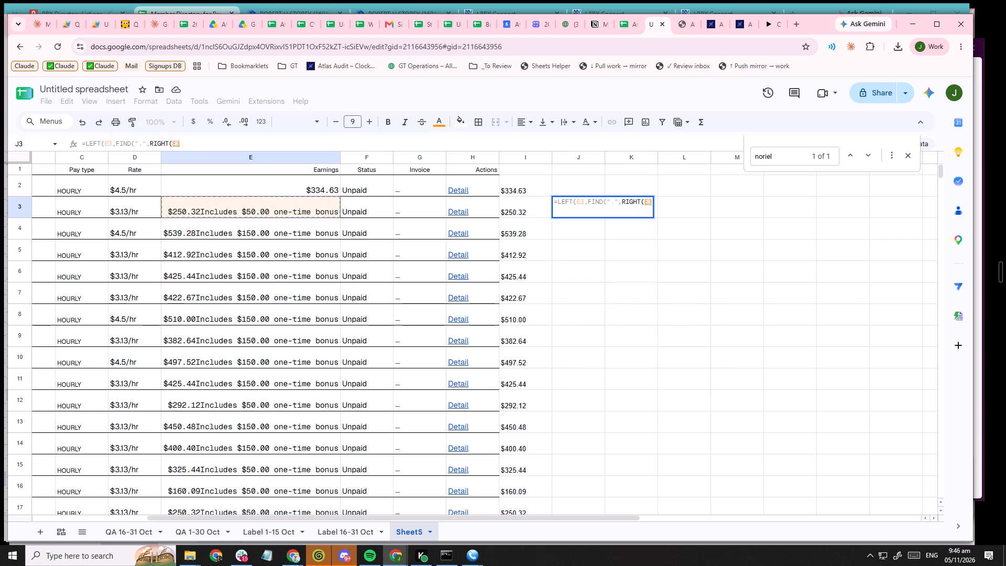
Start RIGHT's number-of-characters argument in J3's formula with LEN(E3.
key("comma")
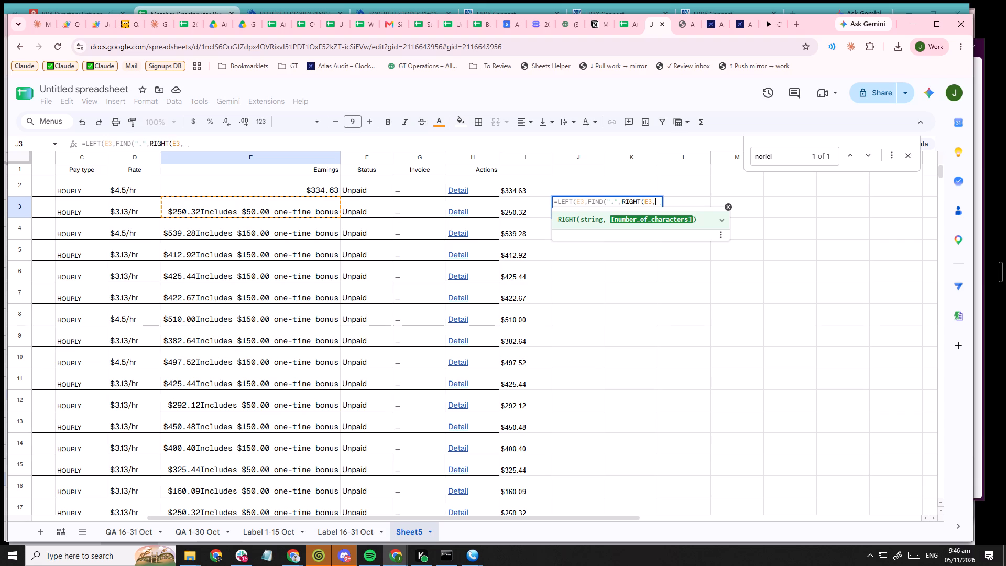
key("f")
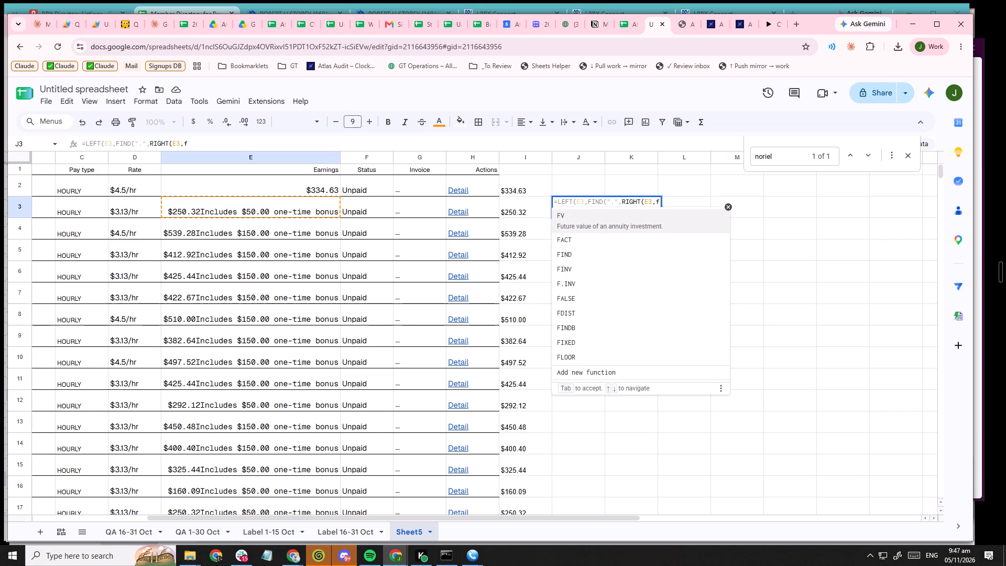
key("BackSpace")
key("BackSpace")
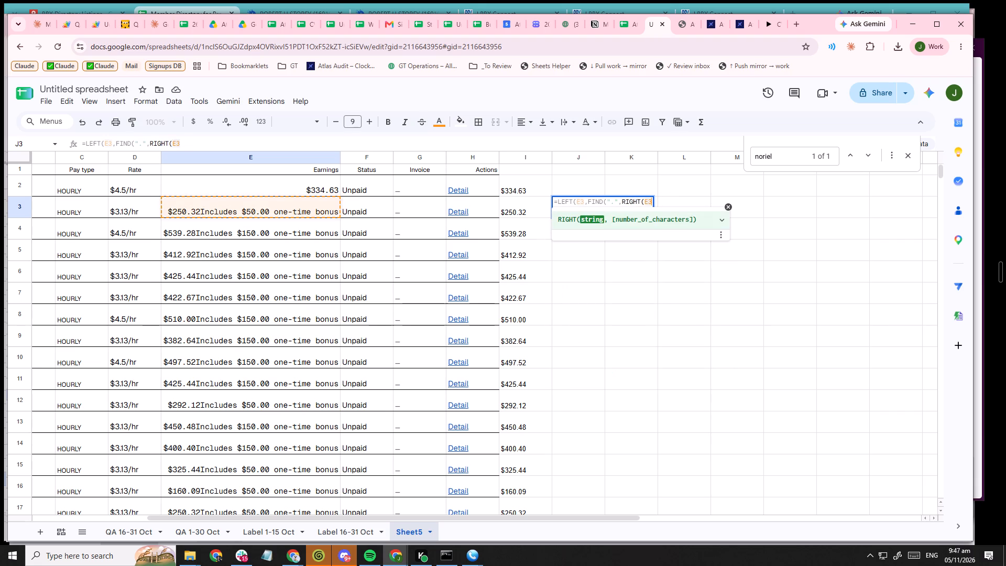
type(",le")
key("Tab")
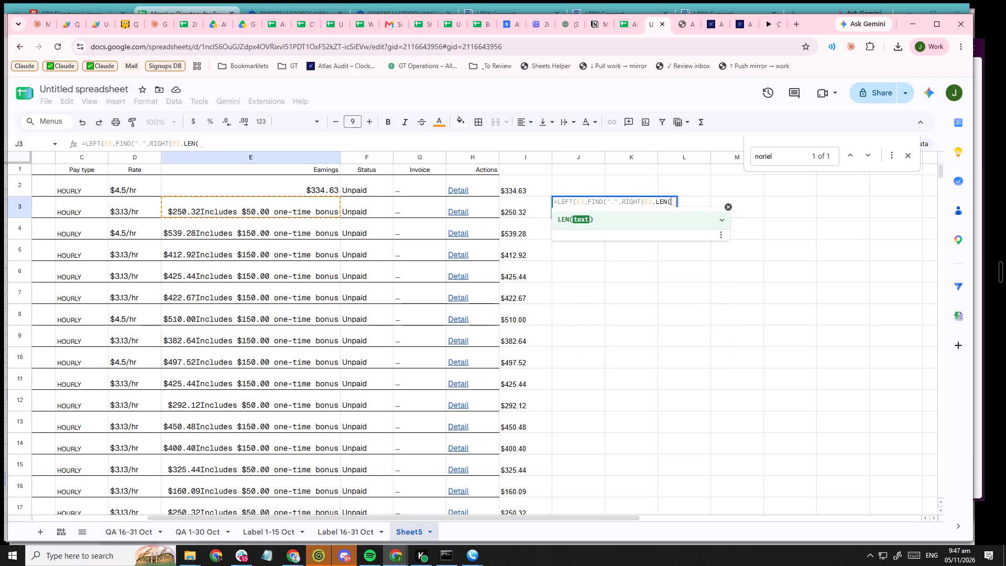
key("Left")
key("Left")
key("Left")
key("Left")
key("Left")
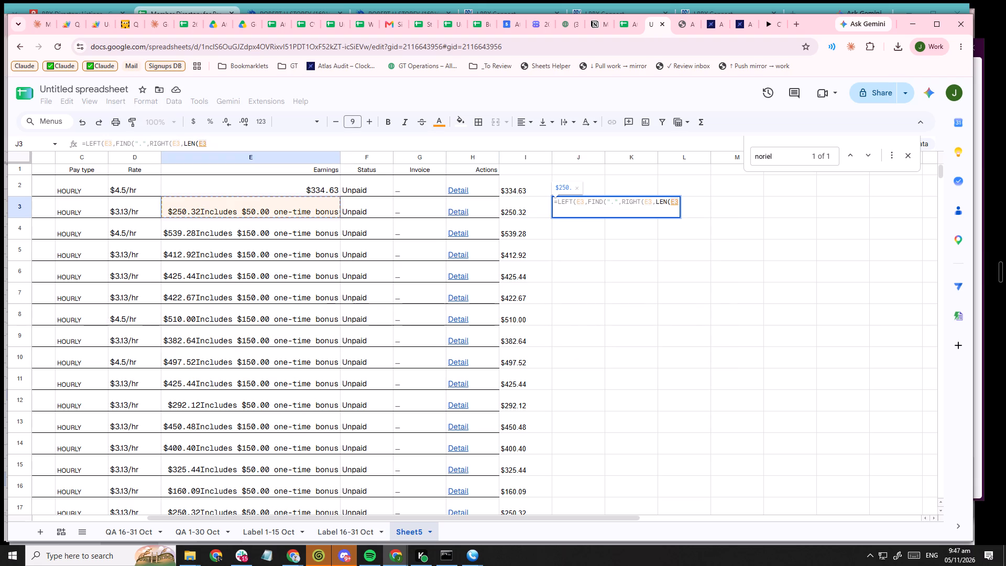
Close LEN and subtract FIND("s ",E3) from it in RIGHT's number-of-characters argument.
type(")-fin")
key("Tab")
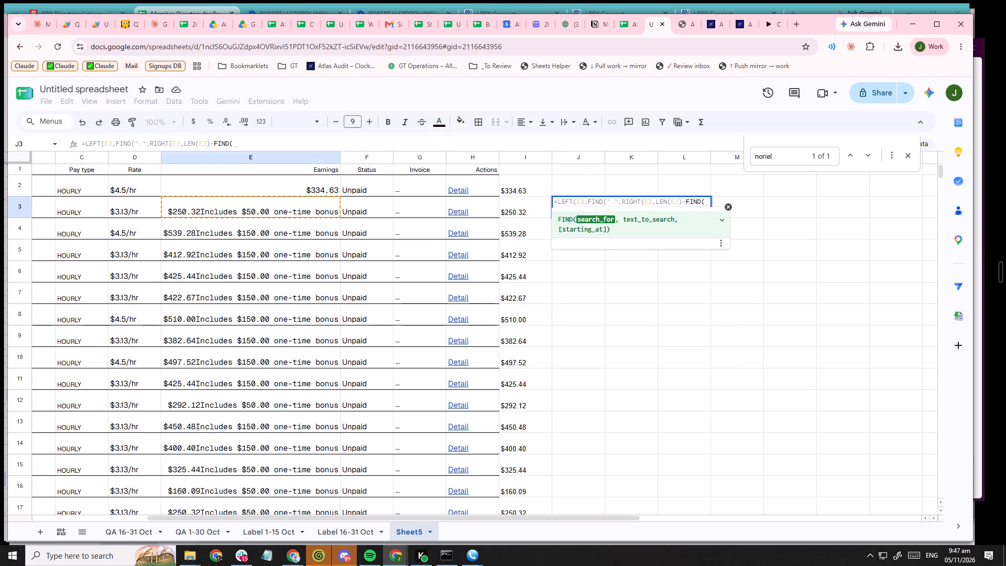
key("shift+quotedbl")
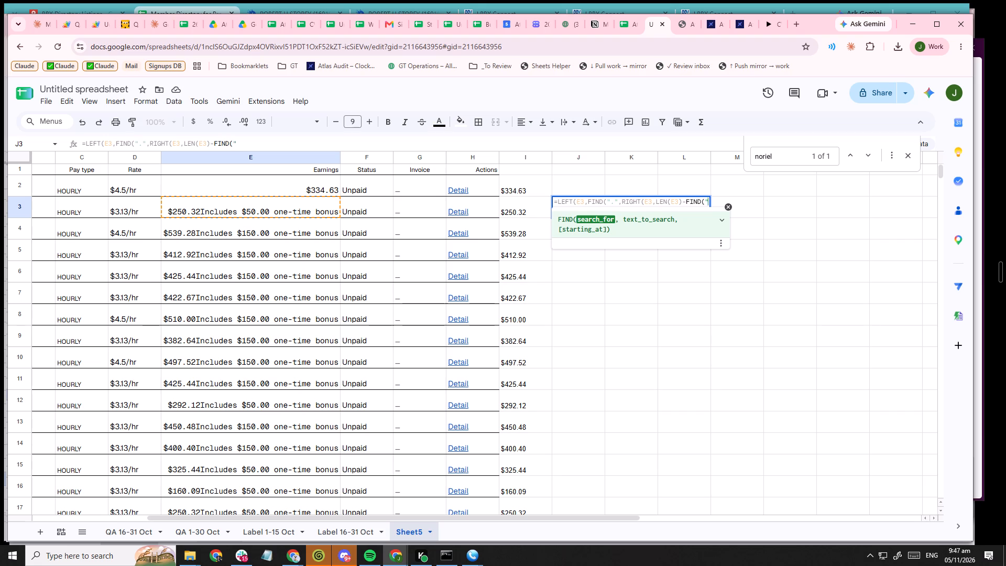
key("s")
key("space")
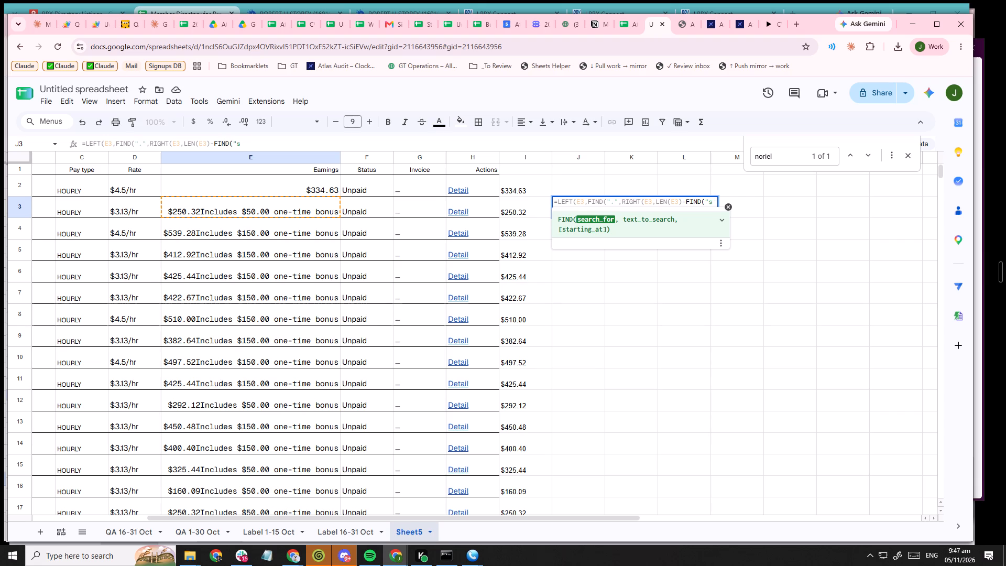
key("shift+quotedbl")
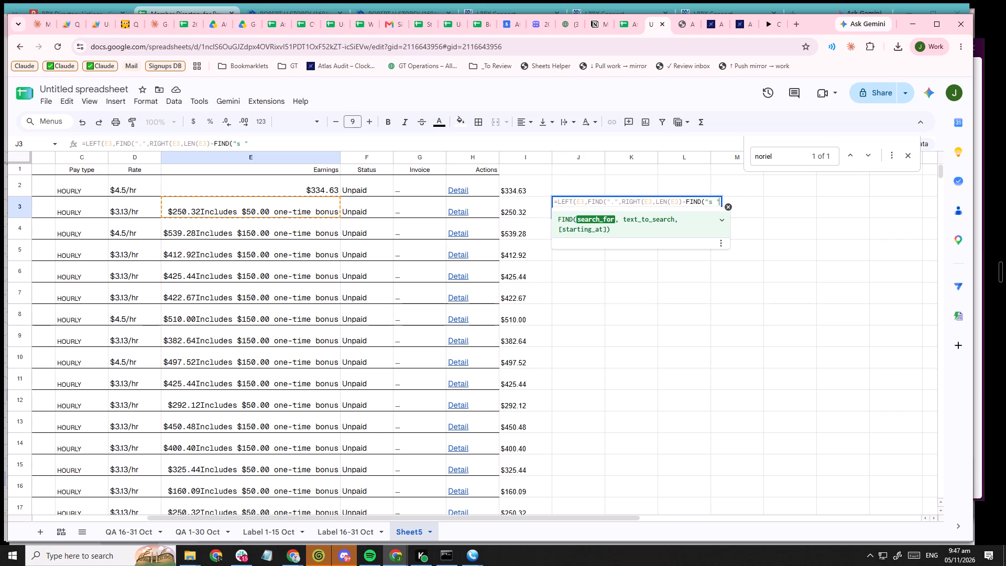
key("comma")
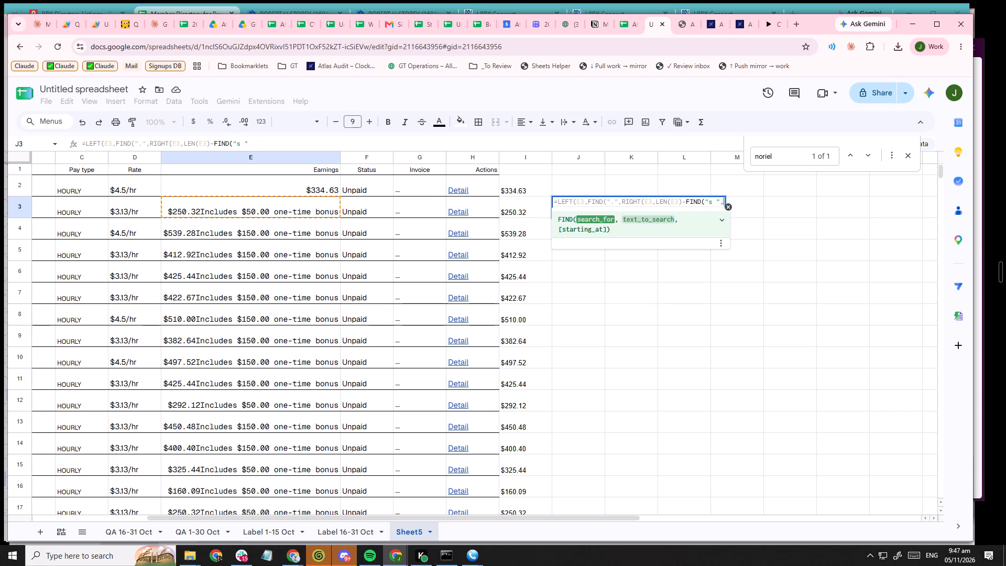
key("Left")
key("Left")
key("Left")
key("Left")
key("Left")
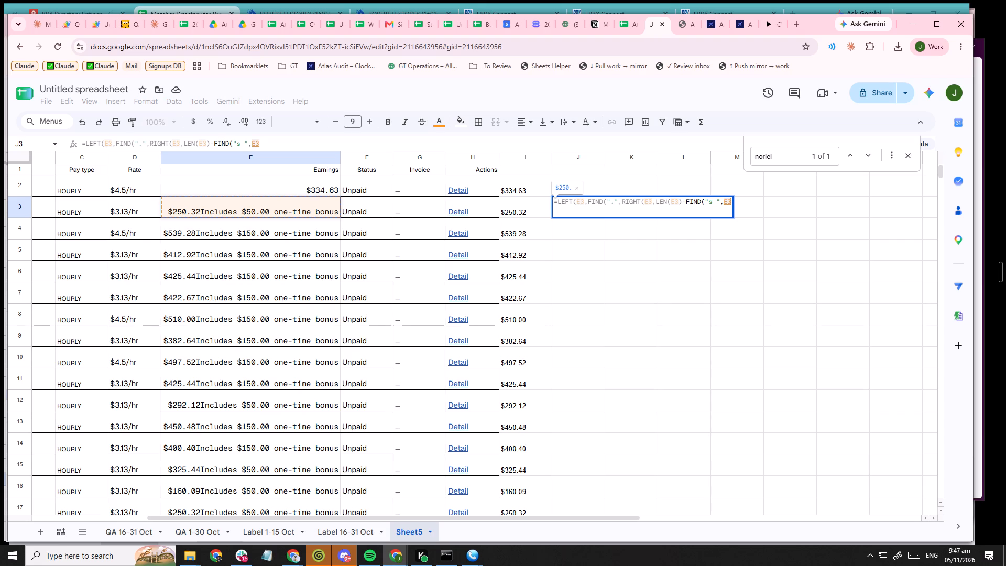
key("shift+parenright")
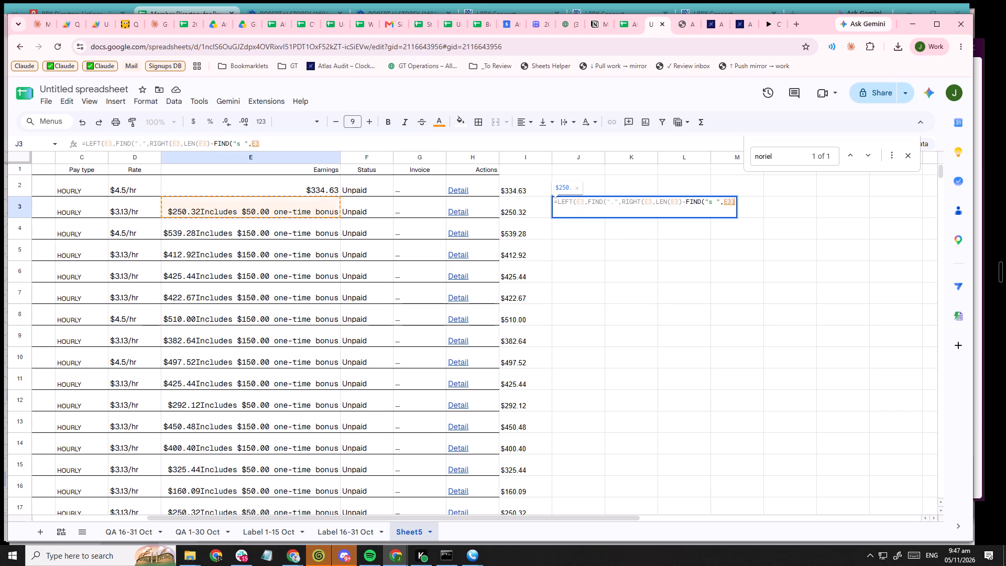
Preview what the nested RIGHT expression in J3's formula evaluates to.
key("shift+Left")
key("shift+Left")
key("shift+Left")
key("shift+Left")
key("shift+Left")
key("shift+Left")
key("shift+Left")
key("shift+Left")
key("shift+Left")
key("shift+Left")
key("shift+Left")
key("shift+Left")
key("shift+Left")
key("shift+Left")
key("shift+Left")
key("shift+Left")
key("shift+Left")
key("shift+Left")
key("shift+Left")
key("shift+Left")
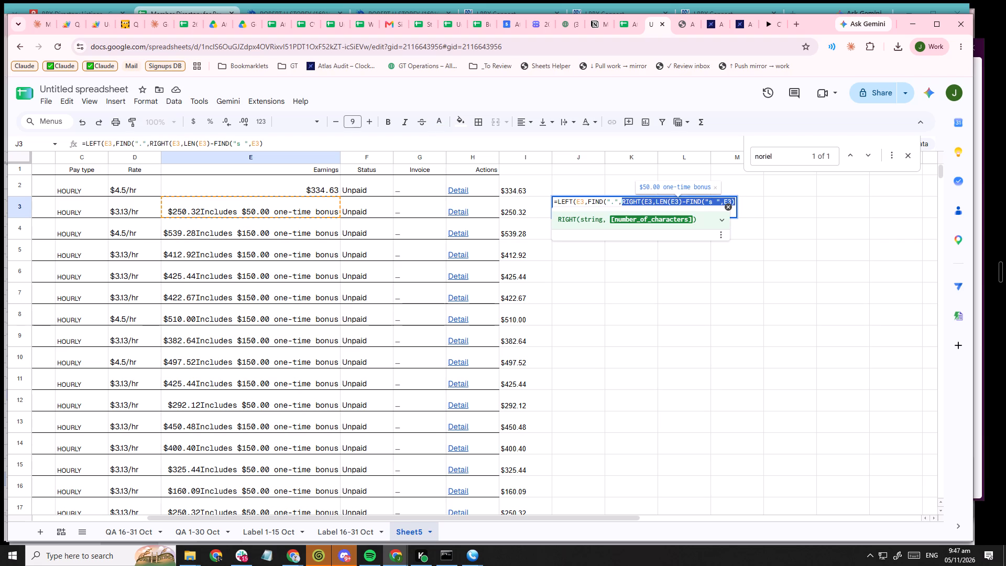
key("Right")
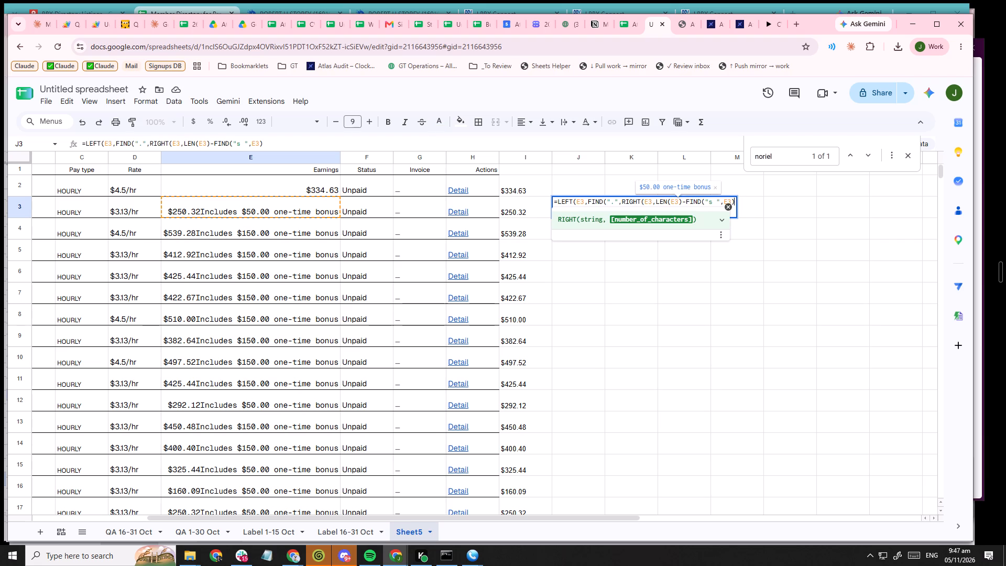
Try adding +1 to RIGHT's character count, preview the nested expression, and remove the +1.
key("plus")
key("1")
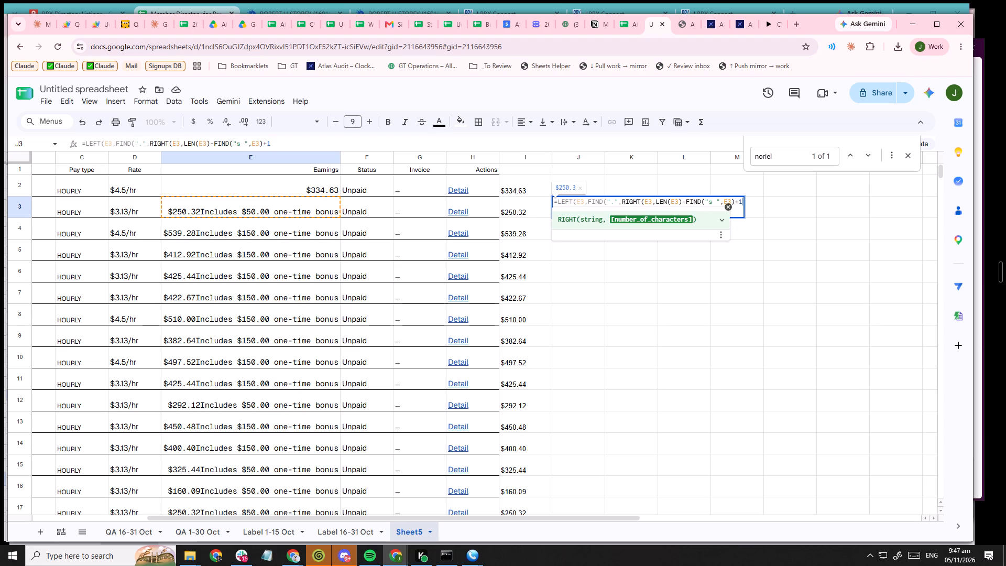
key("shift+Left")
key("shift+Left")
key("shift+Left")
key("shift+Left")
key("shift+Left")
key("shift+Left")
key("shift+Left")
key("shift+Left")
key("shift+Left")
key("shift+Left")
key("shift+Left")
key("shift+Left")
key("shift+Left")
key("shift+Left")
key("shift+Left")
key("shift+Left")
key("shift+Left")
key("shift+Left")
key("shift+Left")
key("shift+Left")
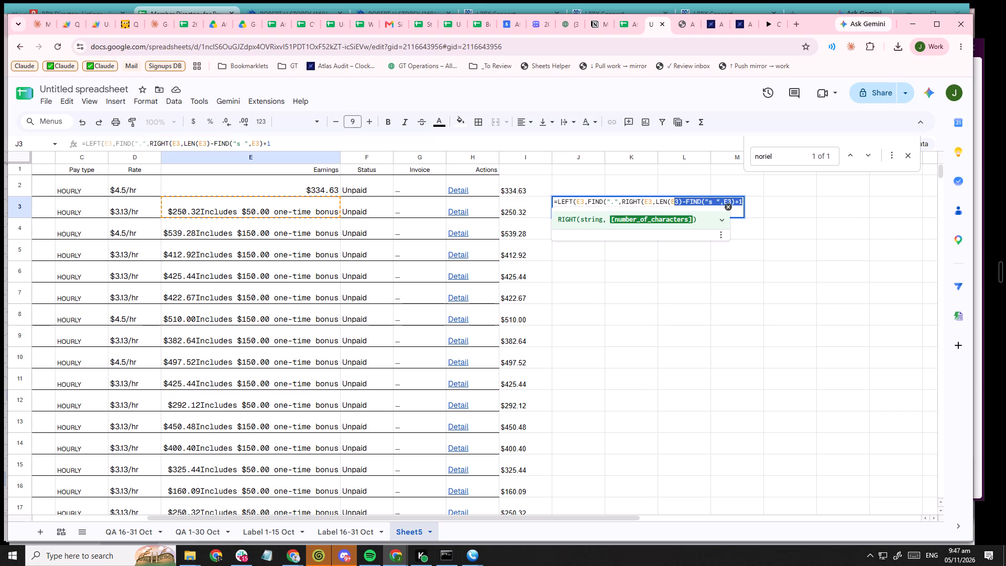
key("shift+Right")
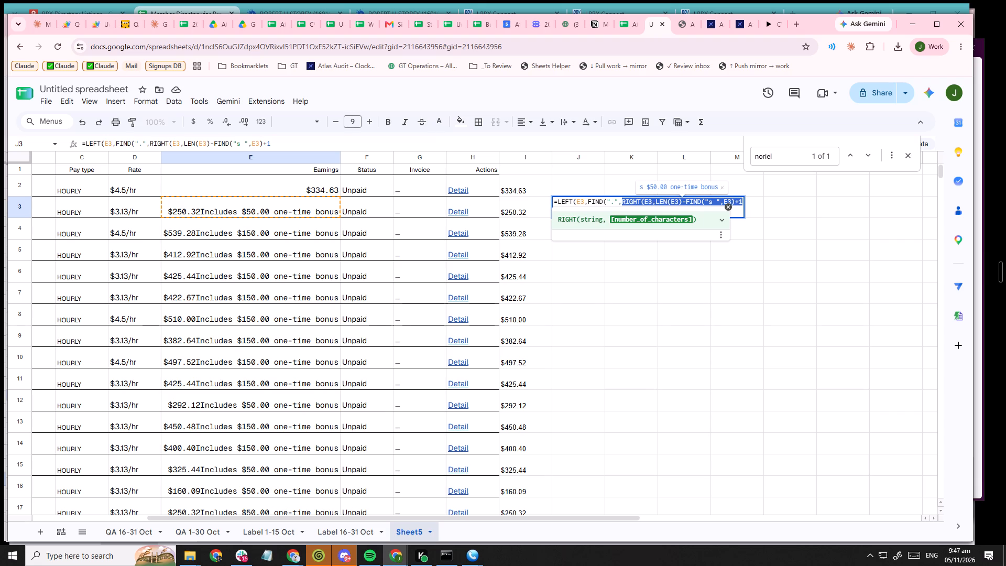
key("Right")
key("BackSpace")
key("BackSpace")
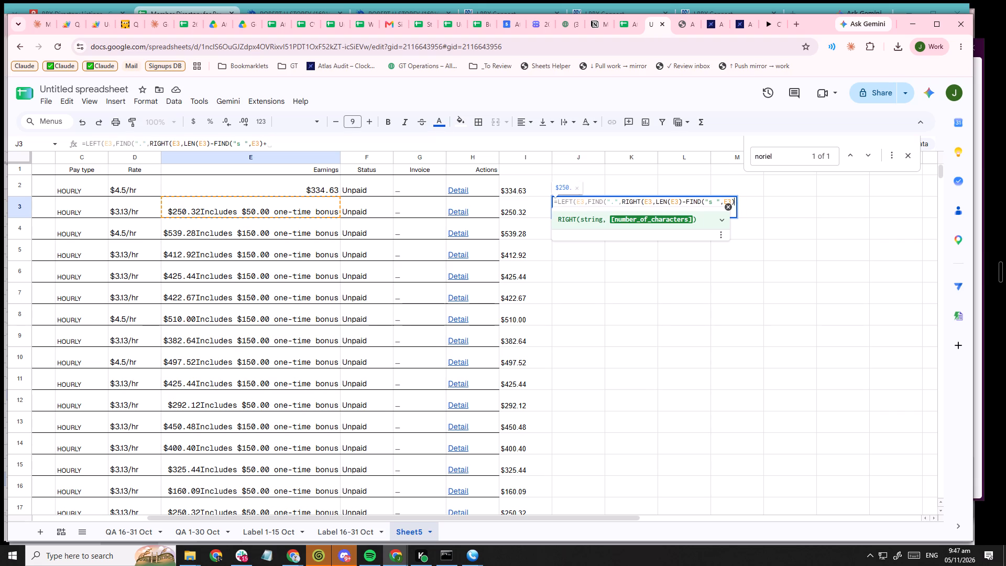
Append -1 to RIGHT's character count in J3's formula and preview the nested RIGHT expression.
key("minus")
key("1")
key("shift+Left")
key("shift+Left")
key("shift+Left")
key("shift+Left")
key("shift+Left")
key("shift+Left")
key("shift+Left")
key("shift+Left")
key("shift+Left")
key("shift+Left")
key("shift+Left")
key("shift+Left")
key("shift+Left")
key("shift+Left")
key("shift+Left")
key("shift+Left")
key("shift+Left")
key("shift+Left")
key("shift+Left")
key("shift+Left")
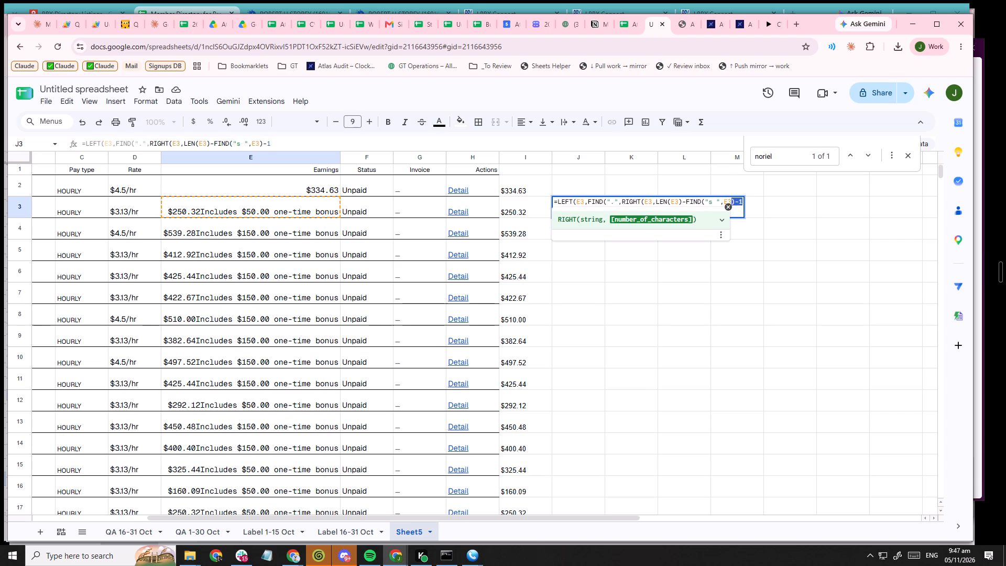
key("shift+Left")
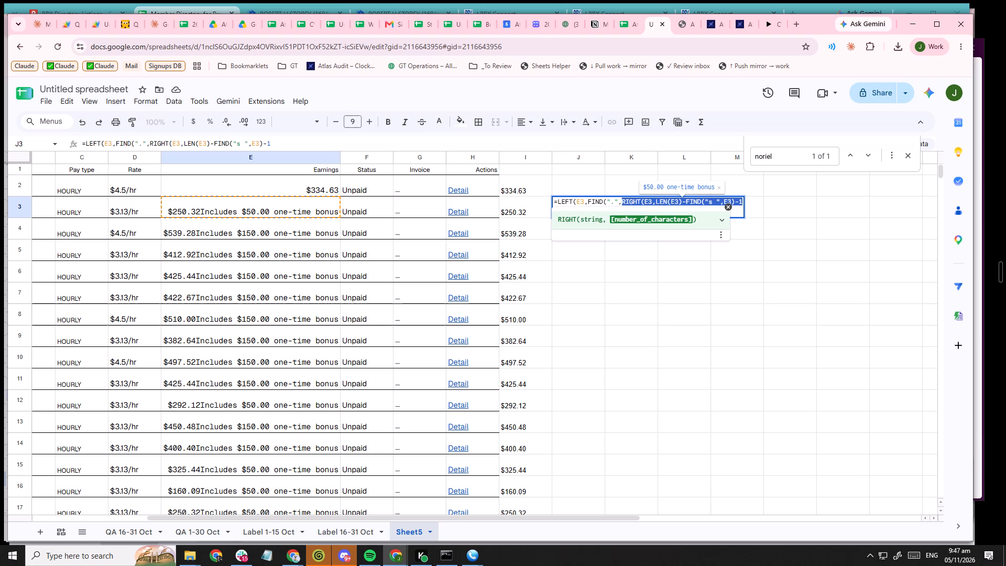
key("Right")
Change the adjustment at the end of RIGHT's character count to -2.
key("shift+Left")
key("2")
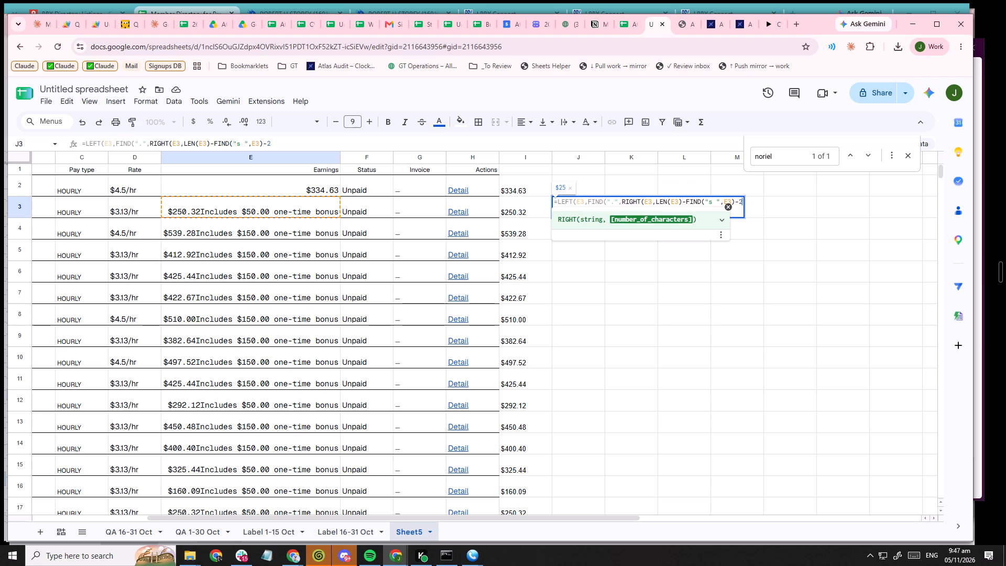
Examine the evaluated preview of the nested RIGHT expression and of its trailing adjustment in J3's formula.
key("shift+Left")
key("shift+Left")
key("shift+Left")
key("shift+Left")
key("shift+Left")
key("shift+Left")
key("shift+Left")
key("shift+Left")
key("shift+Left")
key("shift+Left")
key("shift+Left")
key("shift+Left")
key("shift+Left")
key("shift+Left")
key("shift+Left")
key("shift+Left")
key("shift+Left")
key("shift+Left")
key("shift+Left")
key("shift+Left")
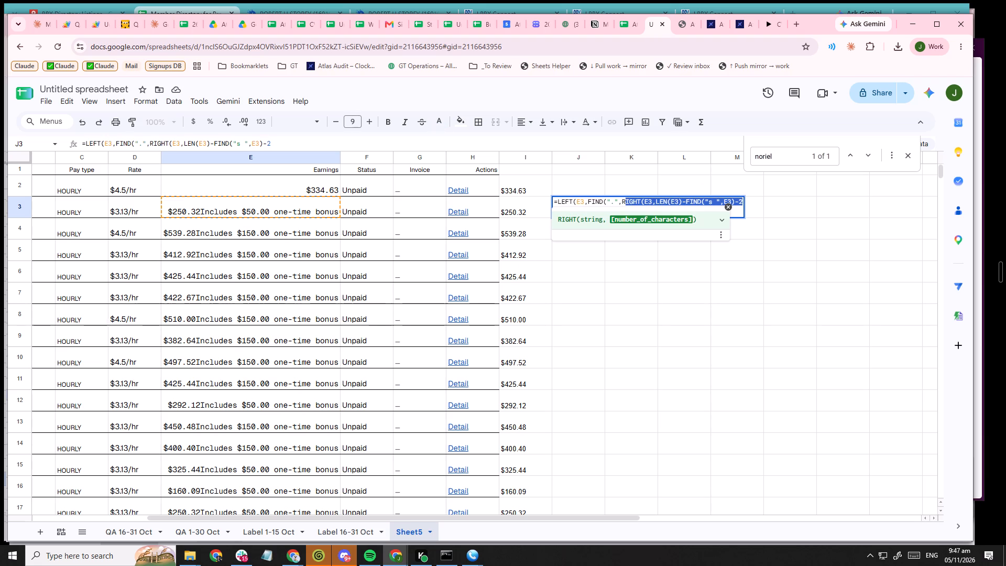
key("shift+Left")
key("Right")
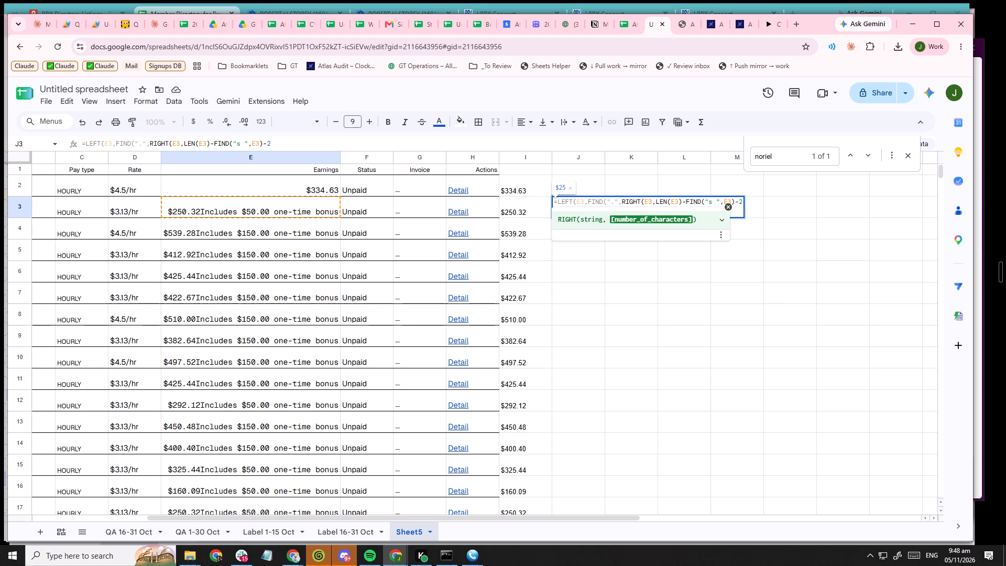
key("shift+Left")
key("shift+Left")
key("shift+Left")
key("shift+Left")
key("shift+Left")
key("shift+Left")
key("shift+Left")
key("shift+Left")
key("shift+Left")
key("shift+Left")
key("shift+Left")
key("shift+Left")
key("shift+Left")
key("shift+Left")
key("shift+Left")
key("shift+Left")
key("shift+Left")
key("shift+Left")
key("shift+Left")
key("shift+Left")
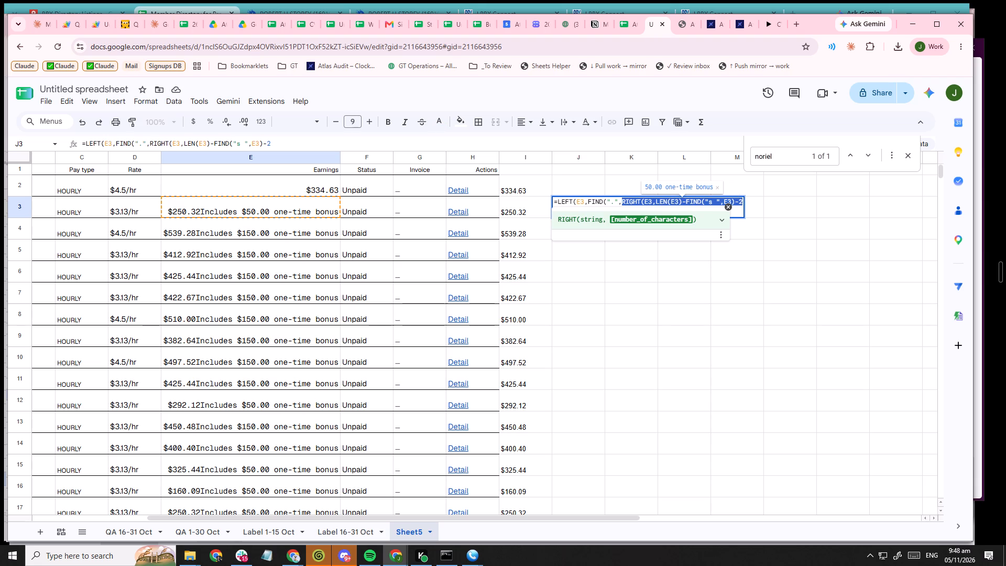
key("Right")
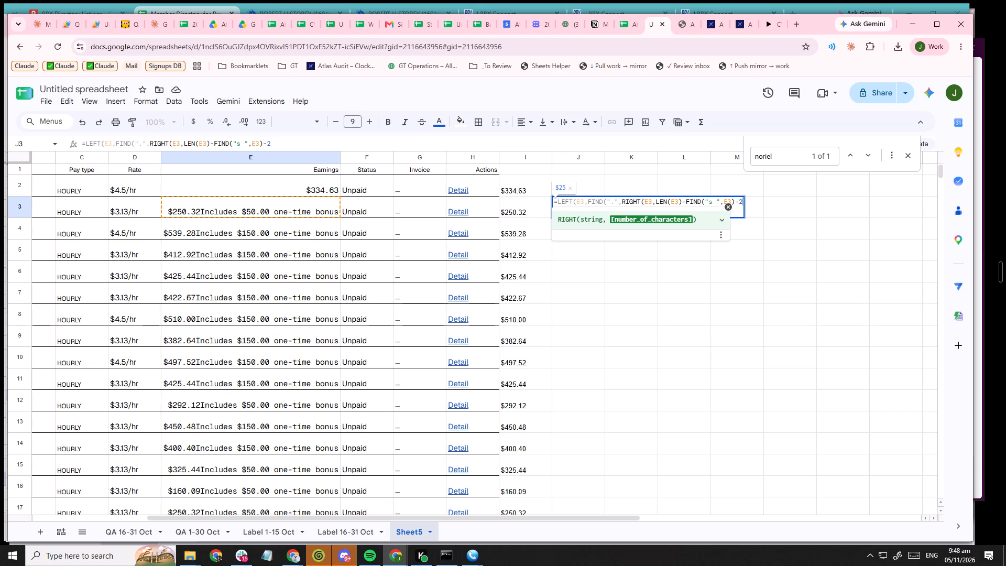
key("shift+Left")
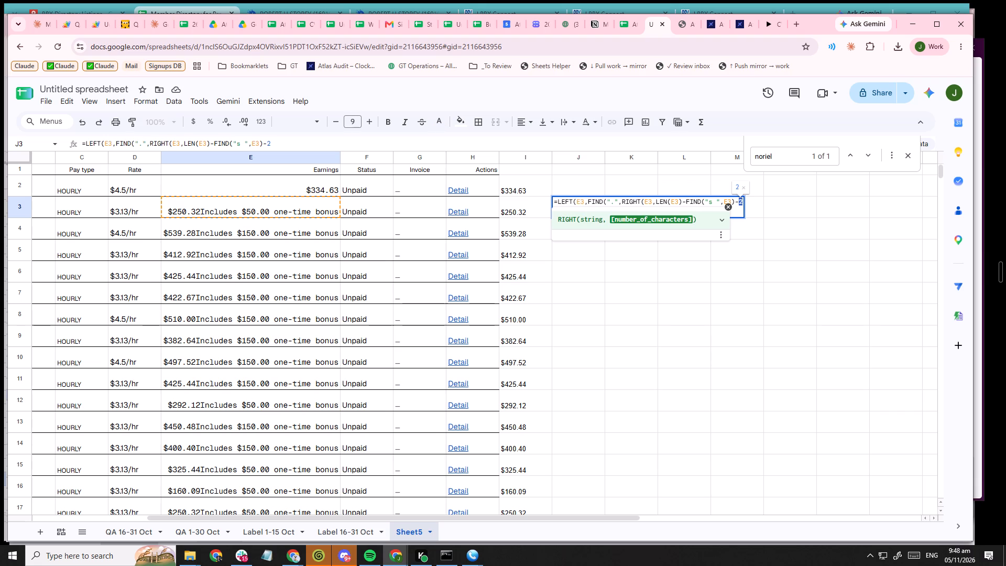
key("Right")
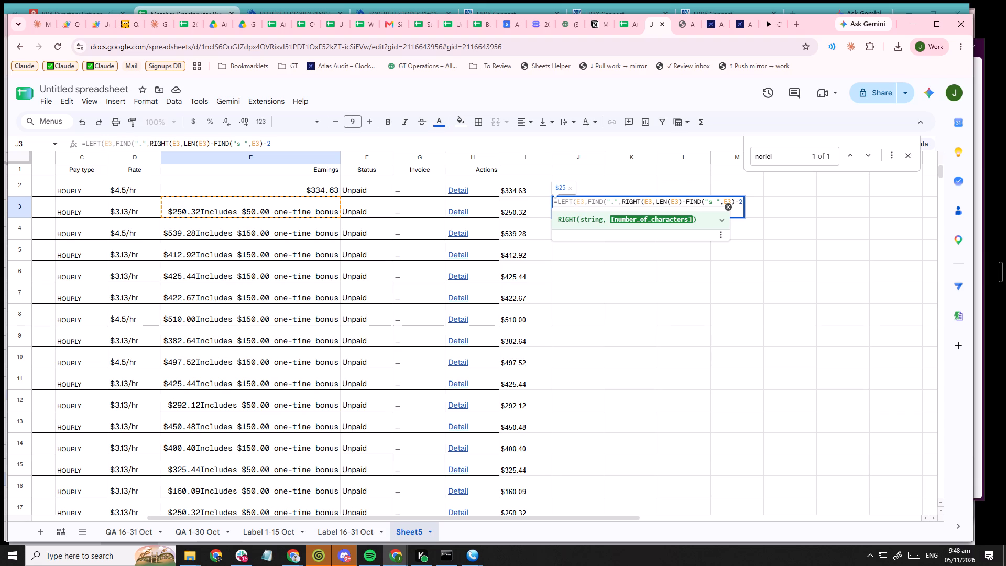
Close the nested RIGHT function after -2 in J3's formula, check its nested arguments, and commit the formula.
key("shift+parenright")
key("Left")
key("Left")
key("Left")
key("Left")
key("Left")
key("Left")
key("Left")
key("Left")
key("Left")
key("Left")
key("Left")
key("Left")
key("Left")
key("Left")
key("Left")
key("Left")
key("Left")
key("Left")
key("Left")
key("Left")
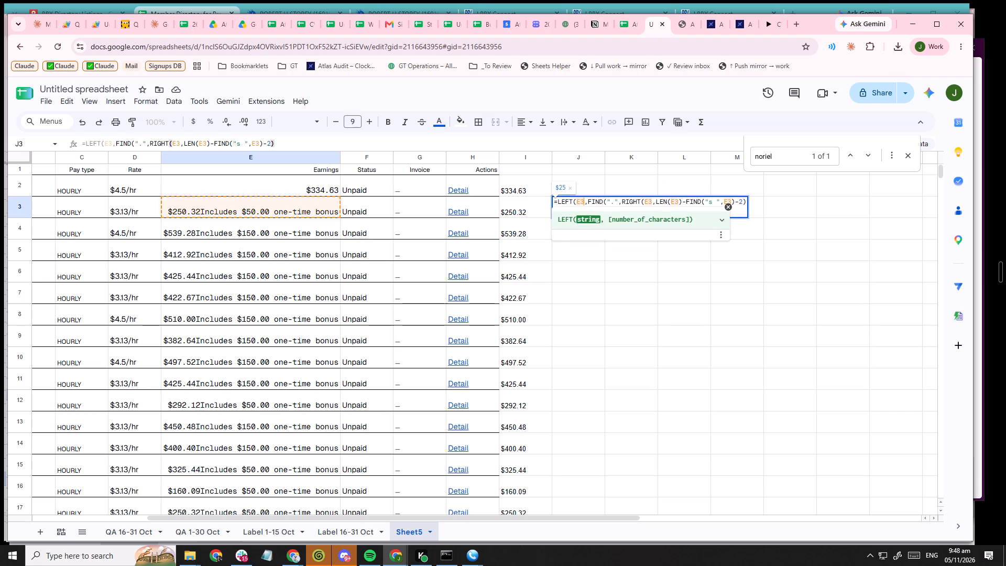
key("Right")
key("Right")
key("Right")
key("Right")
key("Right")
key("Right")
key("Right")
key("Right")
key("Right")
key("Right")
key("Right")
key("Right")
key("Right")
key("Right")
key("Right")
key("Right")
key("Right")
key("Right")
key("Right")
key("Right")
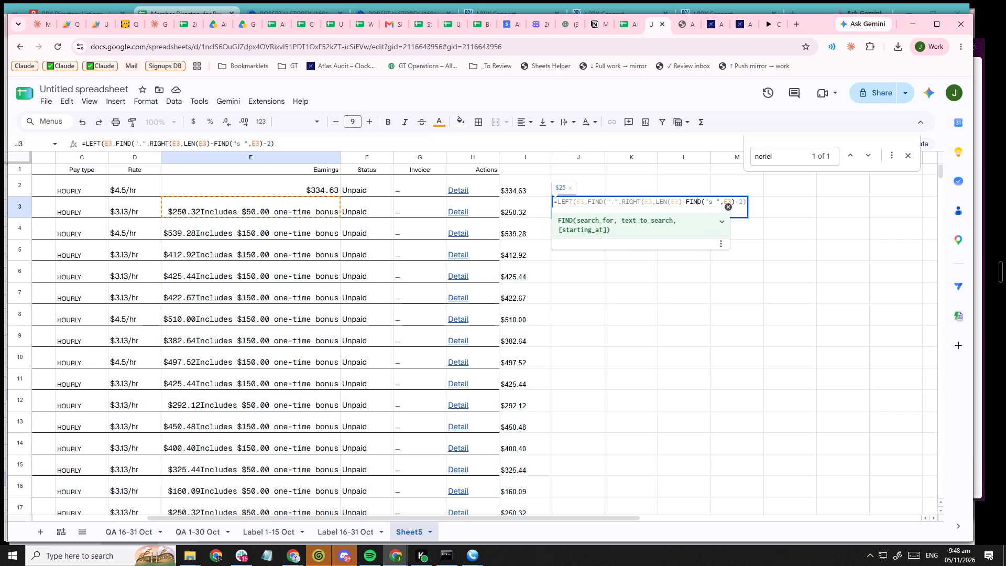
key("Tab")
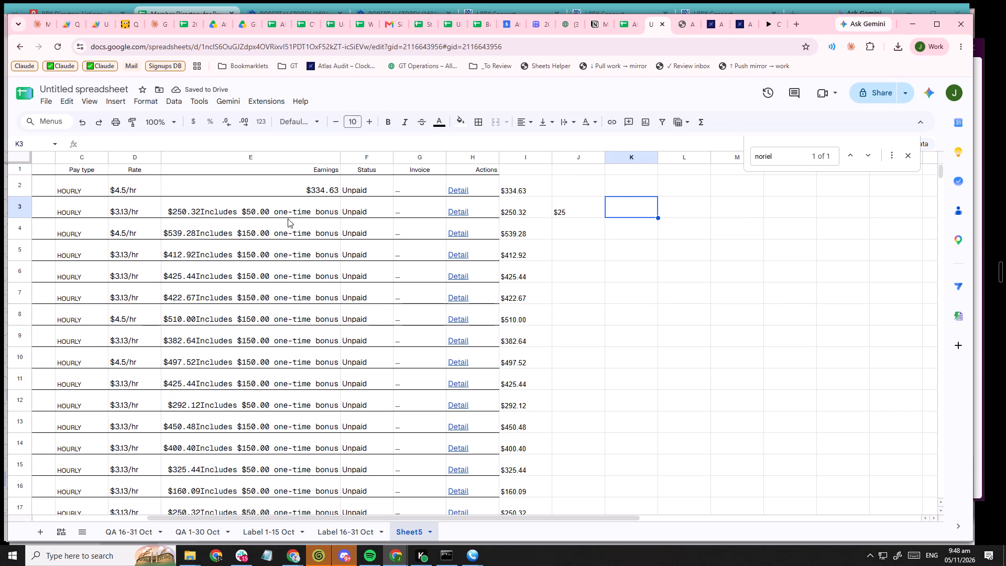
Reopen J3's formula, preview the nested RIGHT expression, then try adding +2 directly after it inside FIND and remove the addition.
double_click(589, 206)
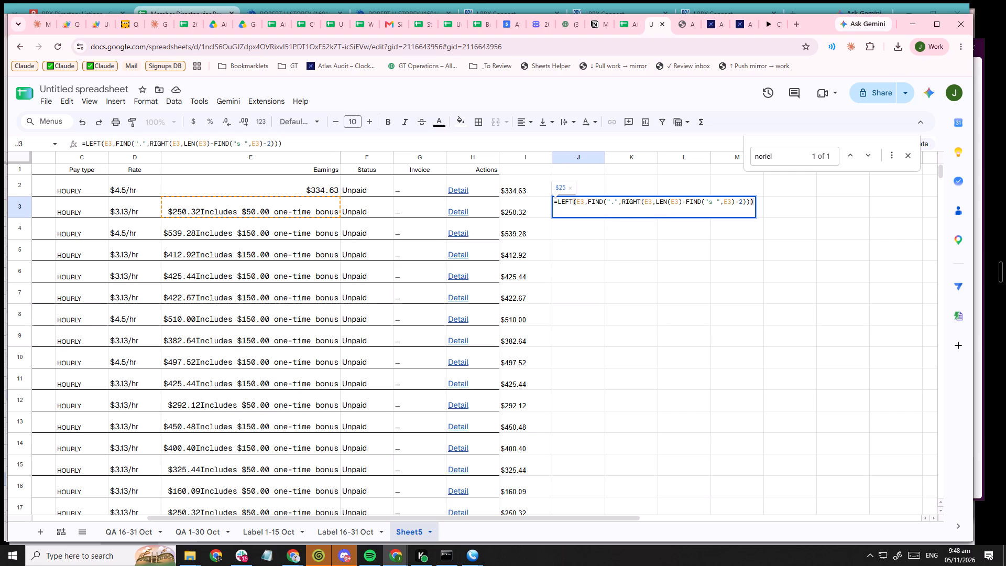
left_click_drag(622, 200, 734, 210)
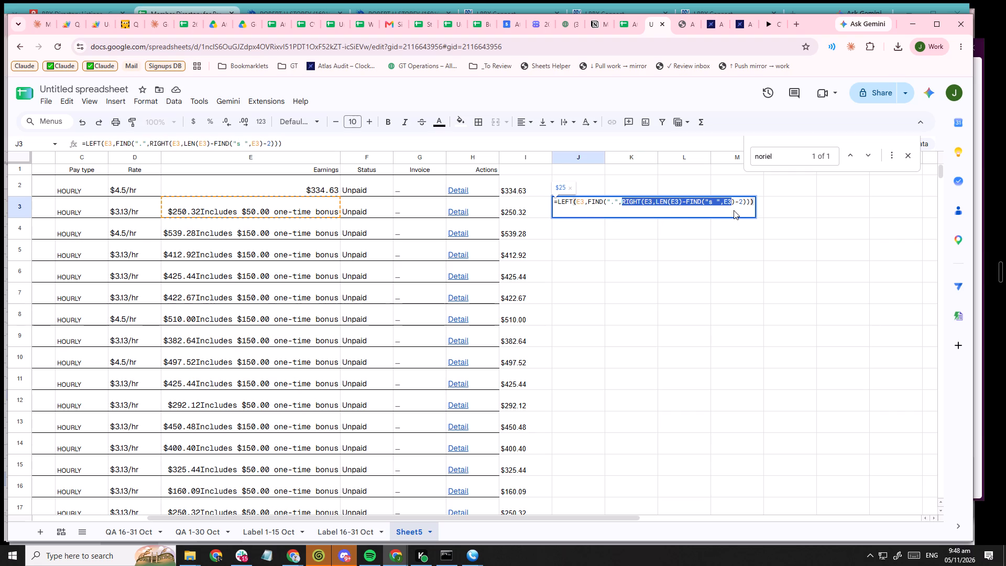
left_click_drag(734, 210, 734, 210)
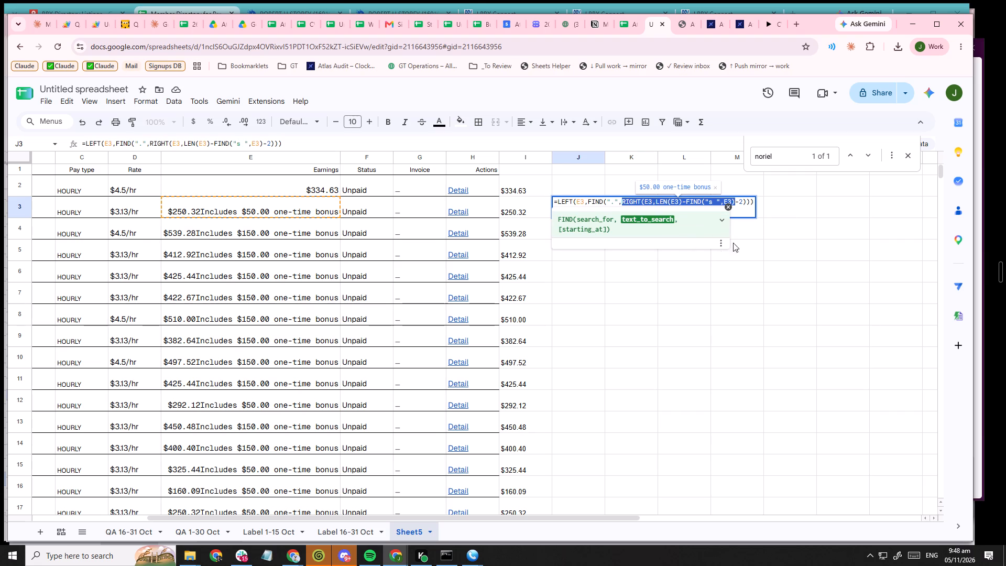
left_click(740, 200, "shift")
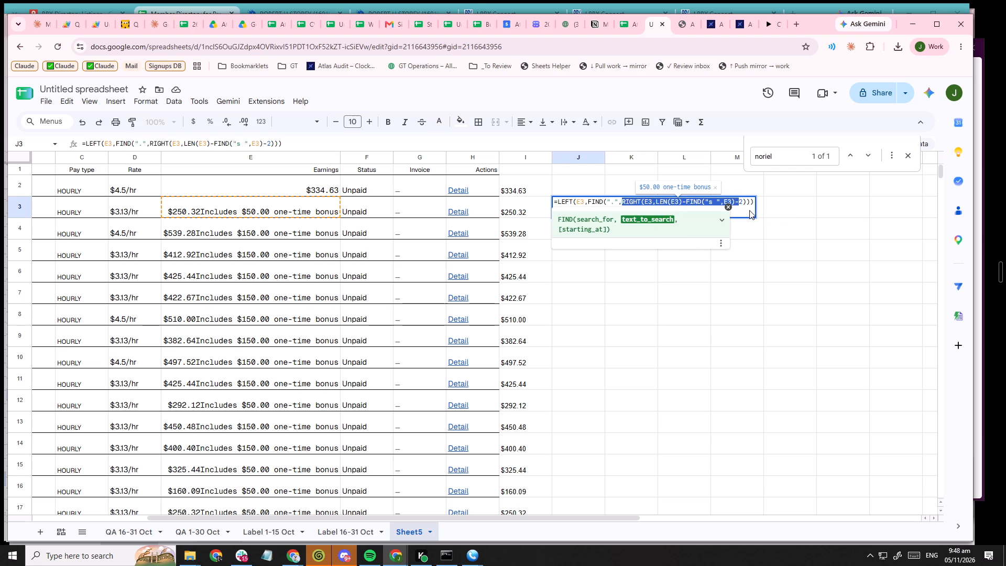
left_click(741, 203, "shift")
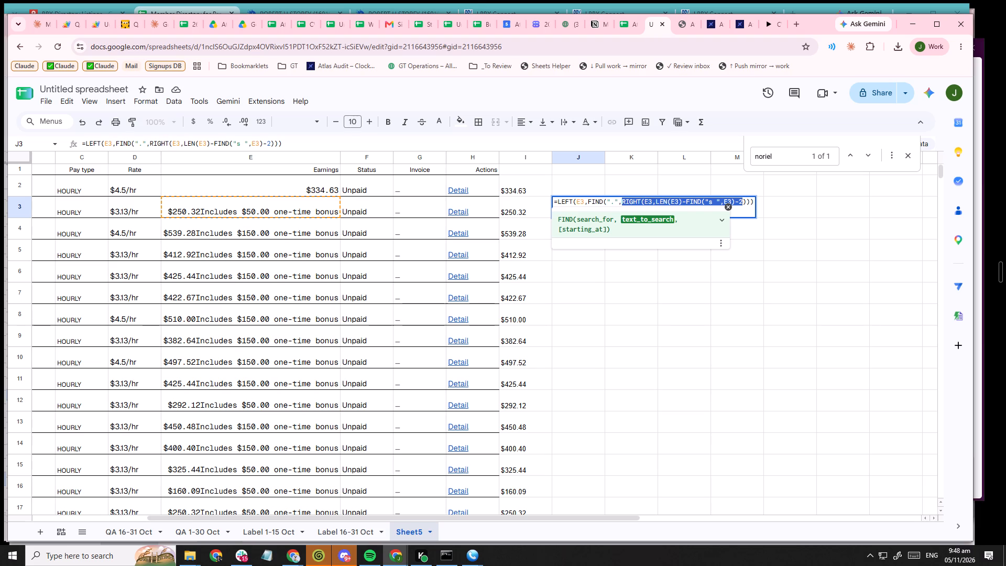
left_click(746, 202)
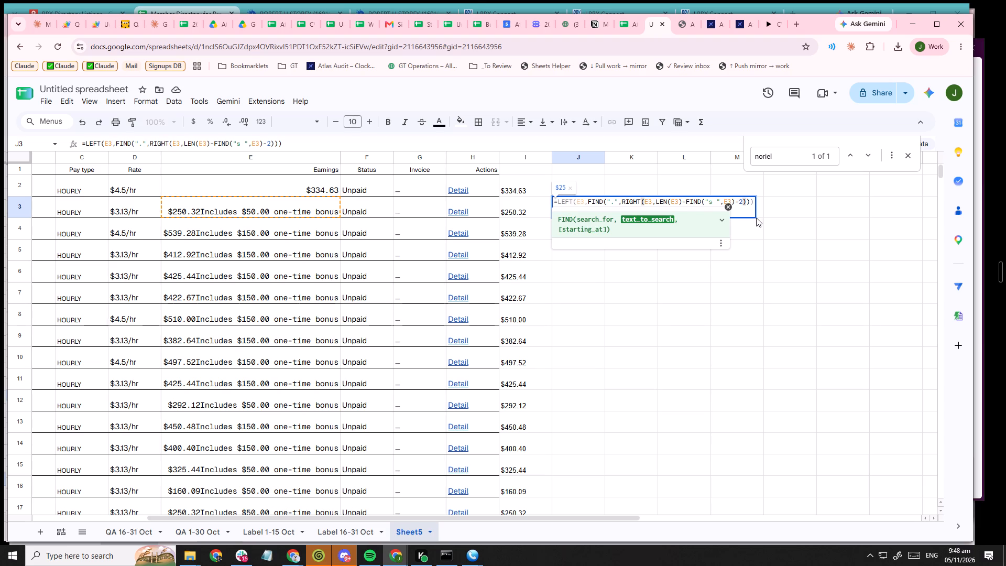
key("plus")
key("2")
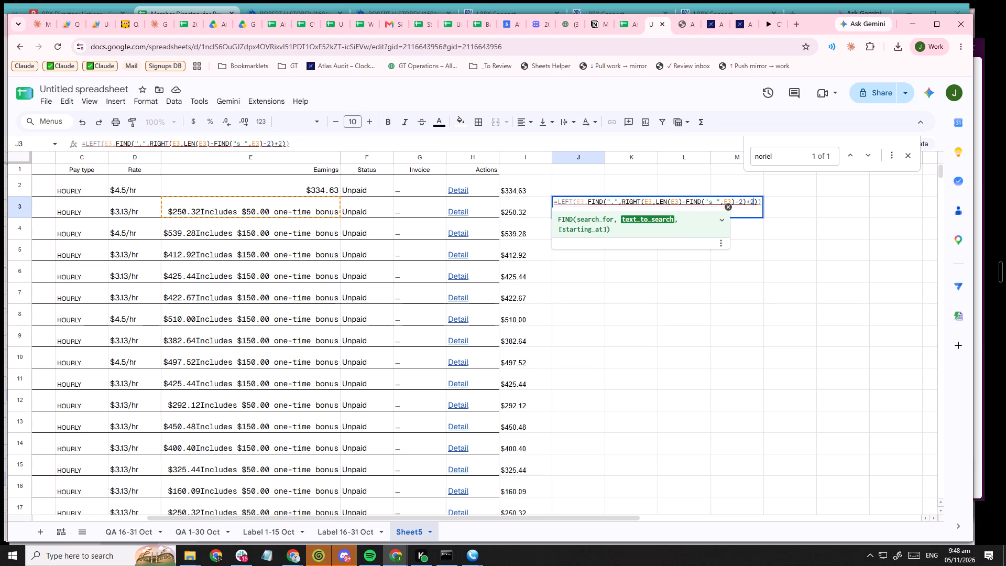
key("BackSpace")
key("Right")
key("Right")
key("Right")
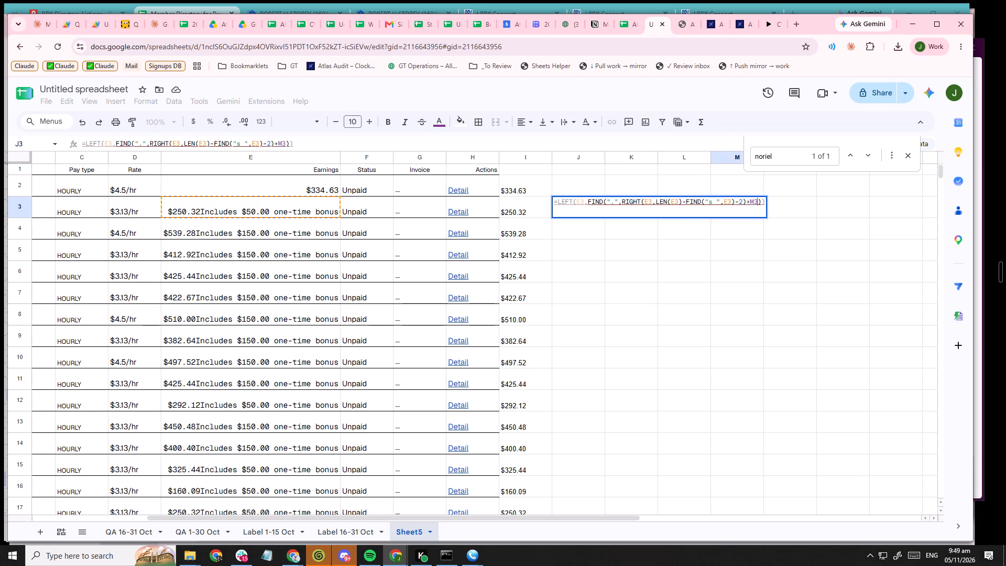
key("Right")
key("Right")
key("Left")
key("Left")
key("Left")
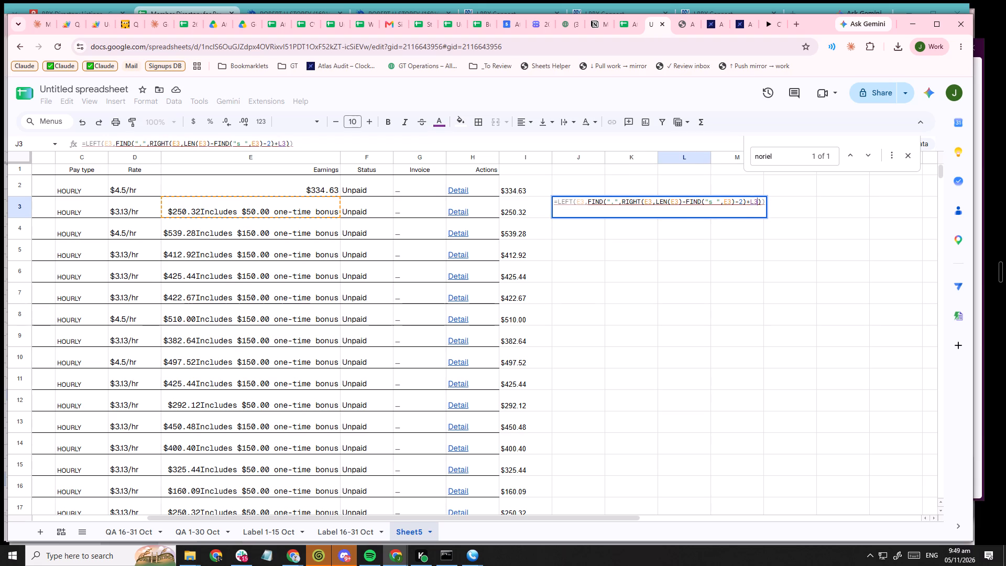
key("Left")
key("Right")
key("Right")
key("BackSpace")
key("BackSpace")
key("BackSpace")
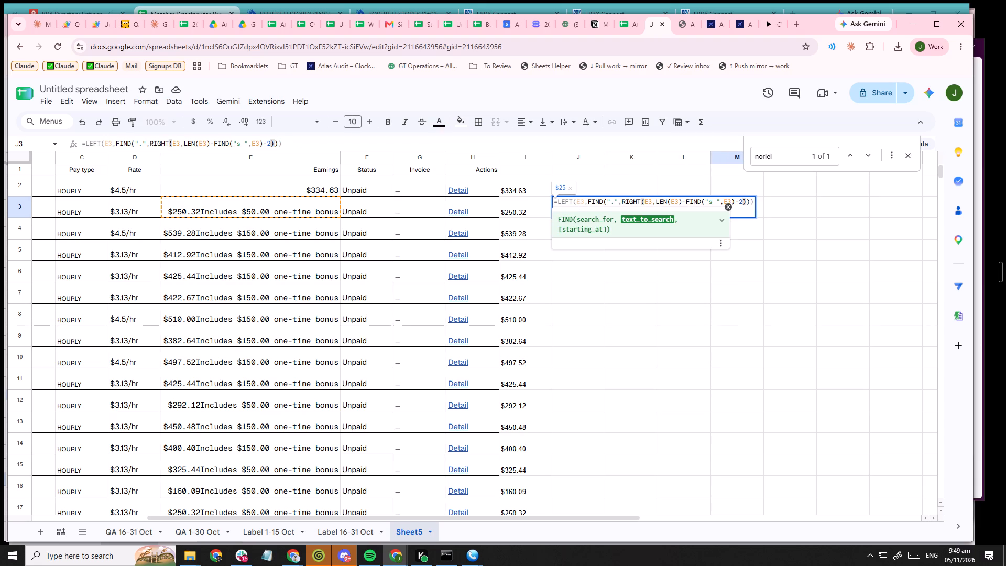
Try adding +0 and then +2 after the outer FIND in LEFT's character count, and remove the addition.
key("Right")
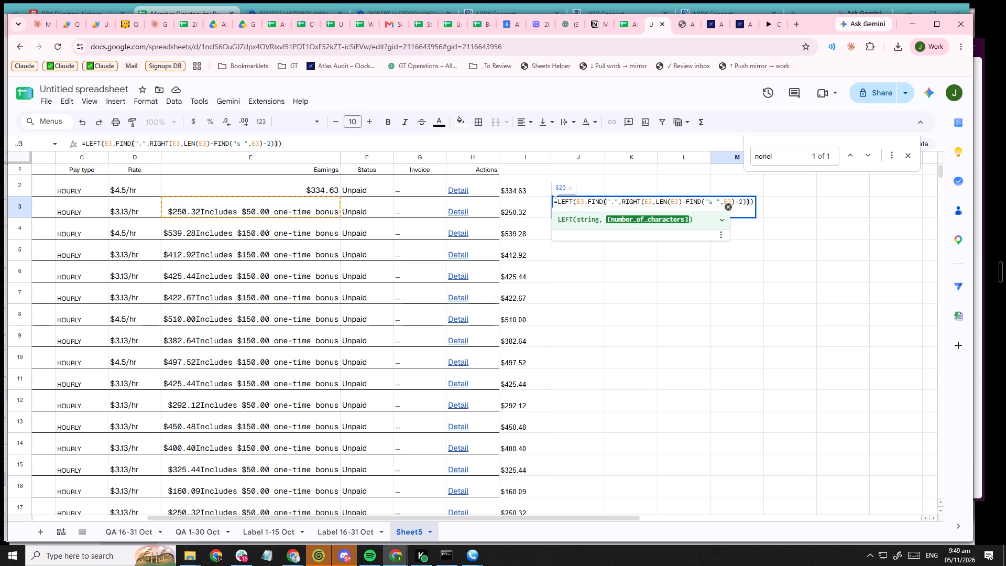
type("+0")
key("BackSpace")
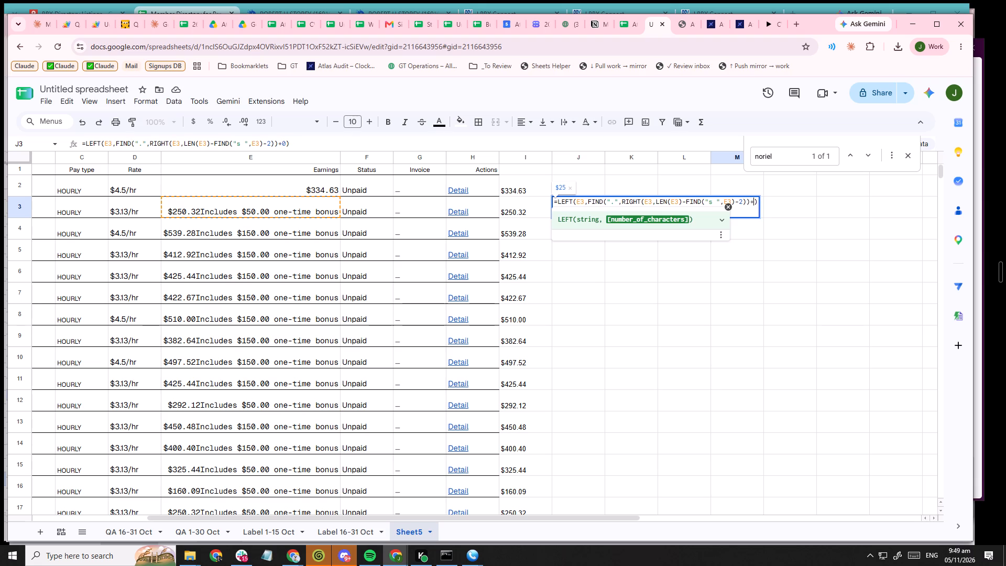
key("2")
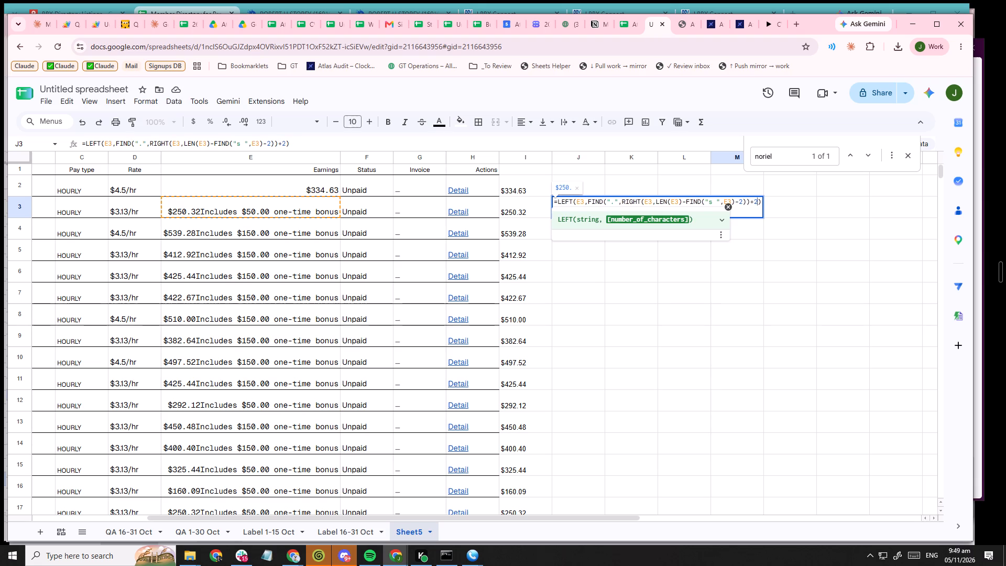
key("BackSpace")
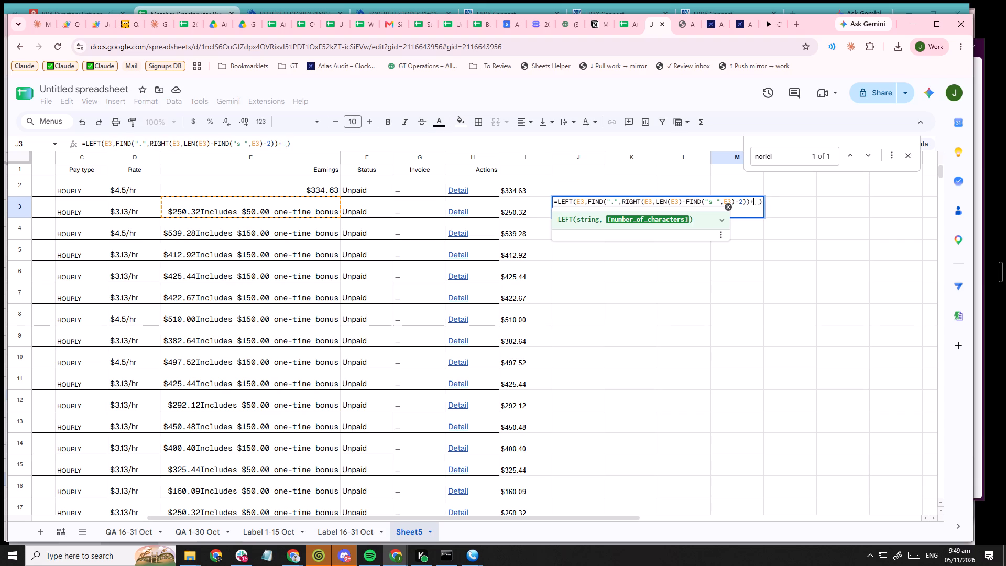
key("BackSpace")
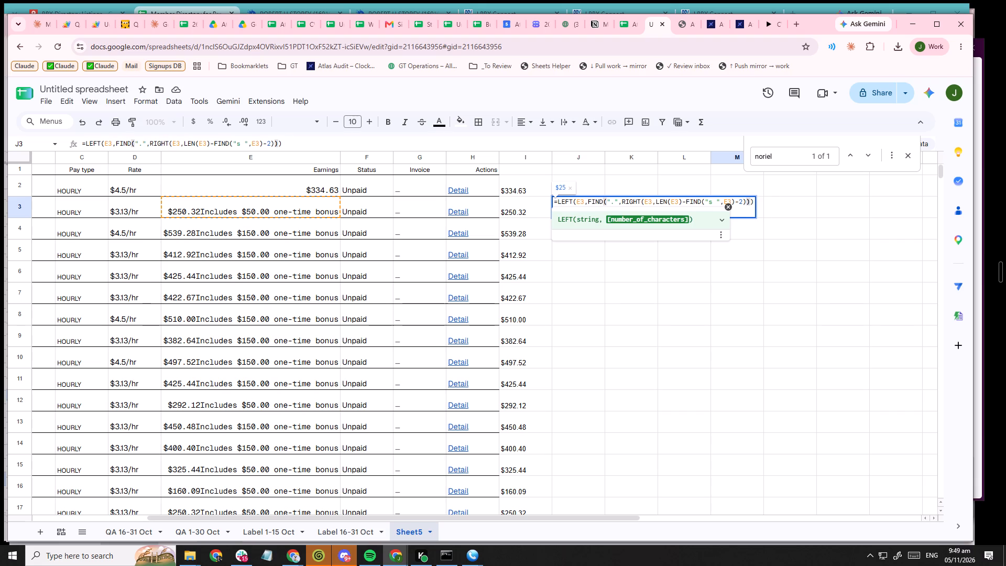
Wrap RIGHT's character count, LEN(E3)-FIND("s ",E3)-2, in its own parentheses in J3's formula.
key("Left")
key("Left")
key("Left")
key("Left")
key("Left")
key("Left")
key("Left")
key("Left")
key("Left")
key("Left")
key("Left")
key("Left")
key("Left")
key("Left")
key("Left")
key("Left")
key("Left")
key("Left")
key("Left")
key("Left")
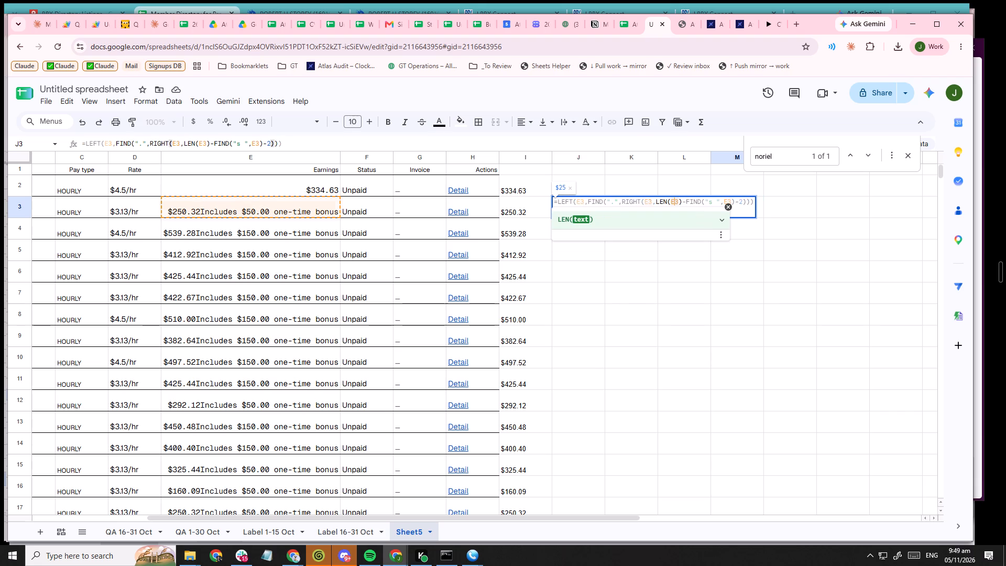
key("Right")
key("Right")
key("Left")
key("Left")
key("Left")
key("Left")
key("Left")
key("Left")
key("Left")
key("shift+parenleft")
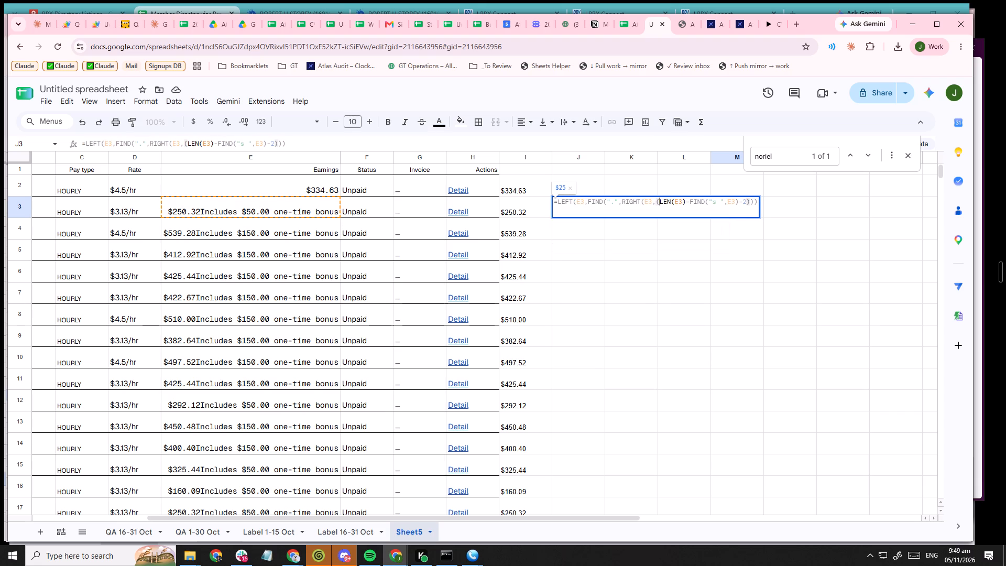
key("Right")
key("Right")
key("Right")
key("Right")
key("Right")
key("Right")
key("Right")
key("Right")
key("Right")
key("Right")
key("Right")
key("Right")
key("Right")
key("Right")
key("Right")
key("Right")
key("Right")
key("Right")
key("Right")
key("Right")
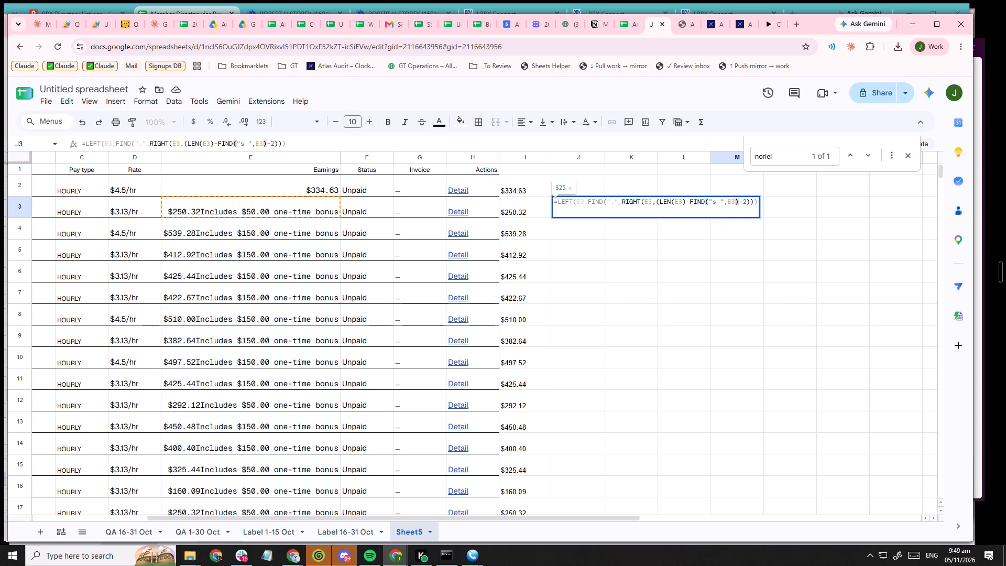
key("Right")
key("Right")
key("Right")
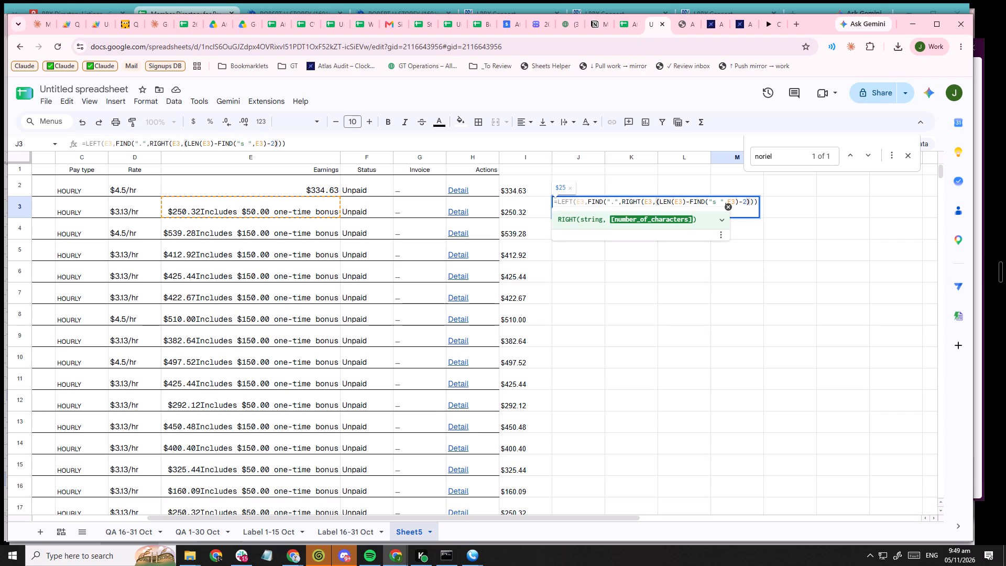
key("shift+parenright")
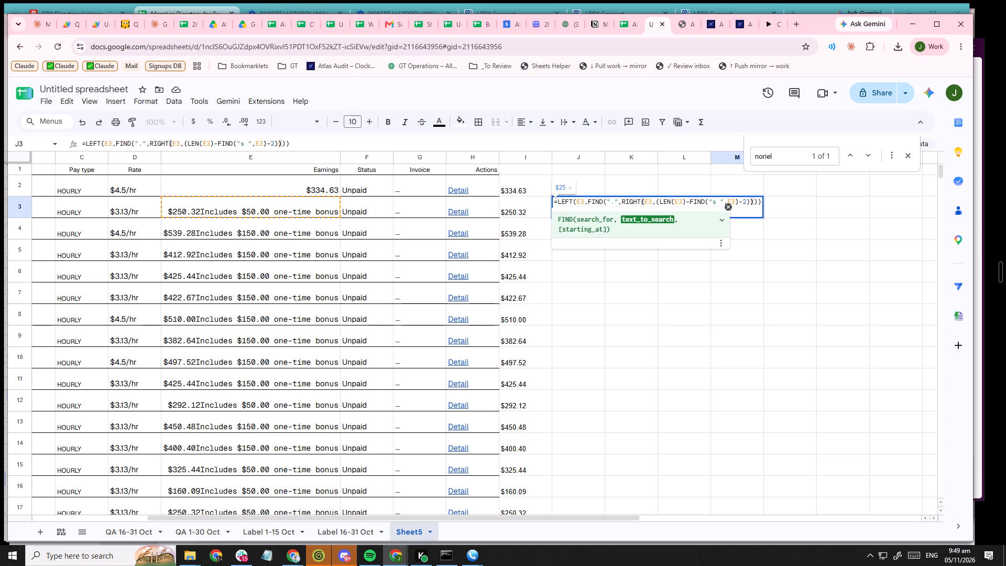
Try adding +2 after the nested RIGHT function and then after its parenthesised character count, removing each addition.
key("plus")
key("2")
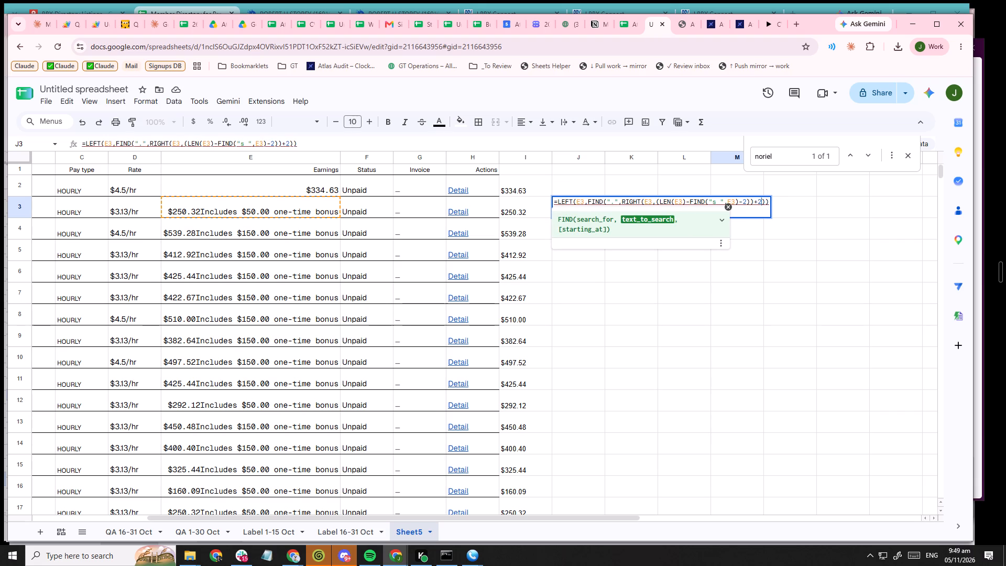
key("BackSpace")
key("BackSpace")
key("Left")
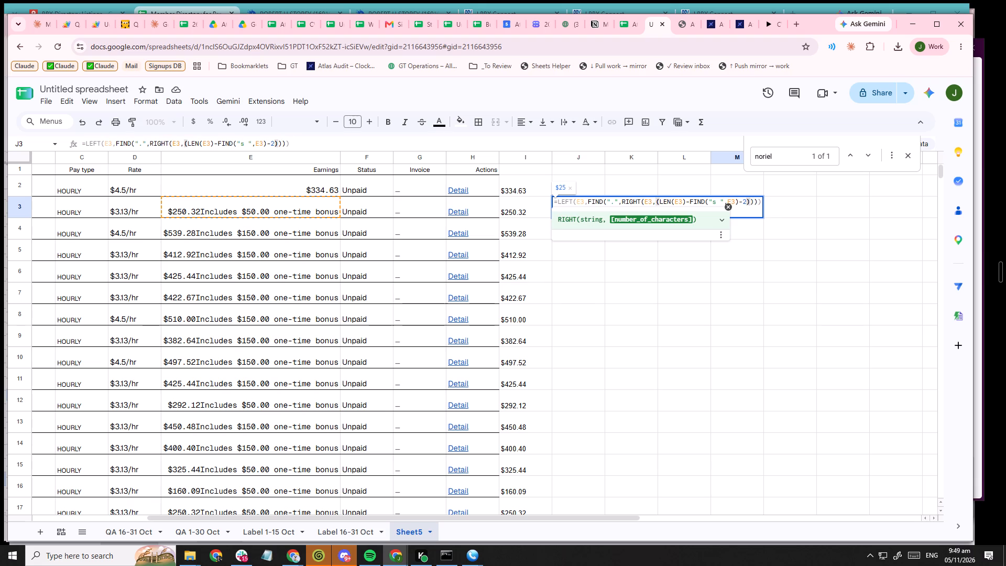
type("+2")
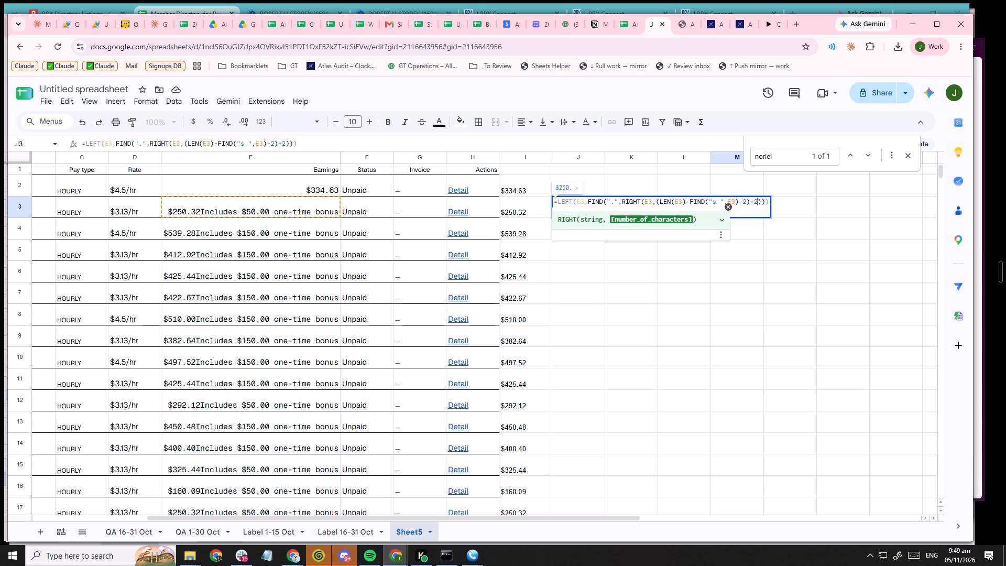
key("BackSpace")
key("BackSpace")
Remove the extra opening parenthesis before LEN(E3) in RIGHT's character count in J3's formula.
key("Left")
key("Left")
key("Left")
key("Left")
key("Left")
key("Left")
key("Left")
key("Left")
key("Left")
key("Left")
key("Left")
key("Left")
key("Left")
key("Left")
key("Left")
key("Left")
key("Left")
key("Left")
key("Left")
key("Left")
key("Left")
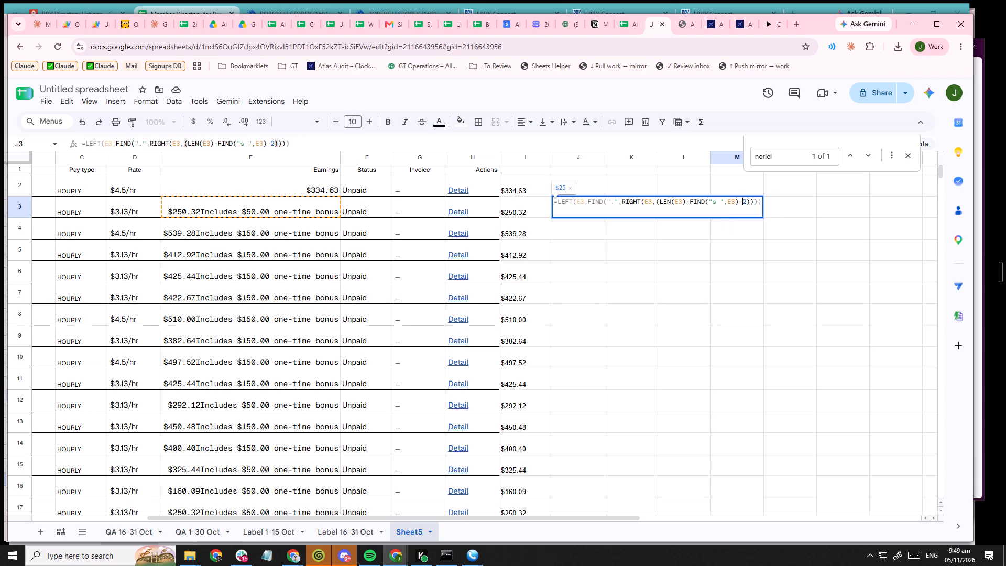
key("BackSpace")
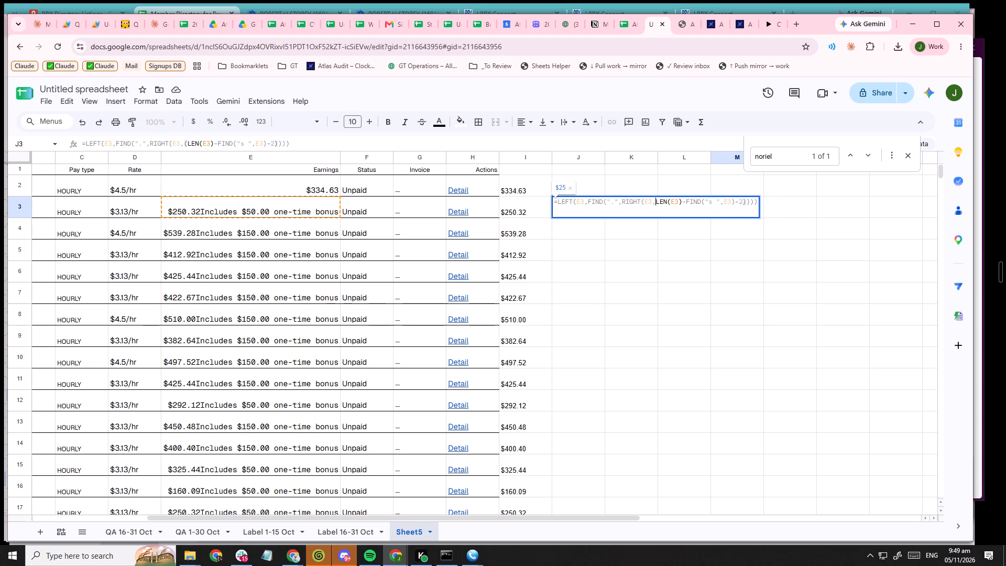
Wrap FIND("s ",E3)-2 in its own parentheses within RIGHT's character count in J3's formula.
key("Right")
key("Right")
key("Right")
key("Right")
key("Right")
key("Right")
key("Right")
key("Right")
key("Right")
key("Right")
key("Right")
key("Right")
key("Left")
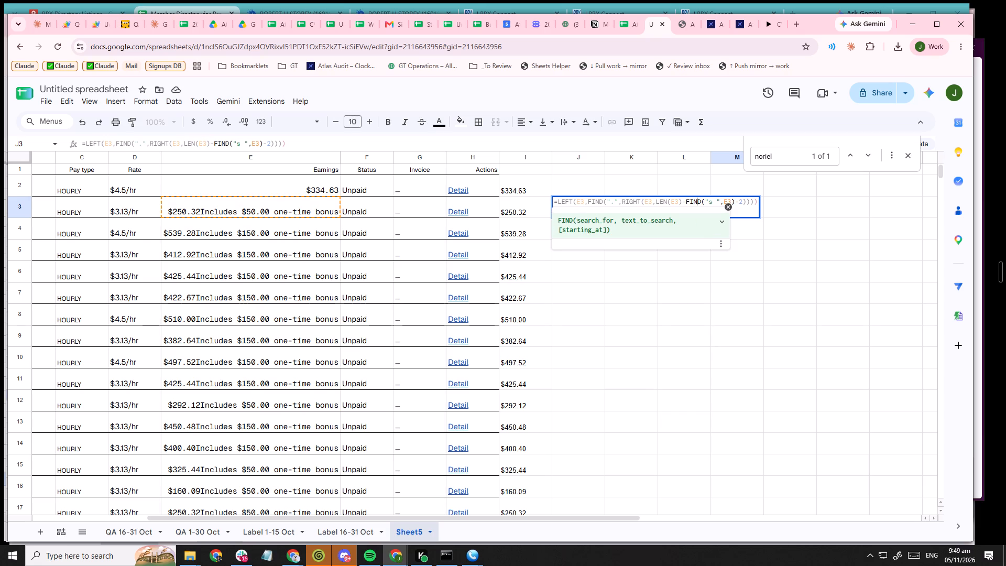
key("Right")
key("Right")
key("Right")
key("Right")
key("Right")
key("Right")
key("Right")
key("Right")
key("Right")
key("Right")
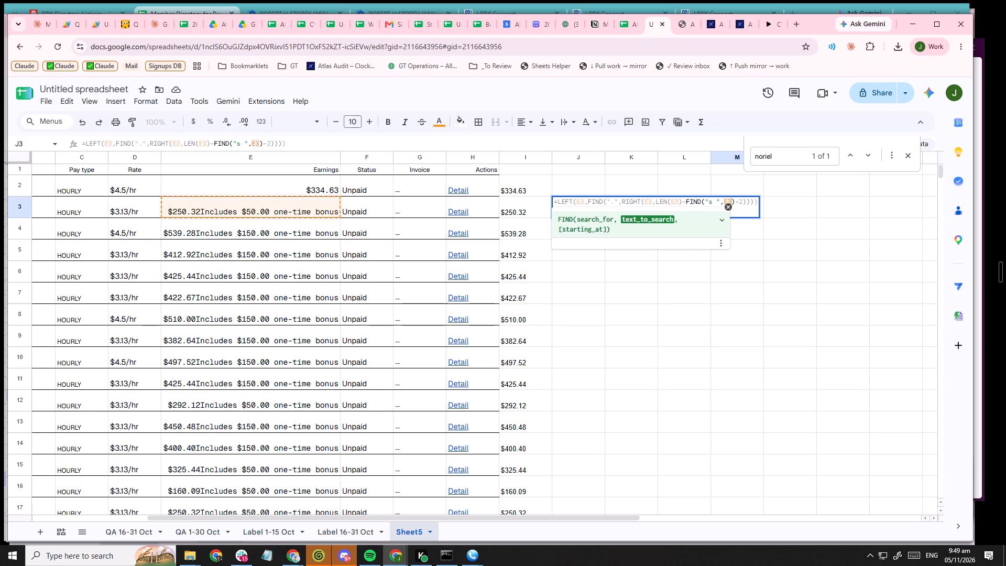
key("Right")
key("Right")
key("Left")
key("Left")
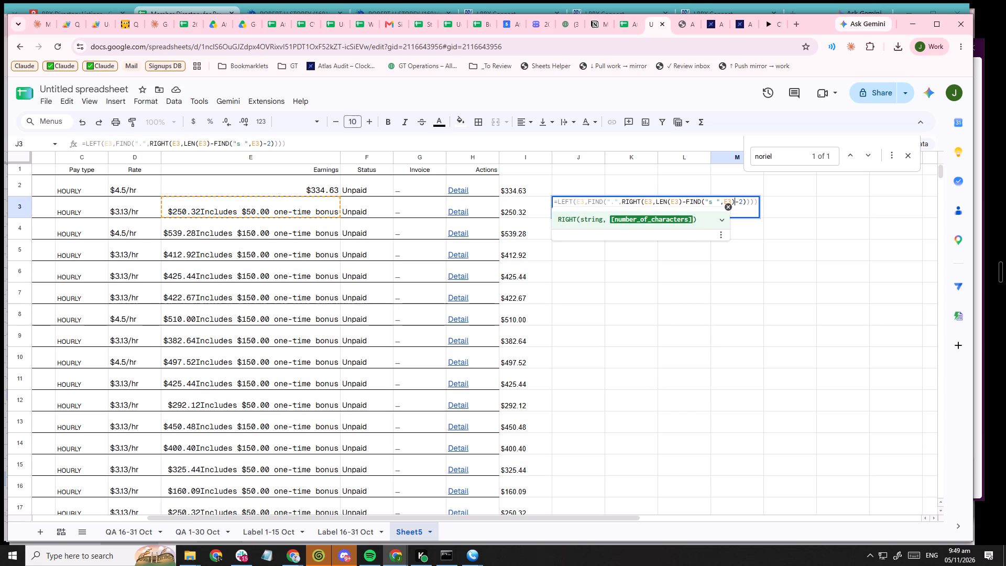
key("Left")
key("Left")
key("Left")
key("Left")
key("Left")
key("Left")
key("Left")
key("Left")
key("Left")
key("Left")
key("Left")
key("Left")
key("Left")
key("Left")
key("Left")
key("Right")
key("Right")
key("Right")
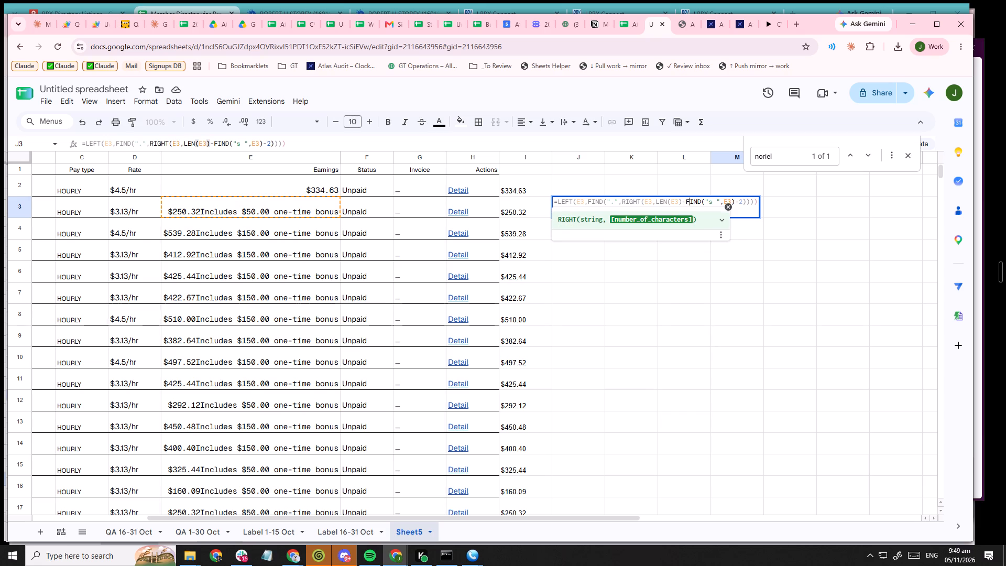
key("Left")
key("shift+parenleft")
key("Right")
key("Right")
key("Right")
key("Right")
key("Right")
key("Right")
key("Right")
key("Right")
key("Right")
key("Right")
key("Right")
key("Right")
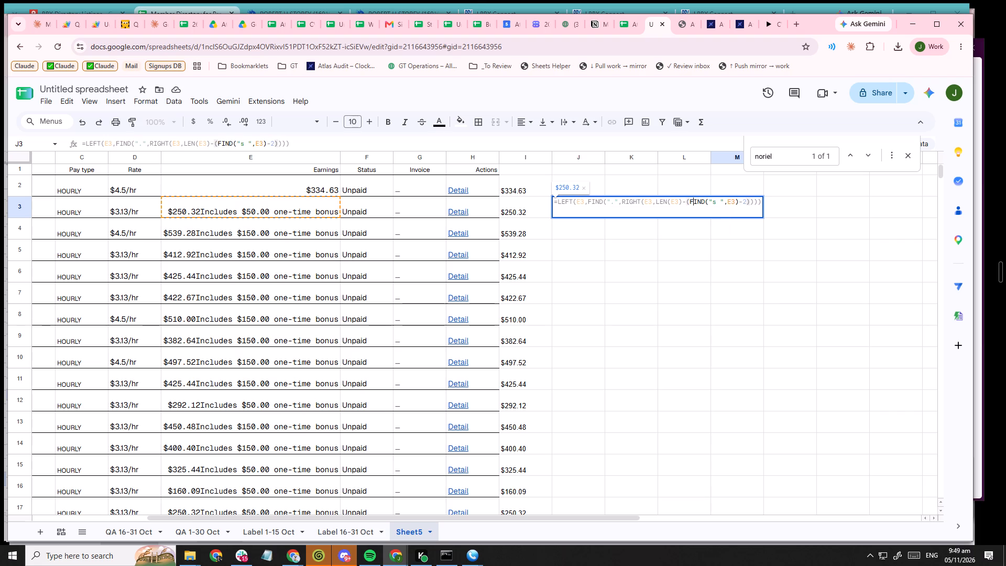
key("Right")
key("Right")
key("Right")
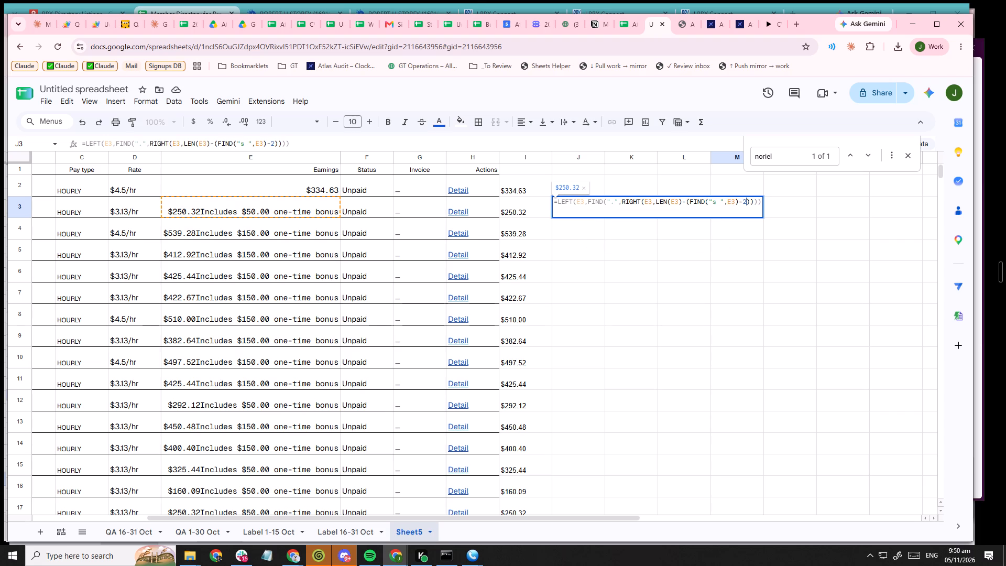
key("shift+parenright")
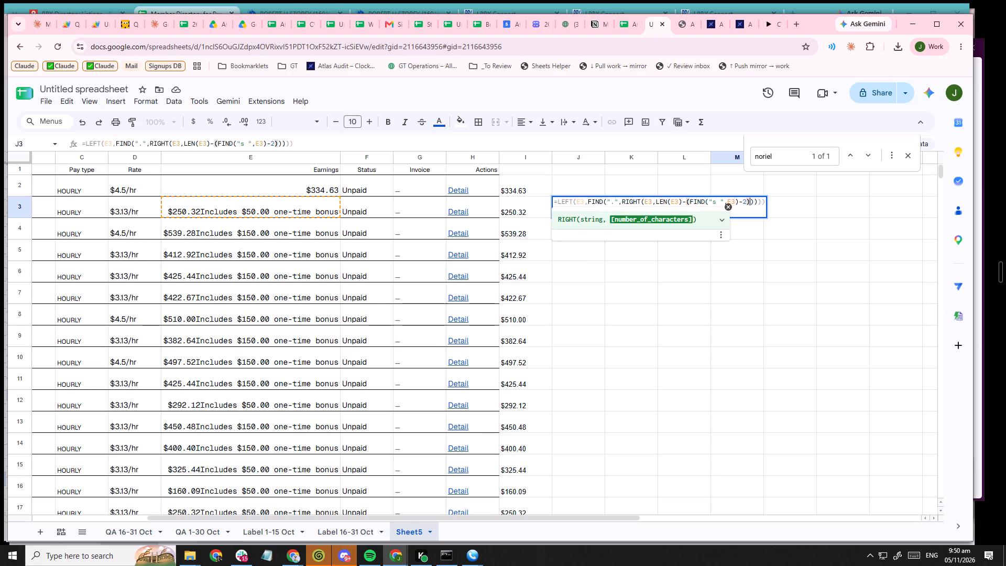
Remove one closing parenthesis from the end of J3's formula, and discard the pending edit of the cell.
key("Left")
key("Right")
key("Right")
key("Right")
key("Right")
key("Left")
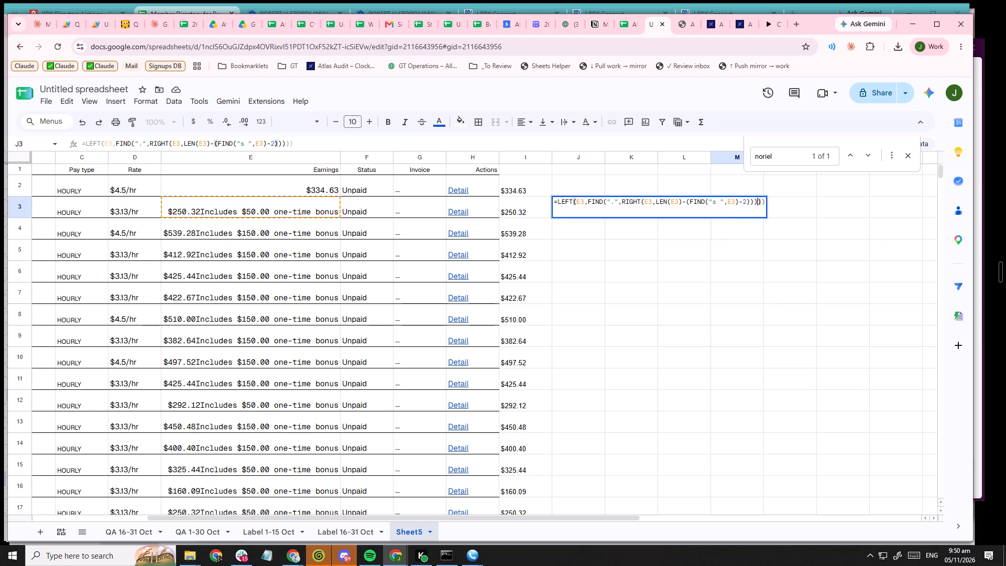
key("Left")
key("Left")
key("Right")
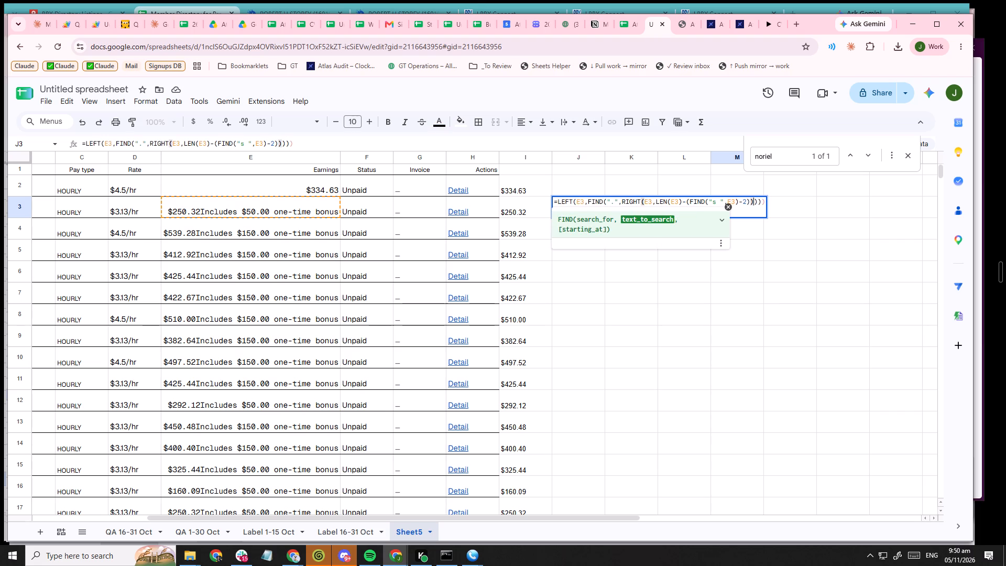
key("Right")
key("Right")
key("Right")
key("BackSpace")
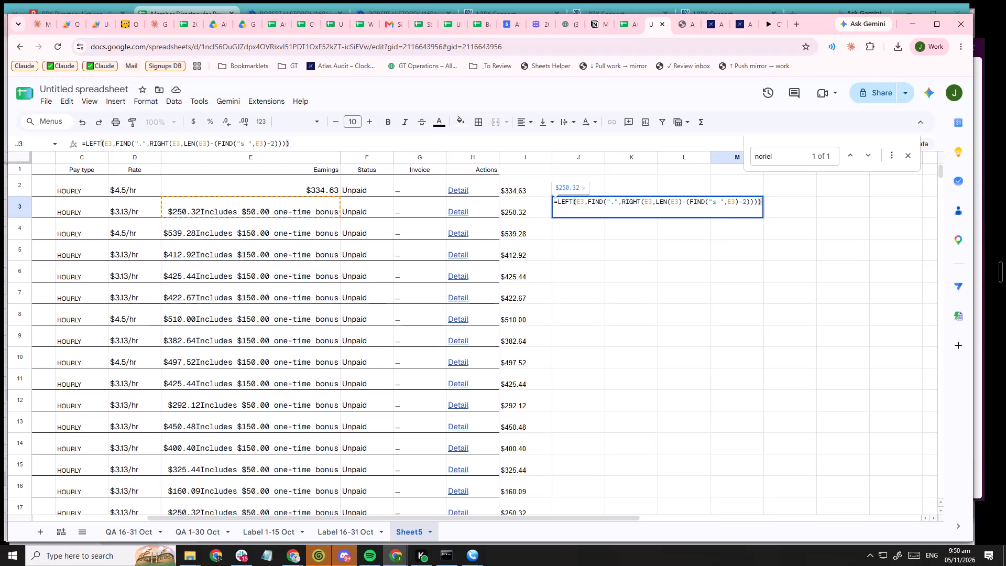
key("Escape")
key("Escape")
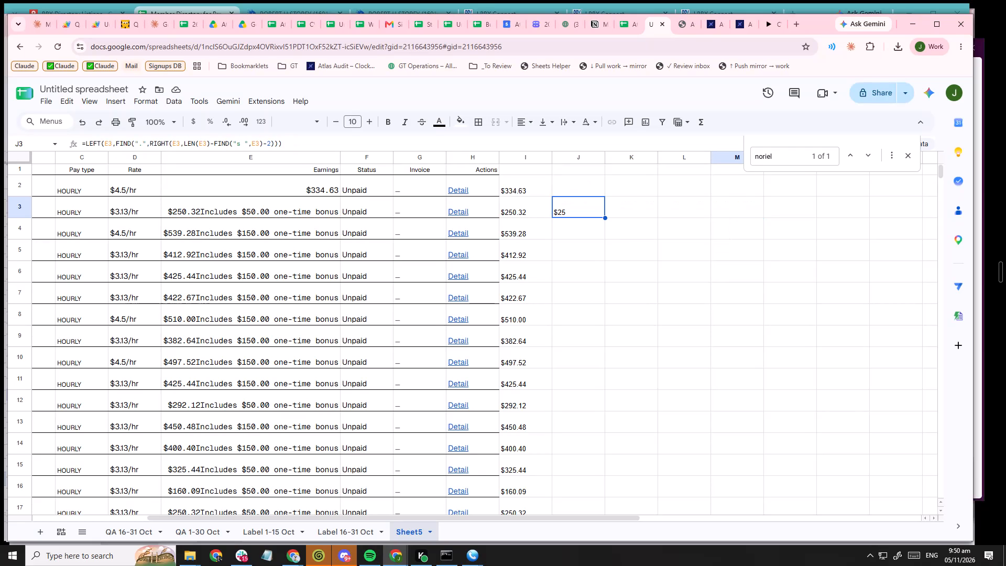
Recheck the source text in E3 and the formula in J3, and clear J3.
double_click(269, 214)
left_click(781, 291)
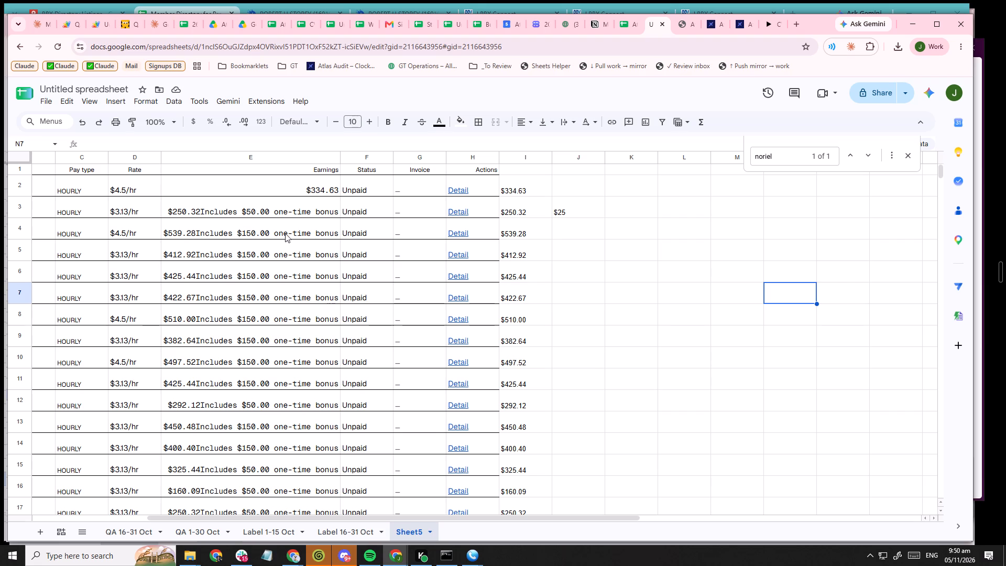
left_click(304, 211)
double_click(586, 207)
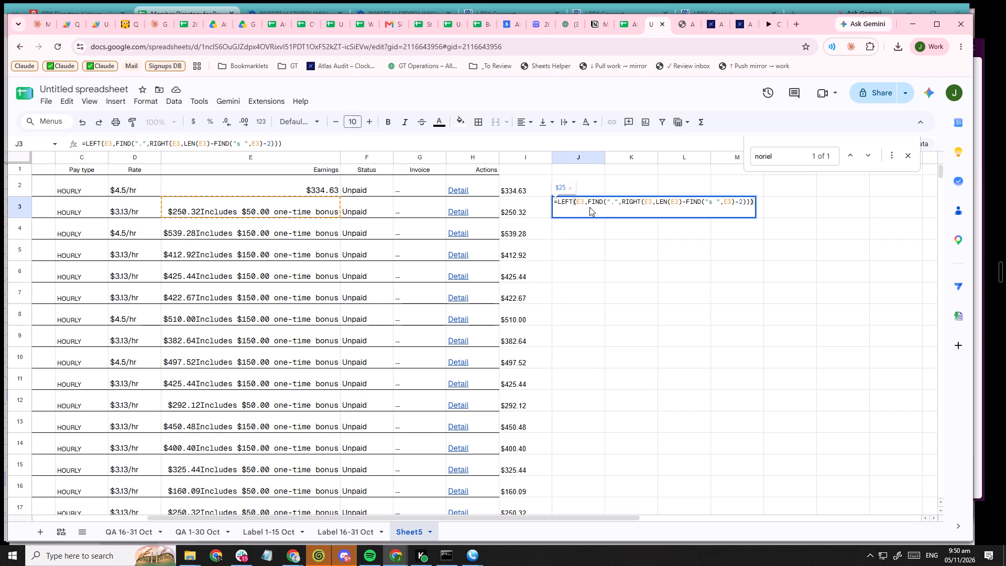
key("Escape")
left_click(587, 238)
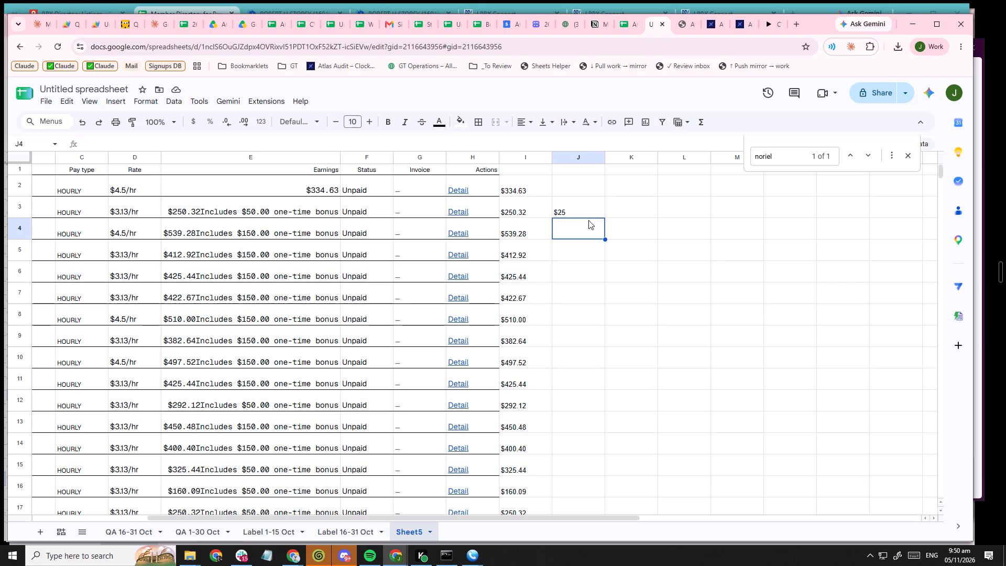
left_click(589, 214)
key("Delete")
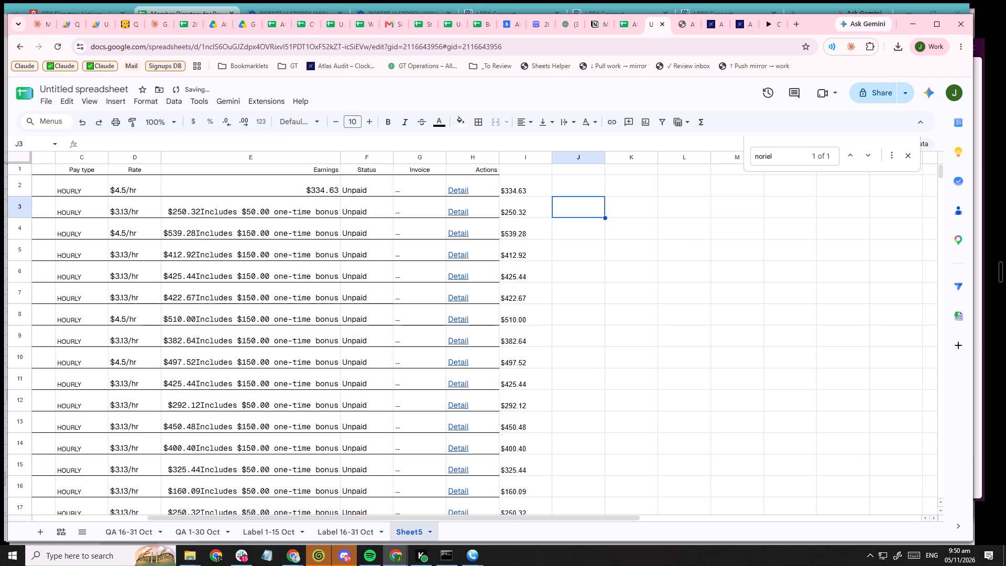
In I3's formula, nest the LEFT expression as the string of a RIGHT function and begin its character count with LEN.
key("Left")
key("Left")
key("Right")
key("Return")
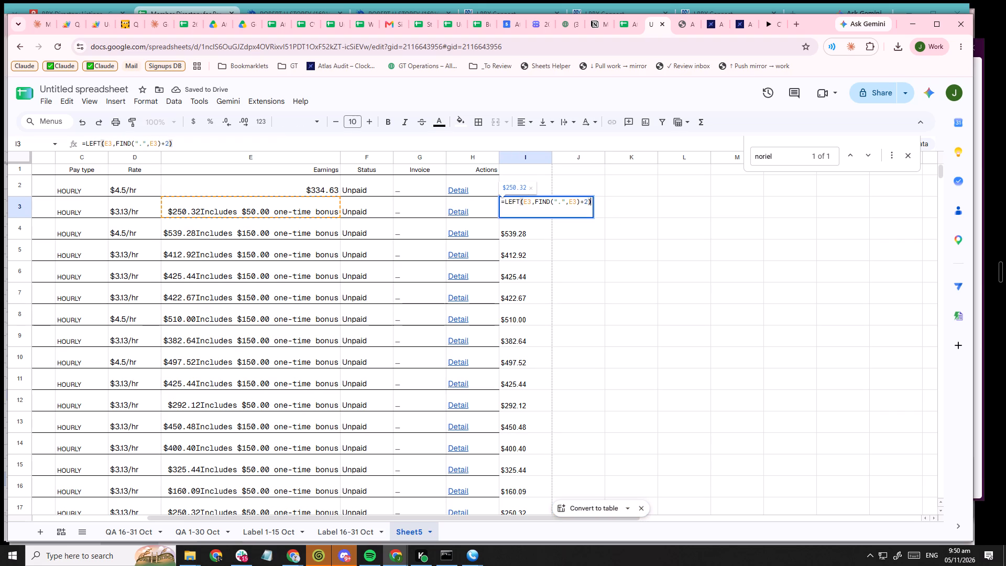
key("Up")
key("Right")
type("Righ")
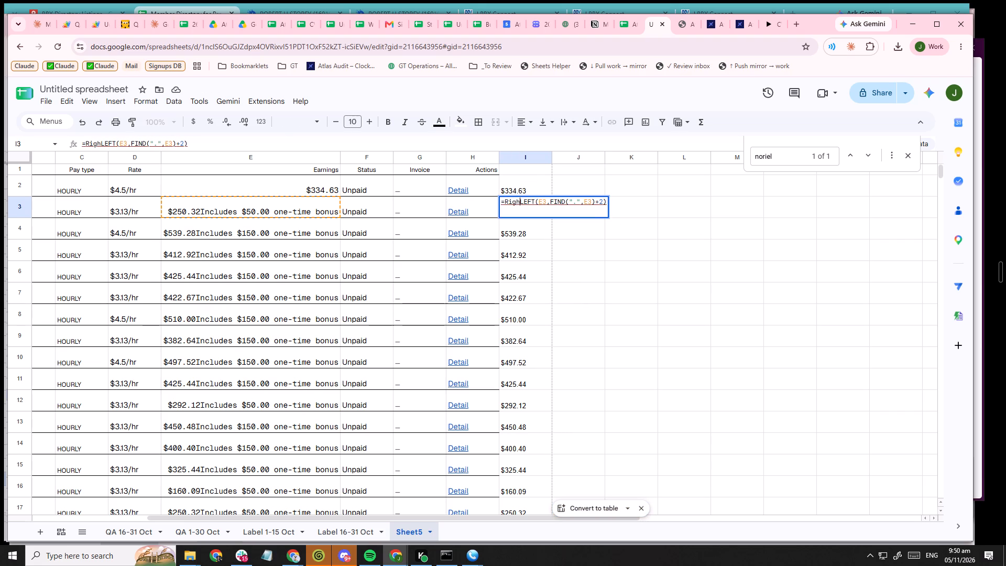
key("t")
key("shift+parenleft")
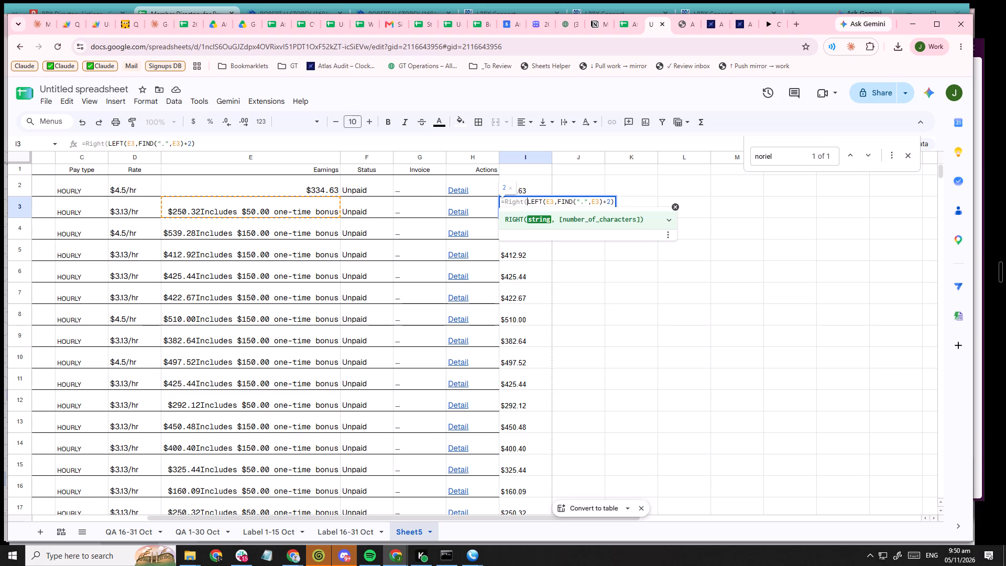
key("Down")
key("comma")
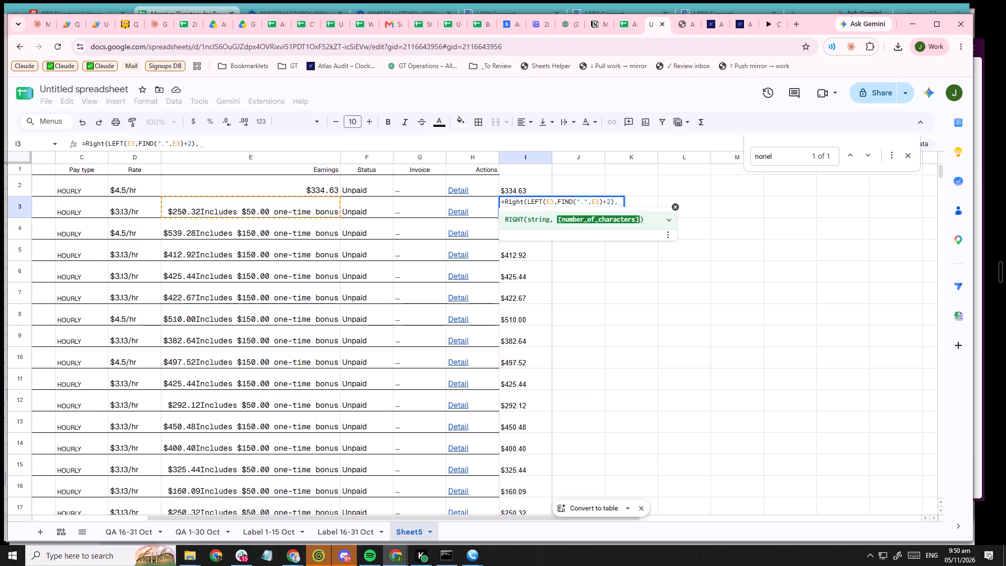
type("le")
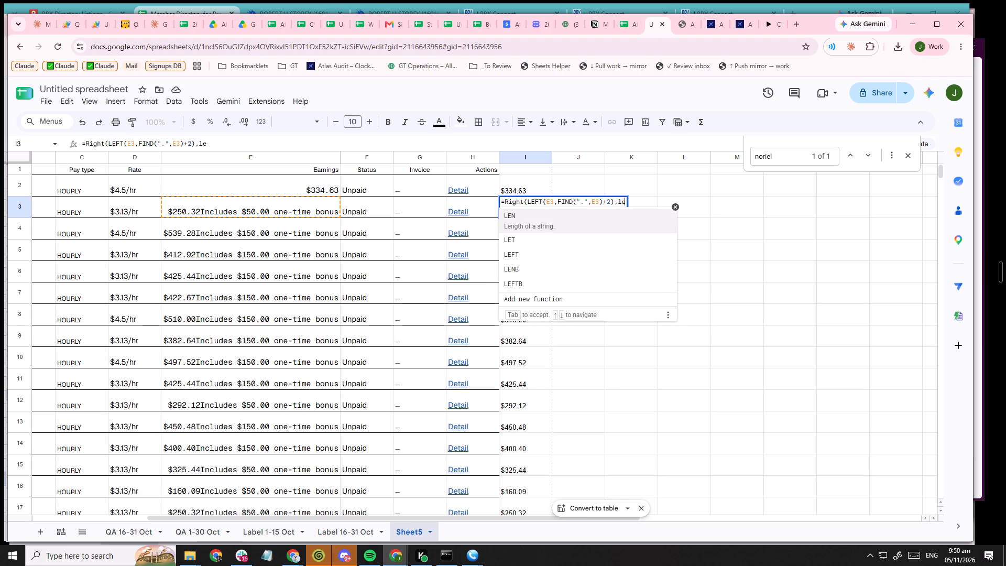
key("n")
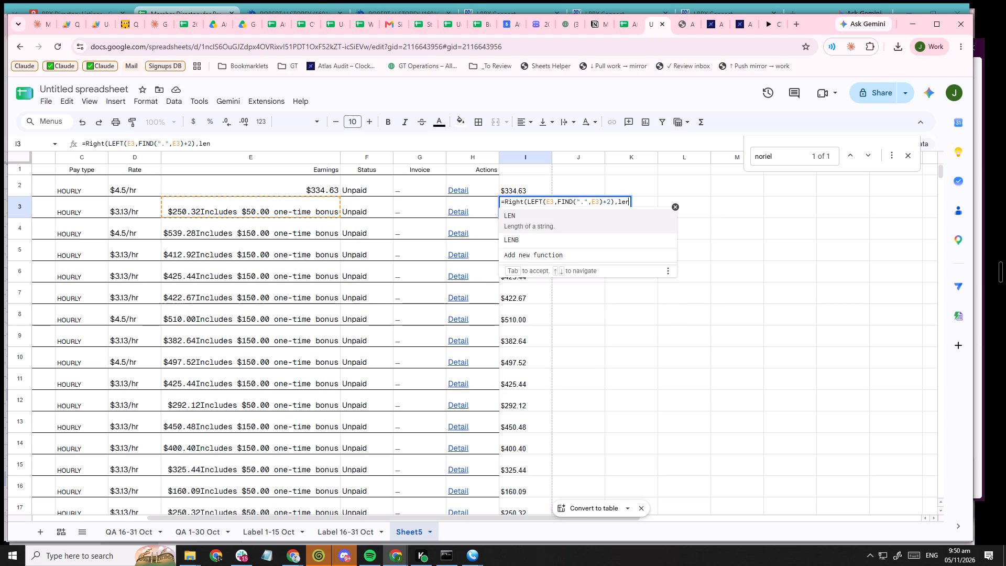
key("shift+parenleft")
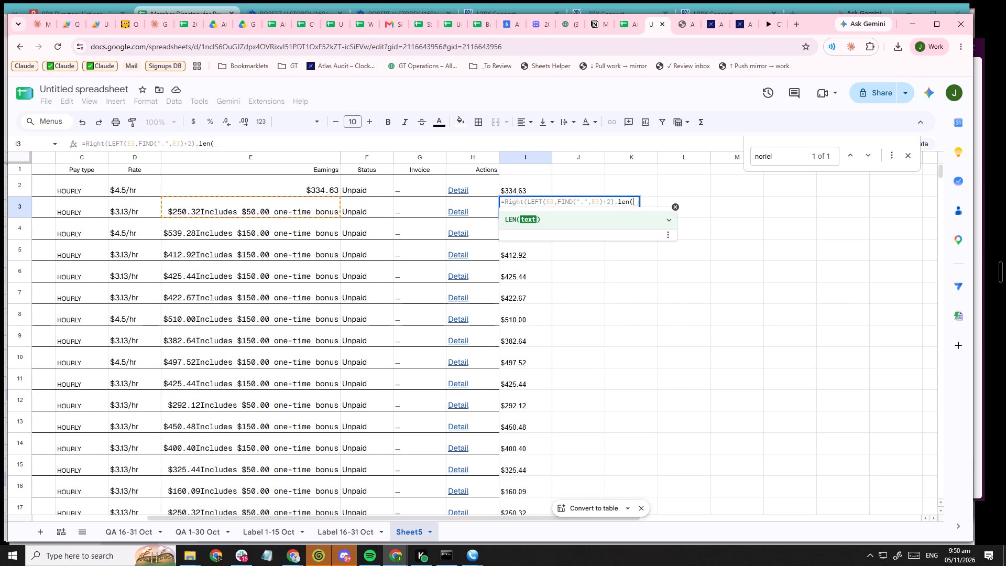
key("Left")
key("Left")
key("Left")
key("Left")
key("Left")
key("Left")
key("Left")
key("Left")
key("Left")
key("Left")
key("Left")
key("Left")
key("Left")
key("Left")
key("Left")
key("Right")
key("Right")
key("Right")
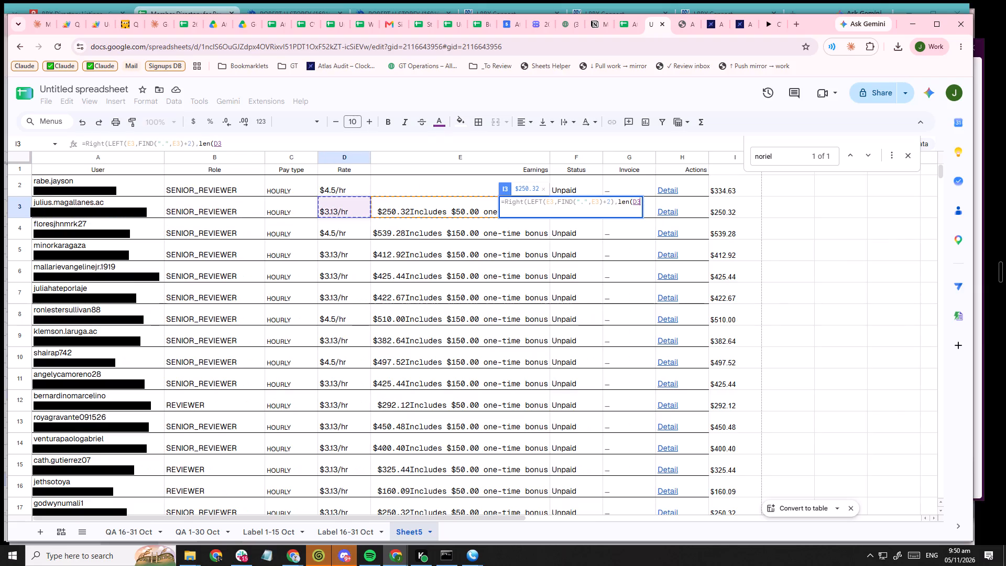
Complete I3's character count as the LEN of a copied LEFT(E3,FIND(".",E3)+2) expression minus 1, and enter the formula.
left_click(530, 196)
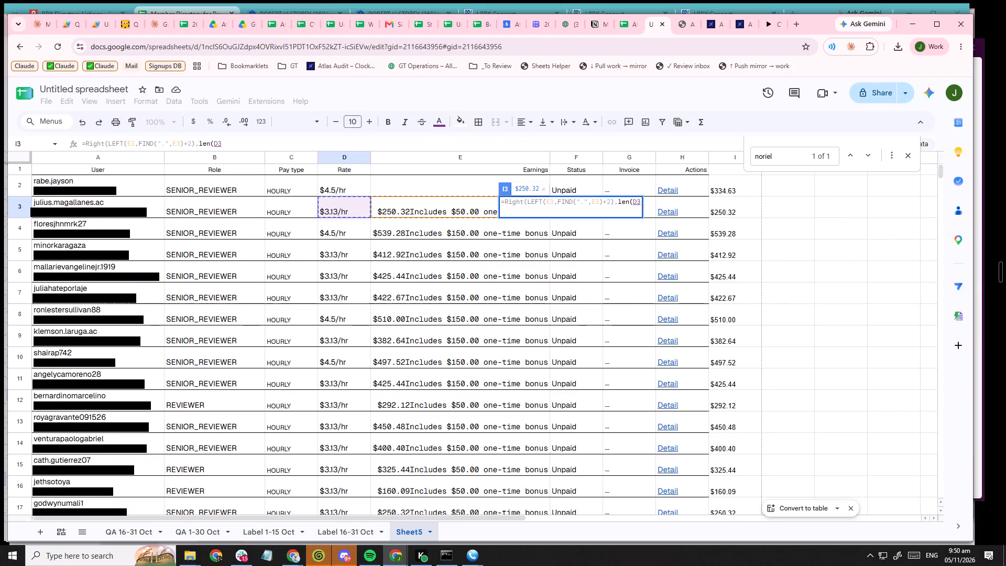
left_click(533, 200)
left_click_drag(527, 201, 606, 208)
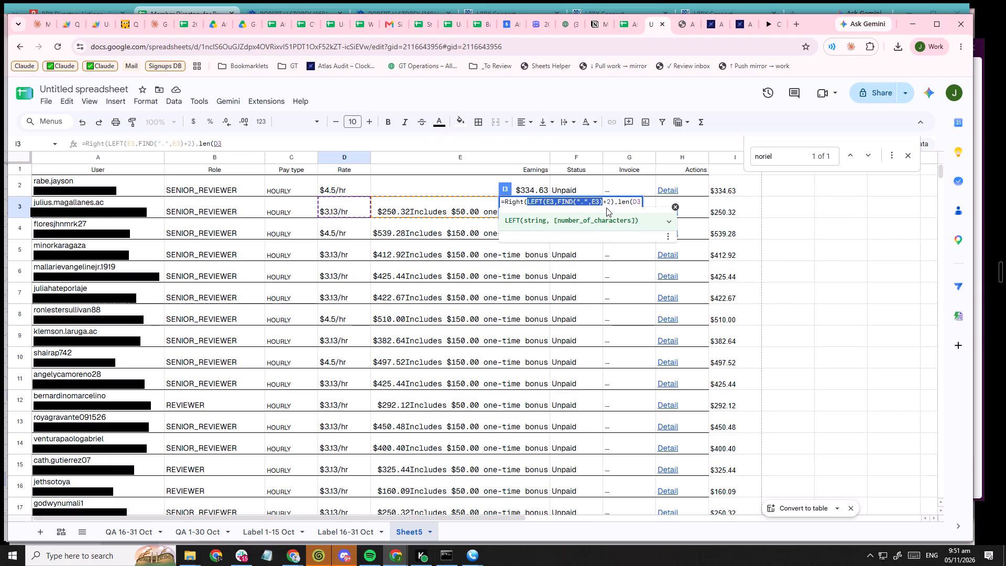
left_click_drag(606, 208, 609, 207)
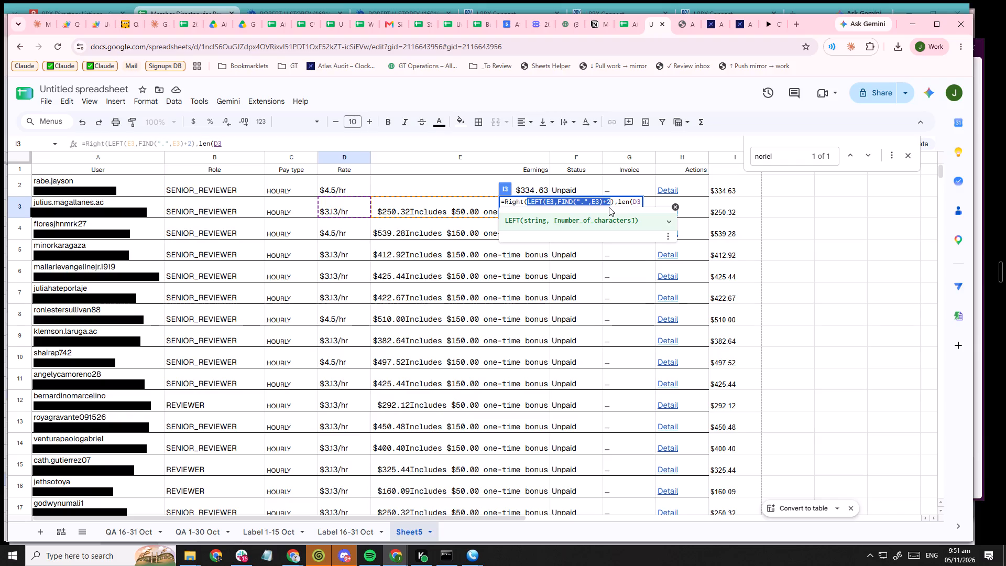
left_click_drag(609, 207, 613, 205)
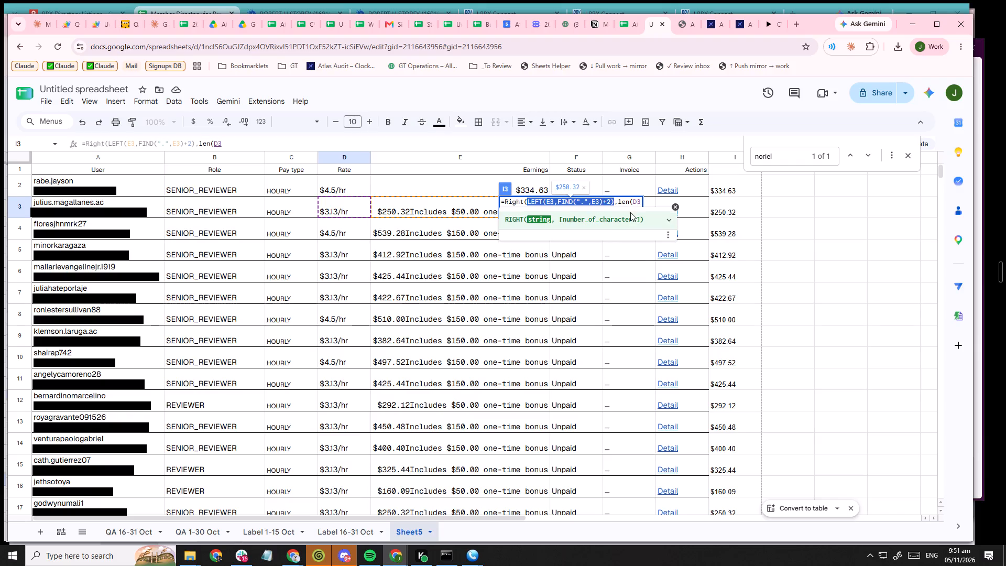
key("ctrl+c")
left_click(622, 201)
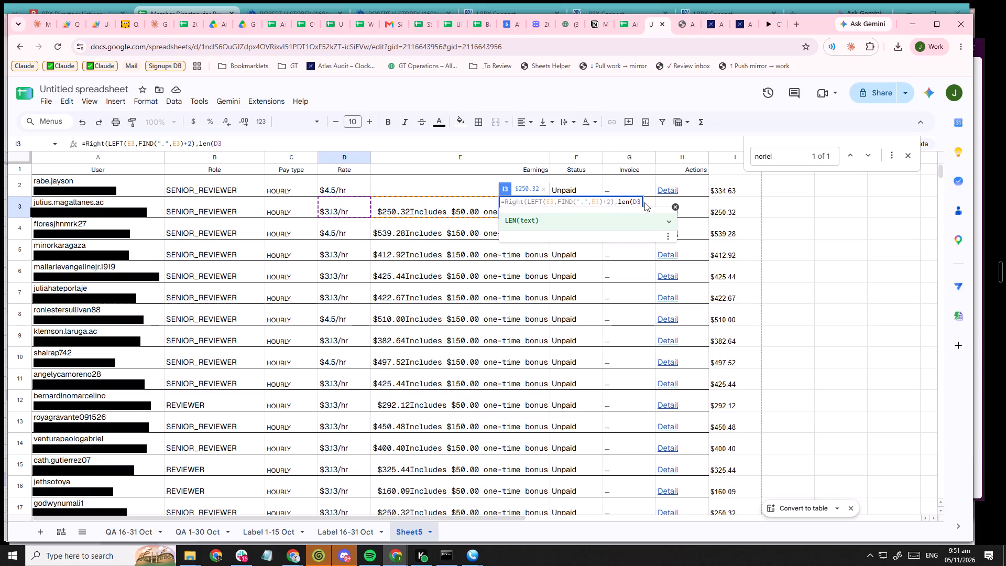
triple_click(640, 202)
key("ctrl+v")
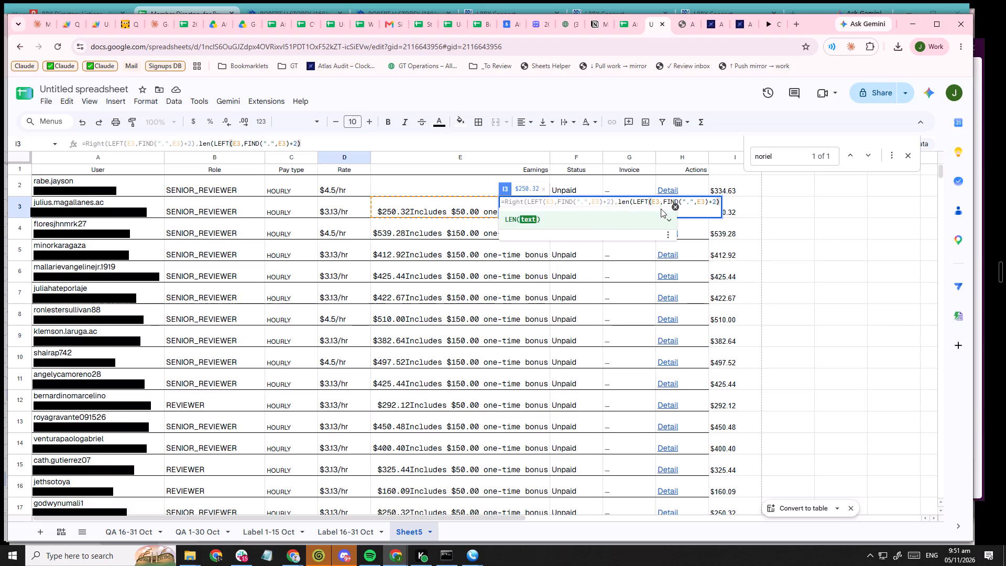
key("shift+parenright")
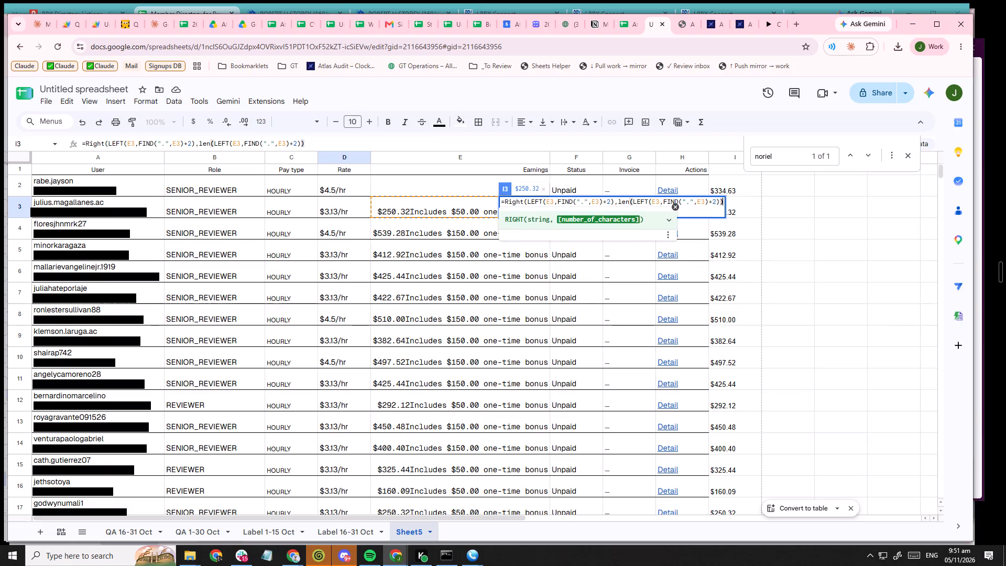
key("minus")
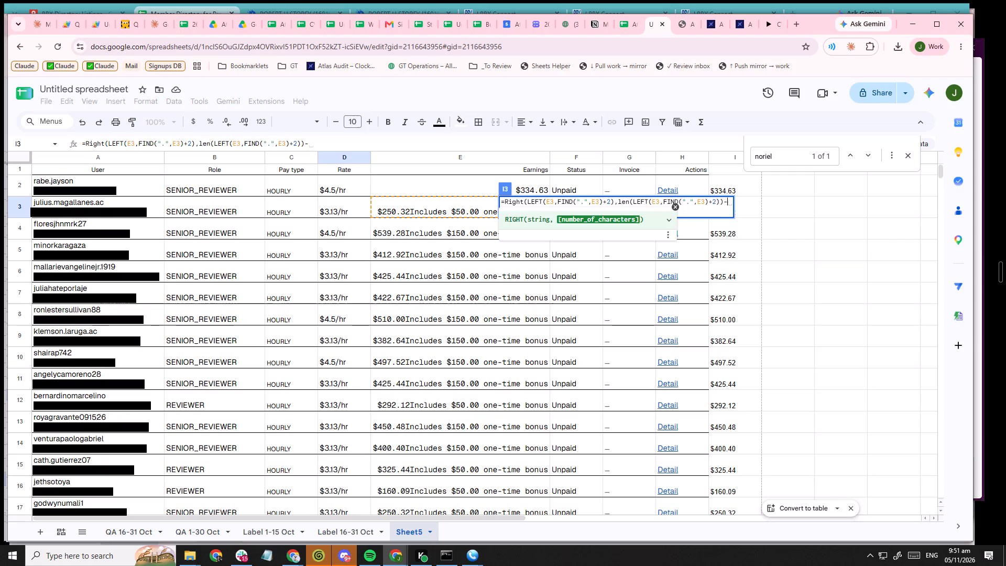
key("1")
key("Tab")
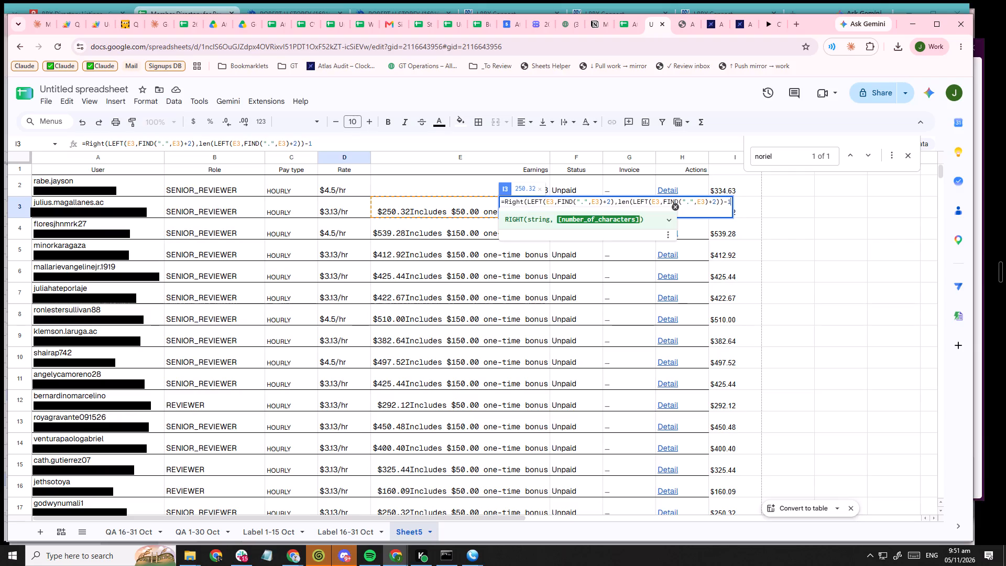
Fill I3's formula up into I2 and down column I through I71.
scroll(688, 204, "down", 3, "shift")
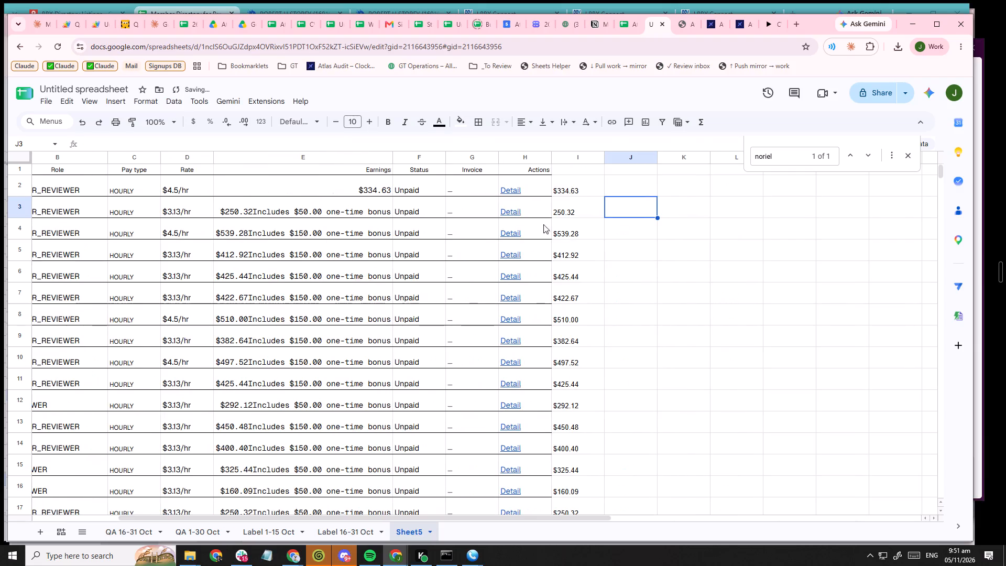
left_click(564, 214)
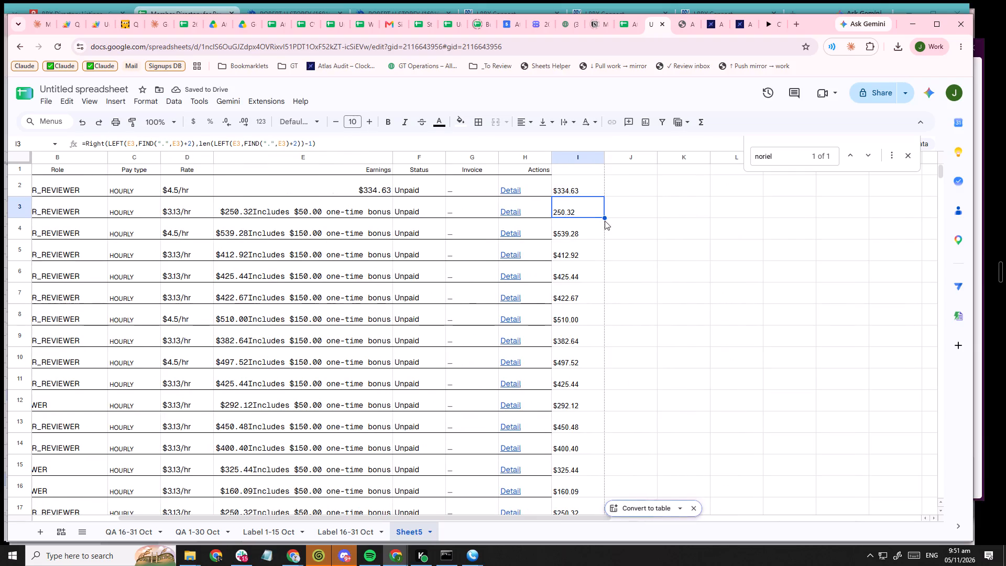
left_click_drag(606, 216, 601, 193)
left_click(627, 220)
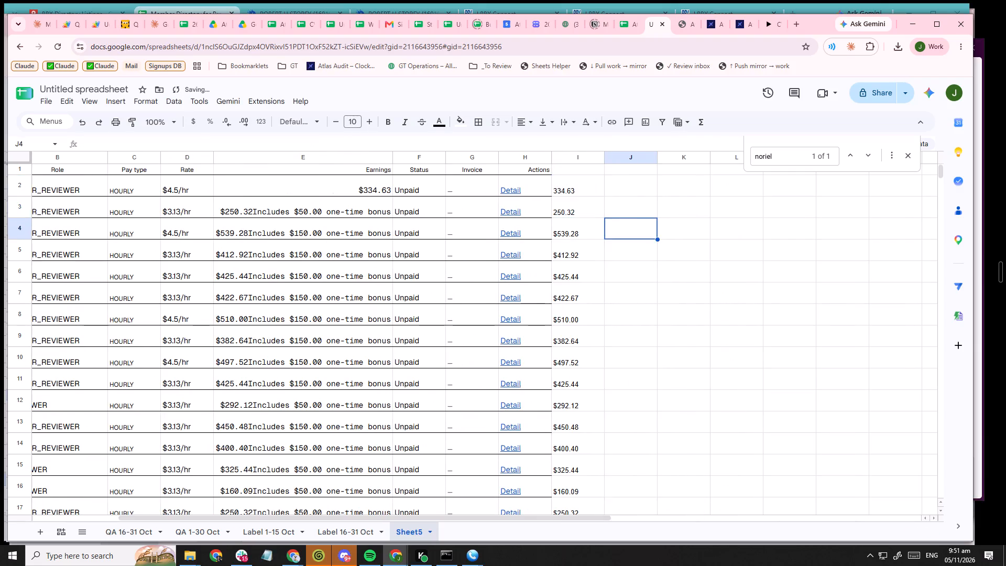
left_click(599, 209)
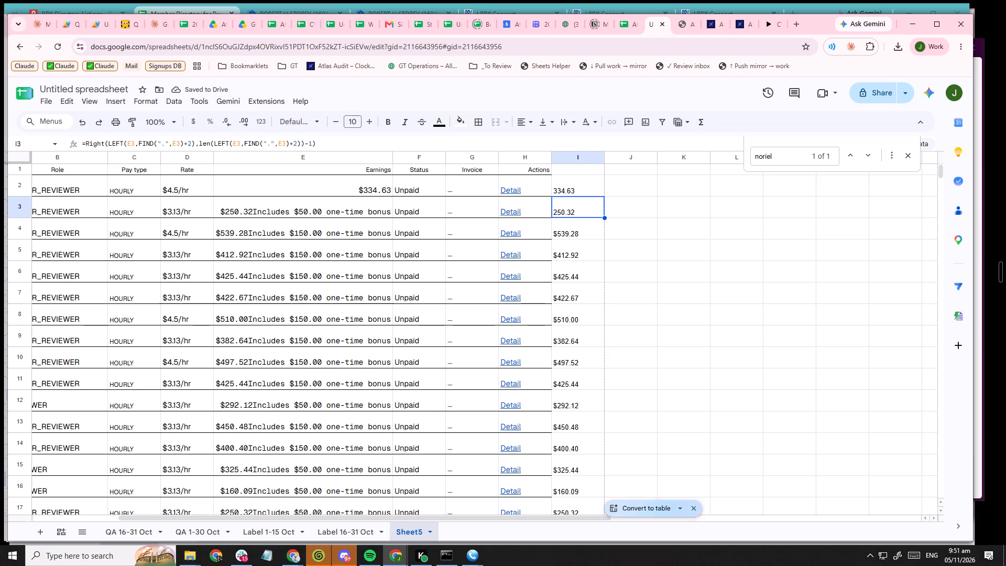
left_click_drag(604, 217, 601, 232)
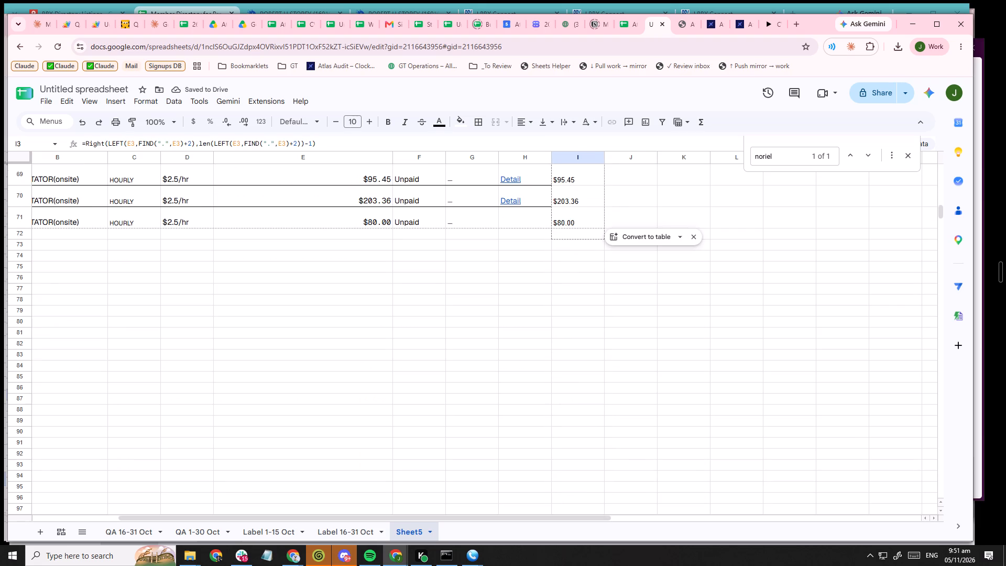
left_click_drag(601, 232, 600, 228)
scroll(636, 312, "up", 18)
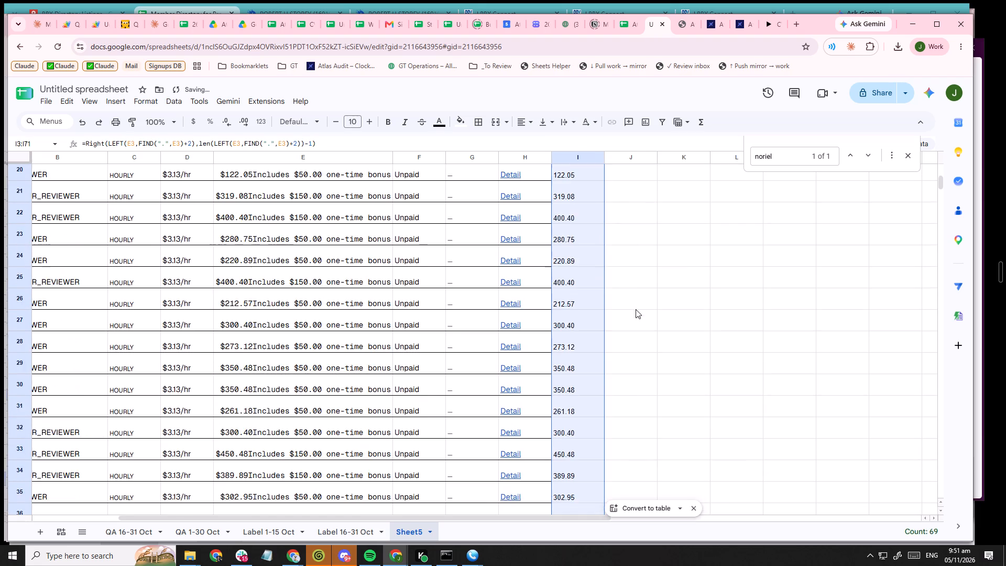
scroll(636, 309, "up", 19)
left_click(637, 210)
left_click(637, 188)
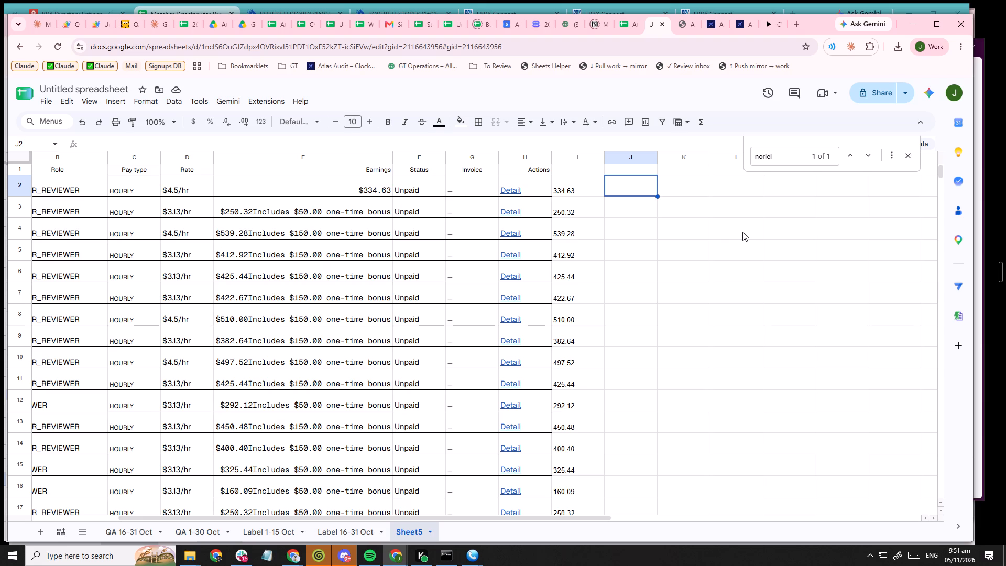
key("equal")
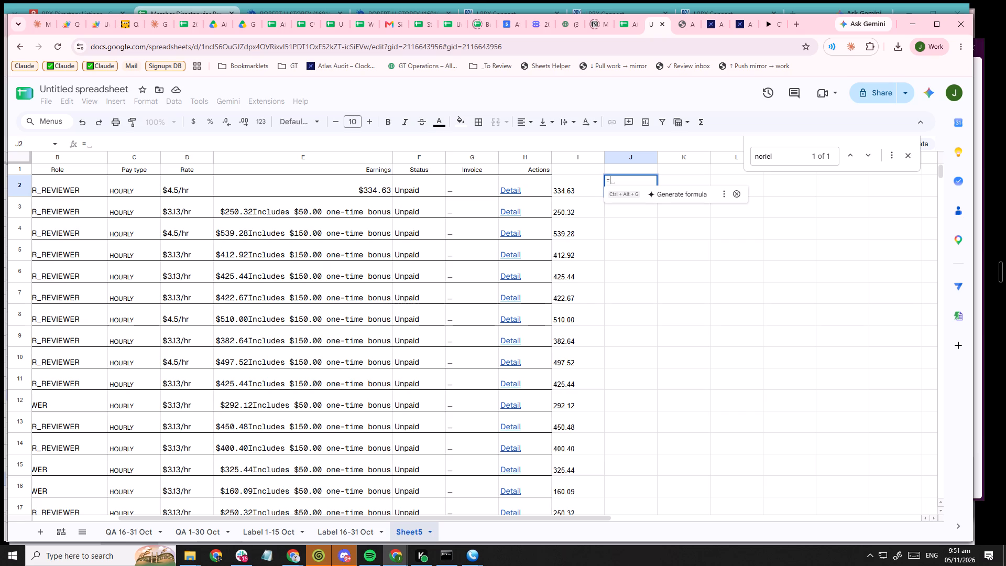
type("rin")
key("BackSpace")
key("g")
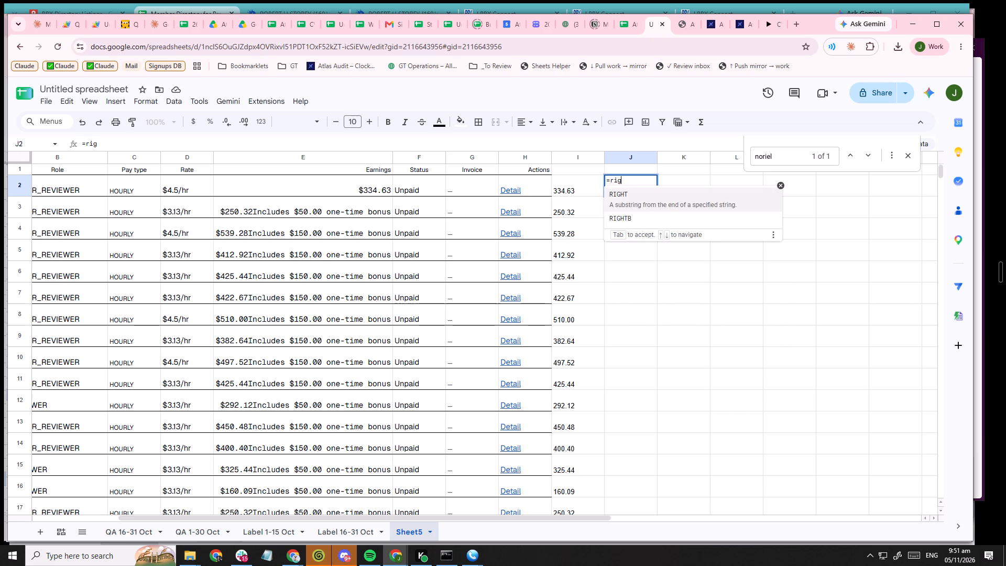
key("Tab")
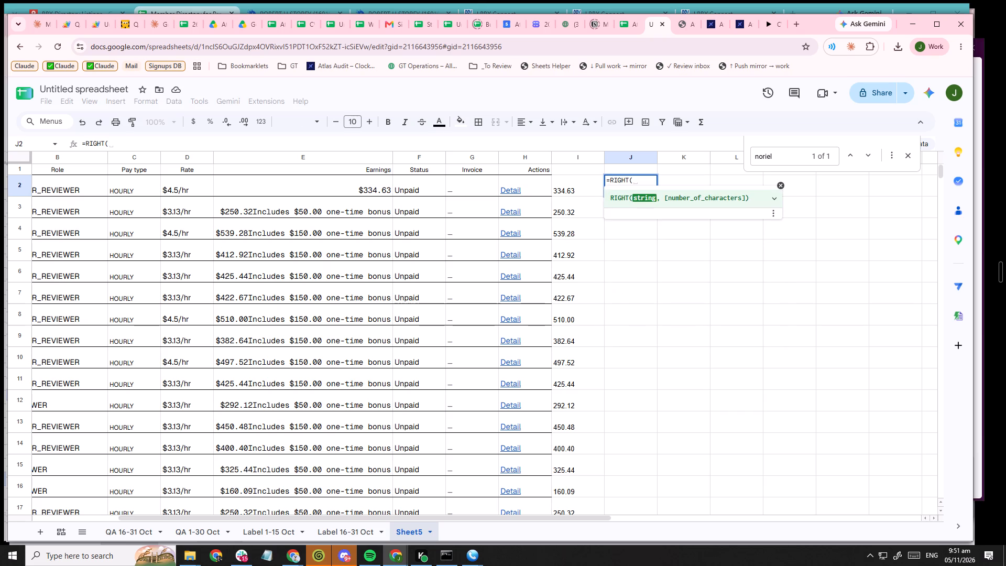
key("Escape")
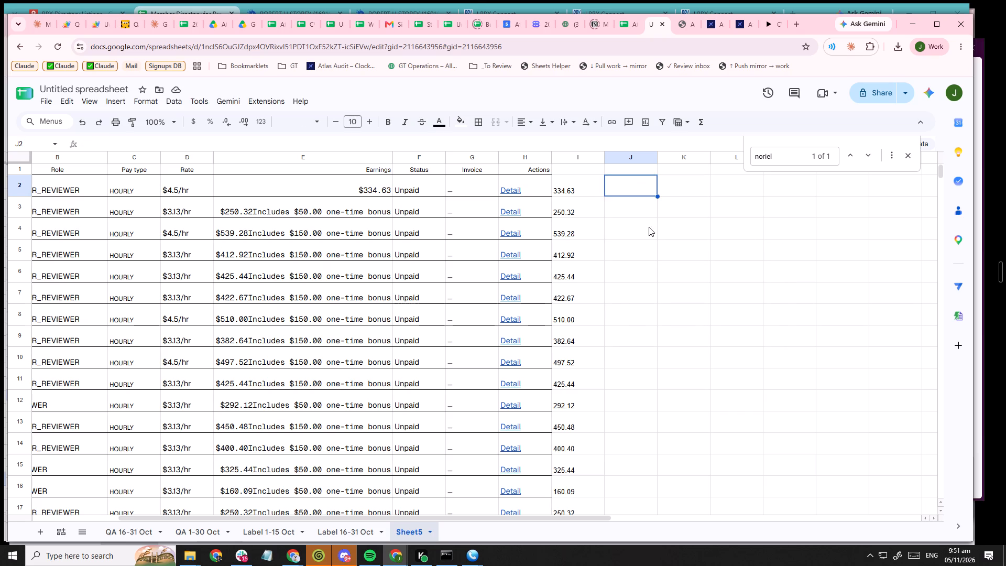
In J3, start a RIGHT formula on E3 with LEN of E3 as the beginning of its character count.
left_click(642, 214)
type("=righ")
key("Tab")
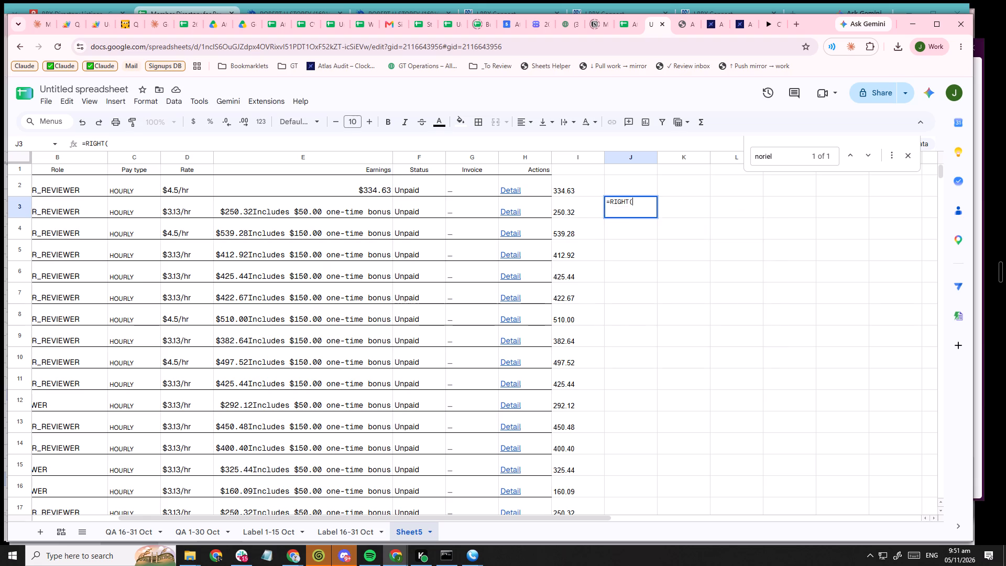
left_click(330, 203)
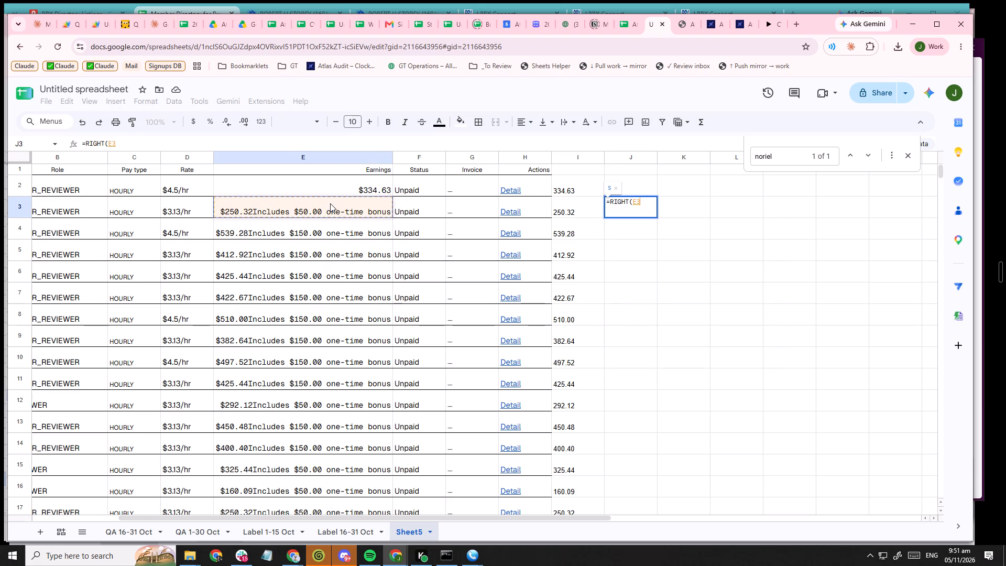
type(",frin")
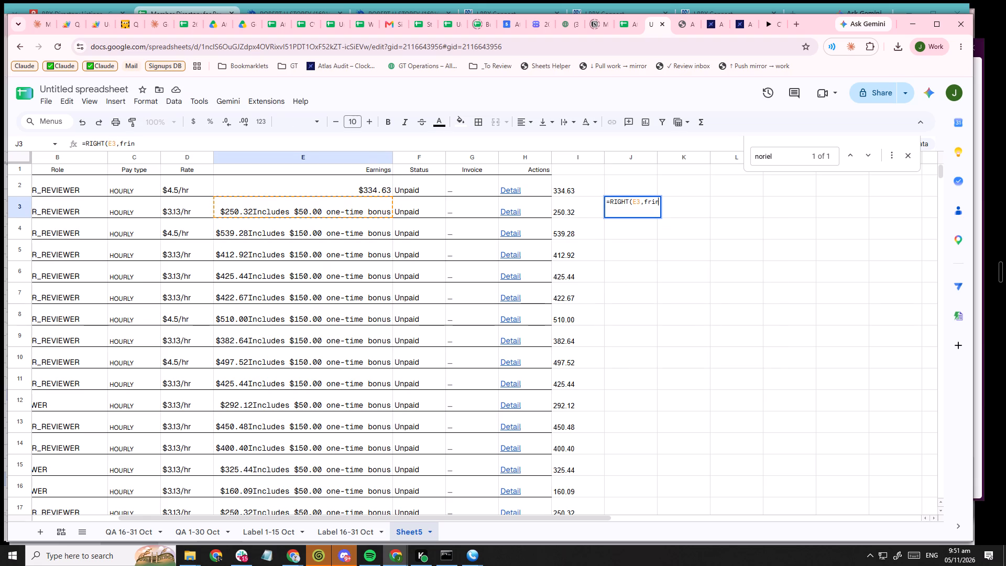
key("BackSpace")
key("BackSpace")
key("BackSpace")
type("in")
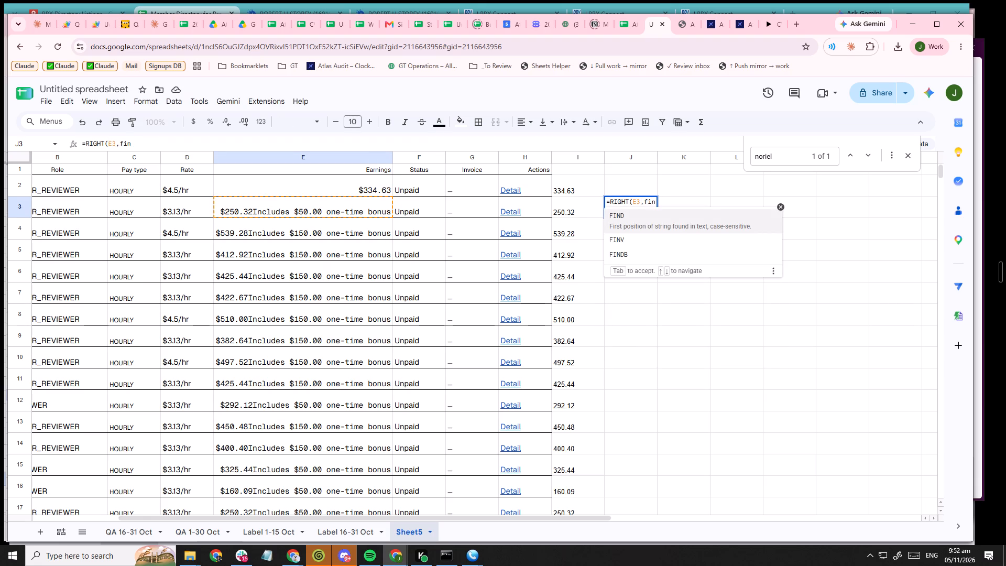
key("BackSpace")
key("BackSpace")
key("BackSpace")
type("le")
key("Tab")
key("Left")
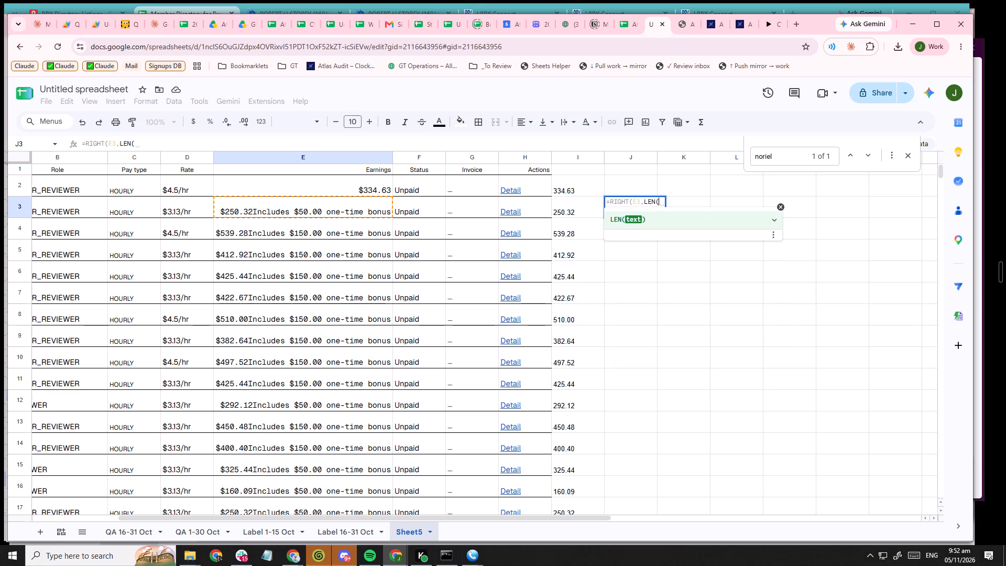
key("Left")
key("Left")
key("Left")
key("Left")
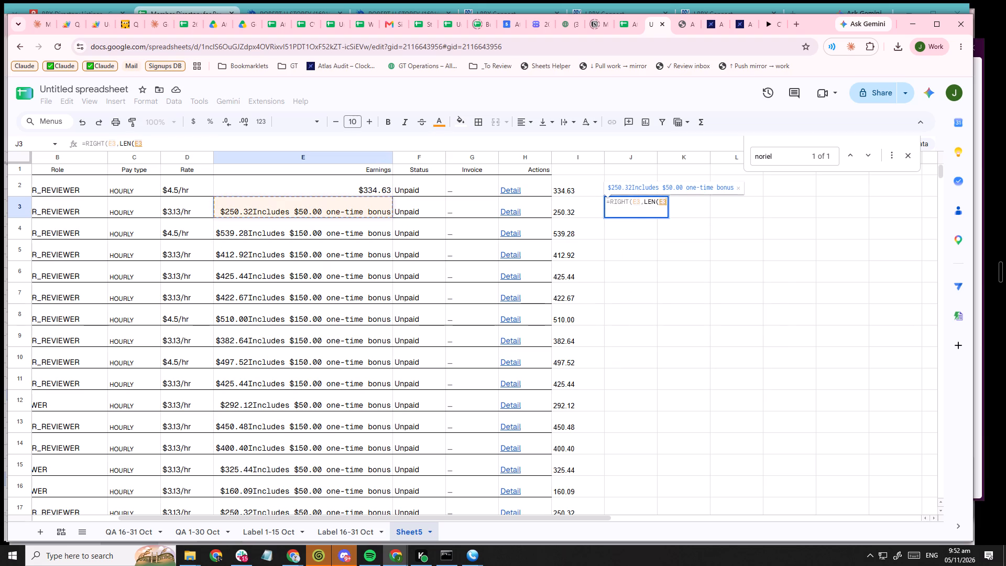
Close the LEN function in J3's formula and subtract FIND(" ",E3) from it.
type(")-le")
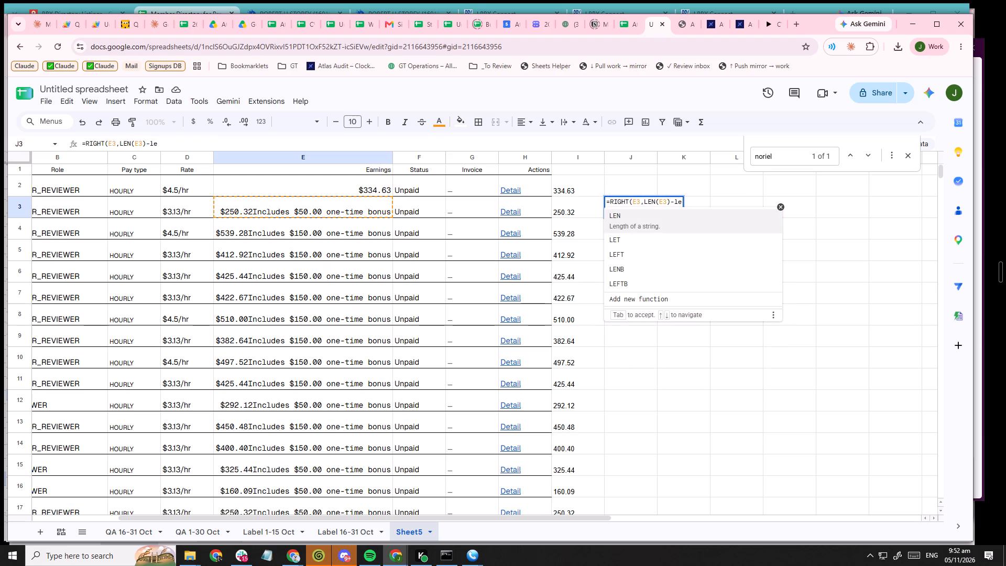
key("BackSpace")
key("BackSpace")
type("fin")
key("Tab")
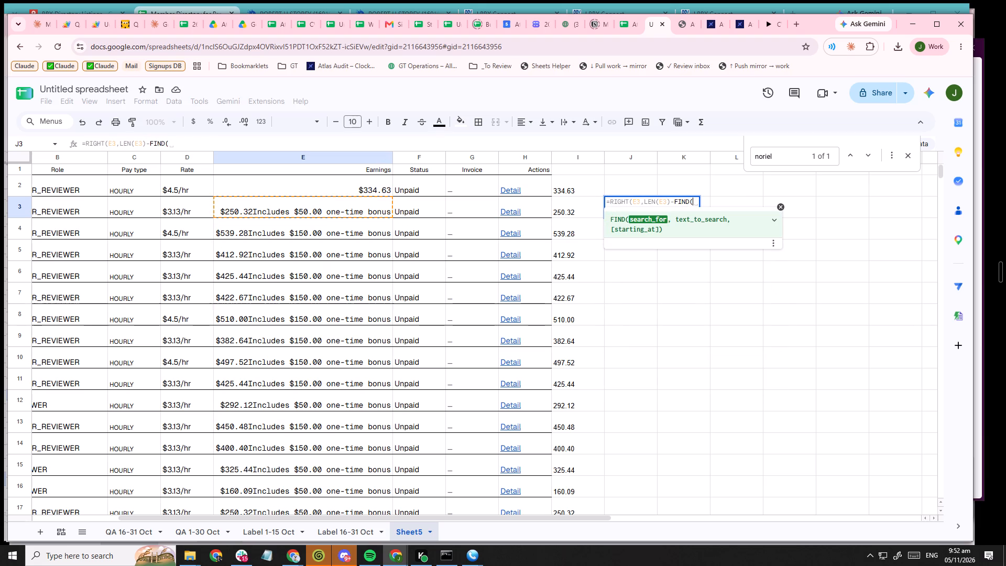
key("shift+quotedbl")
type("s")
key("space")
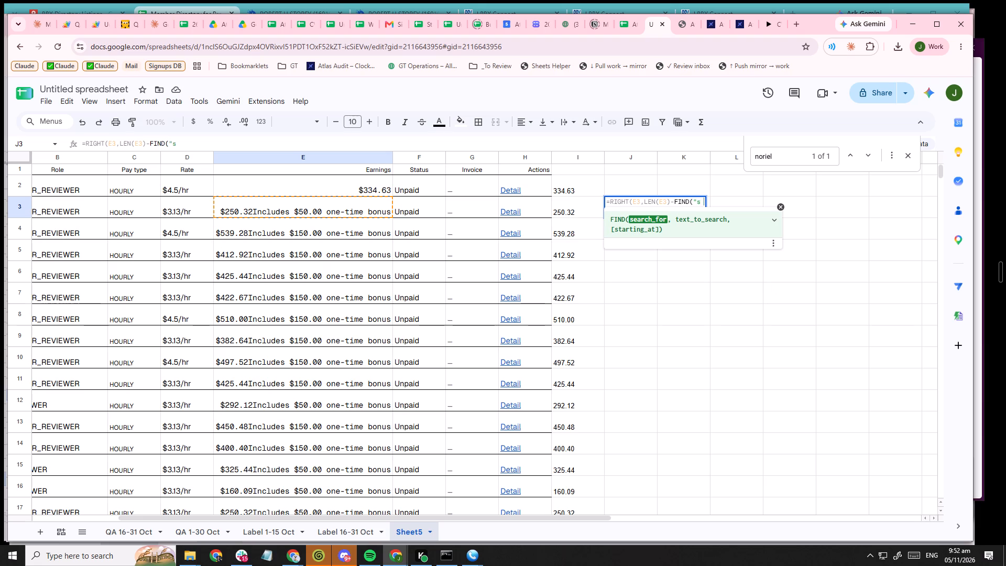
key("BackSpace")
key("BackSpace")
key("BackSpace")
type("\"")
key("space")
type("\",")
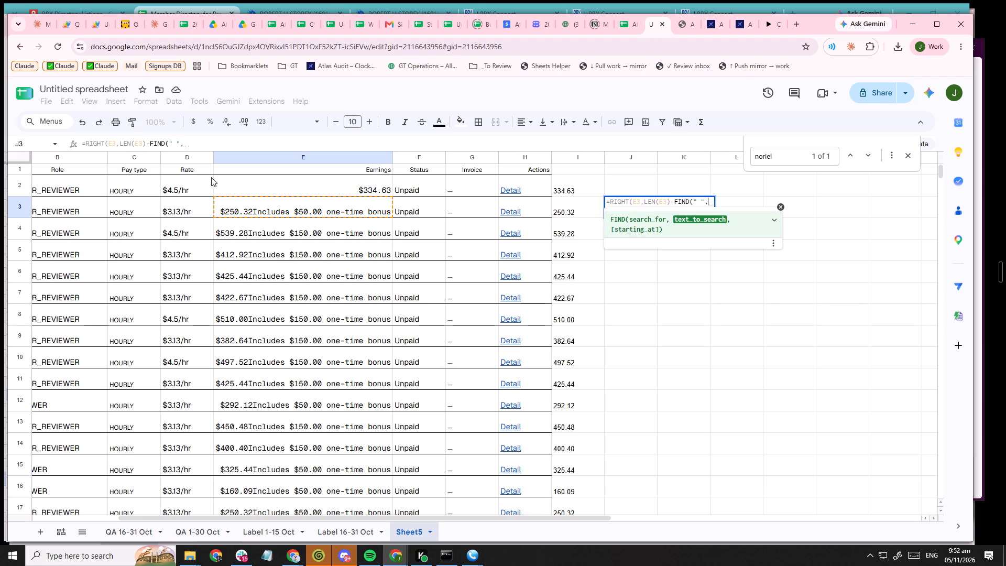
left_click(255, 203)
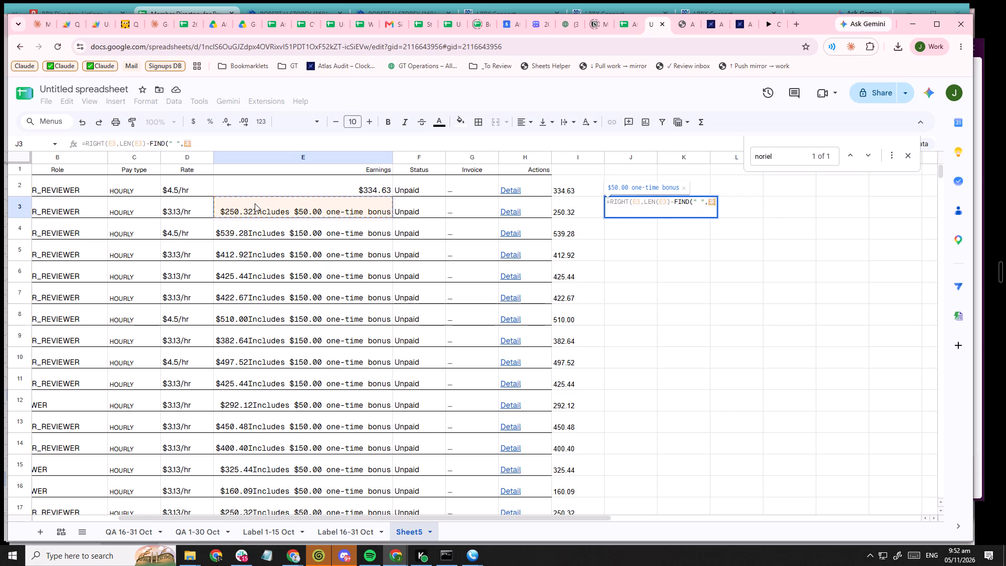
key("shift+parenright")
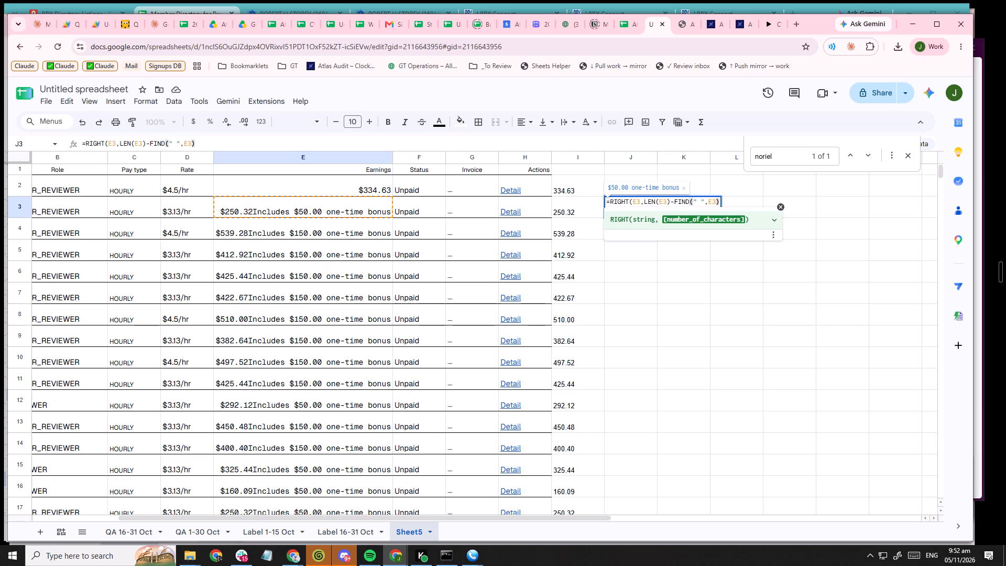
In J3's formula, enclose the subtracted FIND in parentheses with 1 added, making it (FIND(" ",E3)+1).
key("Left")
key("Left")
key("Left")
key("Left")
key("Left")
key("Left")
key("Left")
key("Left")
key("Left")
key("Left")
key("Left")
key("Left")
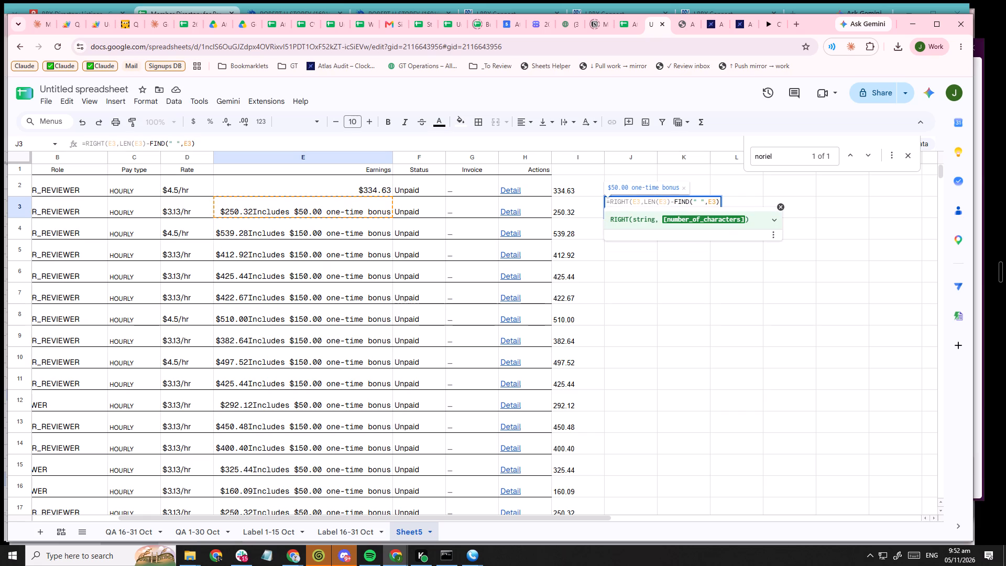
key("shift+parenleft")
key("End")
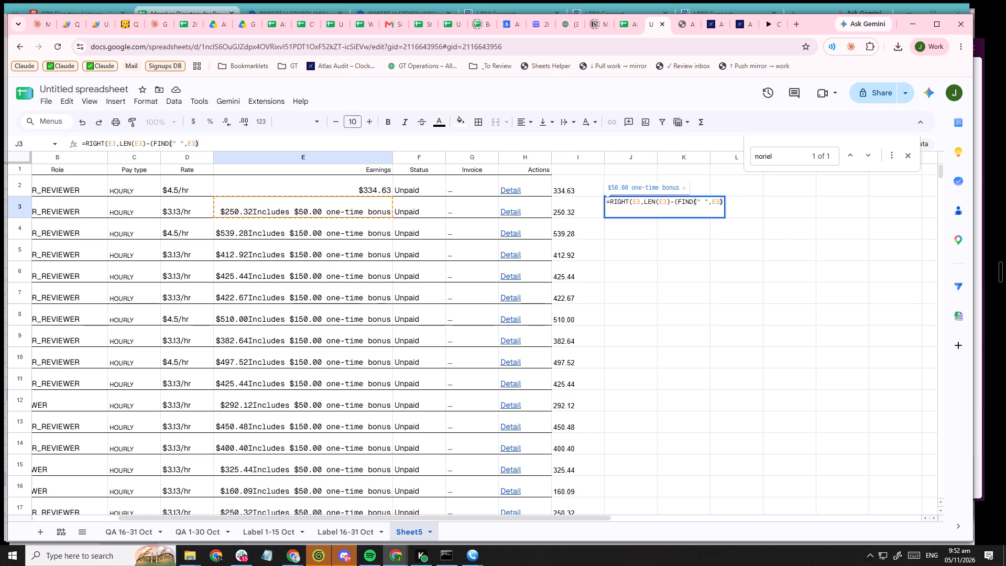
key("minus")
key("2")
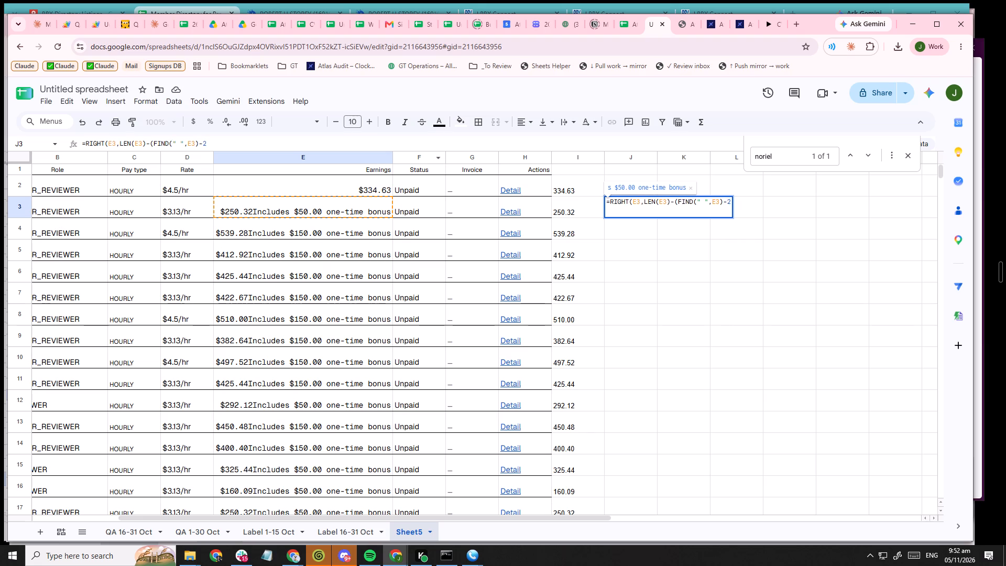
key("BackSpace")
key("BackSpace")
key("plus")
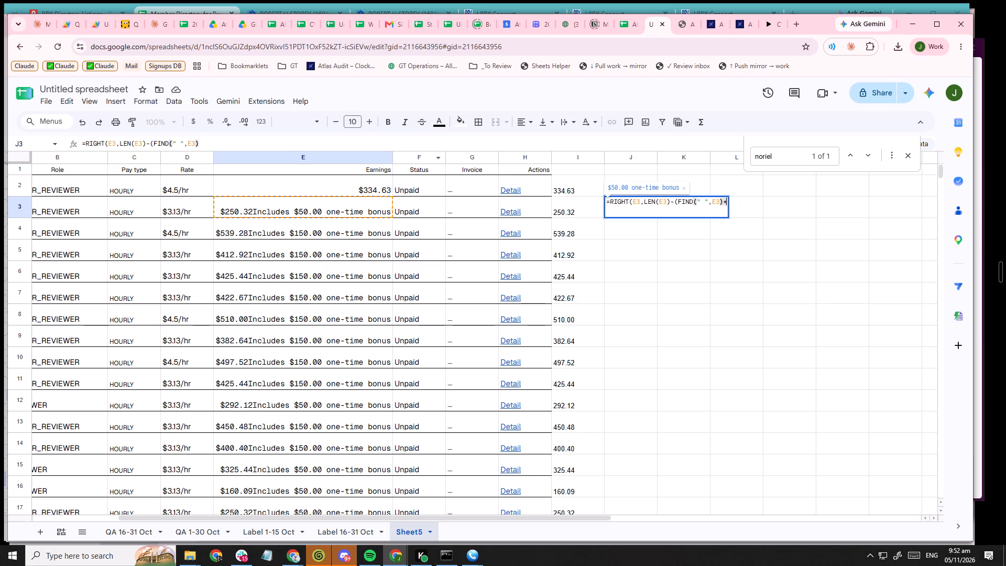
key("1")
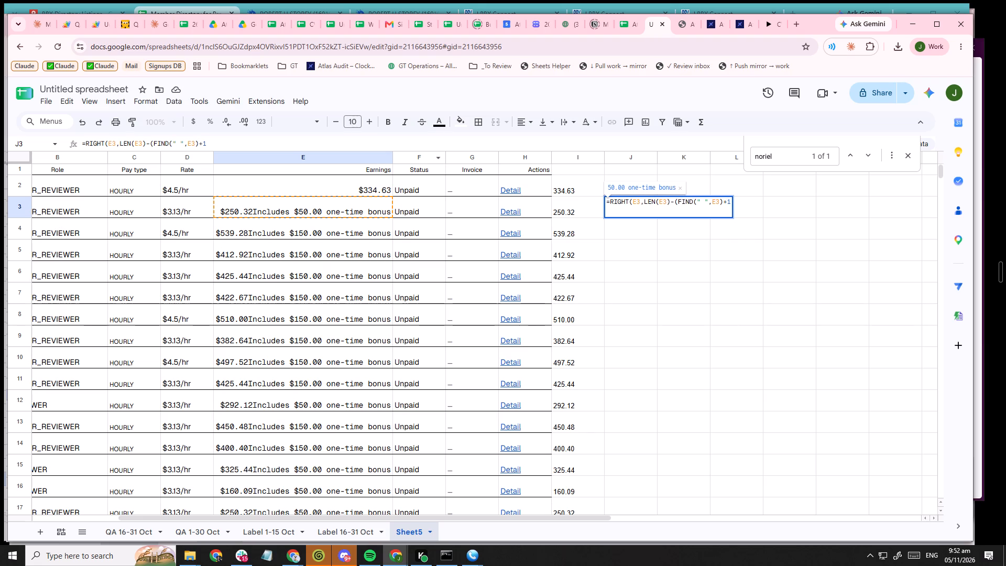
key("BackSpace")
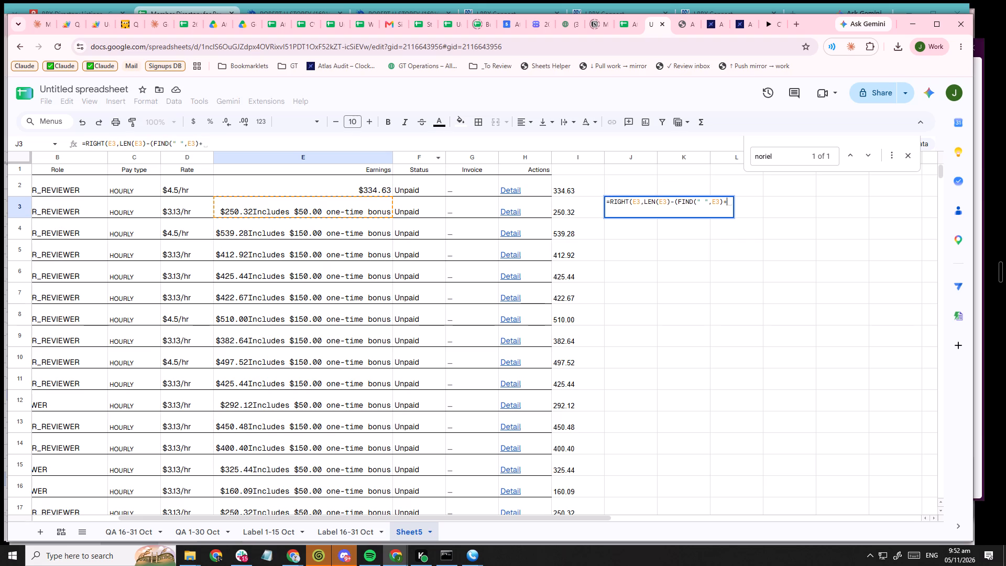
key("BackSpace")
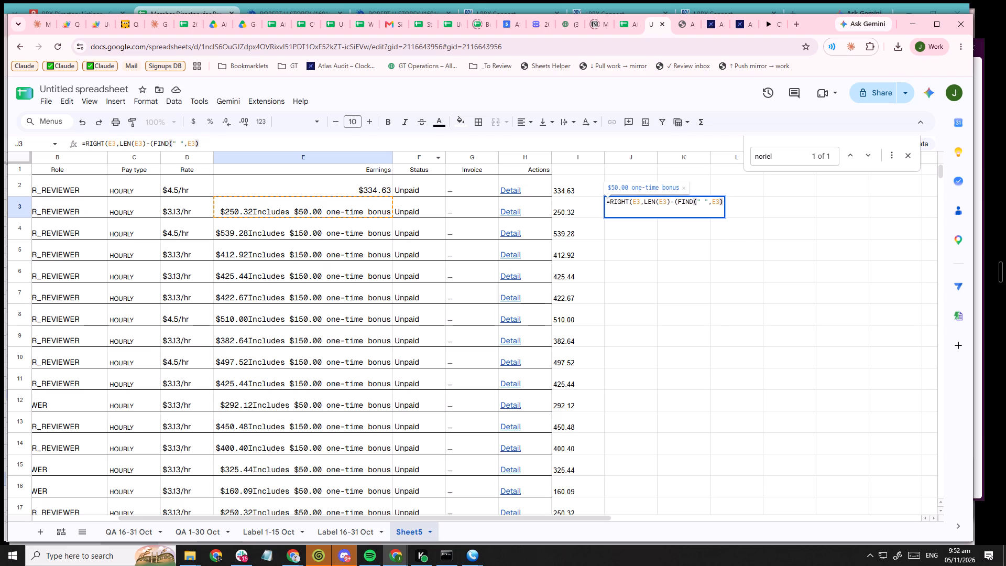
type("+1")
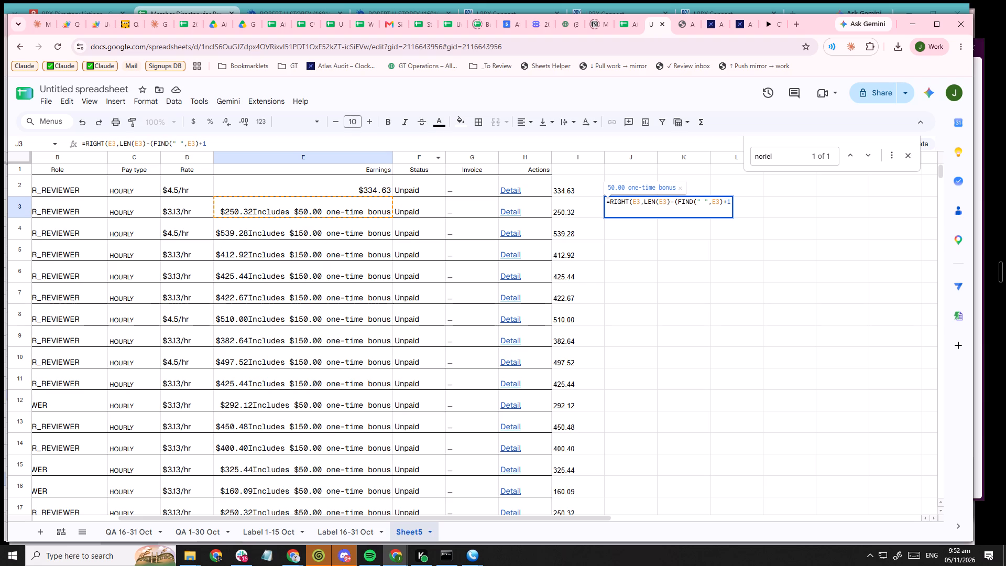
key("shift+parenright")
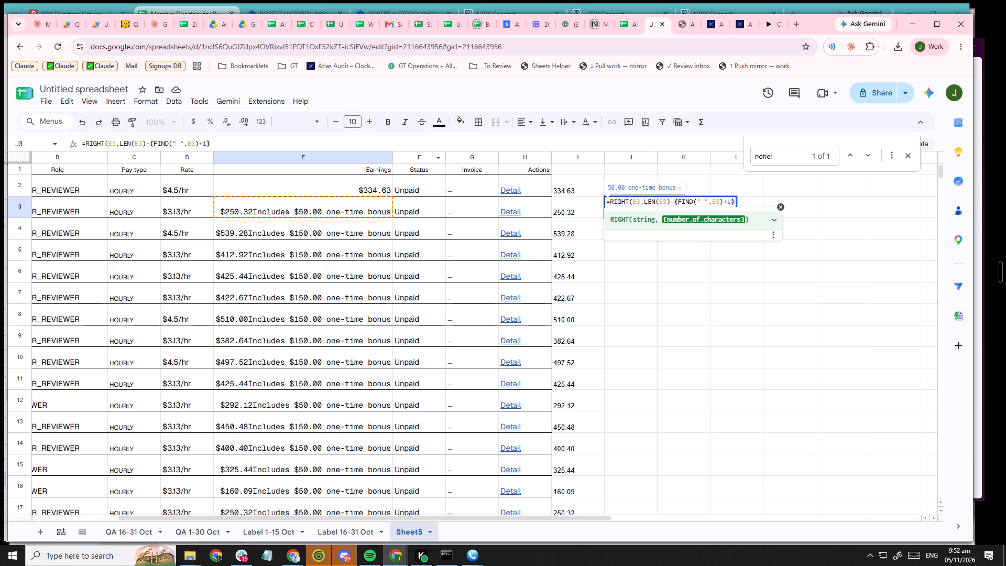
Copy J3's RIGHT expression, nest the original in LEFT as its string, and begin LEFT's character count with a FIND function.
key("shift+Left")
key("shift+Left")
key("shift+Left")
key("shift+Left")
key("shift+Left")
key("shift+Left")
key("shift+Left")
key("shift+Left")
key("shift+Left")
key("shift+Left")
key("shift+Left")
key("shift+Left")
key("shift+Left")
key("shift+Left")
key("shift+Left")
key("shift+Left")
key("shift+Left")
key("shift+Left")
key("shift+Left")
key("shift+Left")
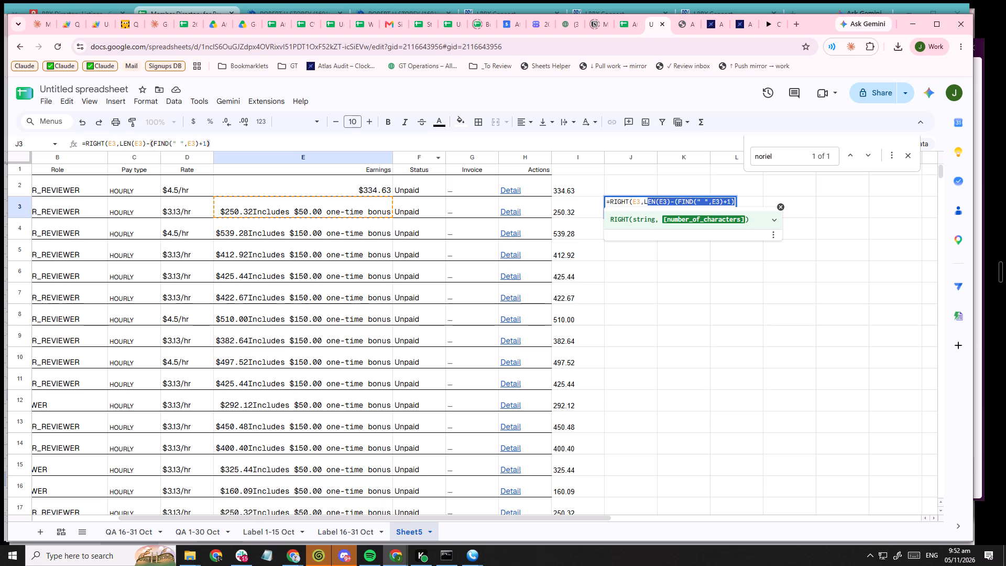
key("shift+Left")
key("ctrl+c")
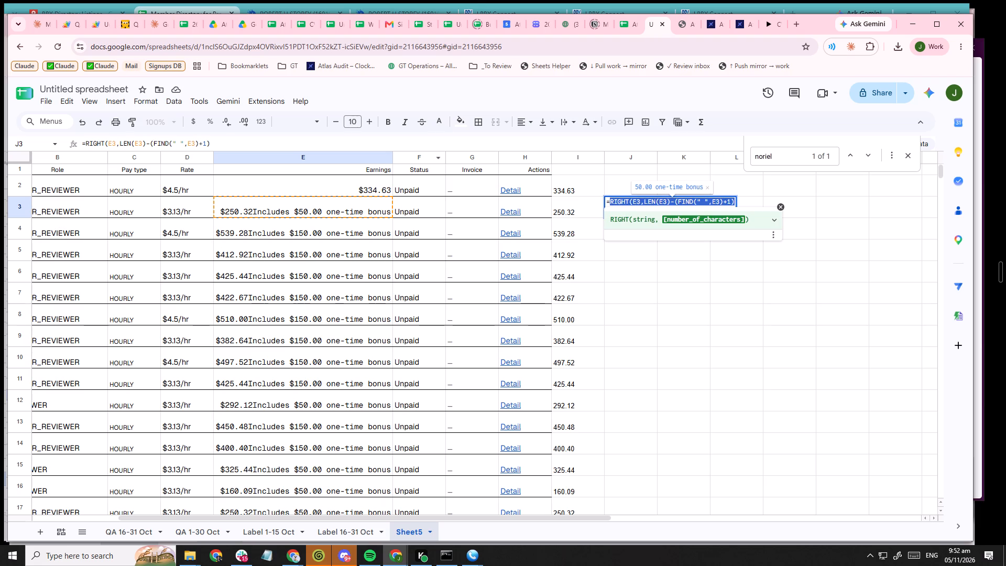
key("Left")
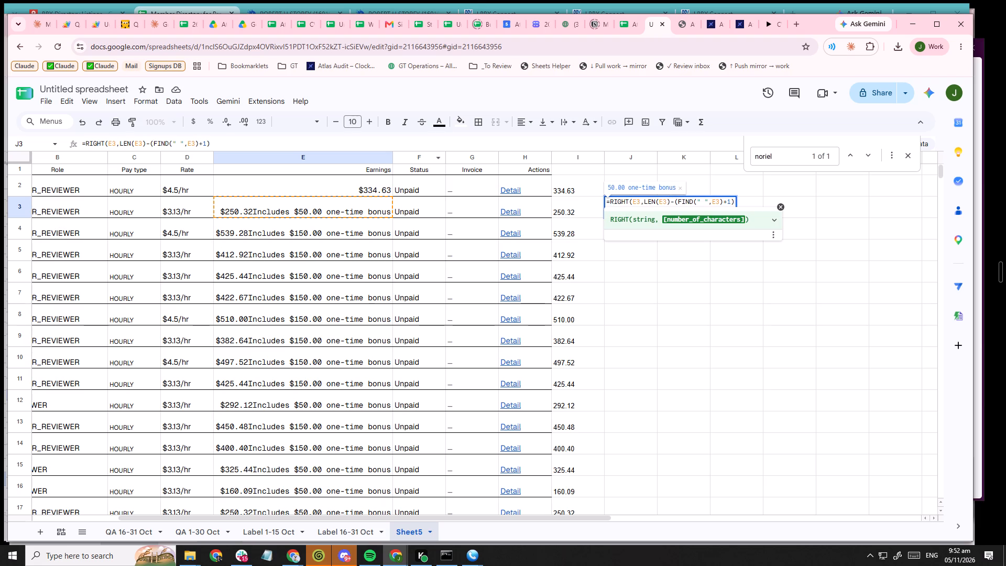
type("left")
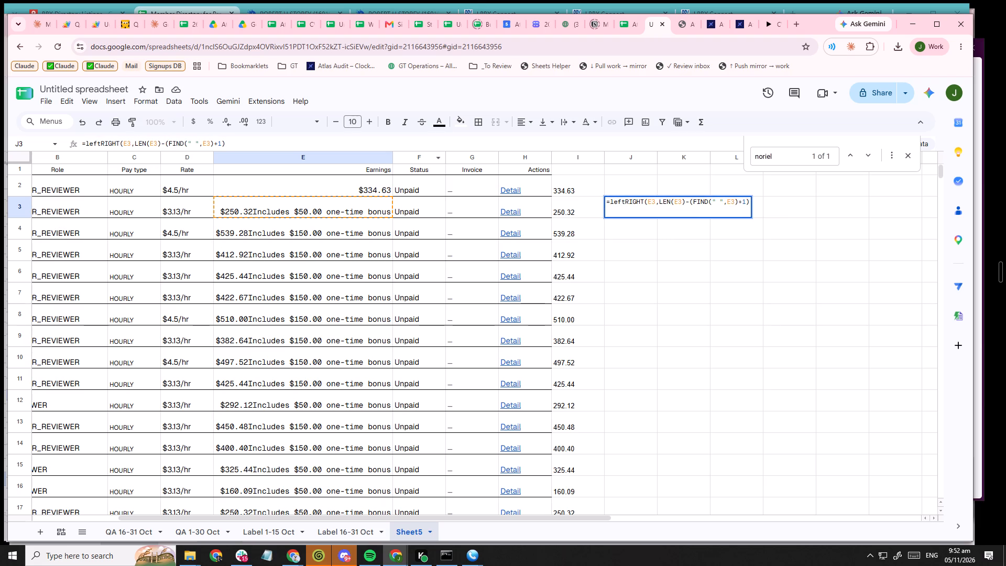
key("shift+parenleft")
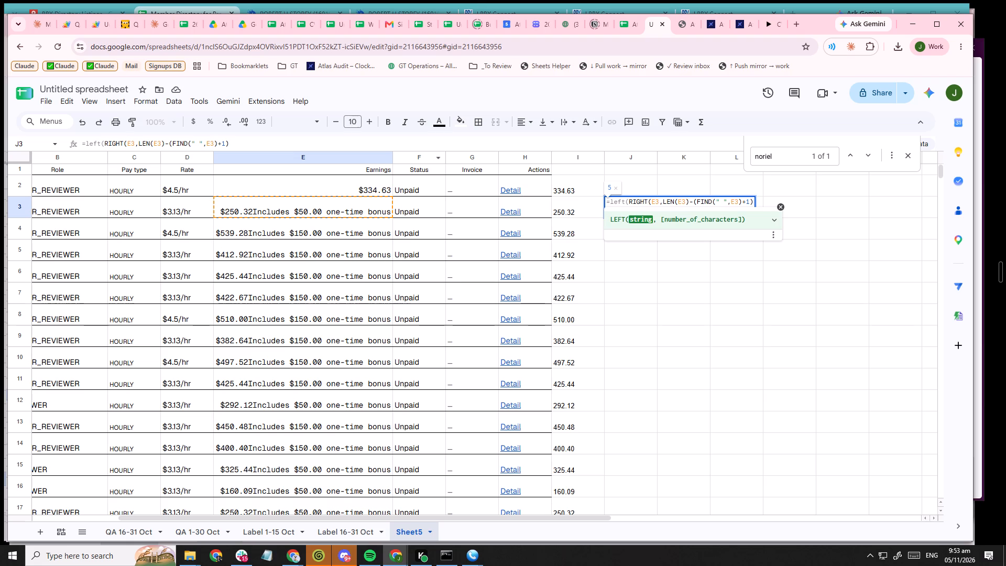
key("End")
key("comma")
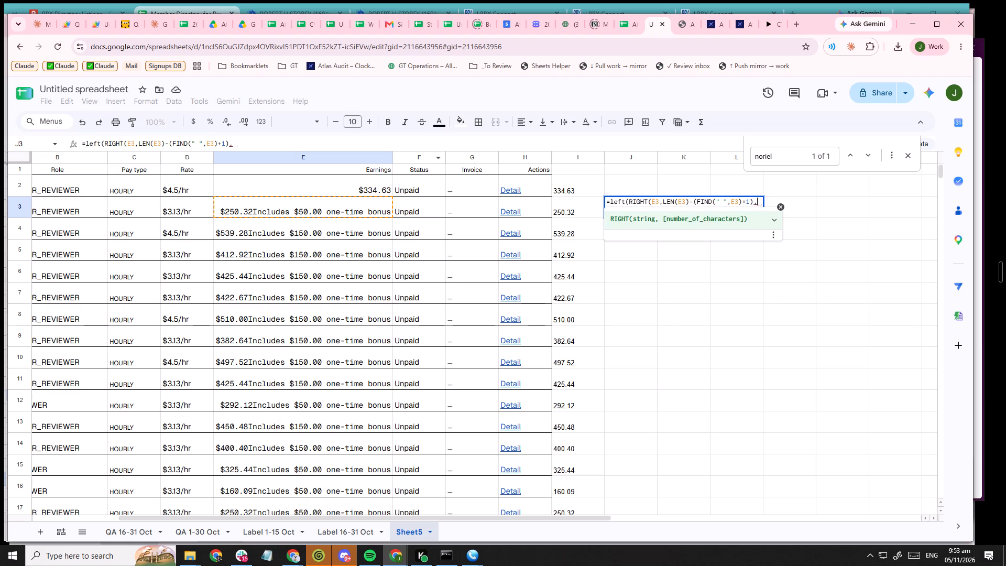
type("find")
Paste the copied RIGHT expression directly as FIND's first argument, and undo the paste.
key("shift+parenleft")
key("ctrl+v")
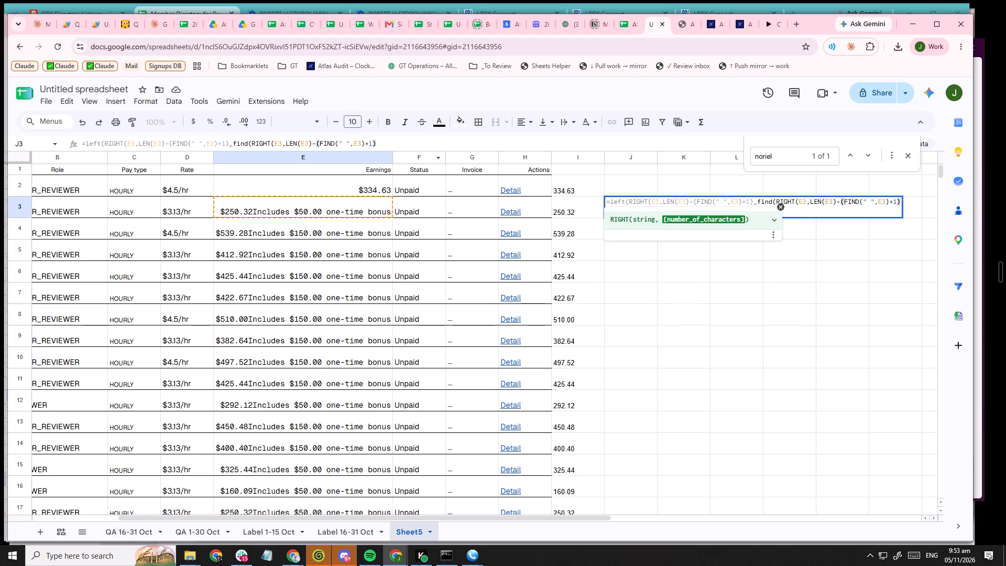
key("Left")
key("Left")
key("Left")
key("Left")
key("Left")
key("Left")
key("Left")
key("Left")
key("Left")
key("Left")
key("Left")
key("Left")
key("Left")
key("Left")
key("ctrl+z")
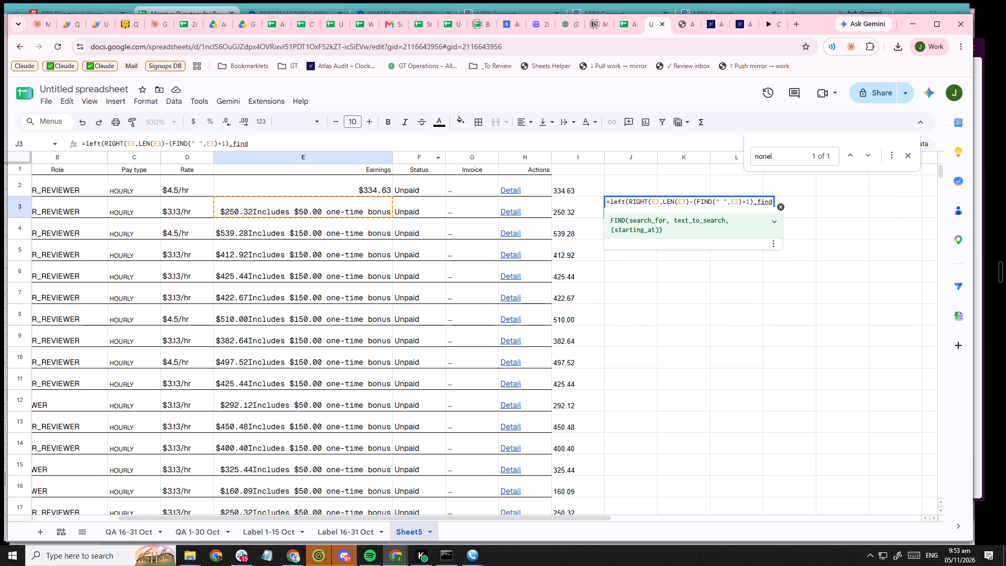
Make FIND search for "." in the pasted RIGHT expression, append +2, and add a closing parenthesis.
type("(\"")
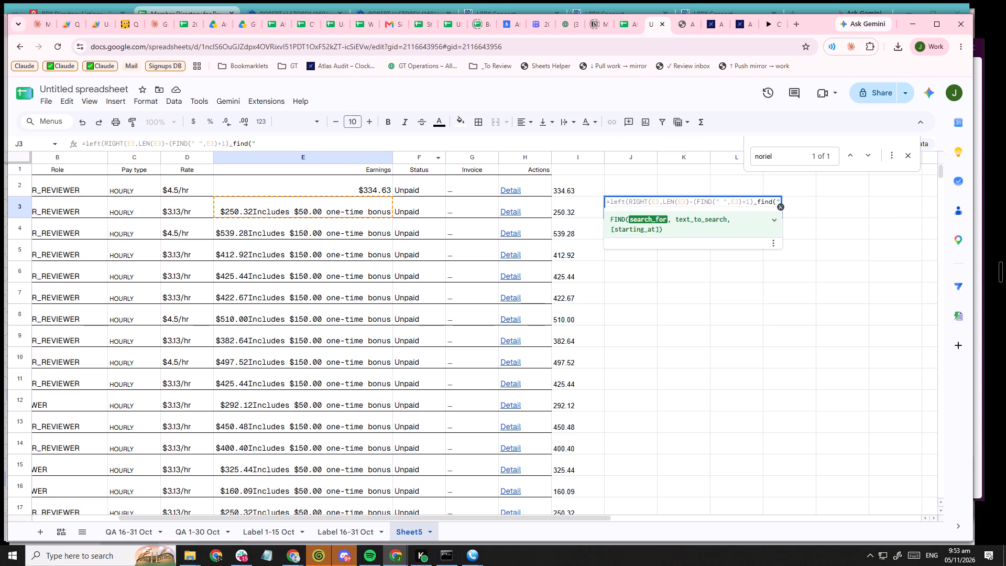
key("period")
key("shift+quotedbl")
key("comma")
key("ctrl+v")
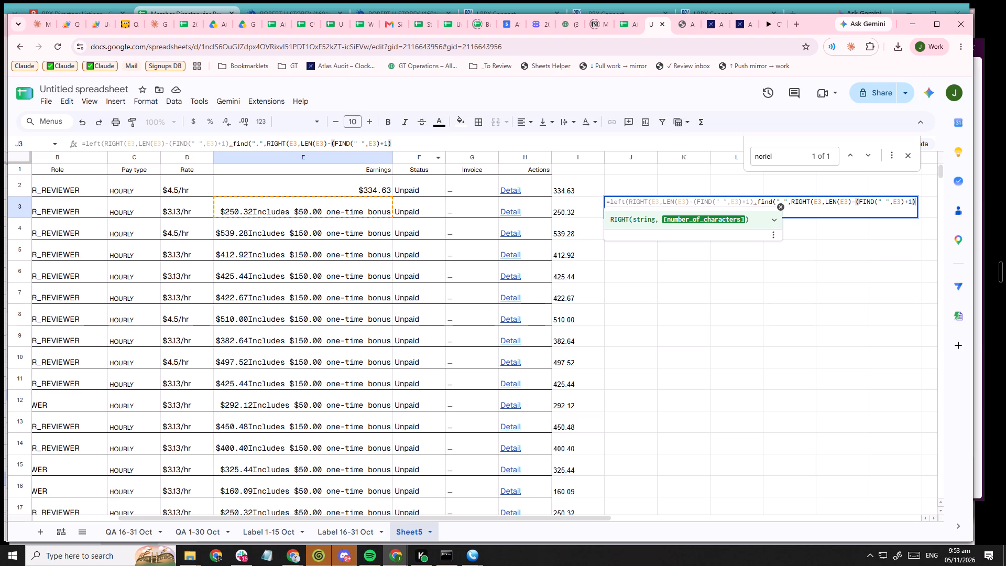
type("+2")
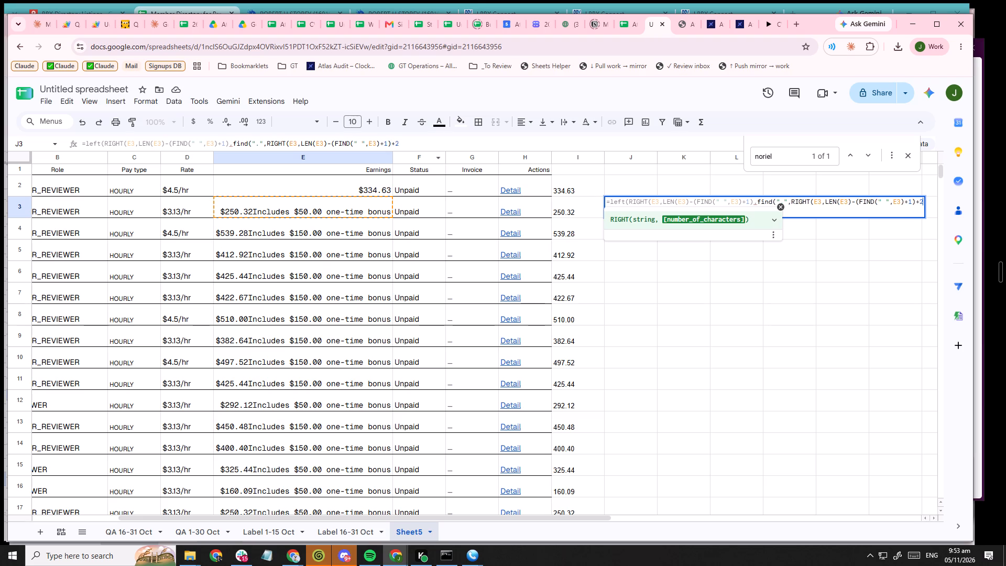
key("shift+parenright")
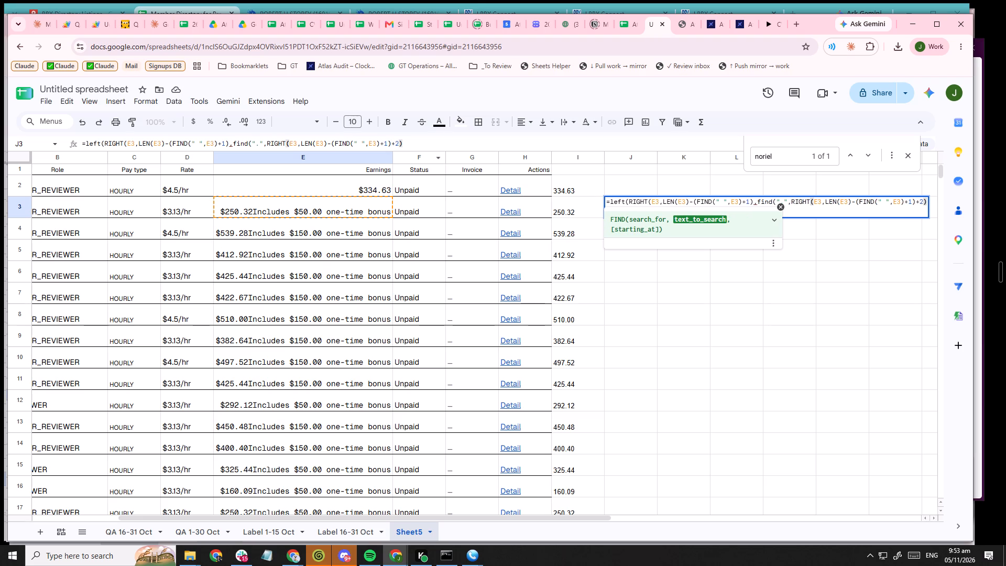
Enclose FIND's RIGHT expression and its +2 in an extra pair of parentheses, and enter J3's formula.
key("Left")
key("Left")
key("Left")
key("Left")
key("Left")
key("Left")
key("Left")
key("Left")
key("Left")
key("Left")
key("Left")
key("Left")
key("Left")
key("Left")
key("Left")
key("Left")
key("Left")
key("Left")
key("Left")
key("Left")
key("Left")
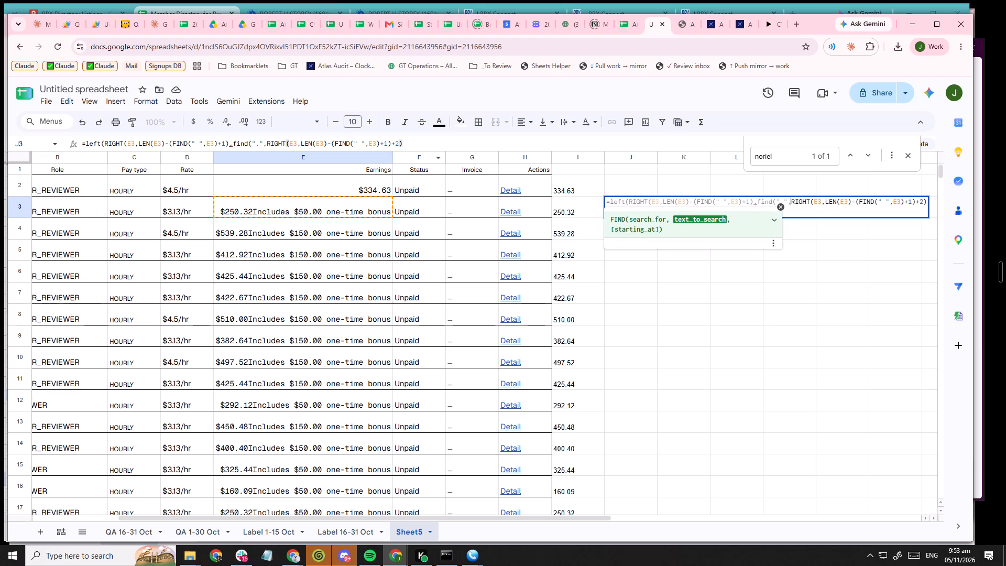
key("shift+parenleft")
key("End")
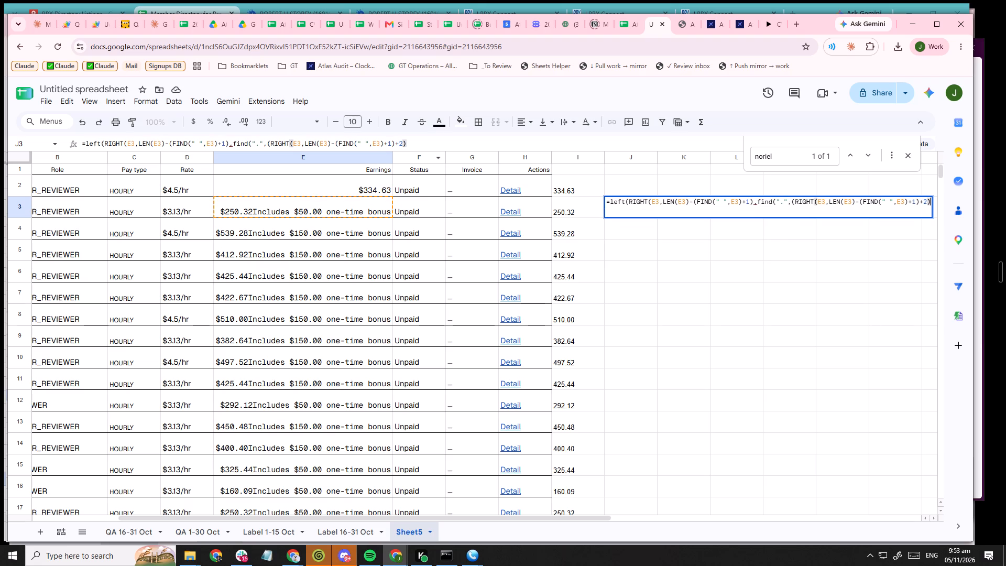
key("shift+parenright")
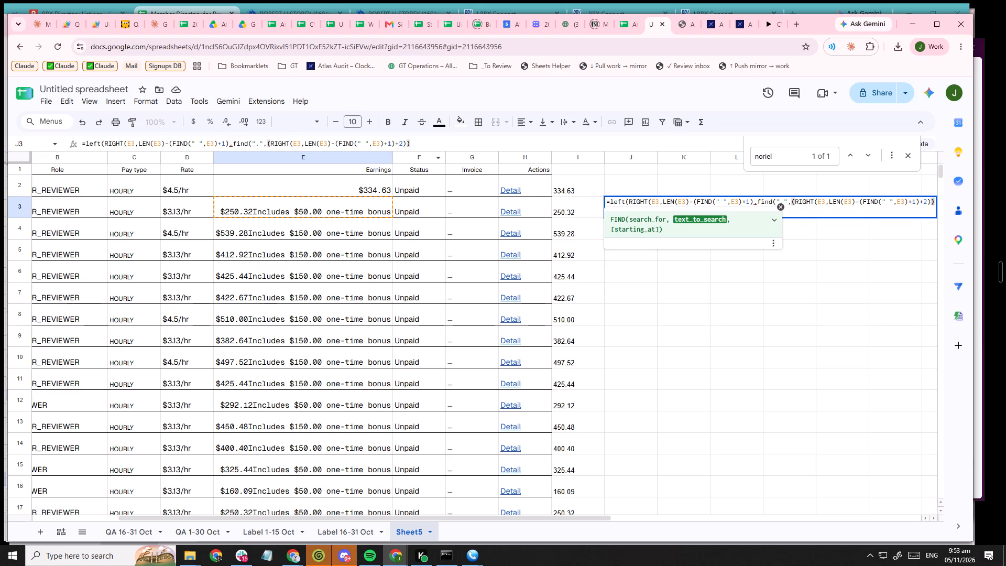
key("Tab")
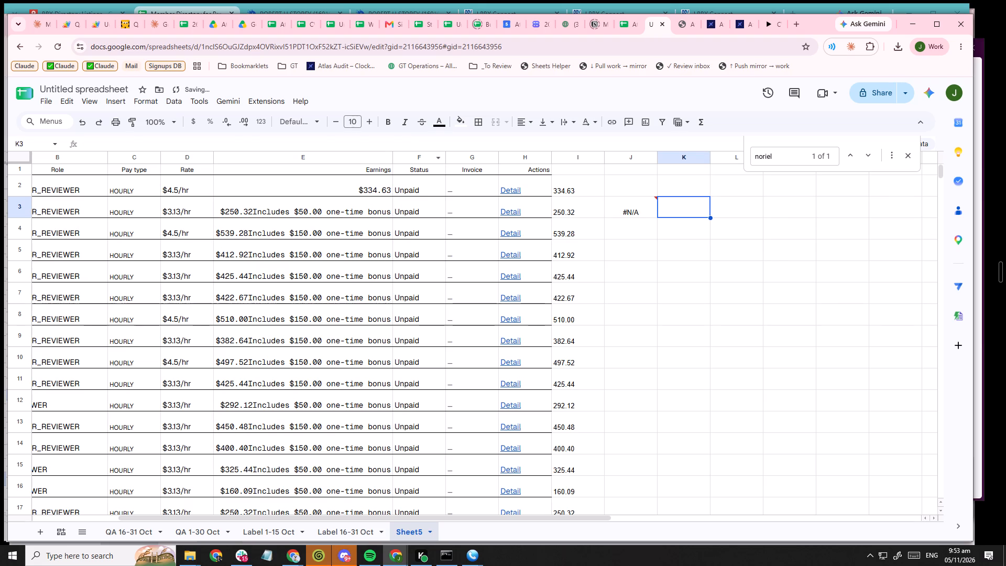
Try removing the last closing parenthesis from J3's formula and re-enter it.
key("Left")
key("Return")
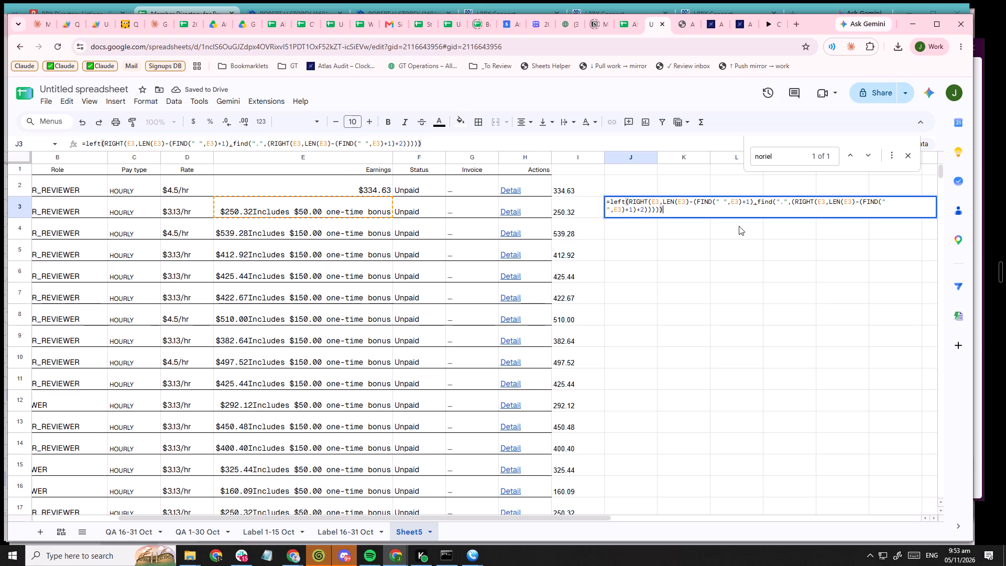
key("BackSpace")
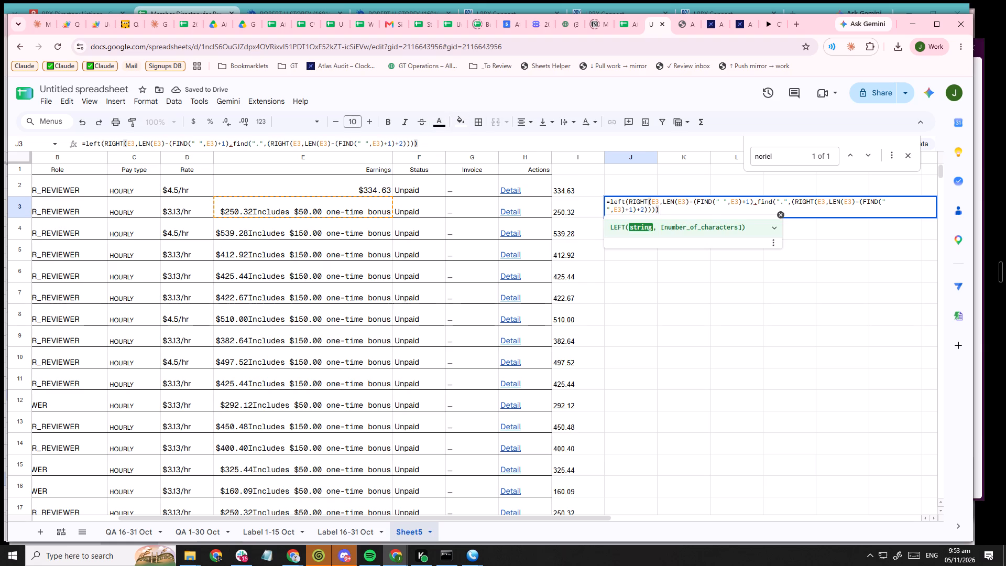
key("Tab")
Reopen J3's formula and examine how its LEFT, RIGHT and FIND arguments are nested.
key("Left")
key("Return")
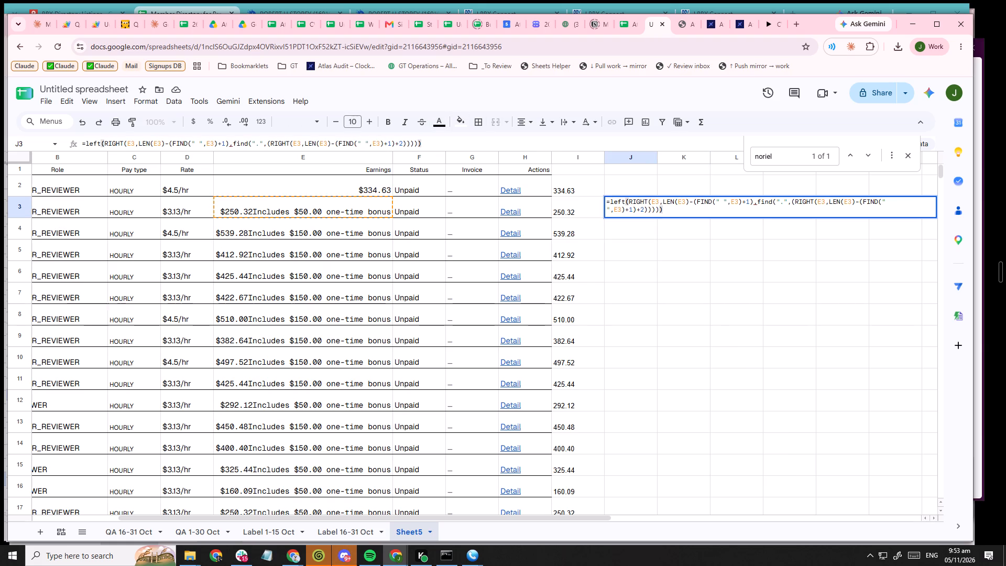
left_click(754, 205)
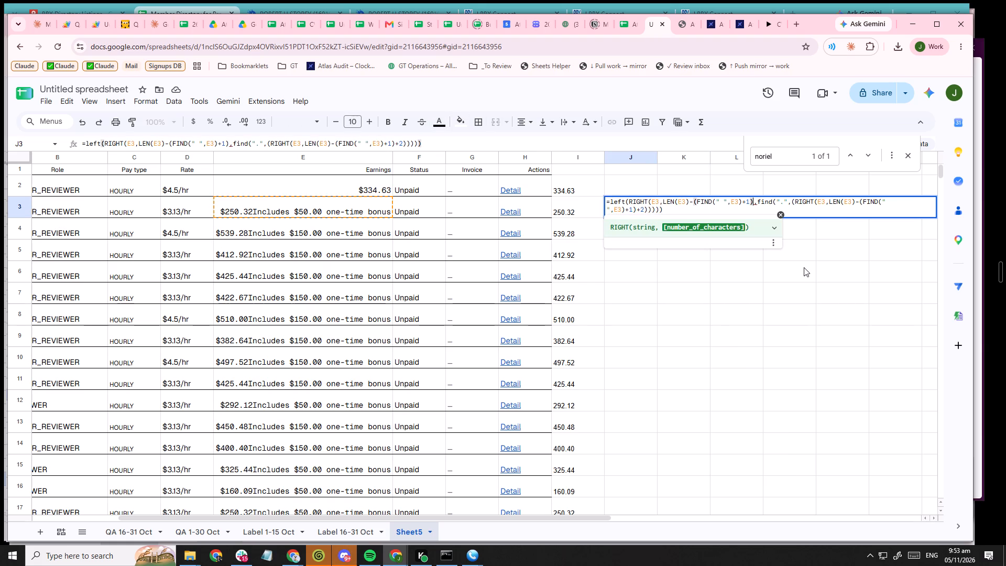
left_click(756, 203)
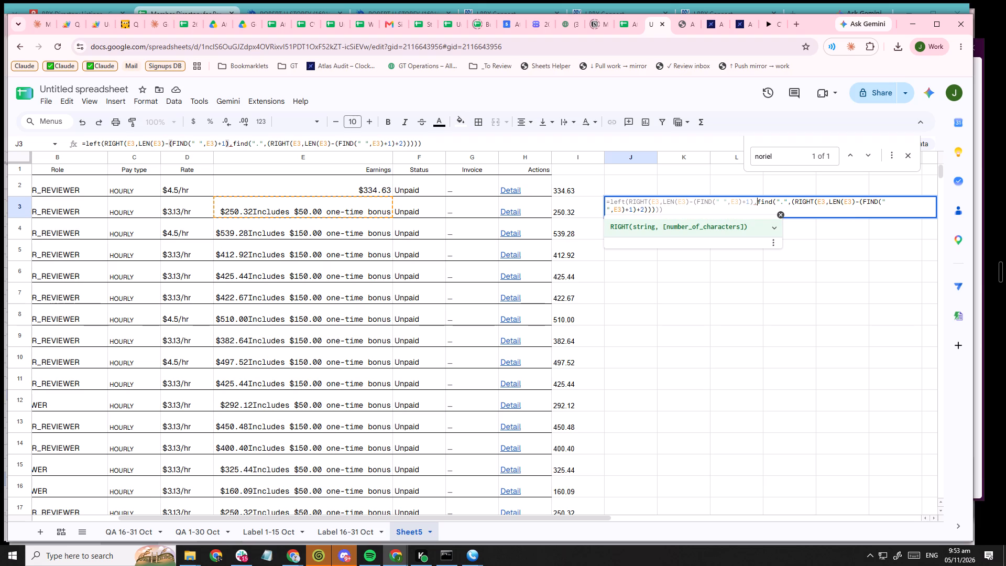
left_click_drag(629, 202, 753, 201)
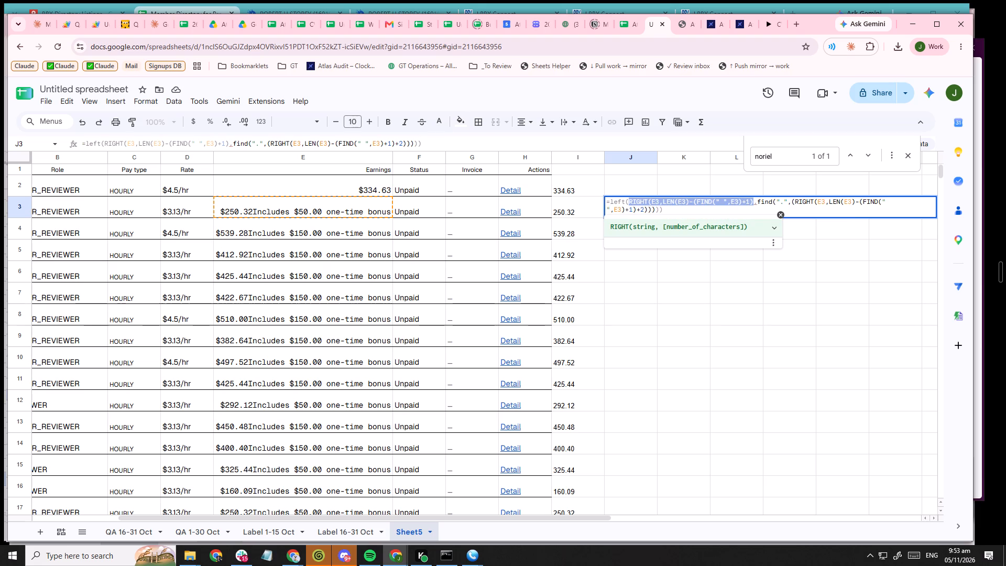
left_click(751, 200)
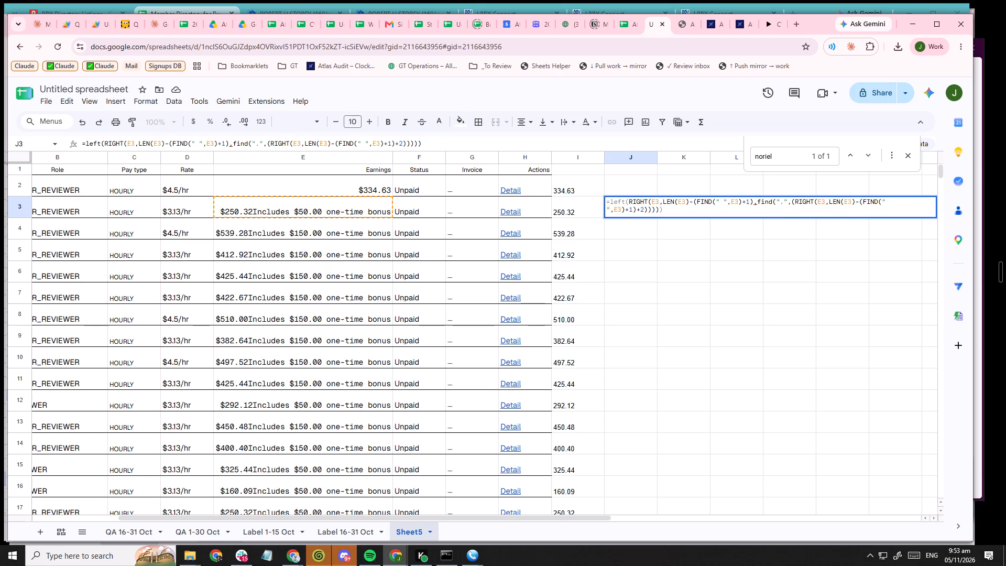
left_click(756, 203)
key("Left")
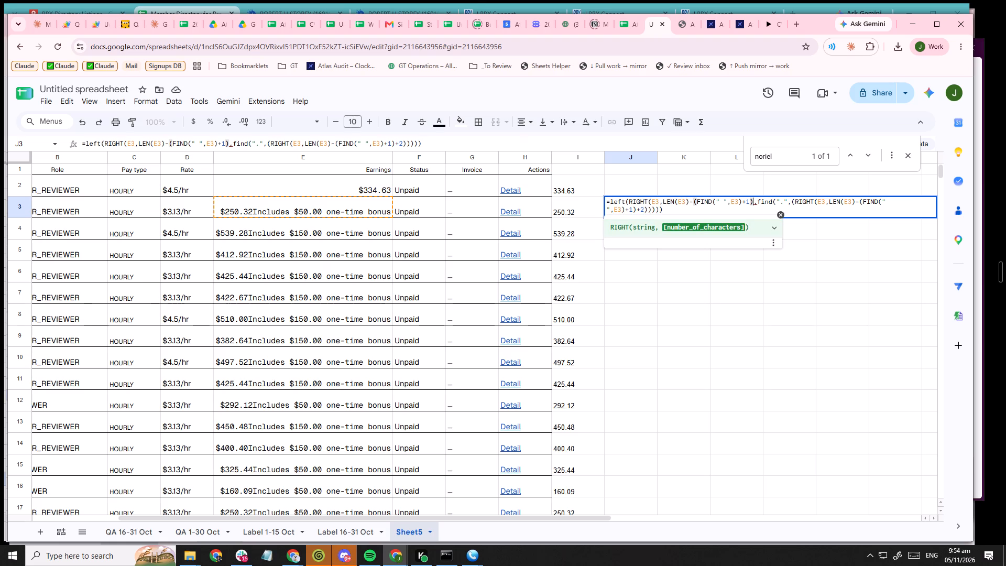
key("Right")
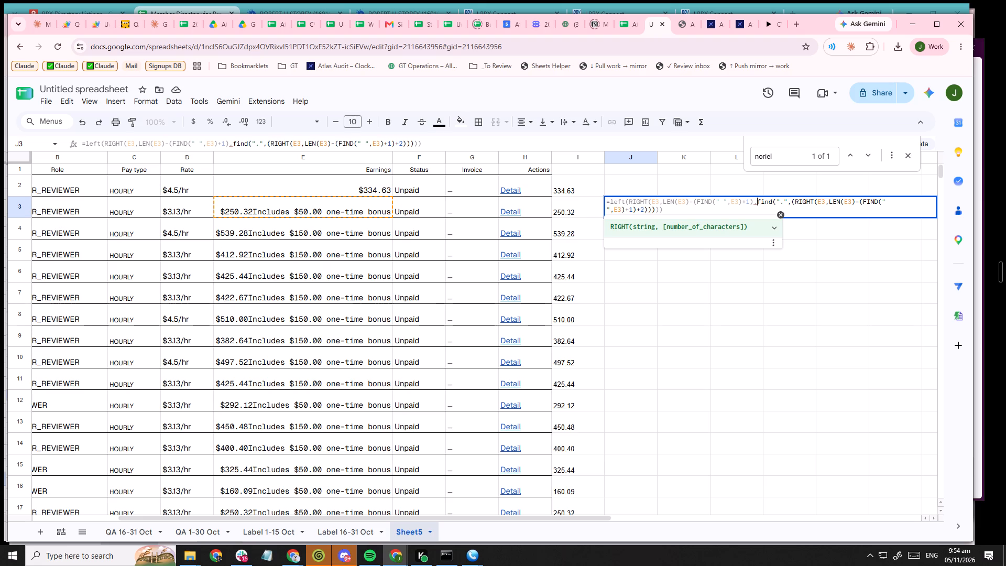
key("shift+Down")
key("shift+Left")
key("Up")
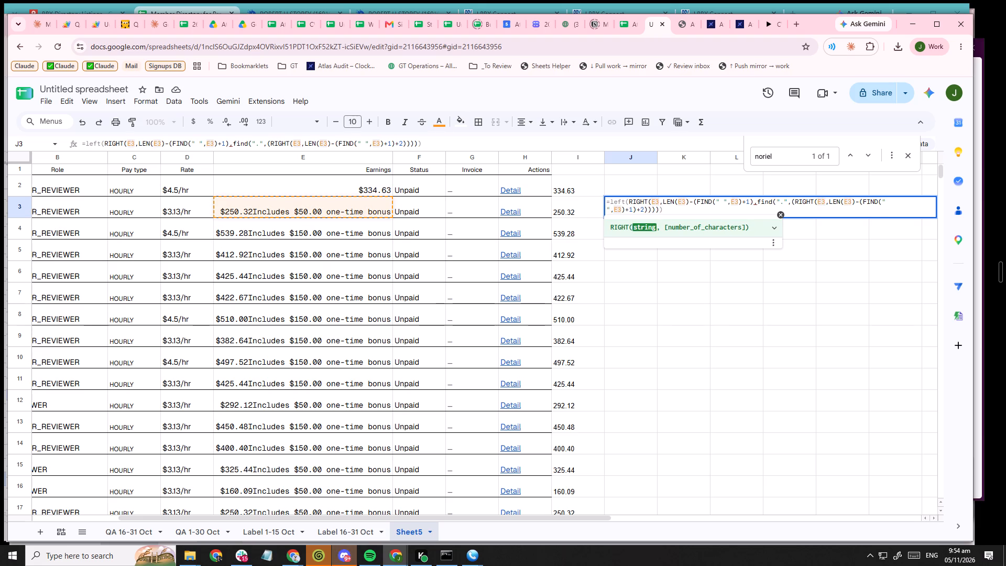
left_click_drag(758, 204, 791, 203)
left_click(828, 209)
left_click(791, 200)
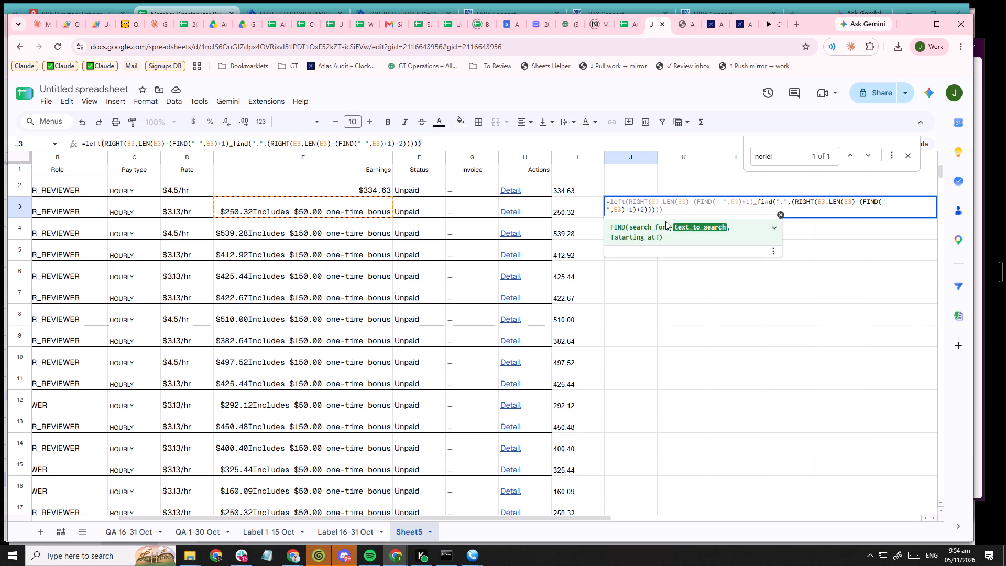
left_click(644, 210)
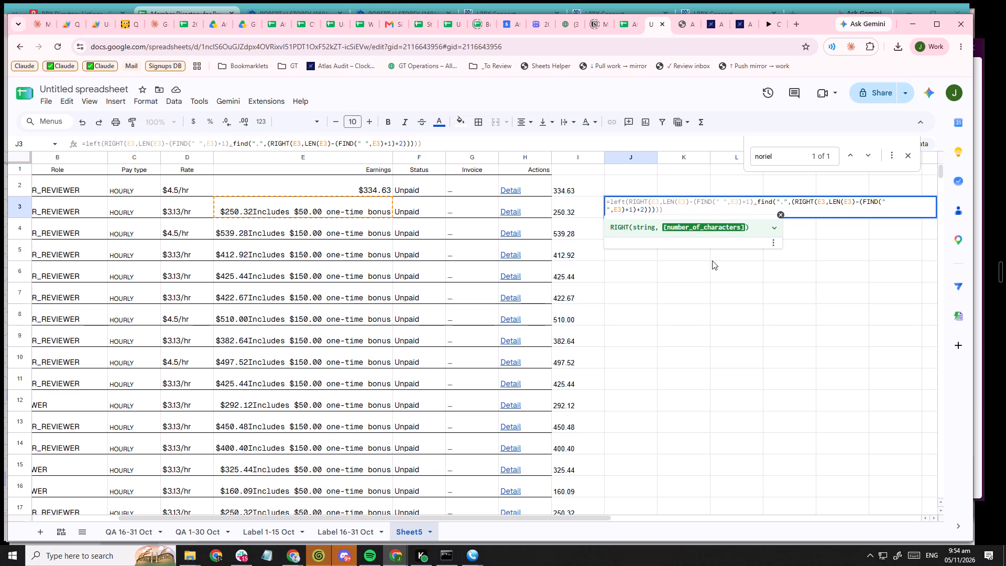
Remove the +1 and +2 offsets and one closing parenthesis from the RIGHT expression inside J3's "." search.
key("Right")
key("BackSpace")
key("BackSpace")
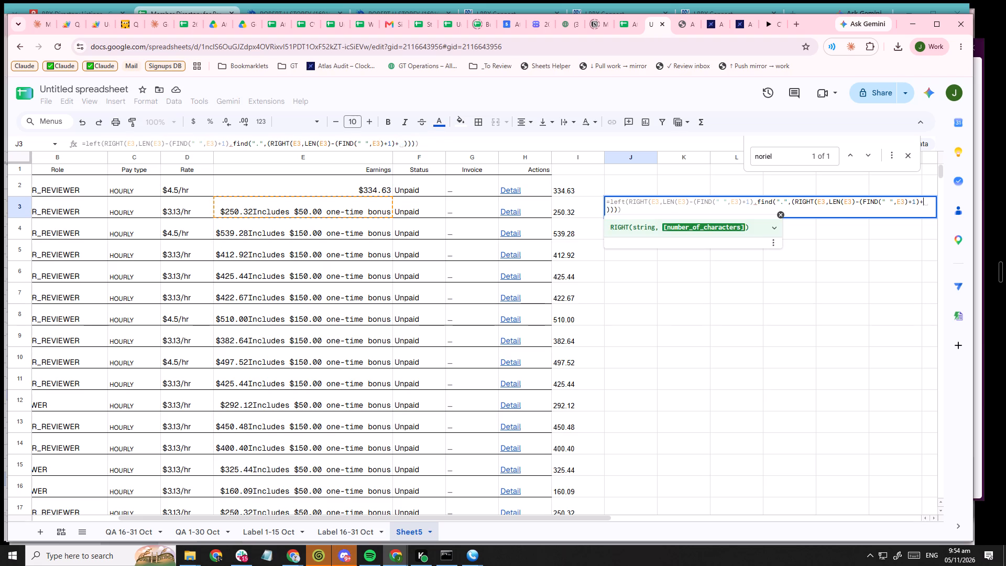
key("BackSpace")
key("BackSpace")
key("BackSpace")
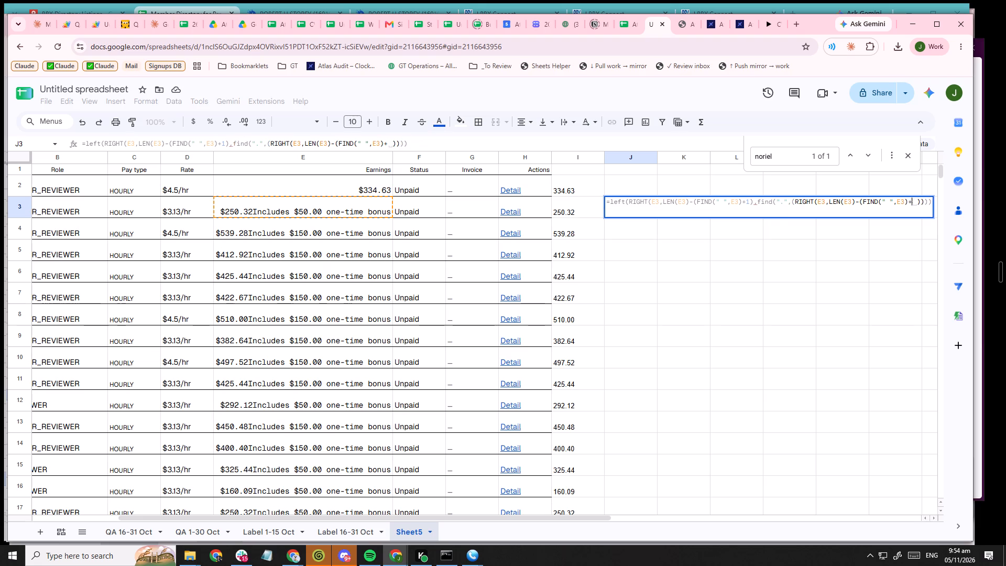
key("BackSpace")
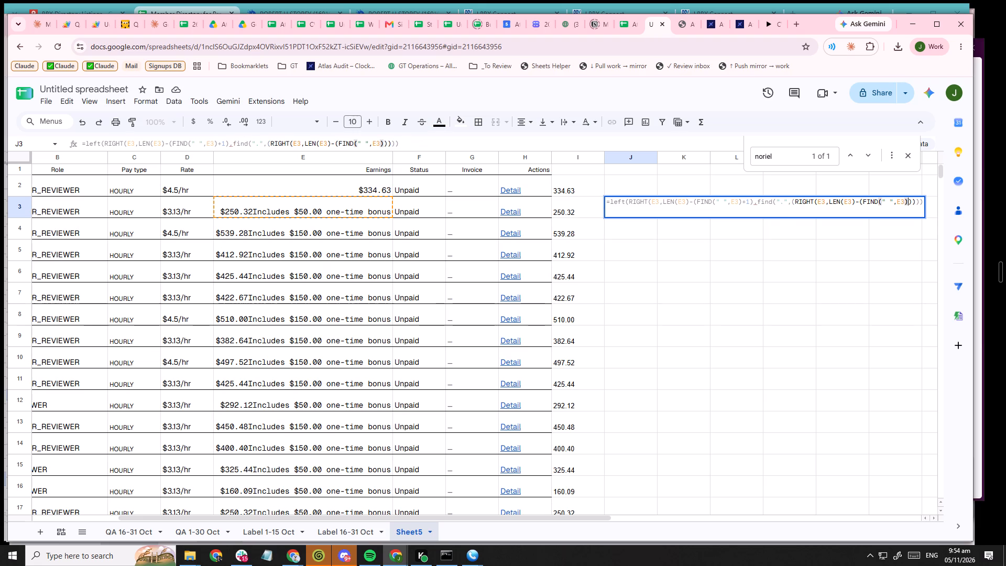
Strip the closing parentheses after the last E3 in J3's formula and enter the formula.
key("Right")
key("Right")
key("Right")
key("Right")
key("Right")
key("Right")
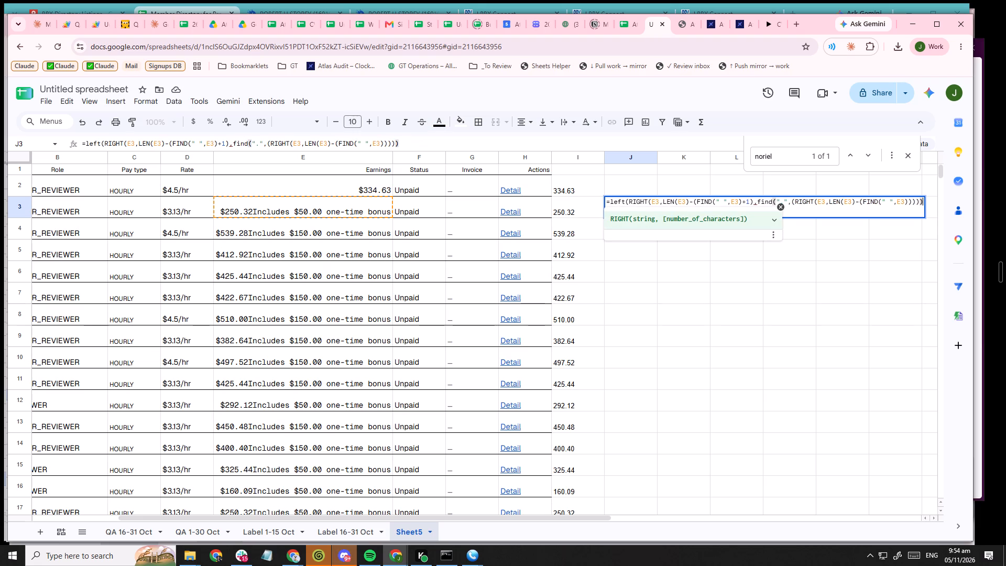
key("shift+parenright")
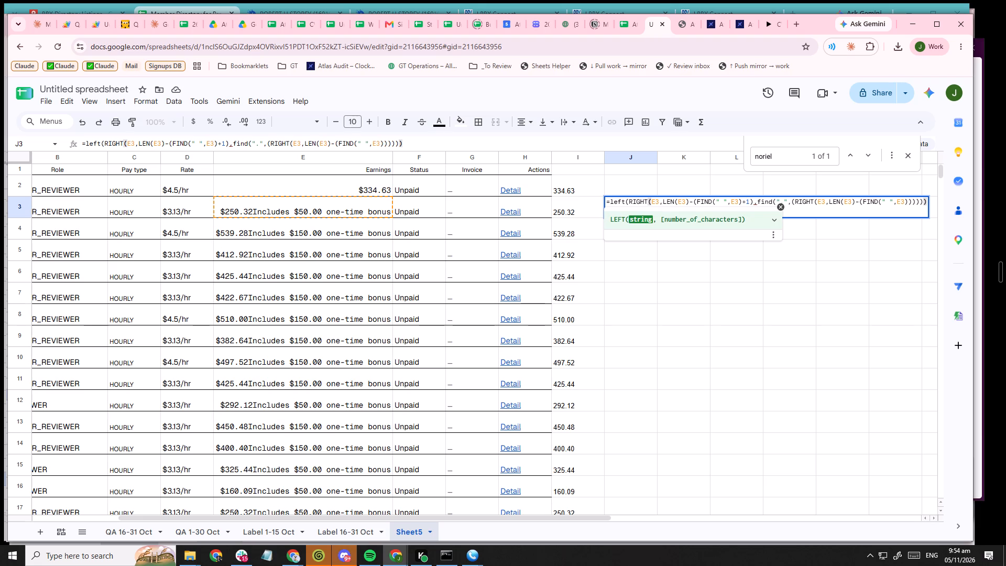
key("BackSpace")
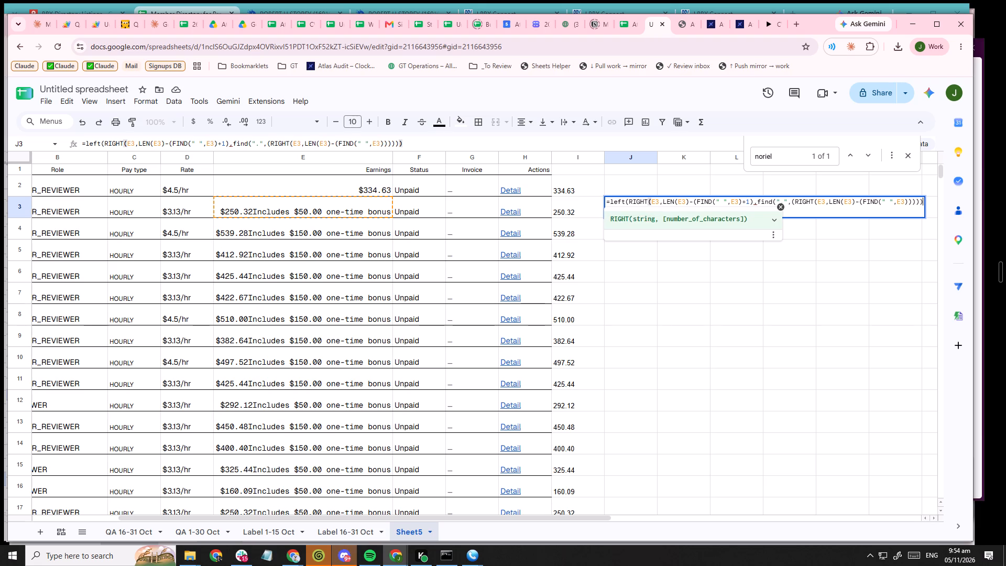
key("BackSpace")
key("BackSpace")
key("BackSpace")
key("BackSpace")
key("BackSpace")
key("Left")
key("Left")
key("Left")
key("Left")
key("Left")
key("Left")
key("Left")
key("Left")
key("Left")
key("Left")
key("Left")
key("Left")
key("Left")
key("Left")
key("Left")
key("Left")
key("Left")
key("Left")
key("Left")
key("Left")
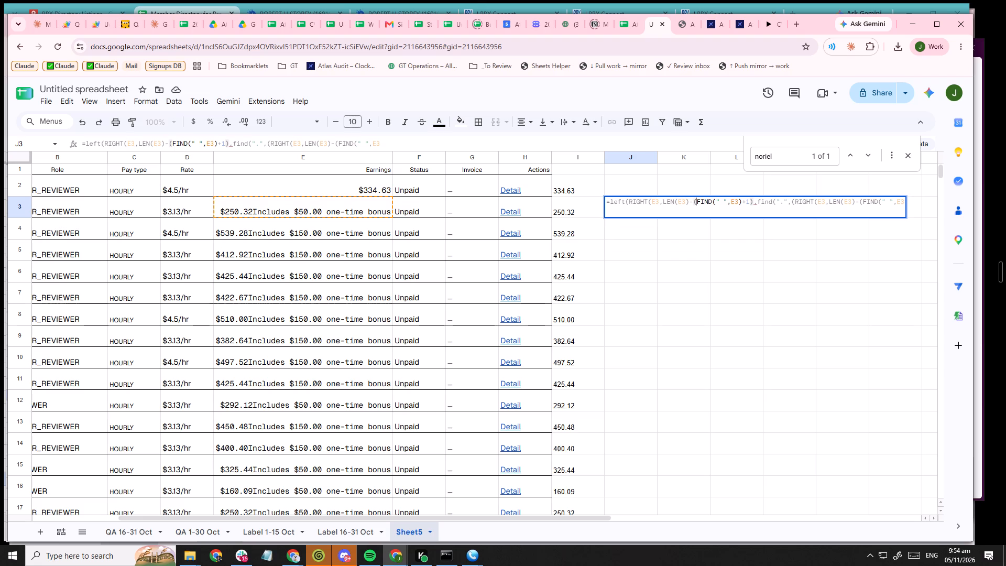
key("Tab")
Reopen J3's formula and examine the arguments of its "." search and the RIGHT expression nested inside it.
key("Left")
key("Return")
key("Left")
key("Left")
key("Left")
key("Left")
key("Left")
key("Left")
key("Left")
key("Left")
key("Left")
key("Left")
key("Left")
key("Left")
key("Left")
key("Left")
key("Left")
key("Left")
key("Left")
key("Left")
key("Left")
key("Left")
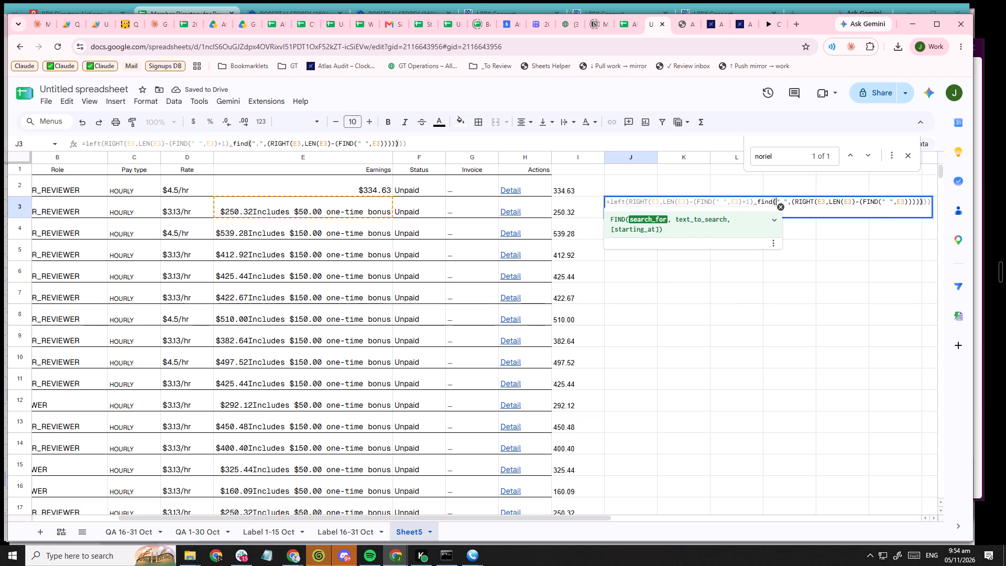
key("Left")
key("Left")
key("Left")
key("Left")
key("Left")
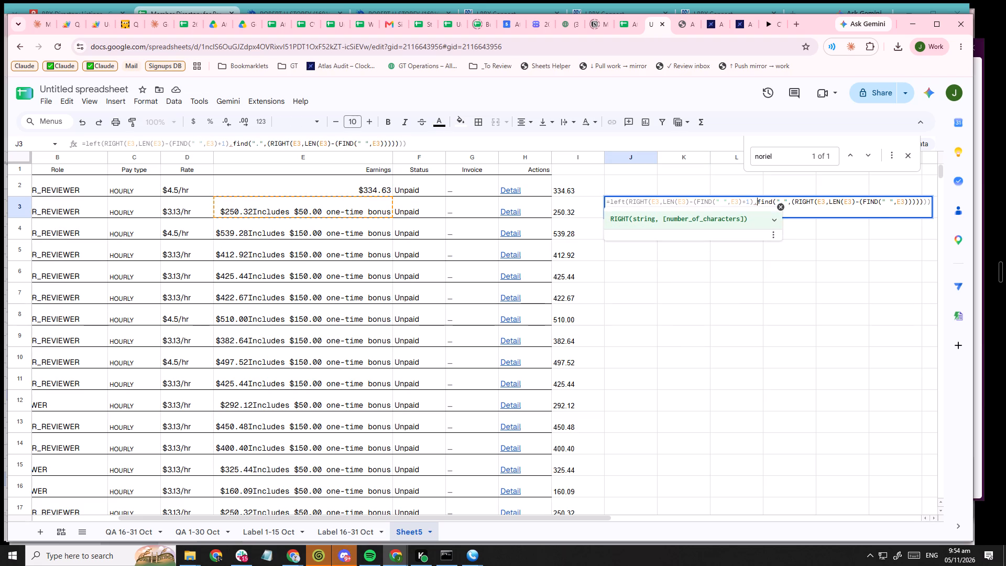
key("Right")
key("Left")
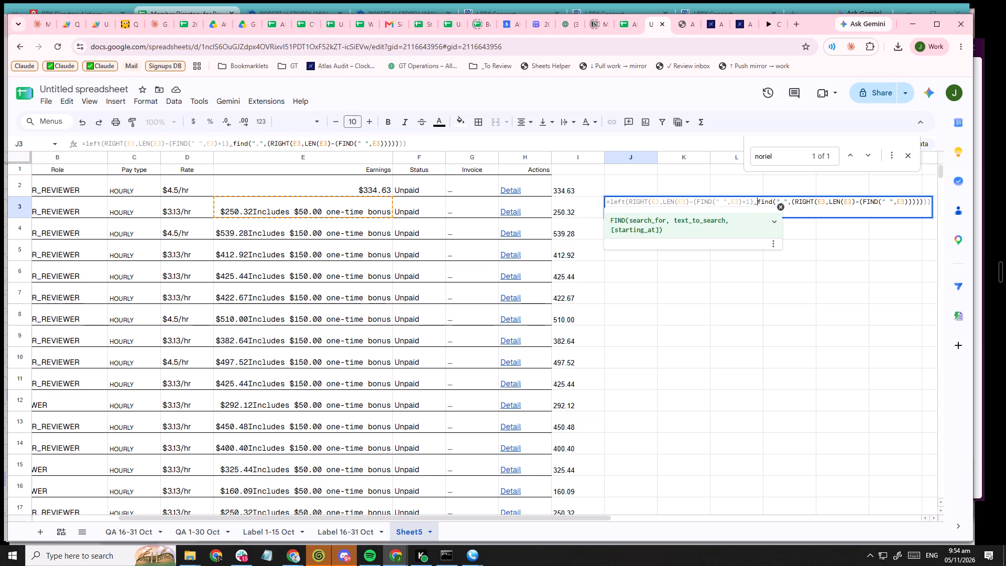
key("Right")
key("Right")
key("Right")
key("Right")
key("Right")
key("Right")
key("Right")
key("Right")
key("Right")
key("Right")
key("Right")
key("Right")
key("Right")
key("Right")
key("Right")
key("Right")
key("Right")
key("Left")
key("Left")
key("Left")
key("Left")
key("Left")
key("Left")
key("Left")
key("Left")
key("Left")
key("Left")
key("Left")
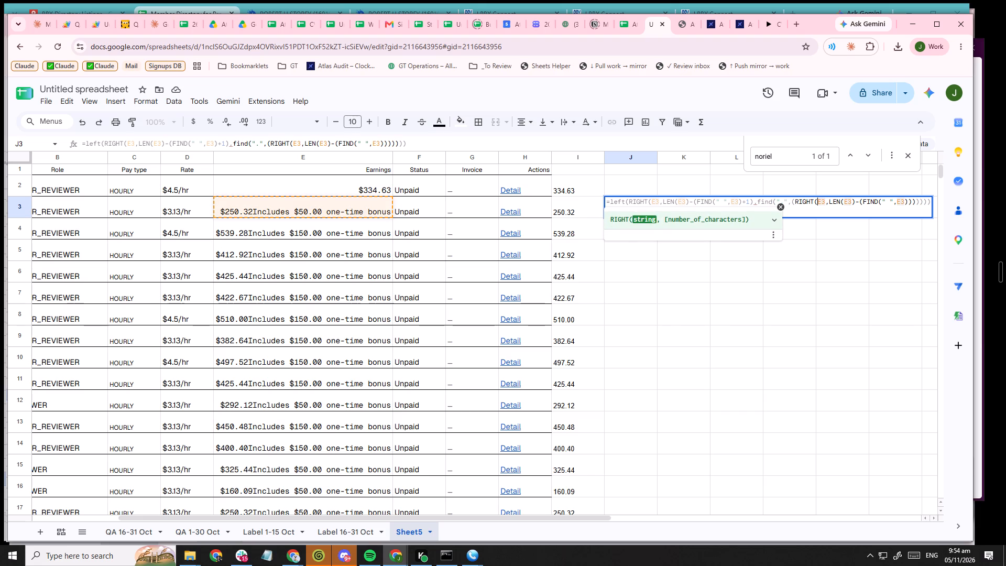
key("Left")
key("Left")
key("Left")
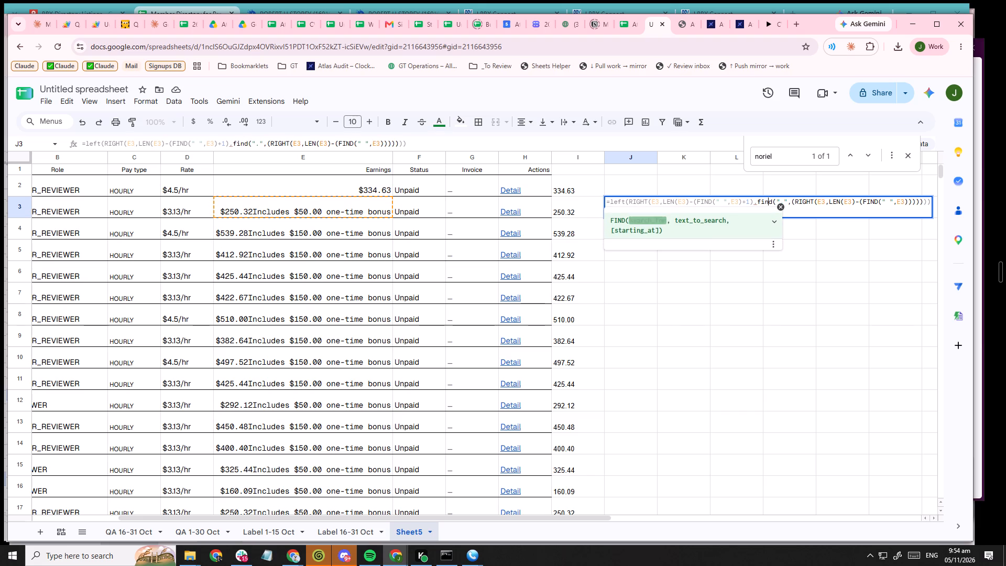
Examine how the parentheses of the first RIGHT, LEN and FIND expressions in J3's formula pair up around the +1 offset.
key("Left")
key("Left")
key("Left")
key("Left")
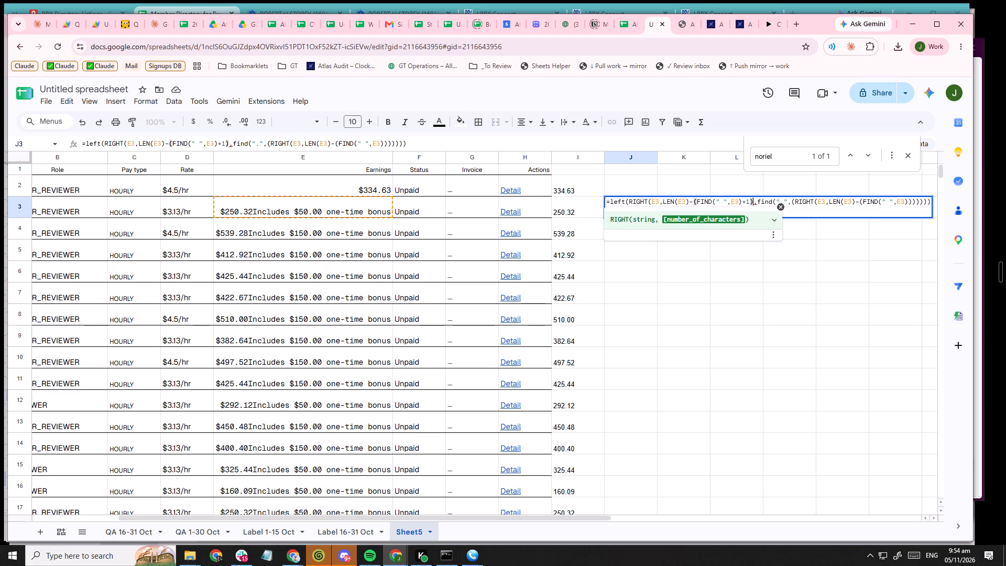
key("Left")
key("Right")
key("Right")
key("Left")
key("Left")
key("Left")
key("Left")
key("Left")
key("Left")
key("Left")
key("Left")
key("Left")
key("Left")
key("Left")
key("Left")
key("Left")
key("Left")
key("Left")
key("Left")
key("Left")
key("Left")
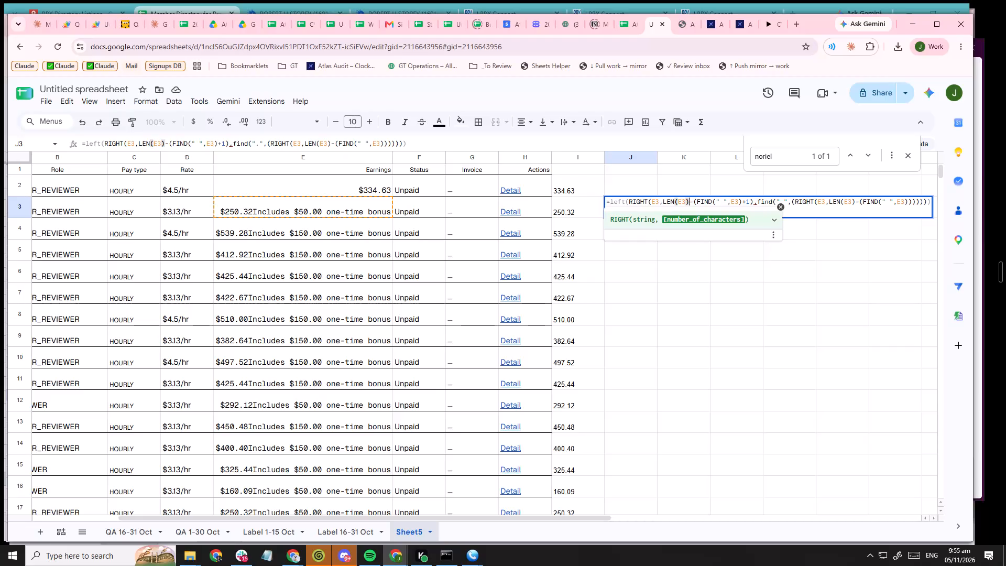
key("Left")
key("Right")
key("Right")
key("Right")
key("Right")
key("Right")
key("Right")
key("Right")
key("Right")
key("Right")
key("Right")
key("Right")
key("Right")
key("Right")
key("Right")
key("Right")
key("Right")
key("Right")
key("Right")
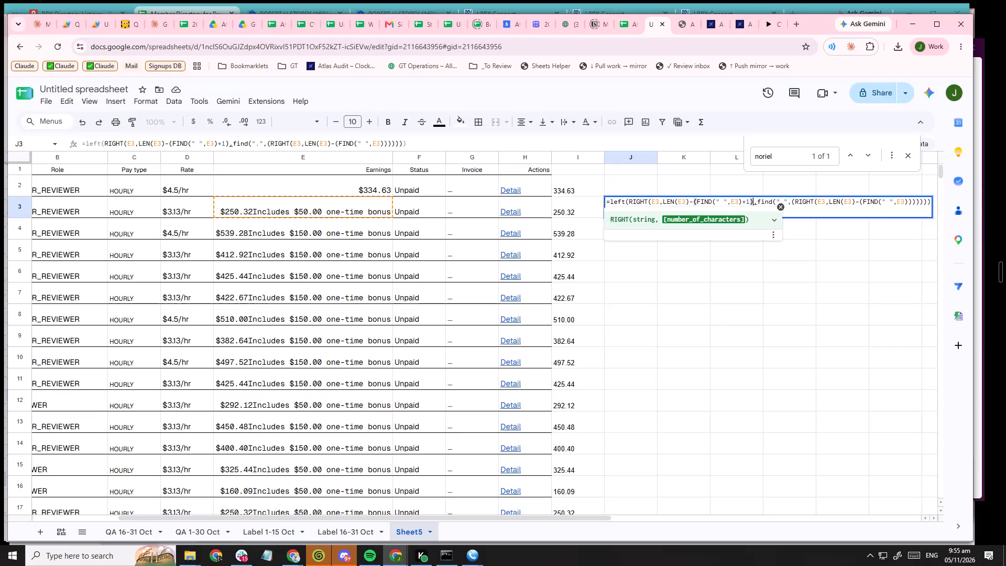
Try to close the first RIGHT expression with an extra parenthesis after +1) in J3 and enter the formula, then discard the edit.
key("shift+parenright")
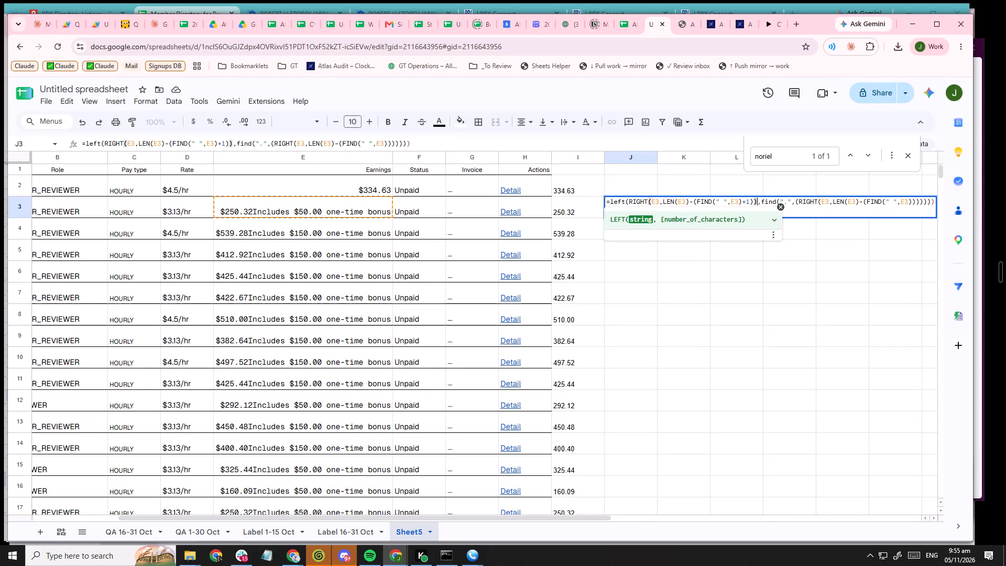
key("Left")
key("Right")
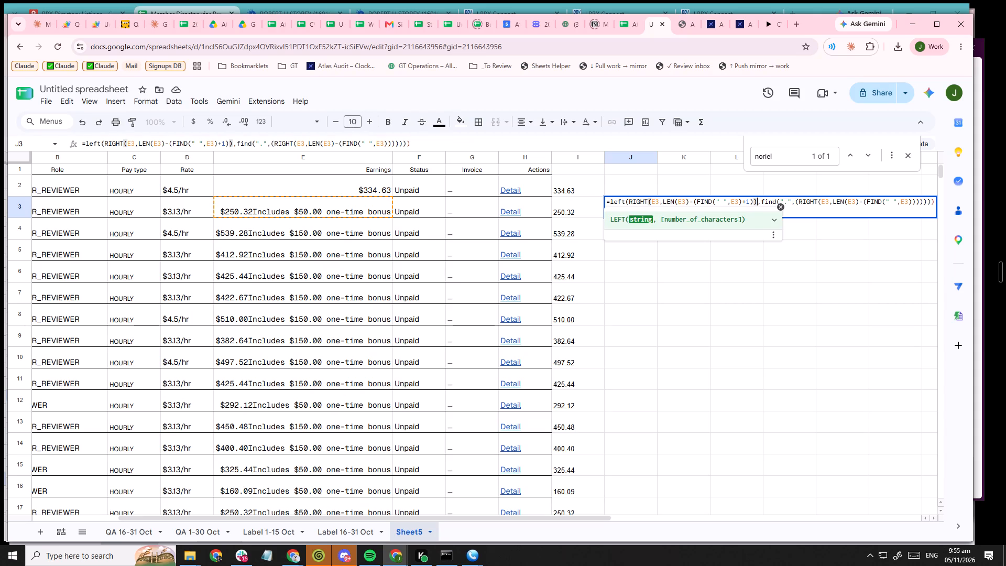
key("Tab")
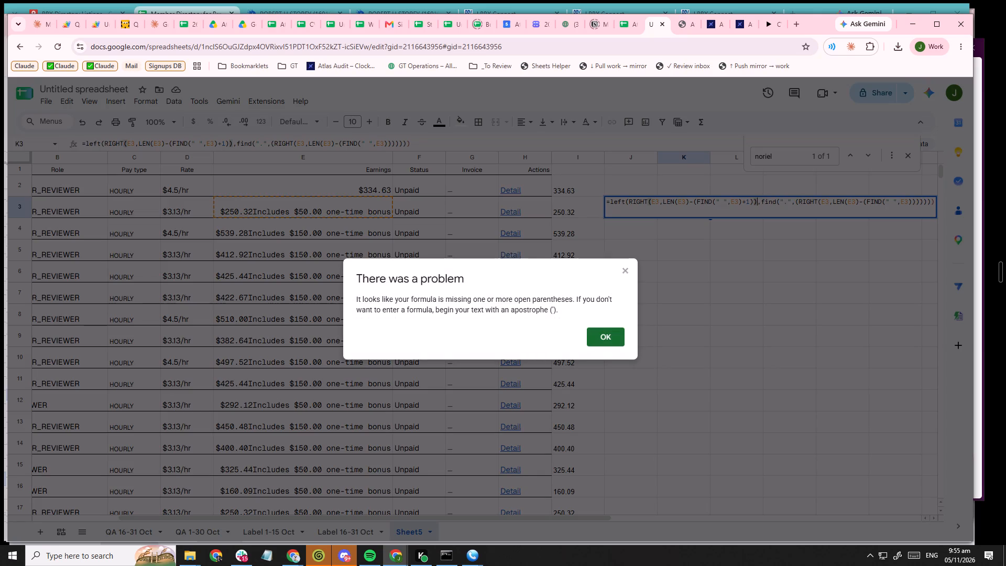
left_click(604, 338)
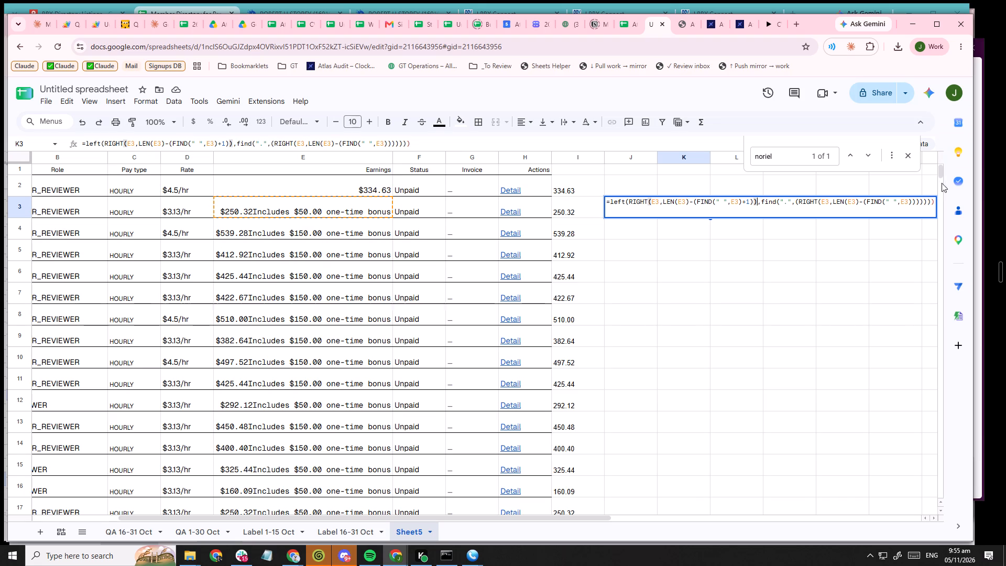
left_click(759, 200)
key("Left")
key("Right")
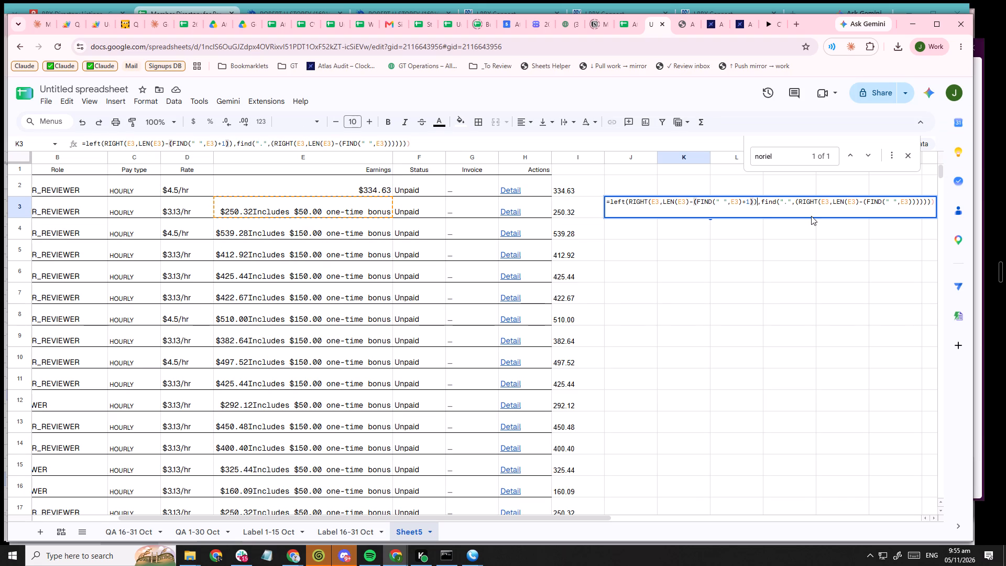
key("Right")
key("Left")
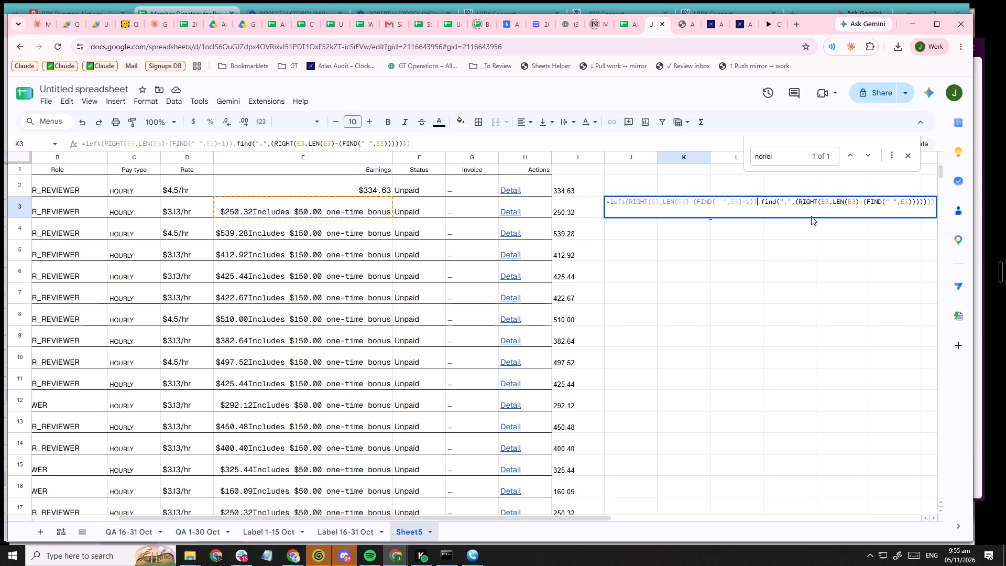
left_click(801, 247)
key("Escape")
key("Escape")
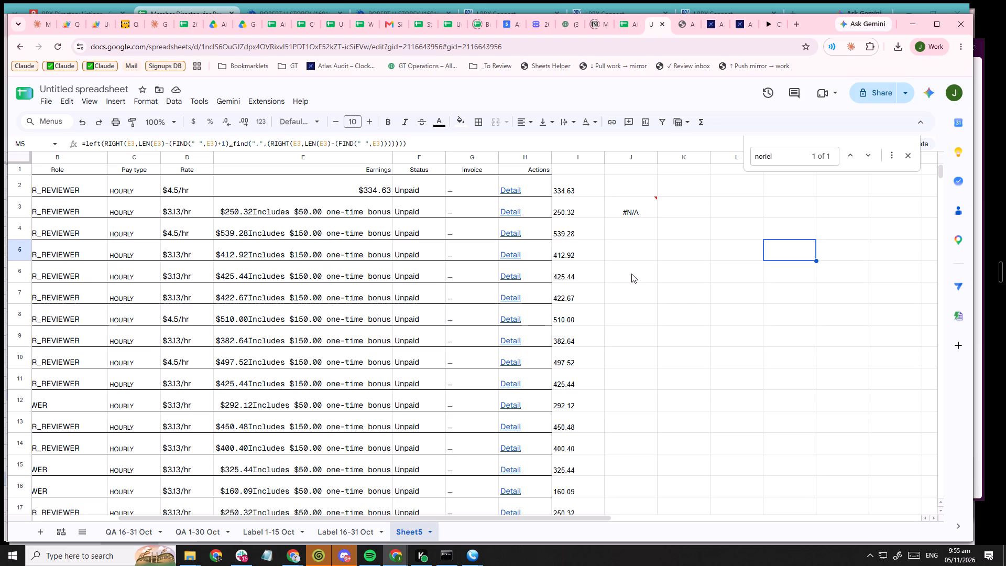
Reopen J3's formula, add a closing parenthesis after +1) to end the first RIGHT expression, and remove one parenthesis from the formula's end.
double_click(653, 208)
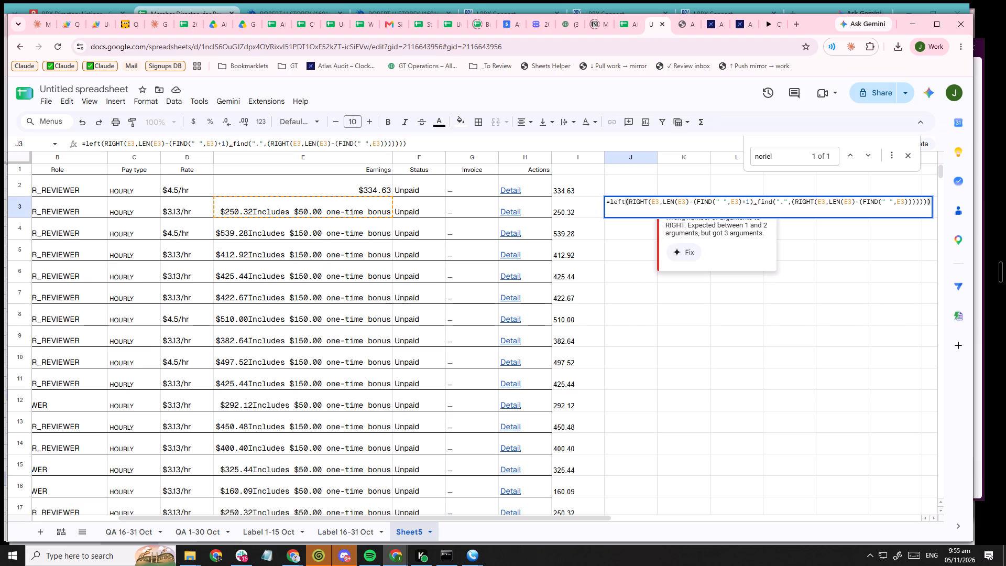
left_click(752, 204)
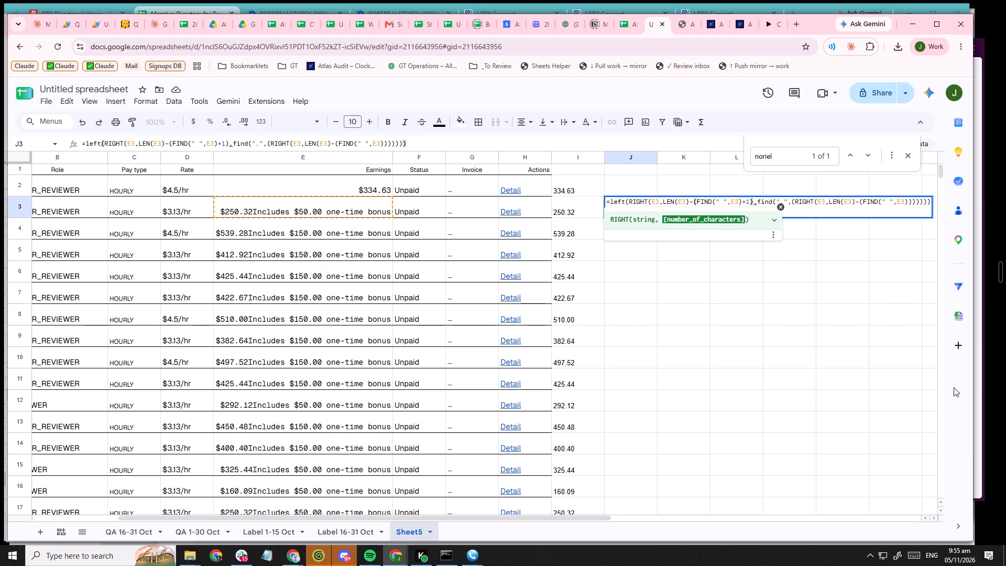
key("shift+parenright")
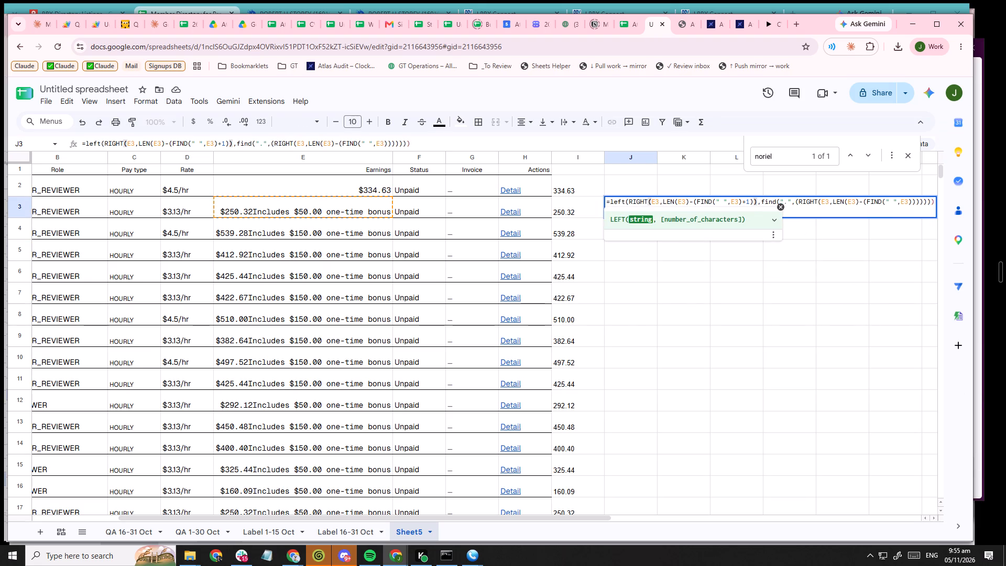
key("Right")
key("Left")
key("End")
key("BackSpace")
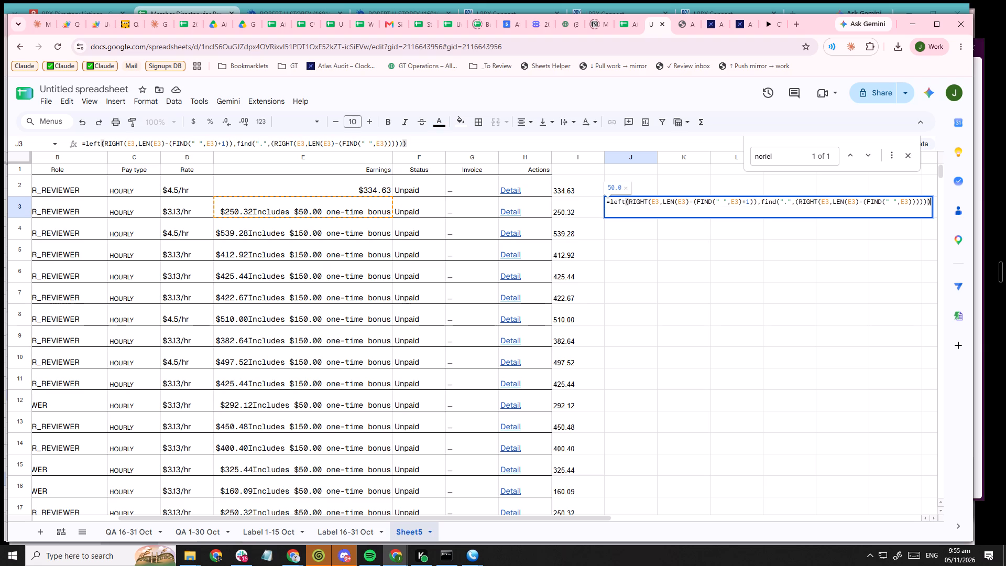
Add +1 after the "." FIND expression, inside LEFT's final parenthesis in J3, and enter the formula.
key("Left")
key("Right")
key("Right")
key("Right")
key("Right")
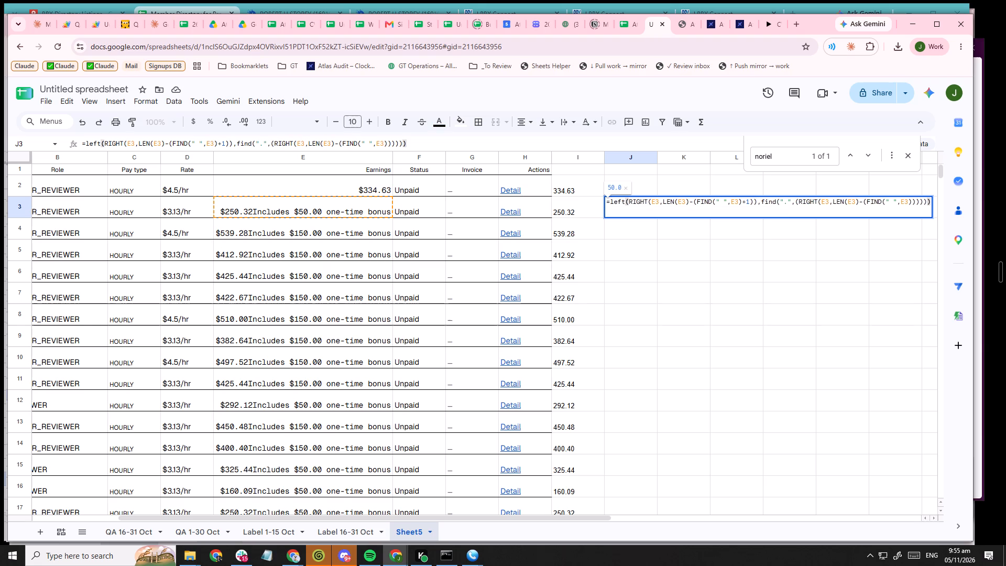
key("Left")
key("Left")
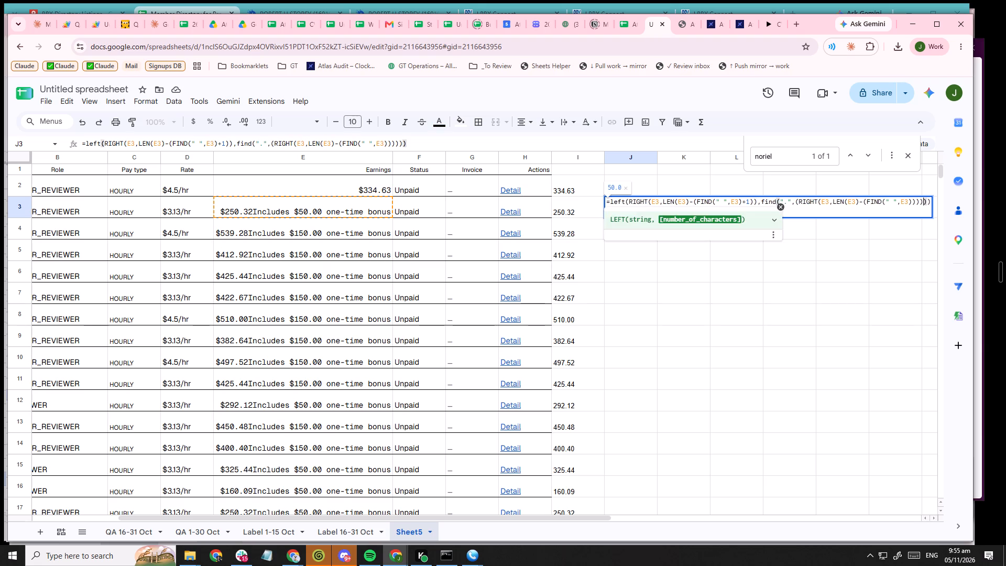
key("Left")
key("Left")
key("Left")
key("Right")
key("Right")
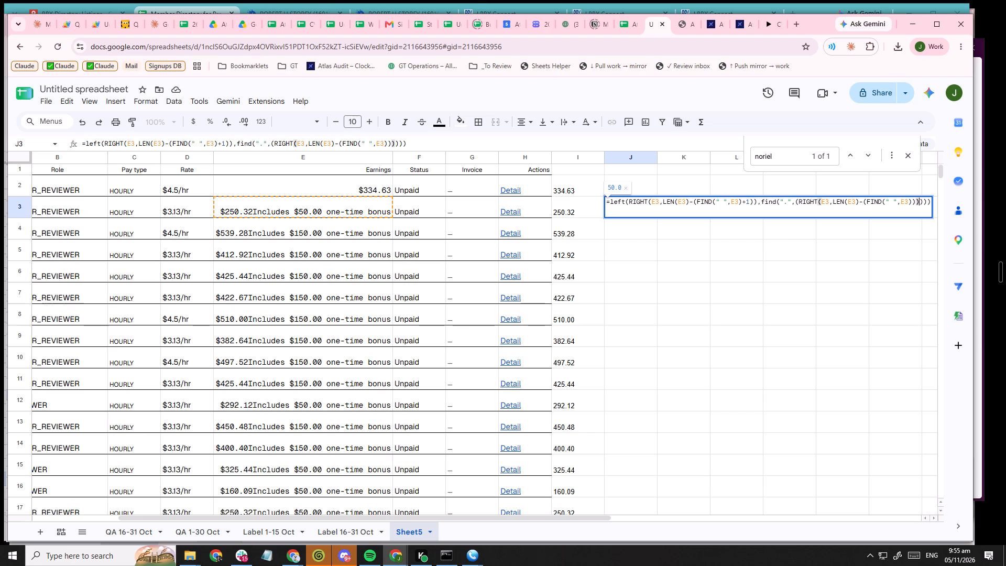
key("Right")
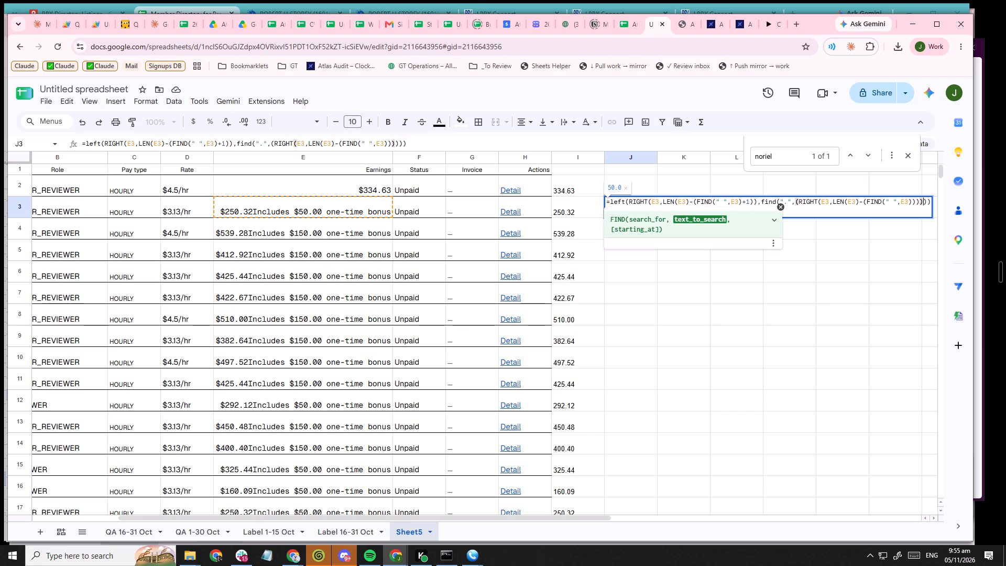
key("Right")
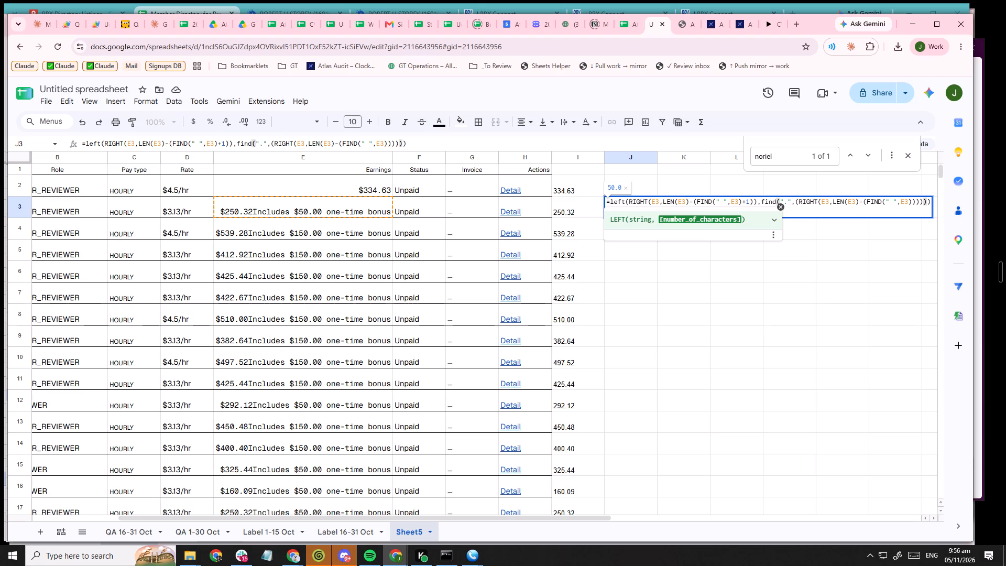
type("+1")
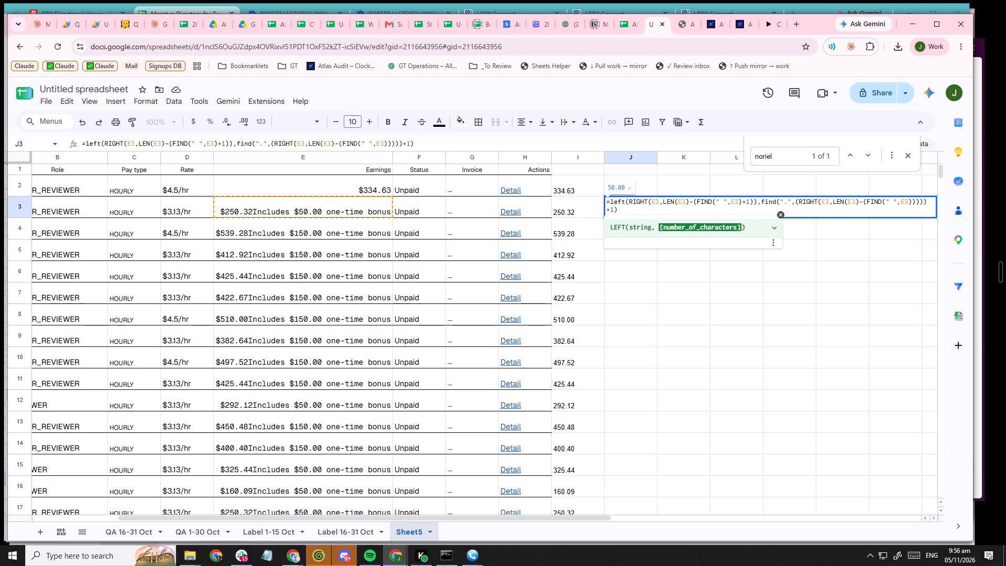
key("Tab")
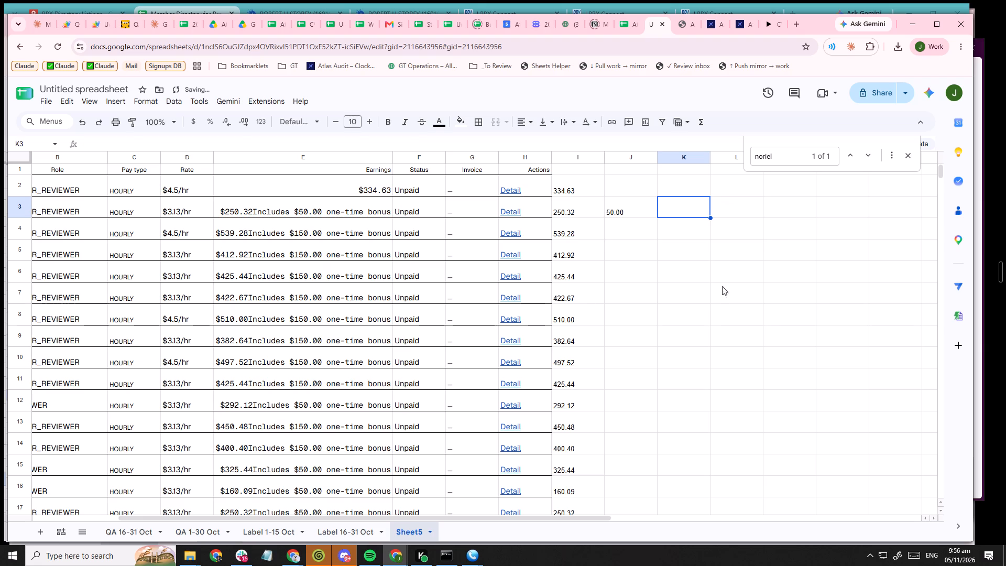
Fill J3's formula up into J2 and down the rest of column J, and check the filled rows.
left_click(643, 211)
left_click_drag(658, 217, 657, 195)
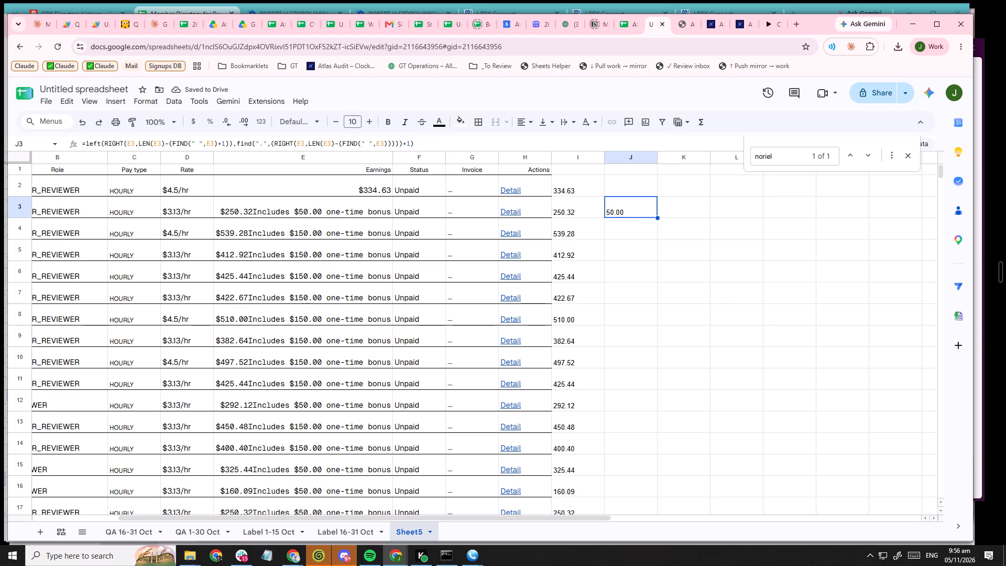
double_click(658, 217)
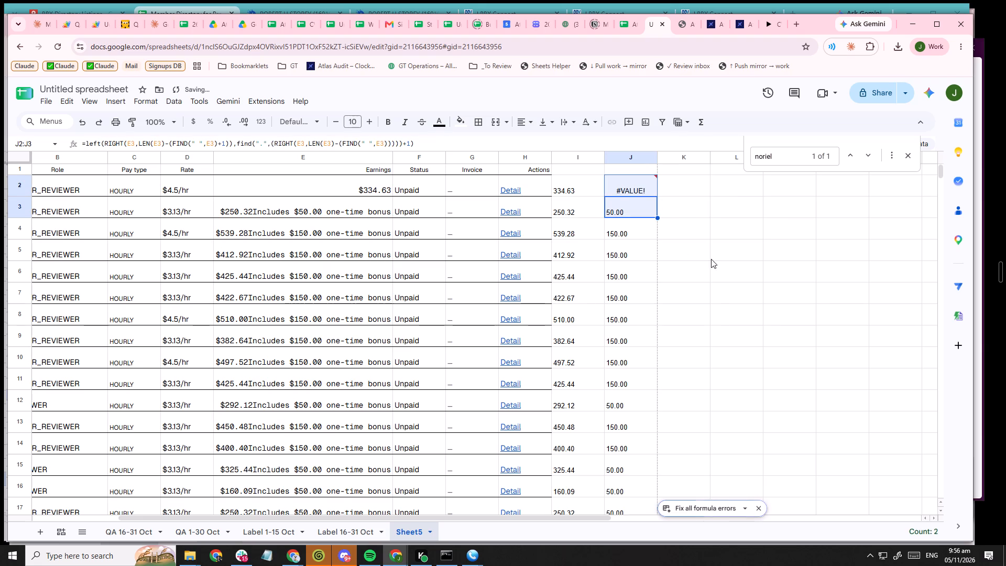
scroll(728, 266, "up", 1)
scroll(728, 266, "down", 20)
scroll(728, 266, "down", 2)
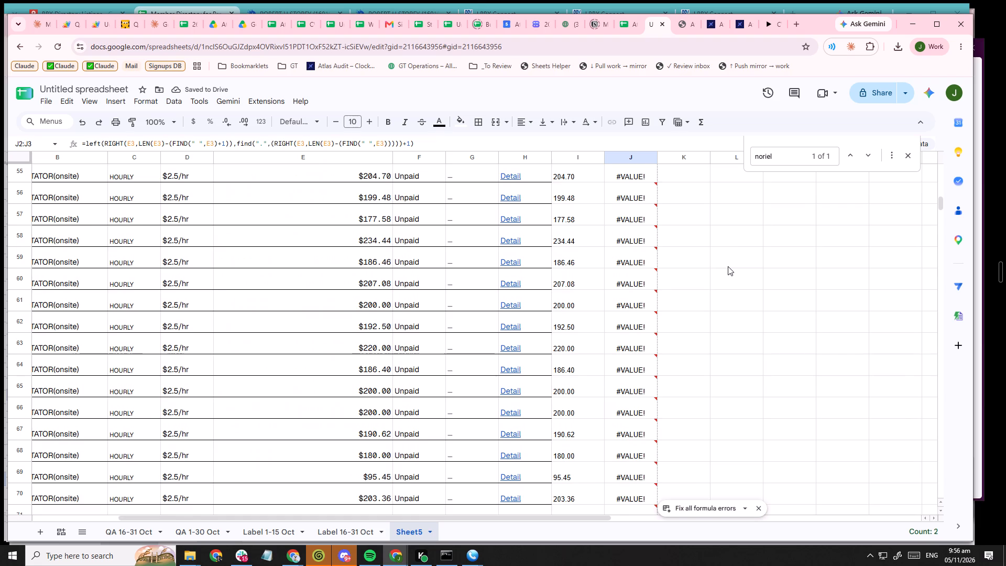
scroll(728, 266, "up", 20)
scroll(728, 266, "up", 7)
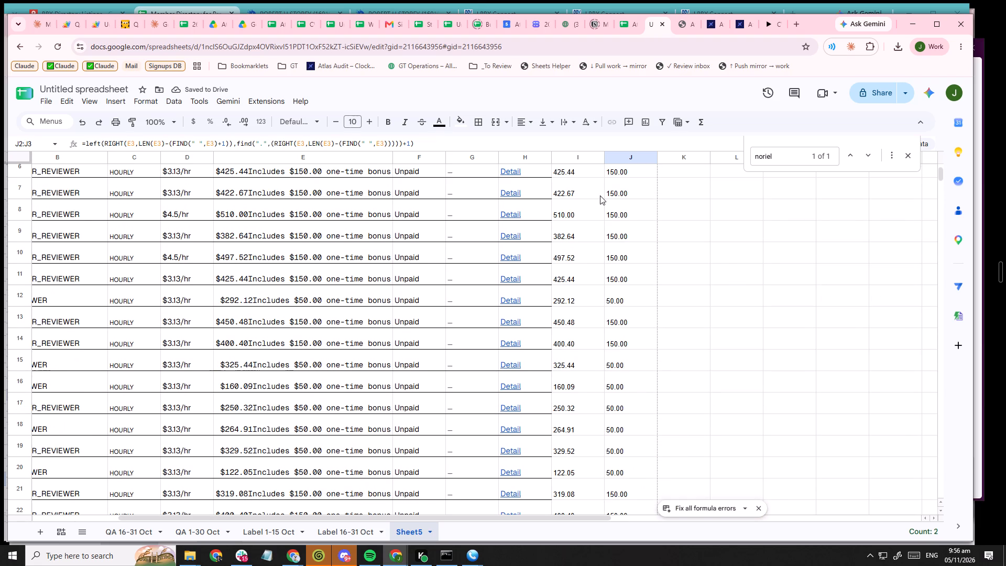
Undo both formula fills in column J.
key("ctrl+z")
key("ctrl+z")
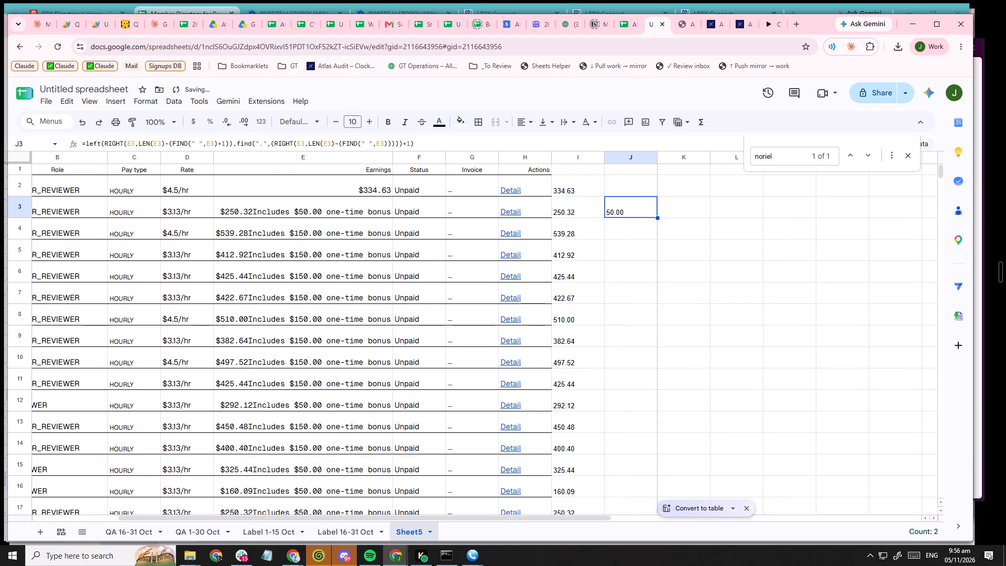
Wrap J3's existing LEFT formula in IFERROR with an empty string "" as the fallback value.
double_click(630, 202)
left_click(609, 203)
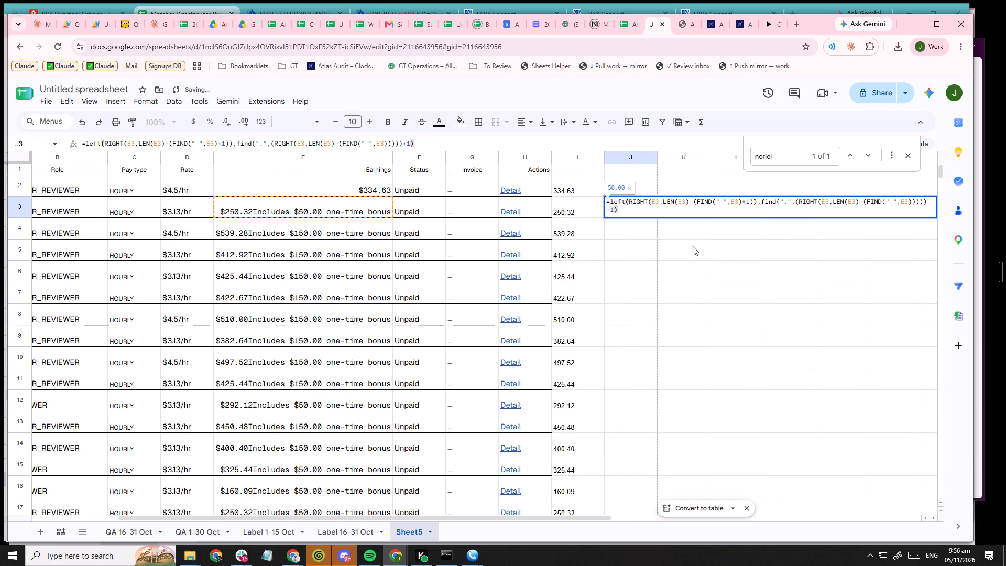
key("i")
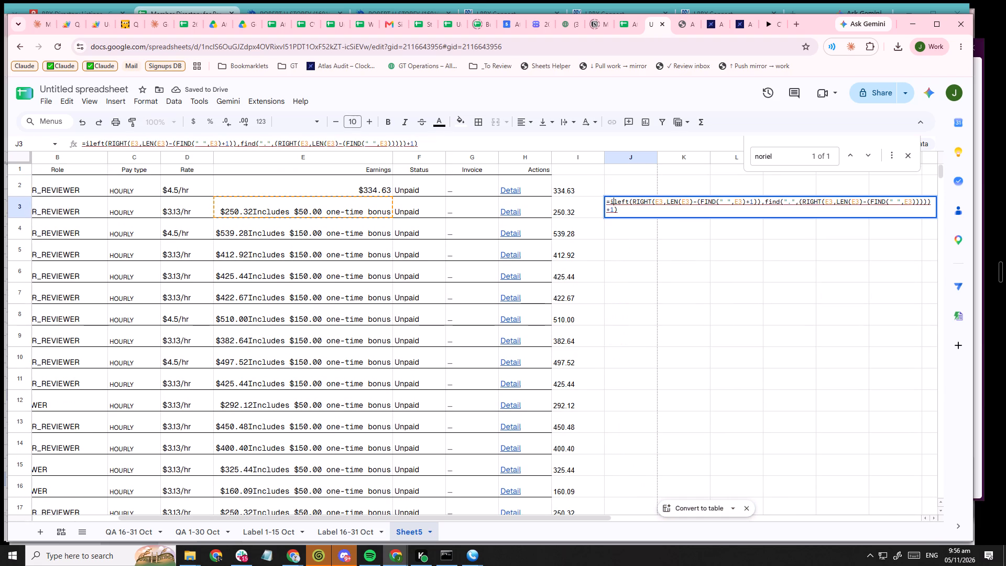
type("ferror")
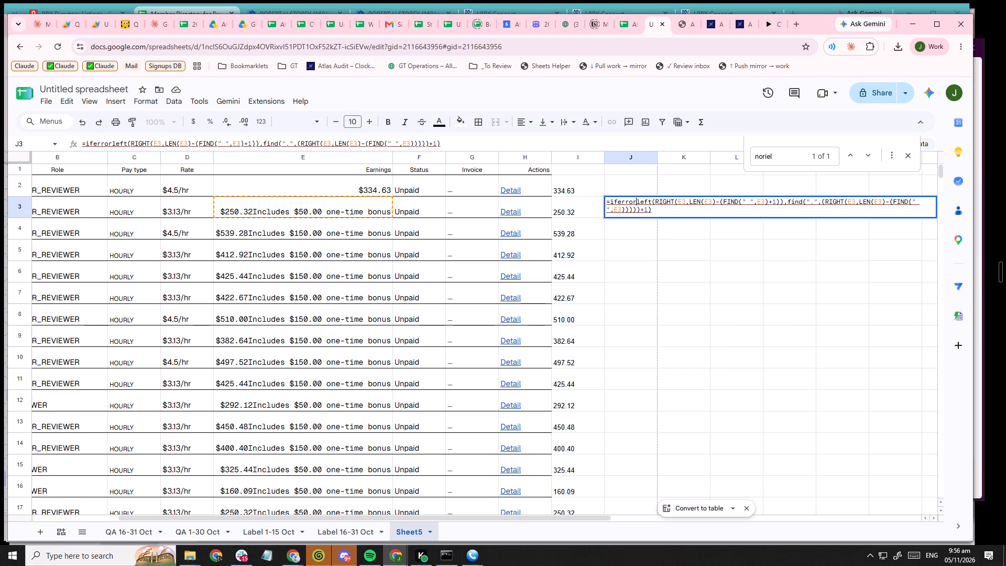
key("shift+parenleft")
key("Down")
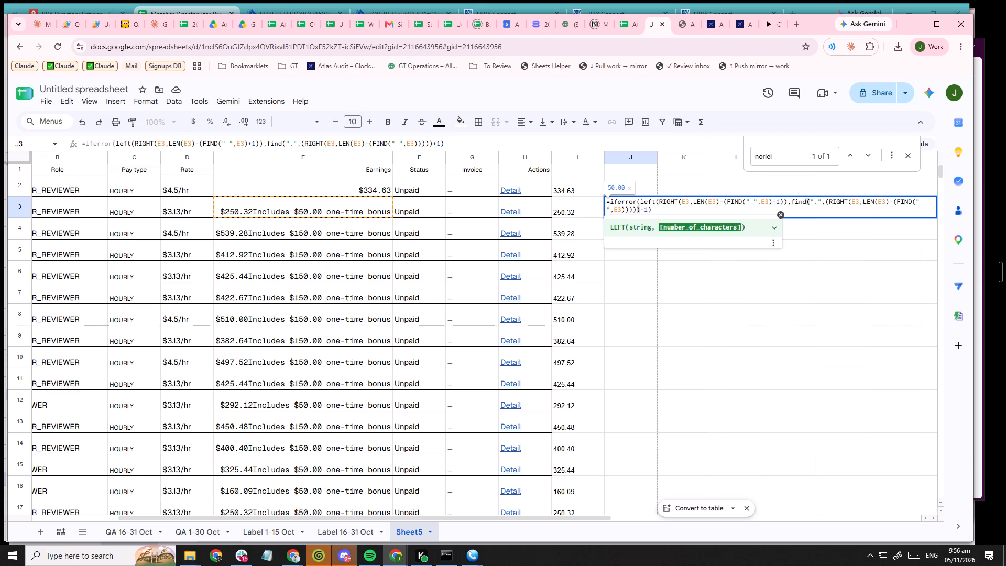
key("Down")
key("comma")
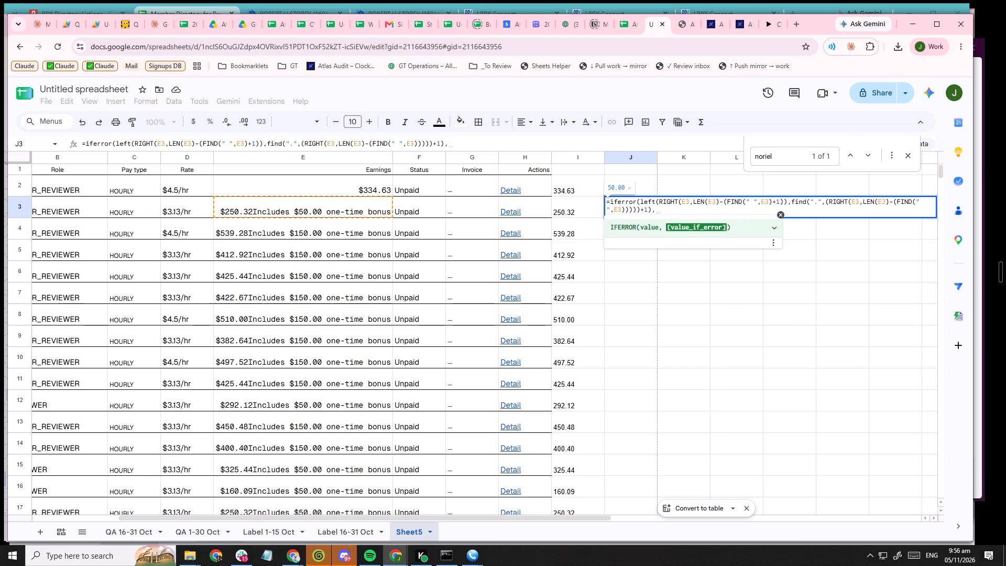
type("\"\")")
key("Return")
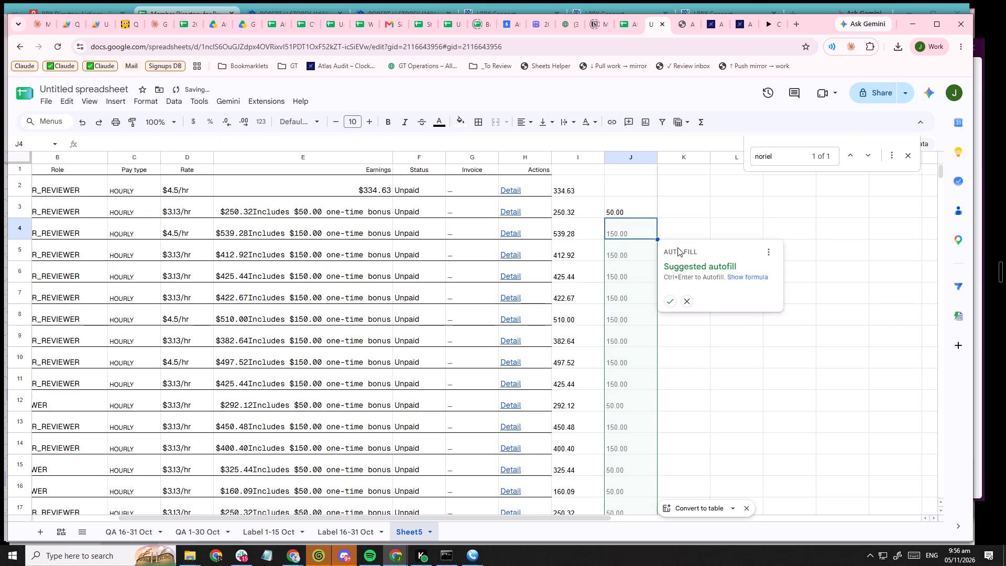
Fill J3's IFERROR formula down column J and up into J2, and check the filled rows.
left_click(676, 299)
left_click(641, 206)
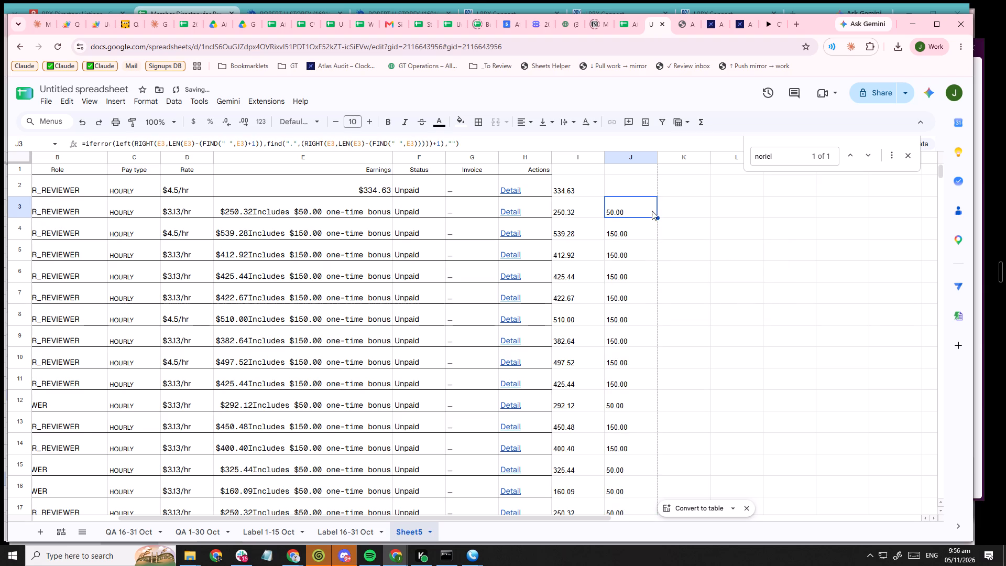
left_click_drag(659, 217, 661, 194)
left_click(699, 226)
scroll(710, 276, "down", 8)
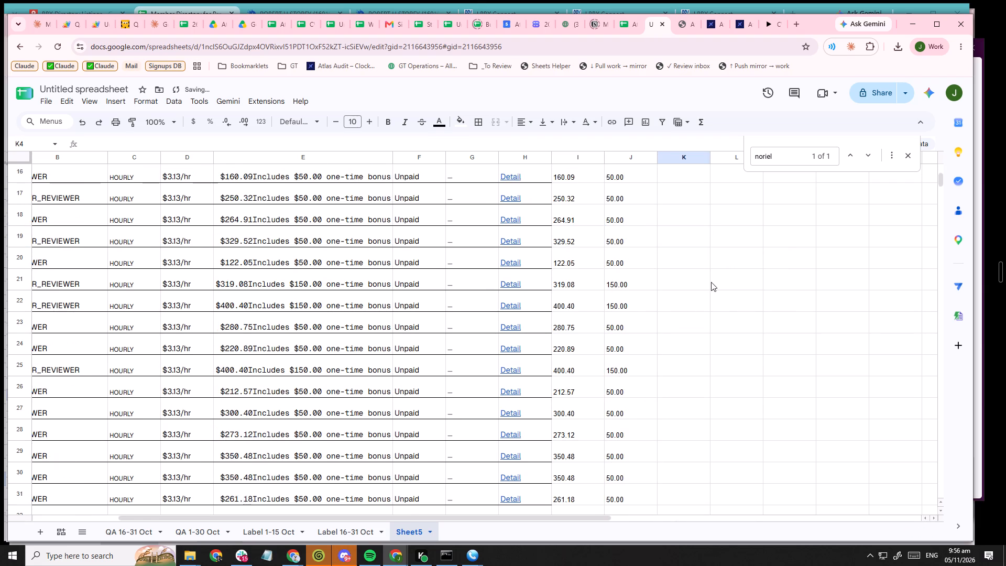
scroll(711, 282, "down", 17)
scroll(724, 298, "up", 19)
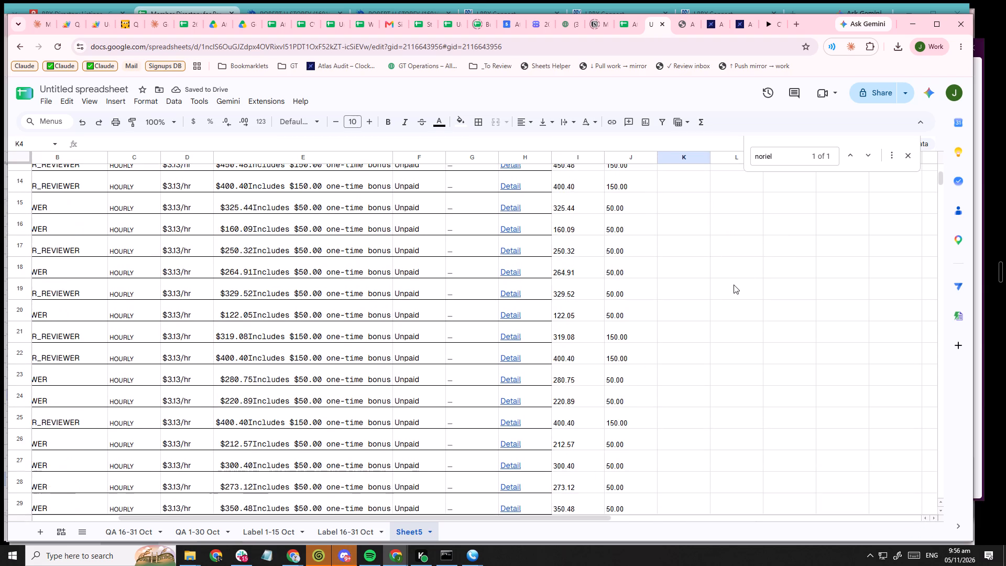
scroll(734, 285, "up", 14)
Label the header cells J1 as "One time bonus" and I1 as "Earnings".
left_click(635, 167)
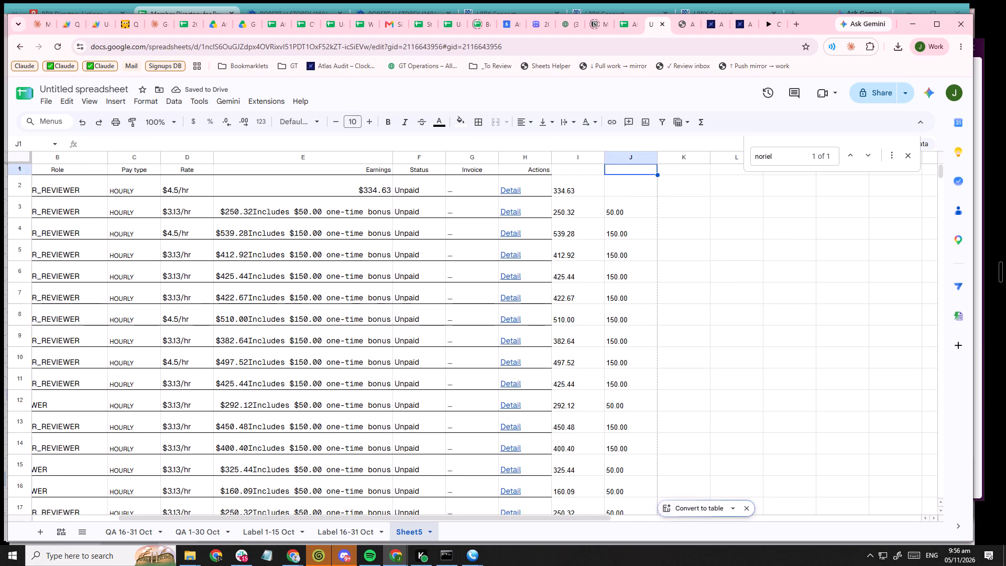
type("Ont")
key("BackSpace")
type("e time bonu")
key("s")
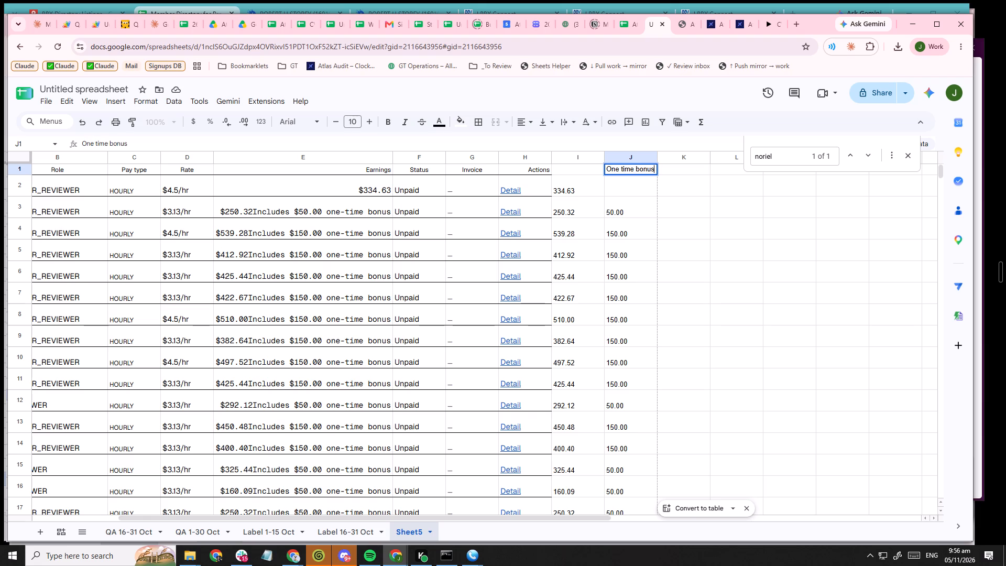
key("shift+Tab")
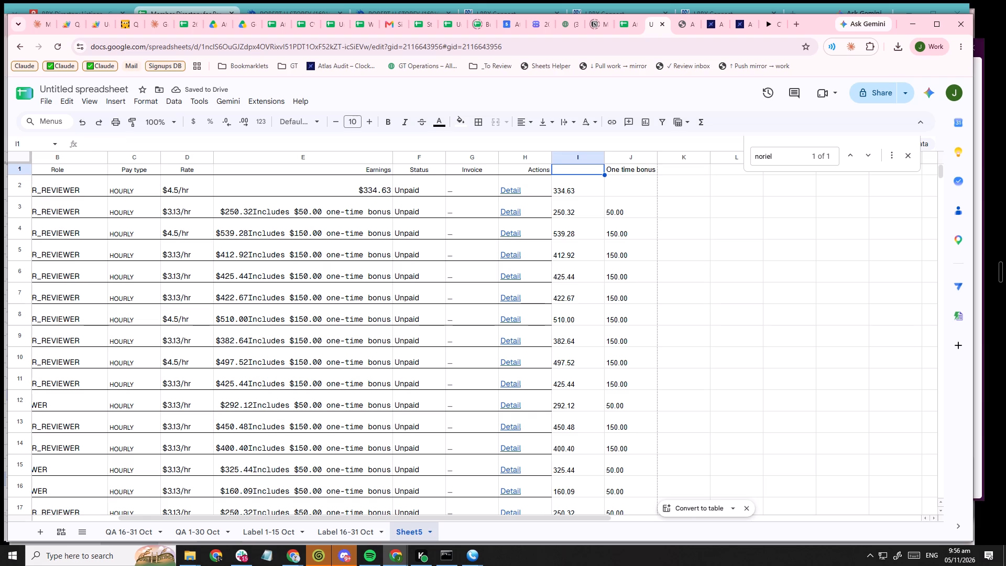
type("Er")
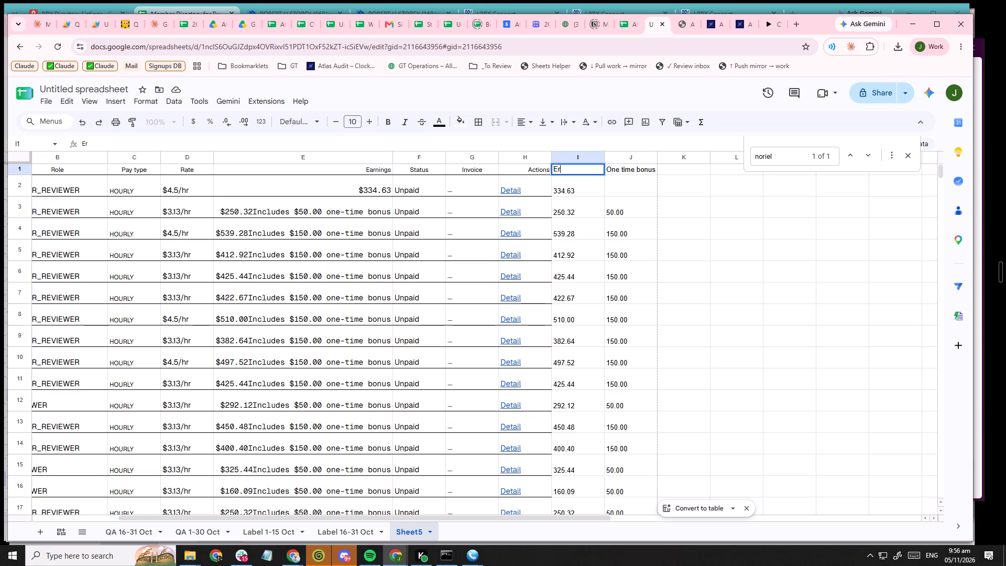
key("BackSpace")
type("arning")
key("s")
key("Return")
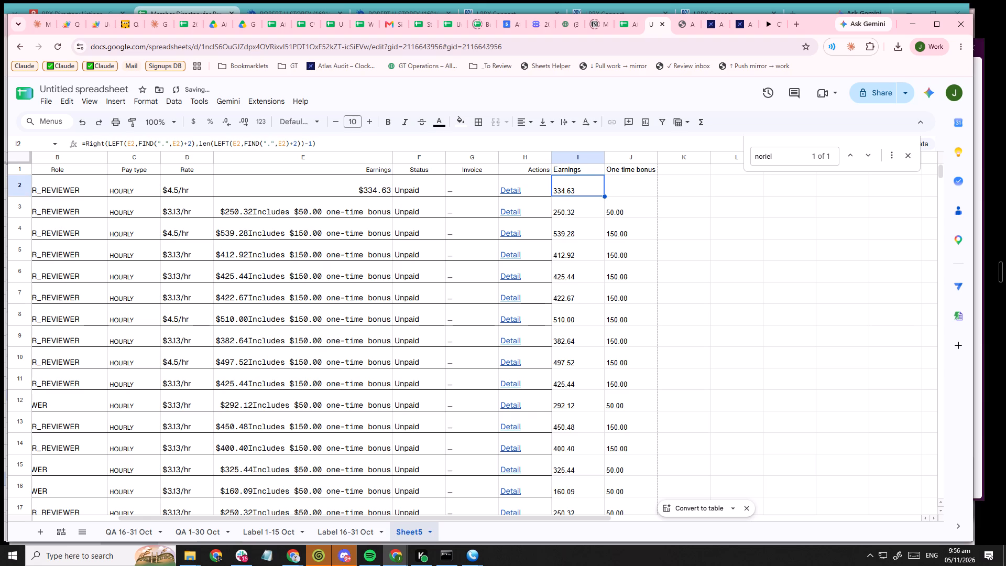
Label header cell K1 as "Earning less OTB".
left_click(699, 165)
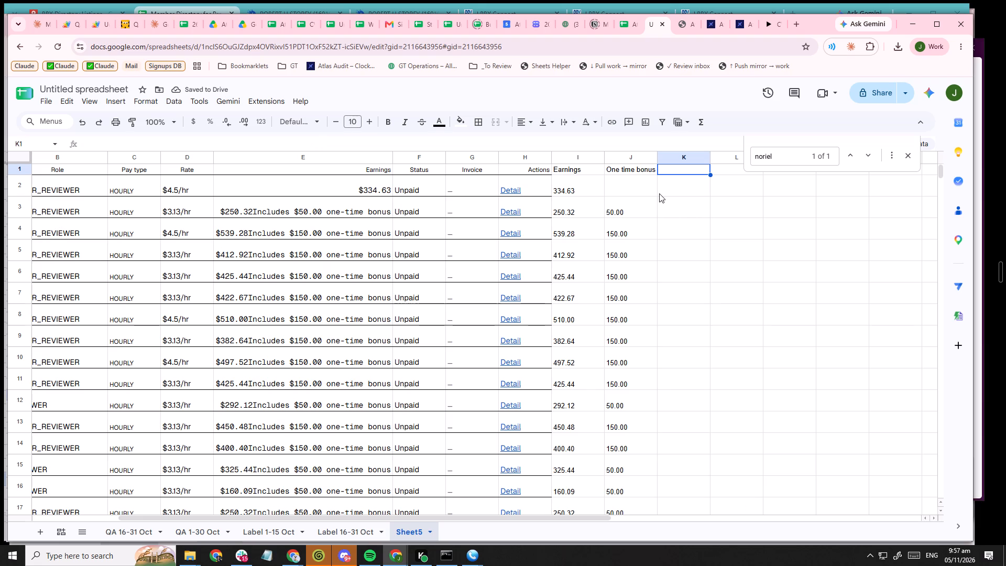
key("shift+a")
key("shift+BackSpace")
type("Earning less B")
key("BackSpace")
type("OTB")
key("Return")
Enter an array formula in K2 that subtracts J2:J from I2:I, and check the rows down column K.
key("equal")
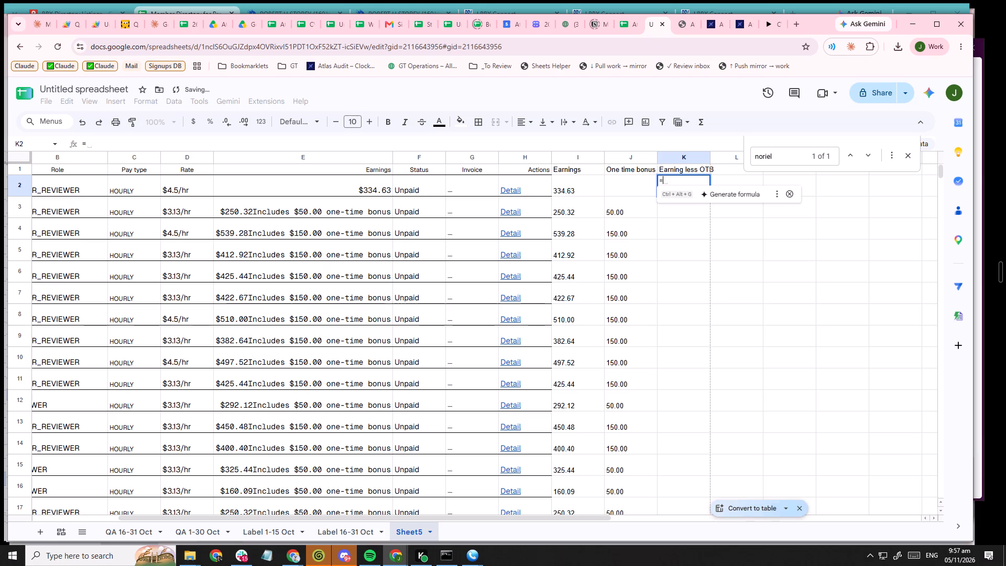
key("Left")
key("Left")
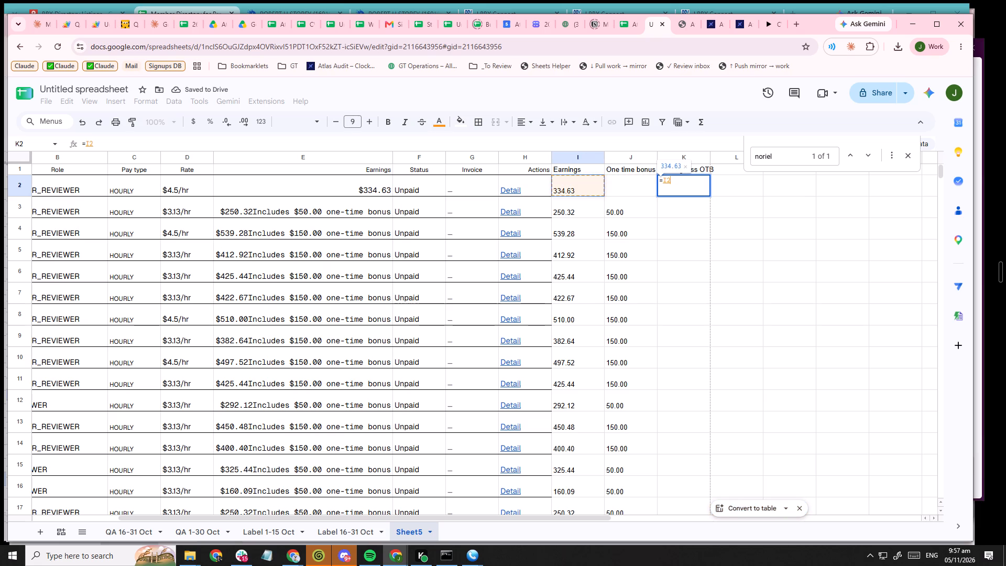
type(":I")
key("minus")
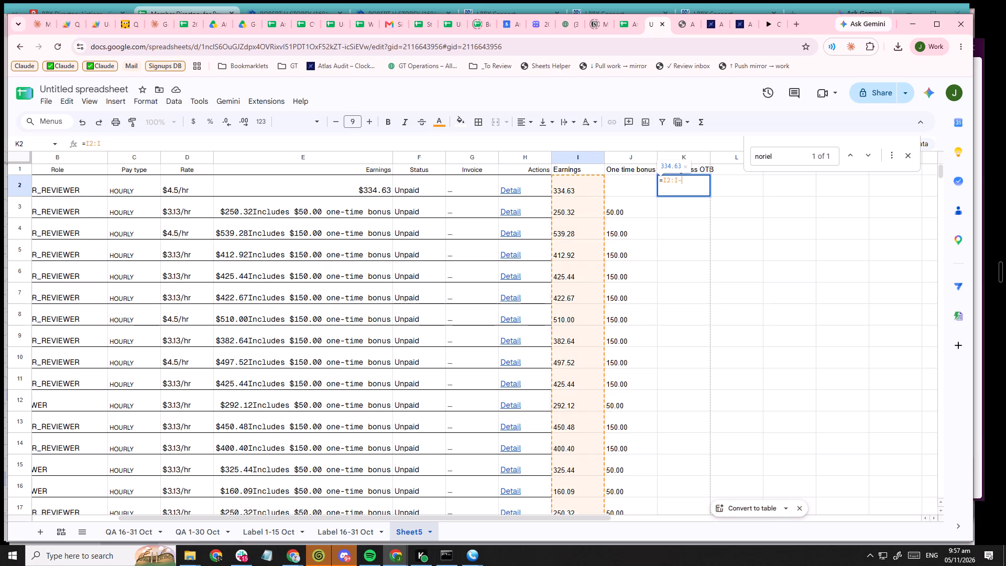
key("Left")
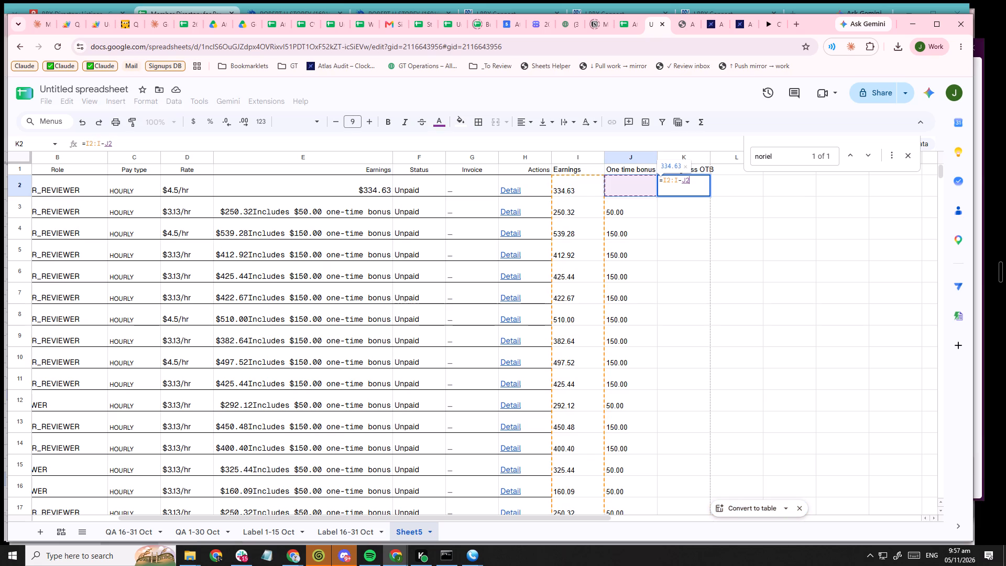
type(":J")
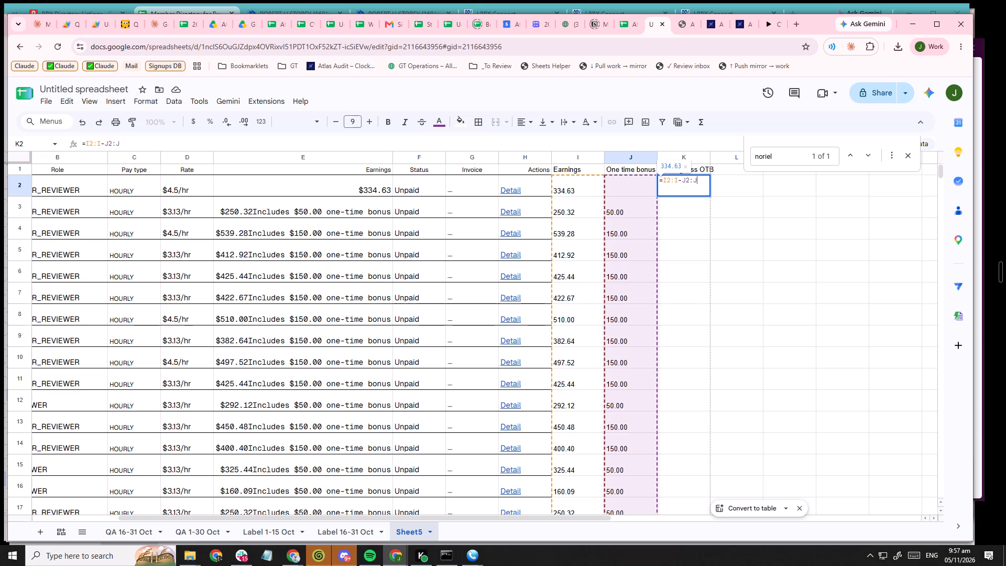
key("ctrl+shift+Return")
key("Return")
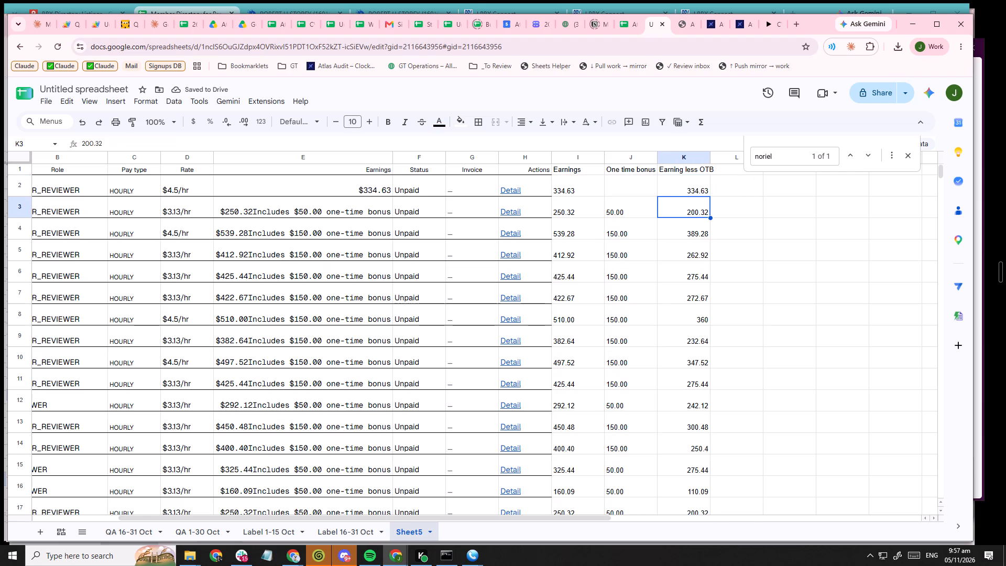
scroll(741, 393, "down", 11)
scroll(742, 392, "up", 16)
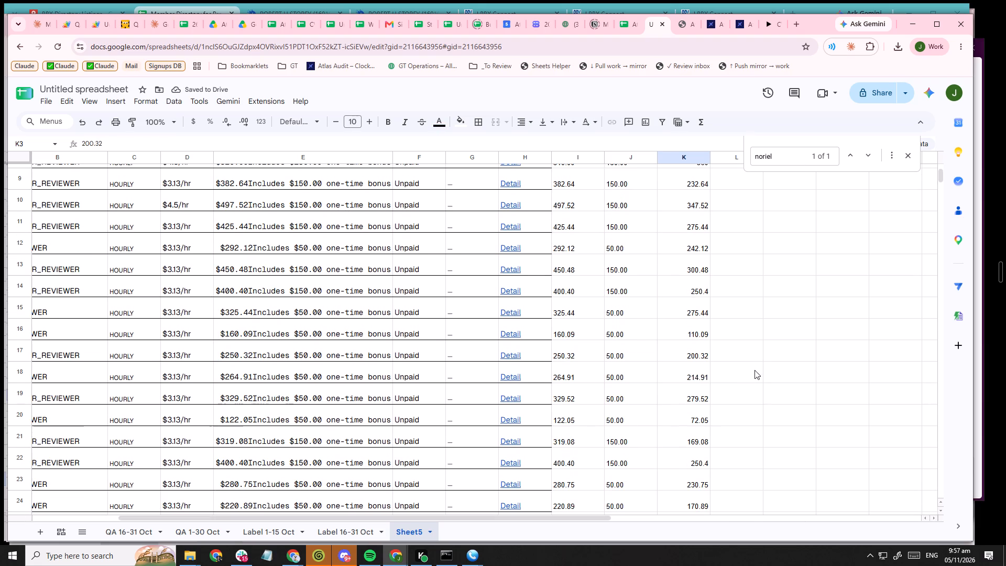
scroll(754, 370, "up", 2)
Auto-fit column K's width to its header text.
left_click(720, 169)
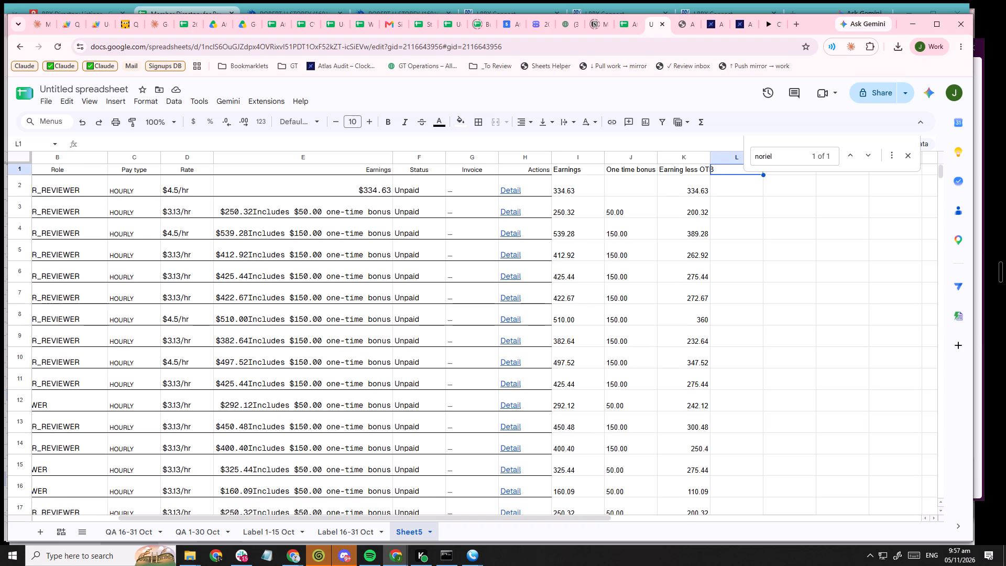
double_click(710, 156)
Label header cell L1 as "Logged Hours".
scroll(721, 173, "down", 3, "shift")
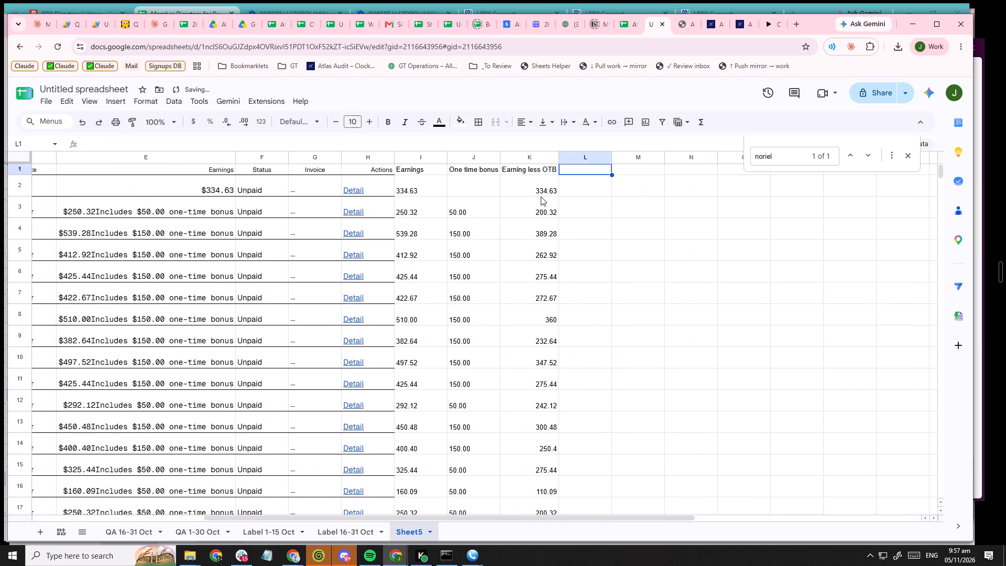
type("Looge")
key("BackSpace")
key("BackSpace")
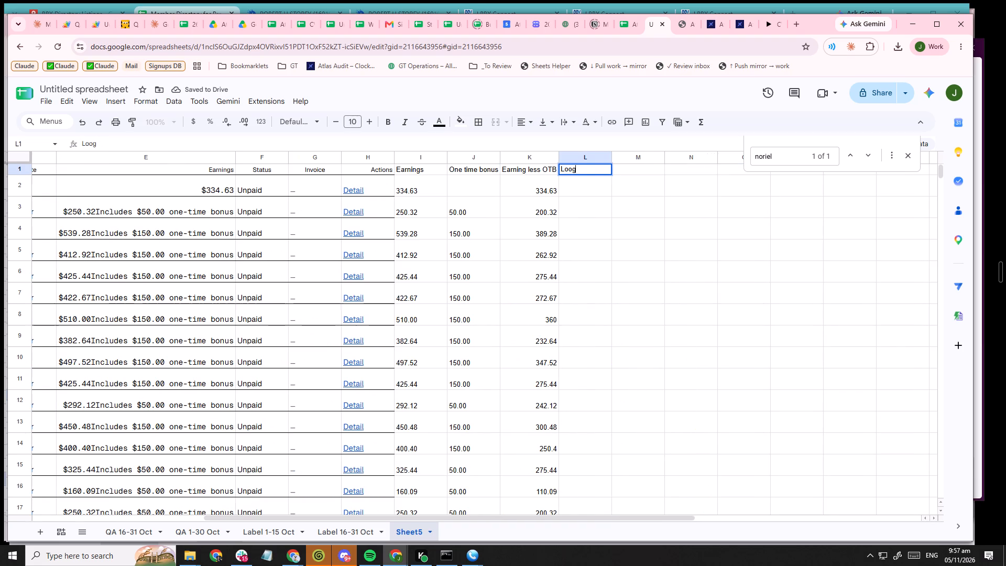
key("BackSpace")
type("gged Hours")
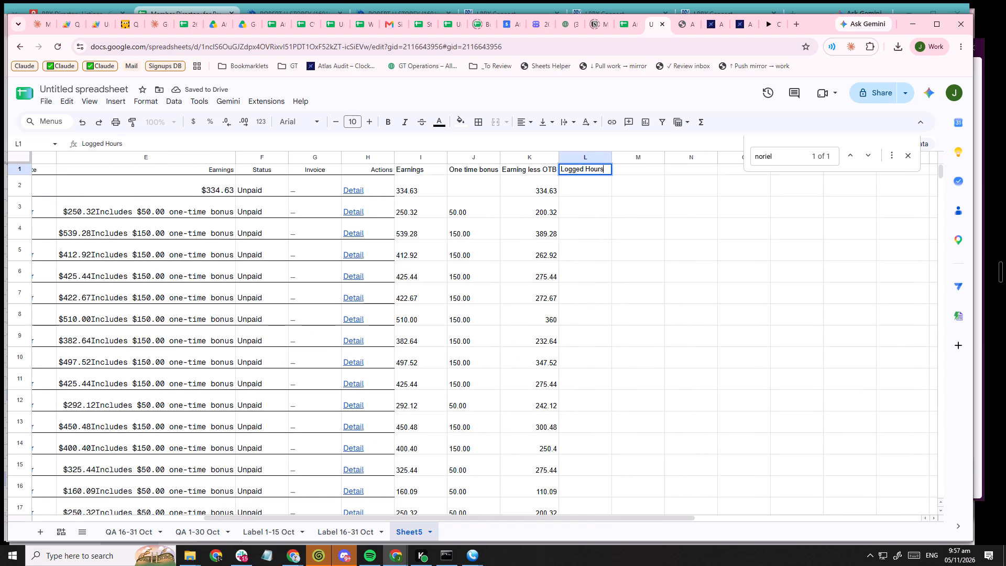
key("Return")
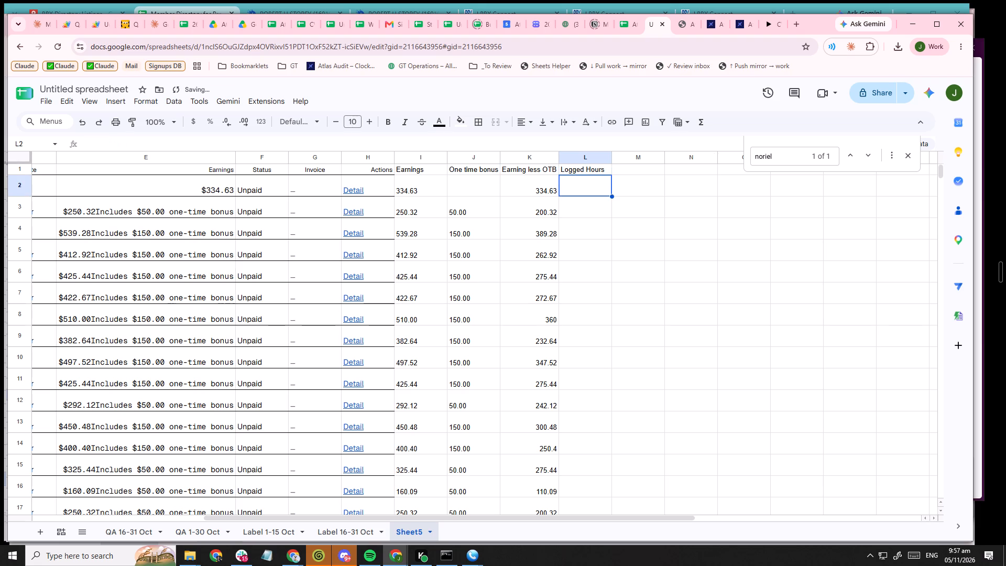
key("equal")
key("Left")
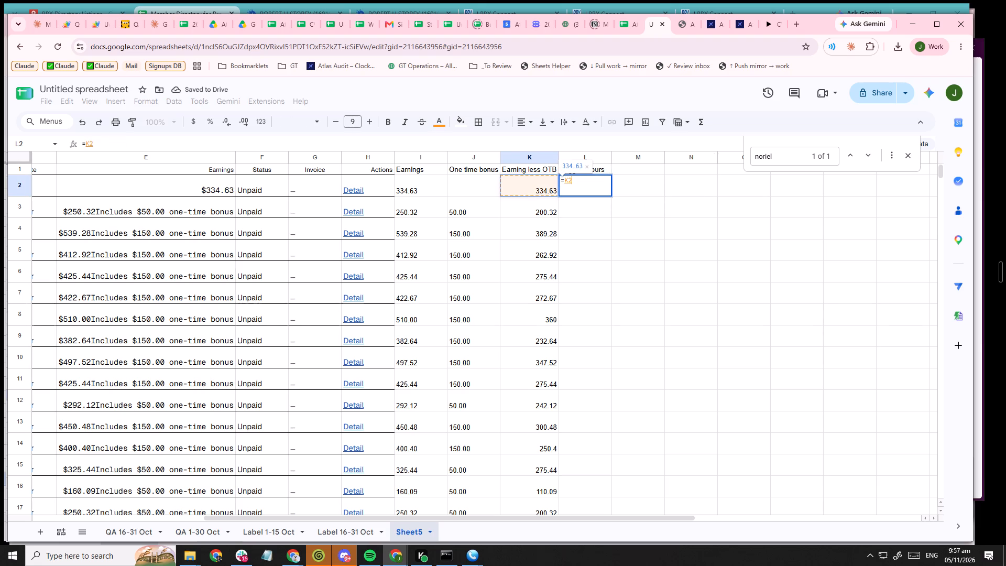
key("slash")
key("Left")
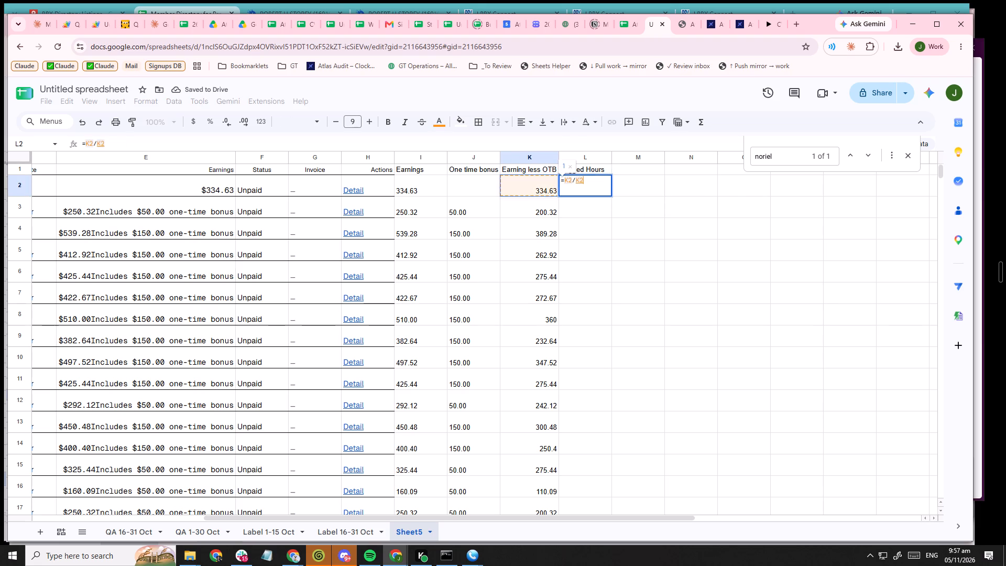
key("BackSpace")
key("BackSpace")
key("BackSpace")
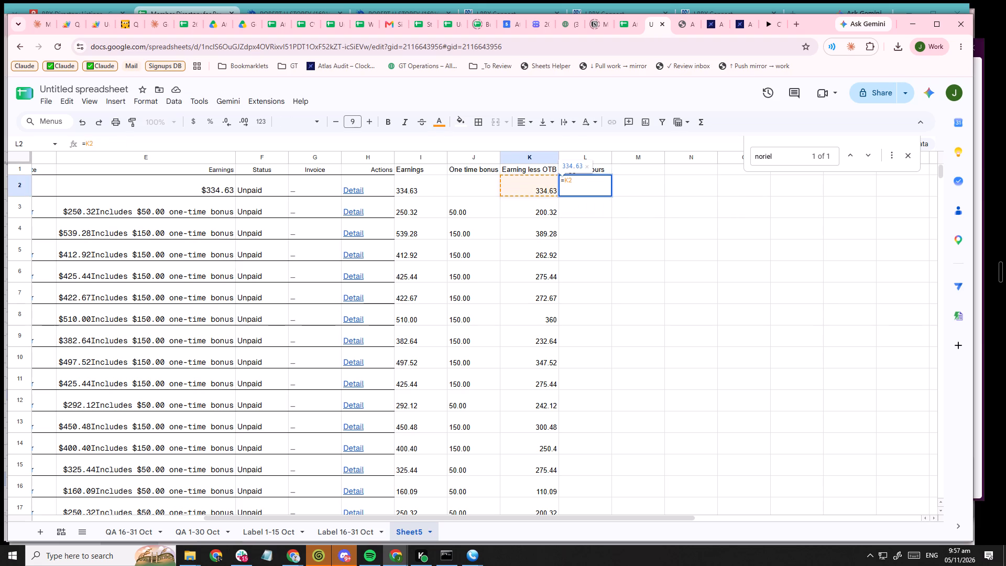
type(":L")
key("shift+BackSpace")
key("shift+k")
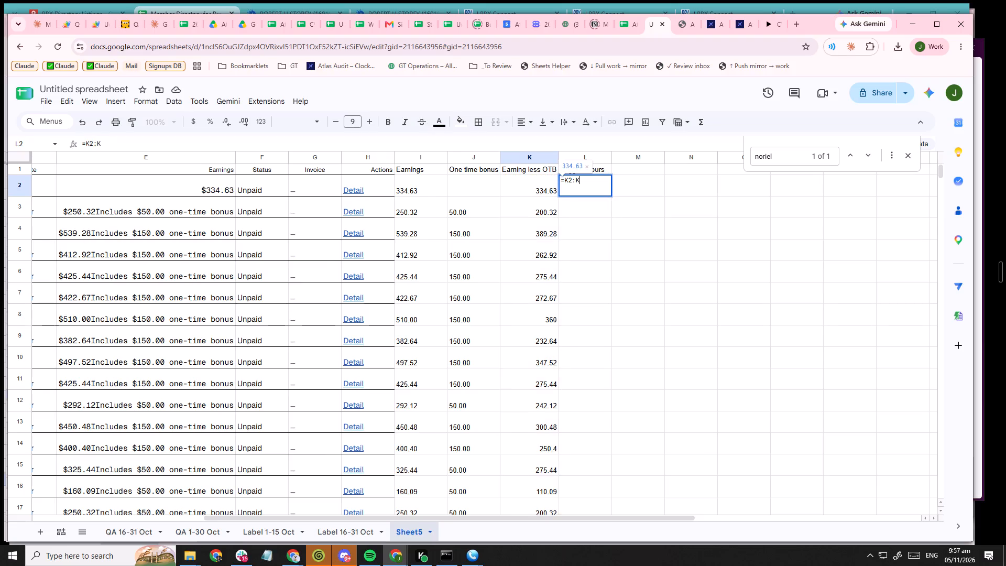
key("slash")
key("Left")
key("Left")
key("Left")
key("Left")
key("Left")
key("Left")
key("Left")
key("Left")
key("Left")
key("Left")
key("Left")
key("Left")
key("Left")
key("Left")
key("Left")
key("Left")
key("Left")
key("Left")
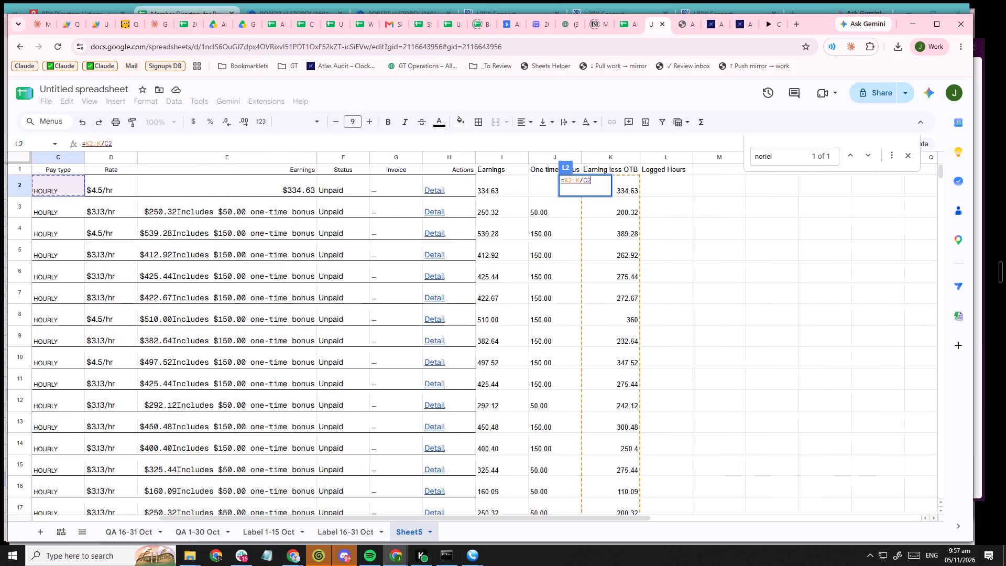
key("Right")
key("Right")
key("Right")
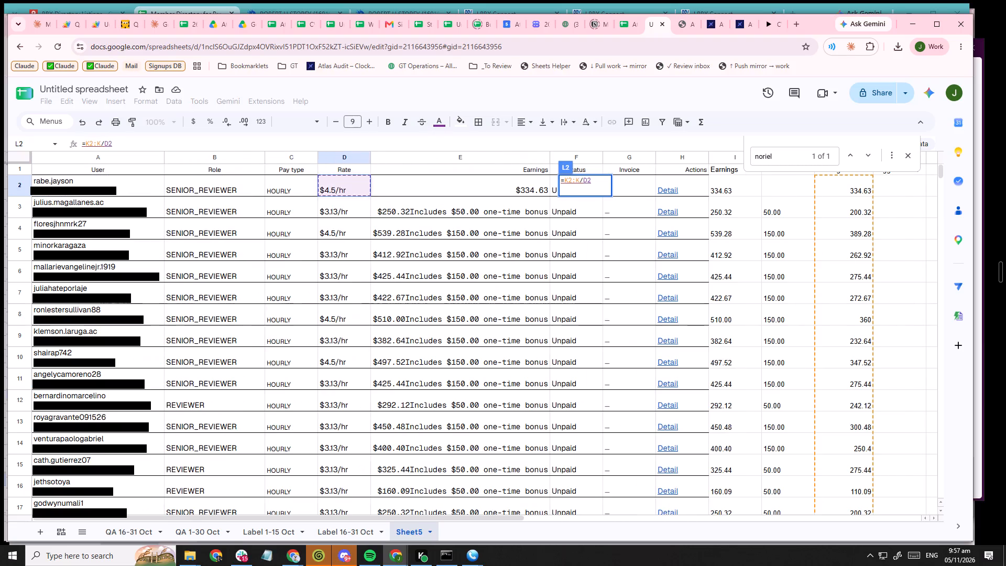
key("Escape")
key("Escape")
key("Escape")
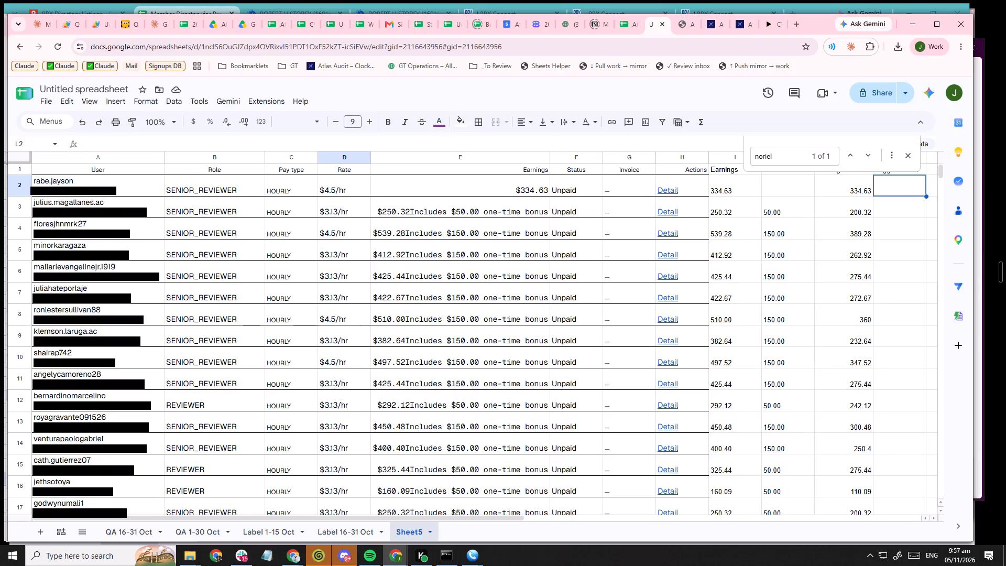
Insert a blank column between the "Earning less OTB" and "Logged Hours" columns.
key("Left")
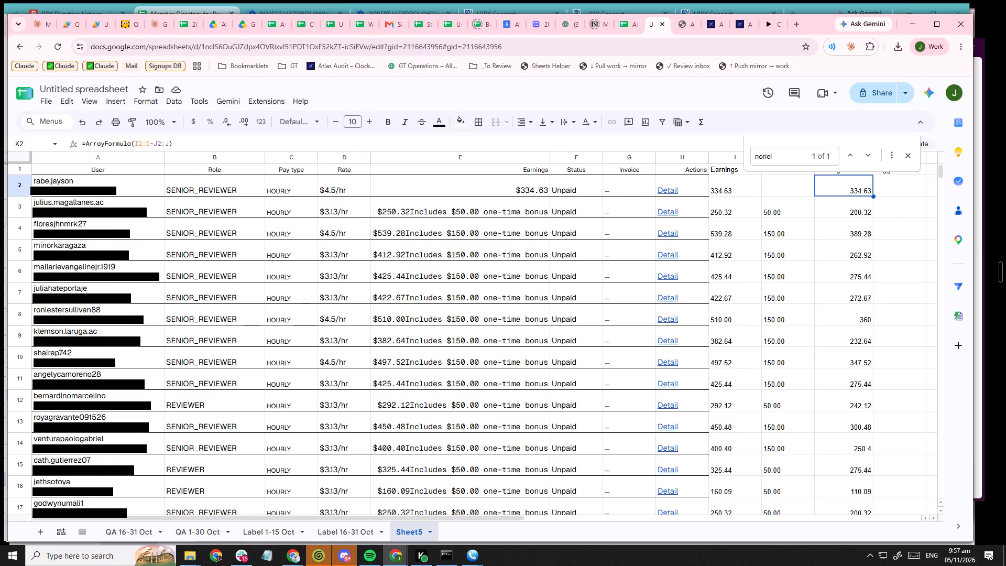
scroll(592, 252, "down", 4, "shift")
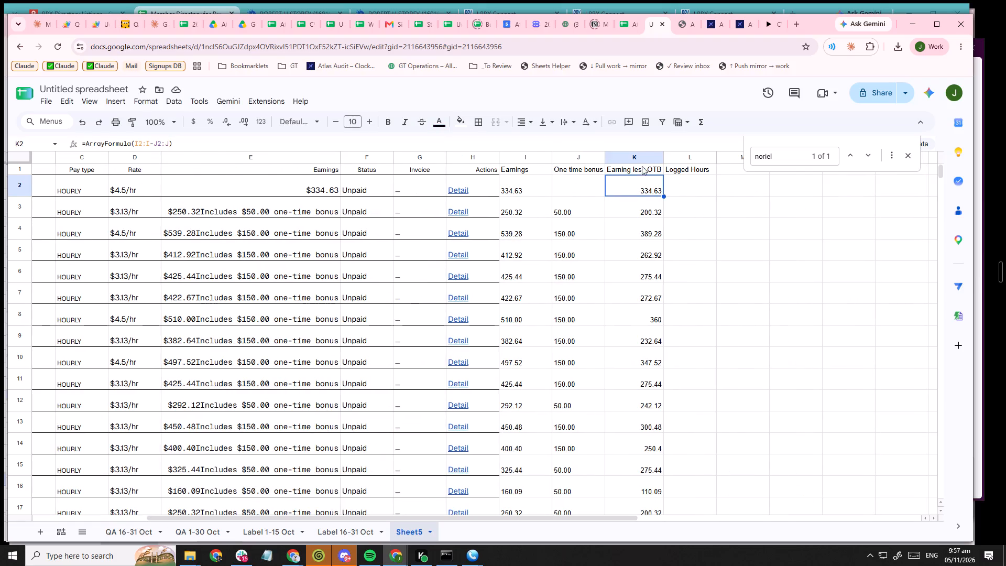
right_click(686, 158)
left_click(792, 238)
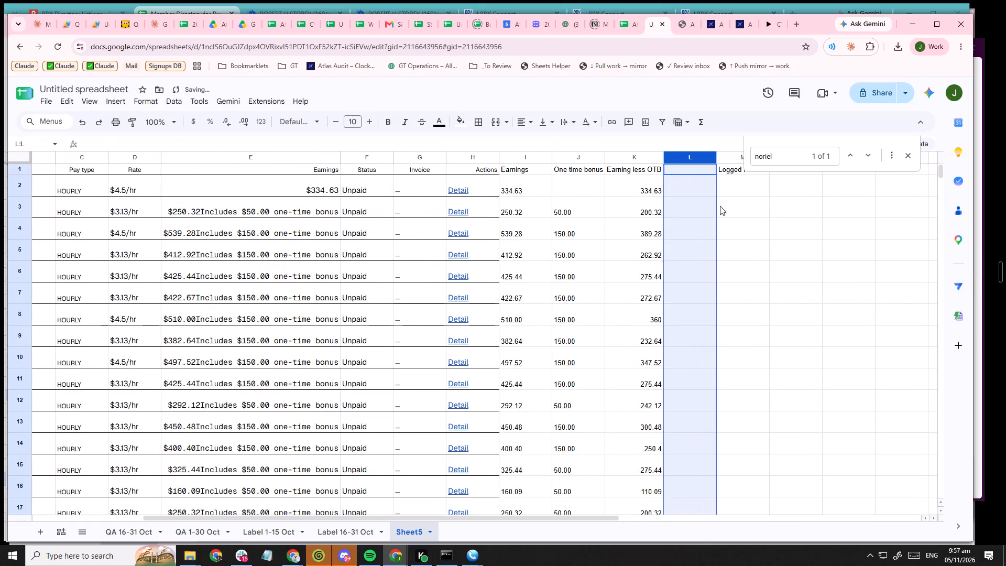
Label header cell L1 as "Rate".
left_click(691, 172)
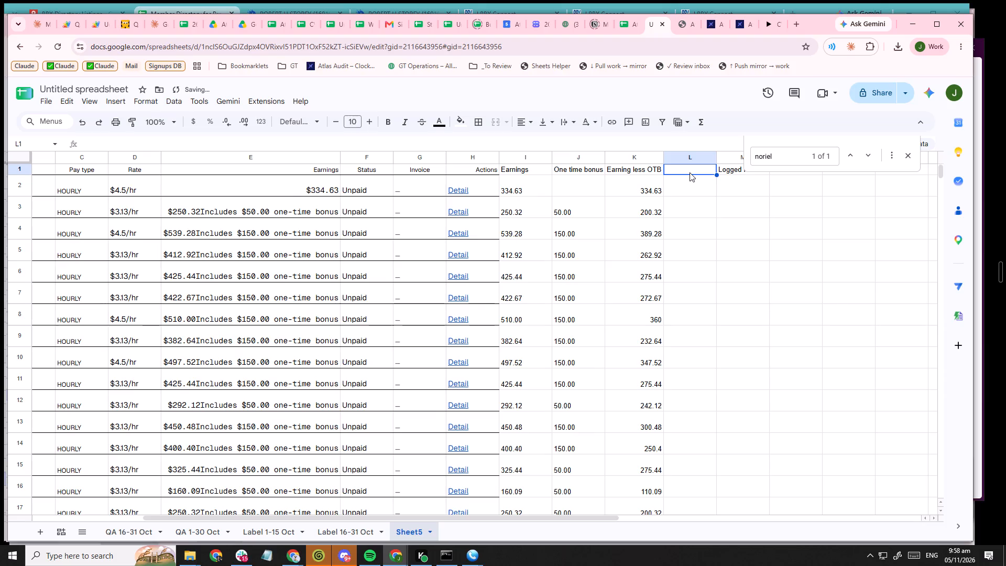
type("Rate")
key("Return")
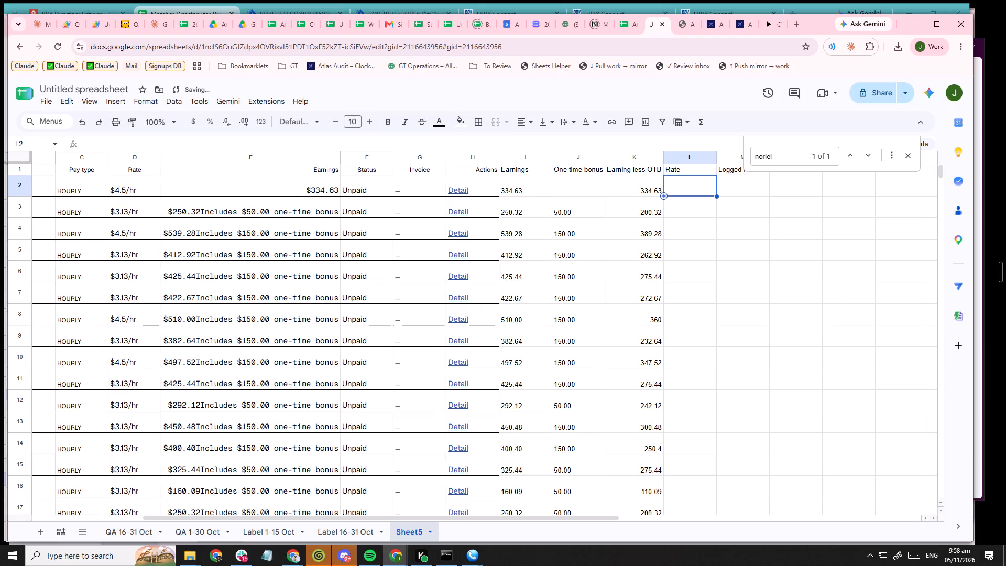
Start a formula in L2 that applies LEFT to the hourly rate range D2:D.
key("equal")
key("Left")
key("Left")
key("Left")
key("Left")
key("Left")
key("Left")
key("Left")
key("Left")
key("Left")
key("Left")
key("Left")
key("Right")
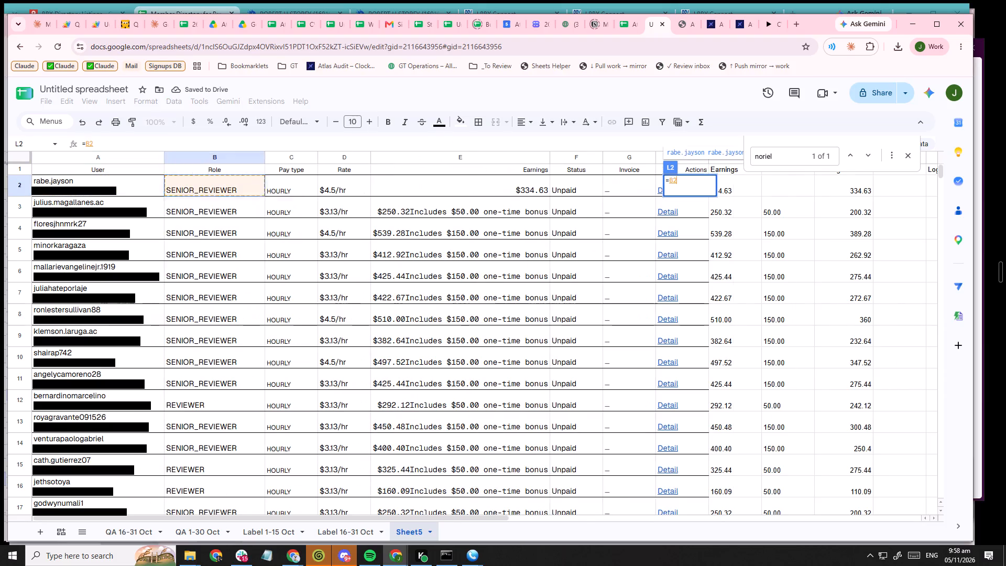
key("Right")
key("Right")
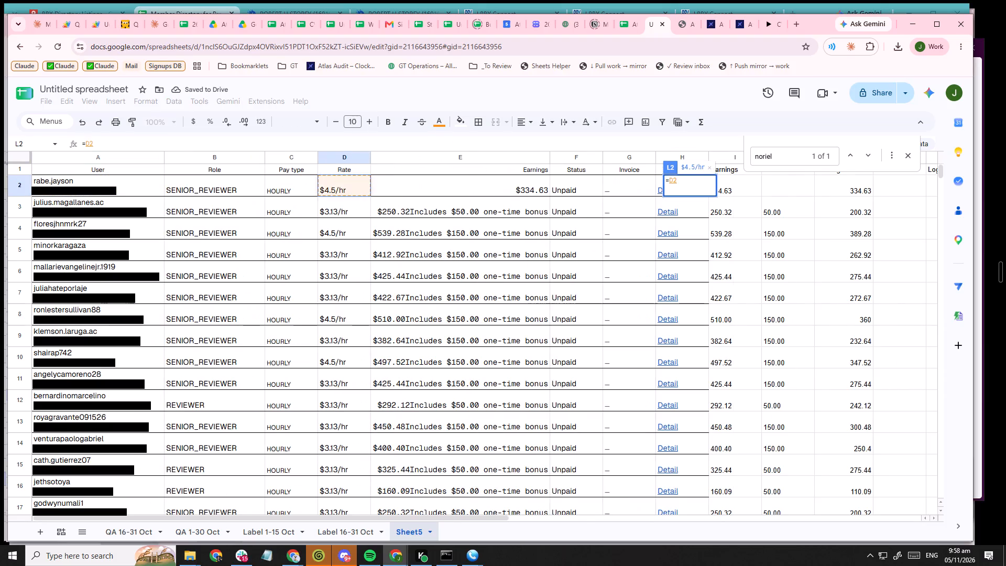
type(":D")
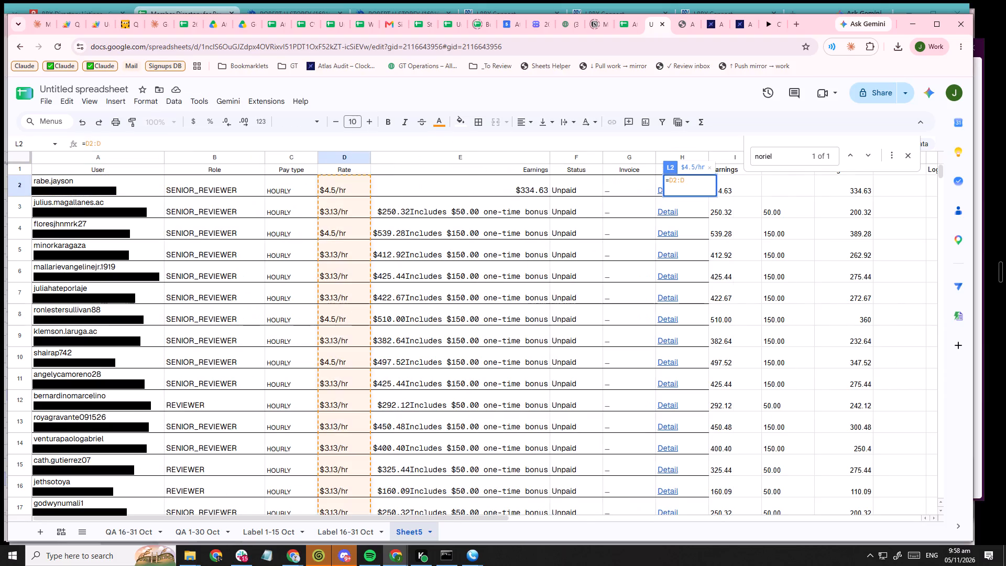
key("Left")
key("Left")
key("Left")
key("Left")
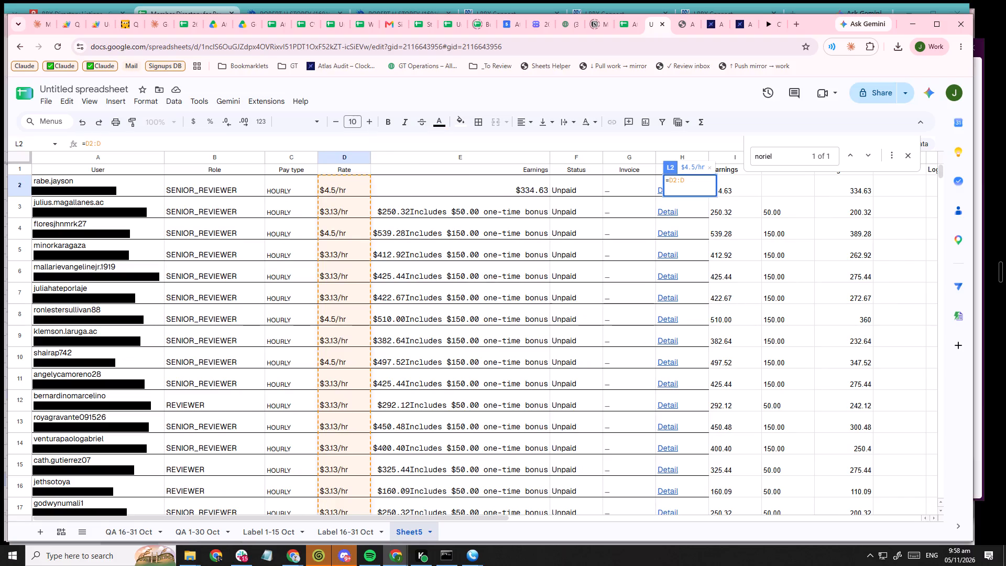
type("lef")
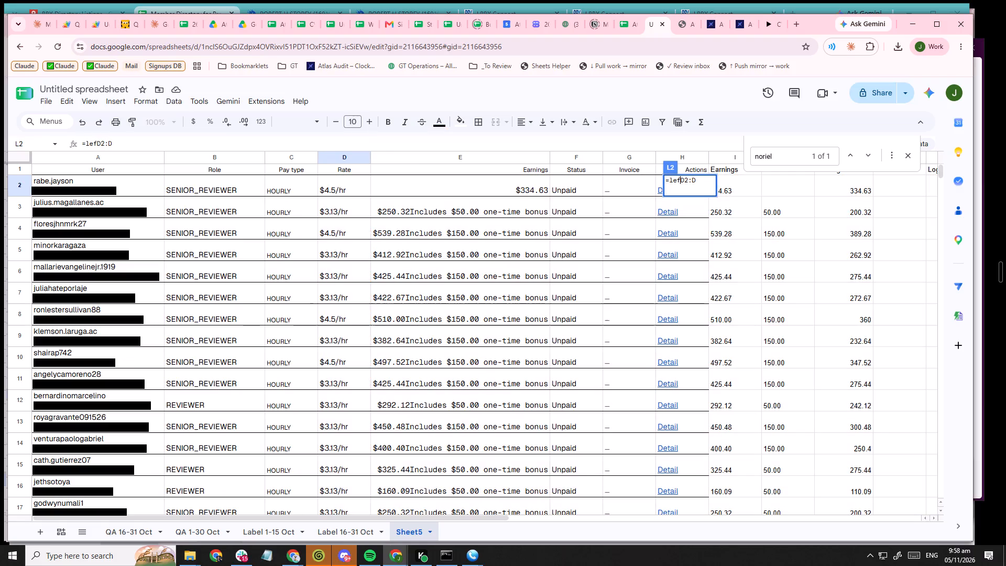
type("t(")
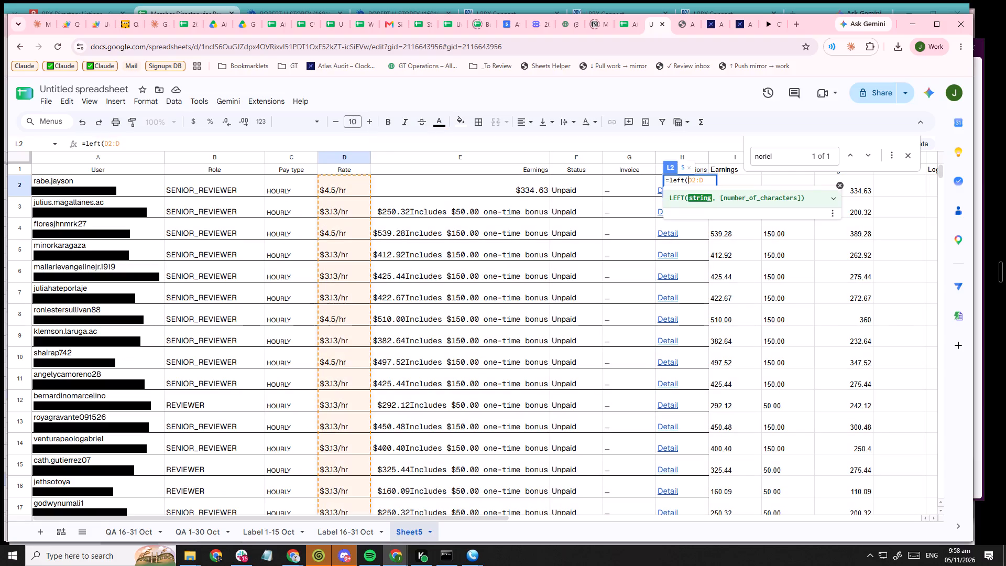
Give the LEFT formula in L2 the character count FIND("/",D2:D).
key("End")
type(",fir")
key("BackSpace")
type("nd")
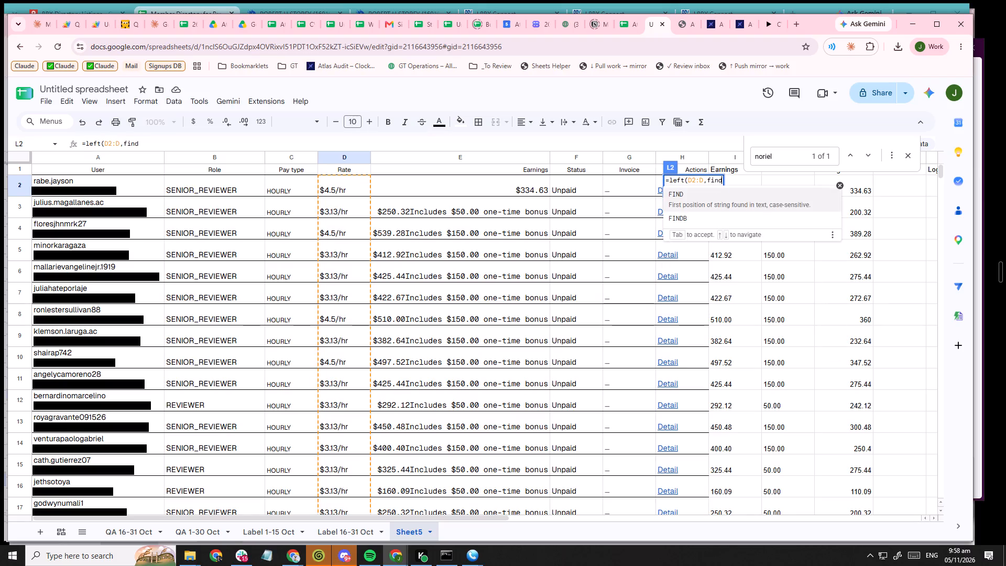
key("Tab")
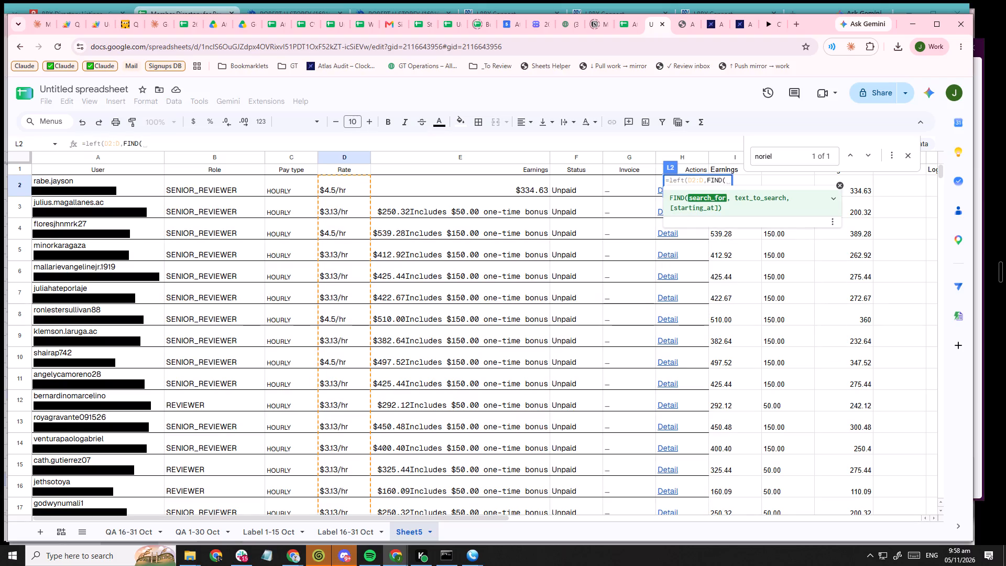
type("\".")
key("BackSpace")
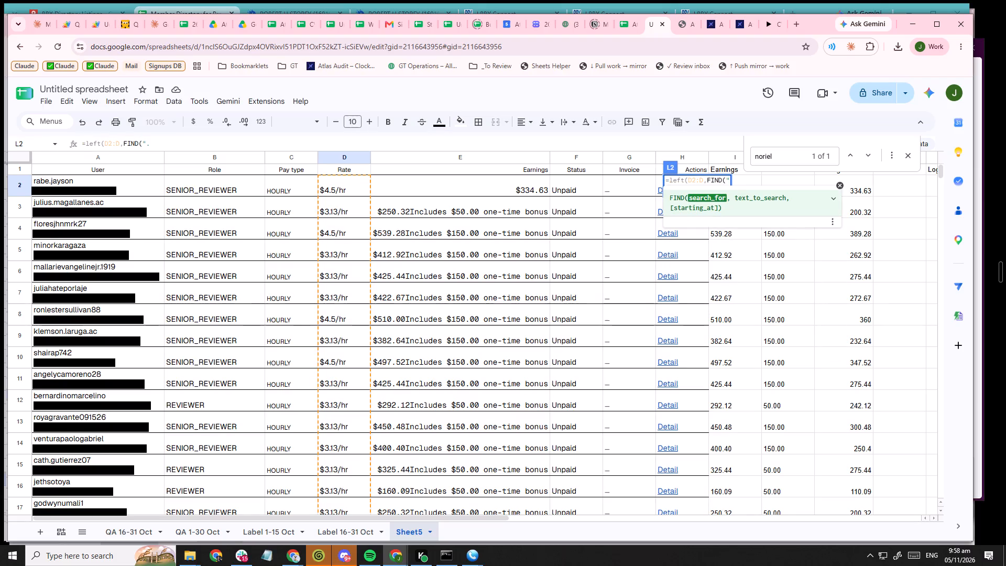
key("slash")
key("shift+quotedbl")
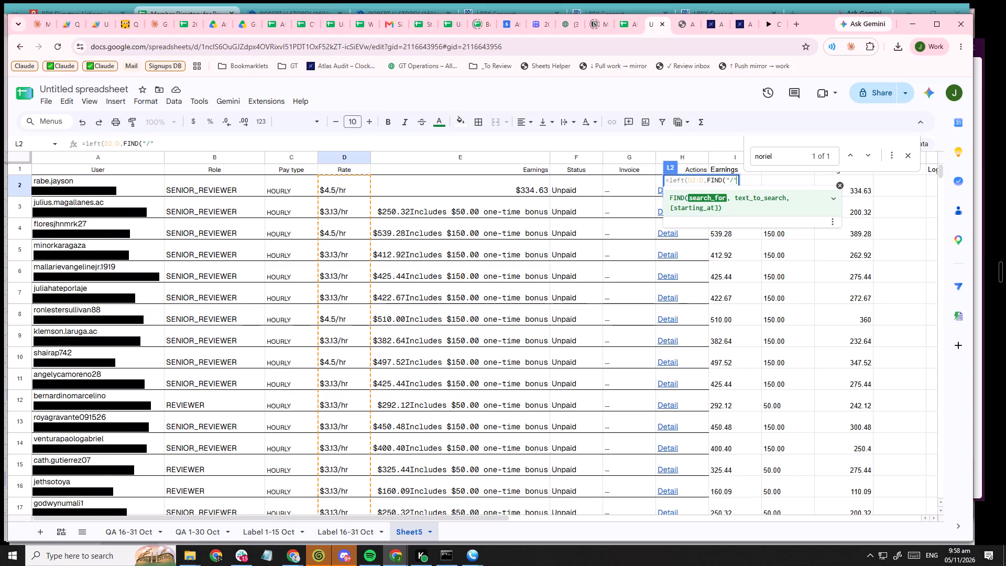
key("comma")
key("Left")
key("Left")
key("Left")
key("Left")
key("Left")
key("Left")
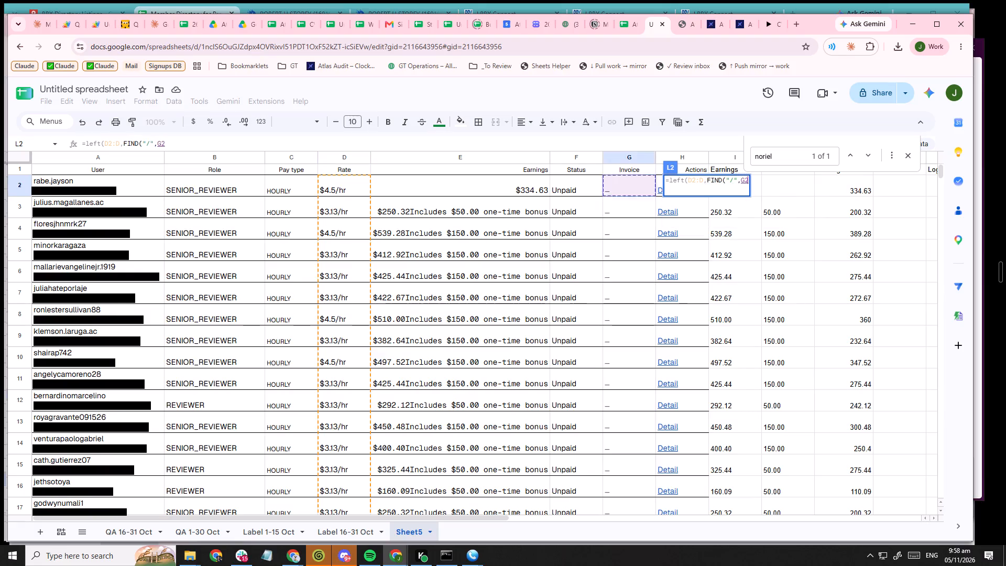
key("Left")
key("Left")
type(":D")
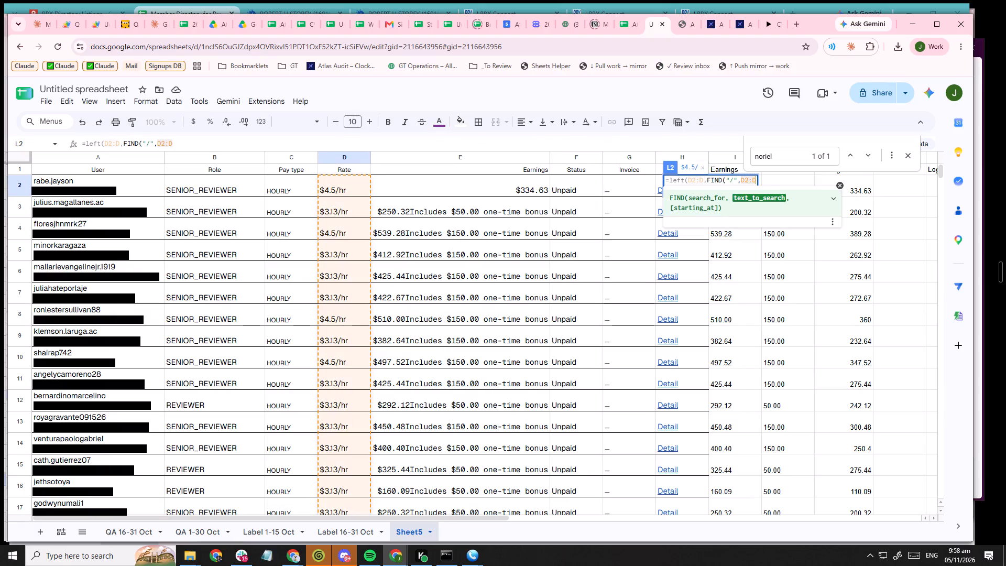
key("shift+parenright")
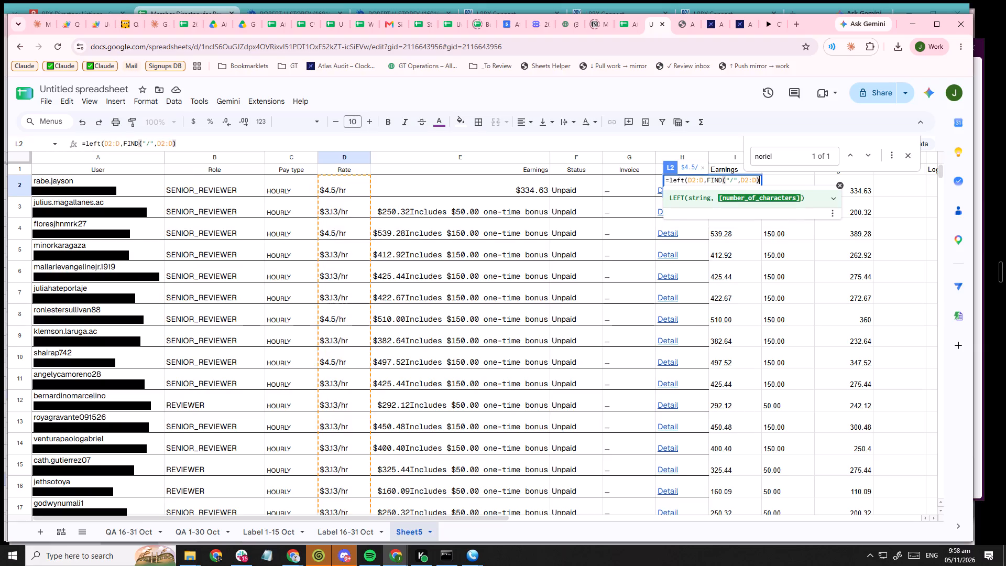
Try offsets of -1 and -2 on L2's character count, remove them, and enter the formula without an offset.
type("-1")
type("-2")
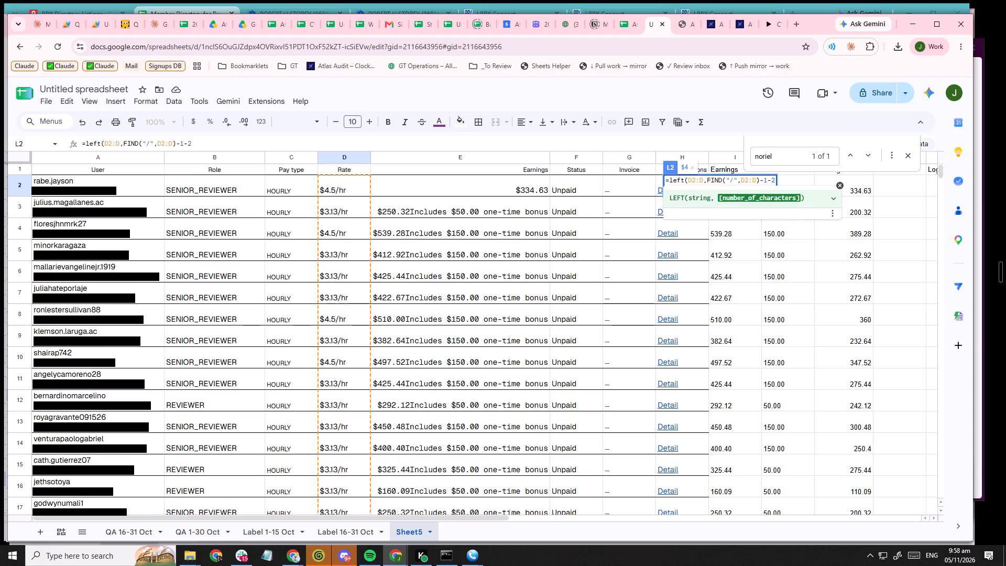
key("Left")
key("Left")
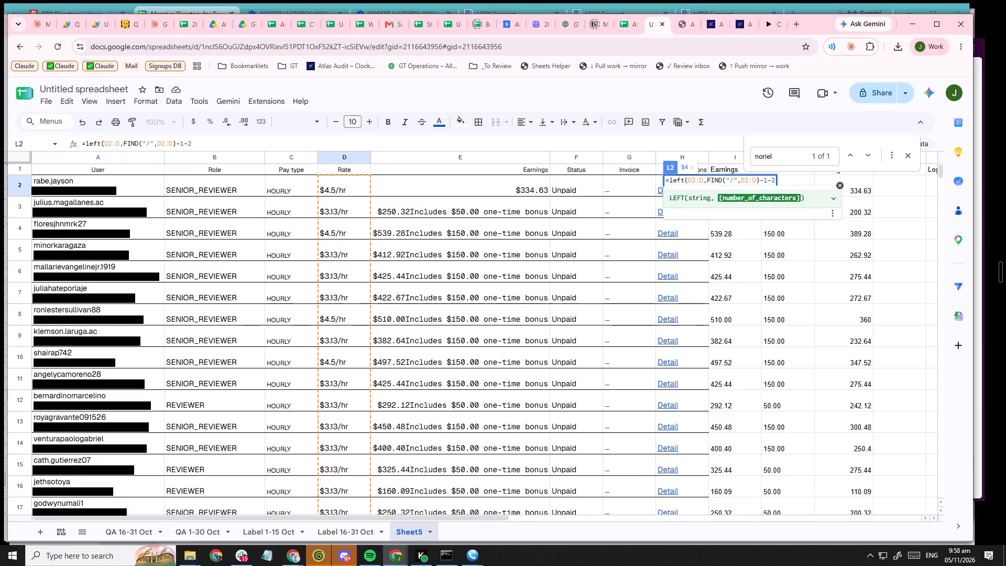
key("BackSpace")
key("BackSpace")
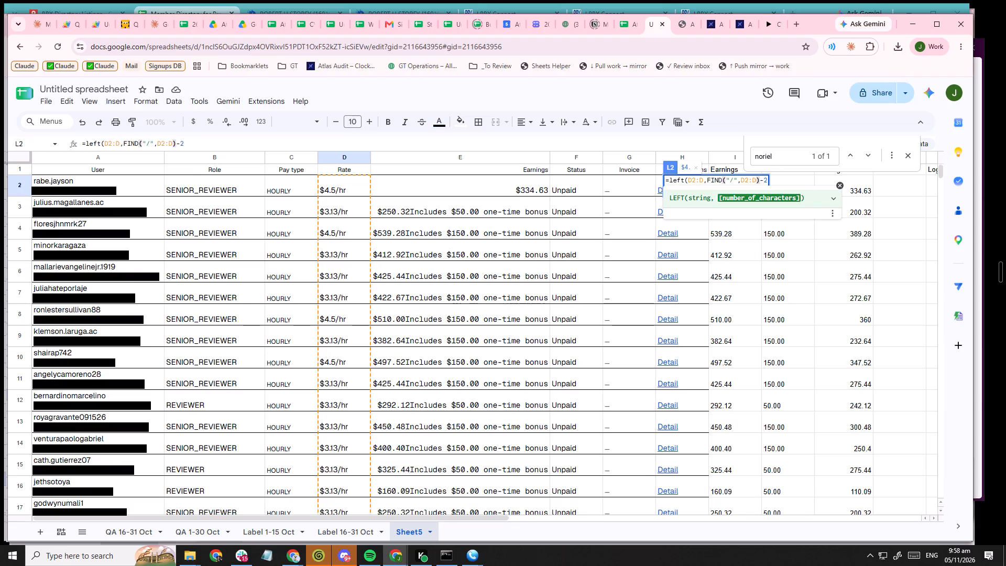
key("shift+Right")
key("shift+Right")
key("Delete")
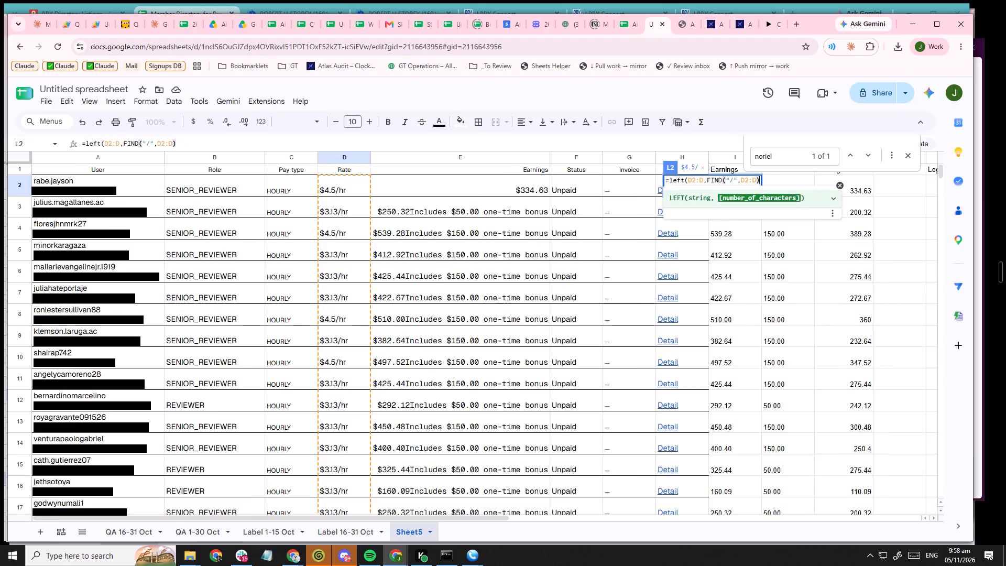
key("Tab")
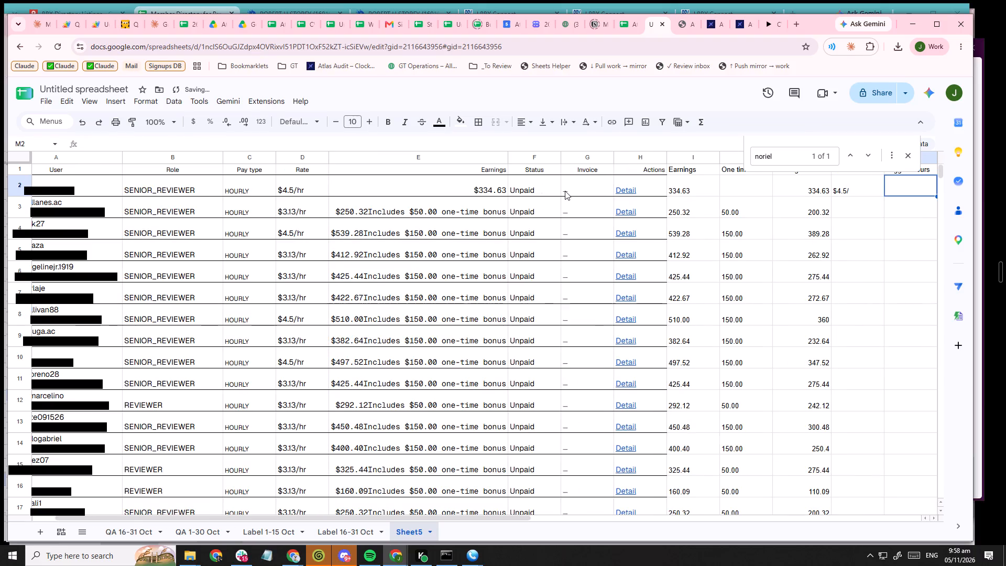
Change L2's formula to =left(D2:D,FIND("/",D2:D)-1), close the sheet search, and check the Rate column.
double_click(868, 188)
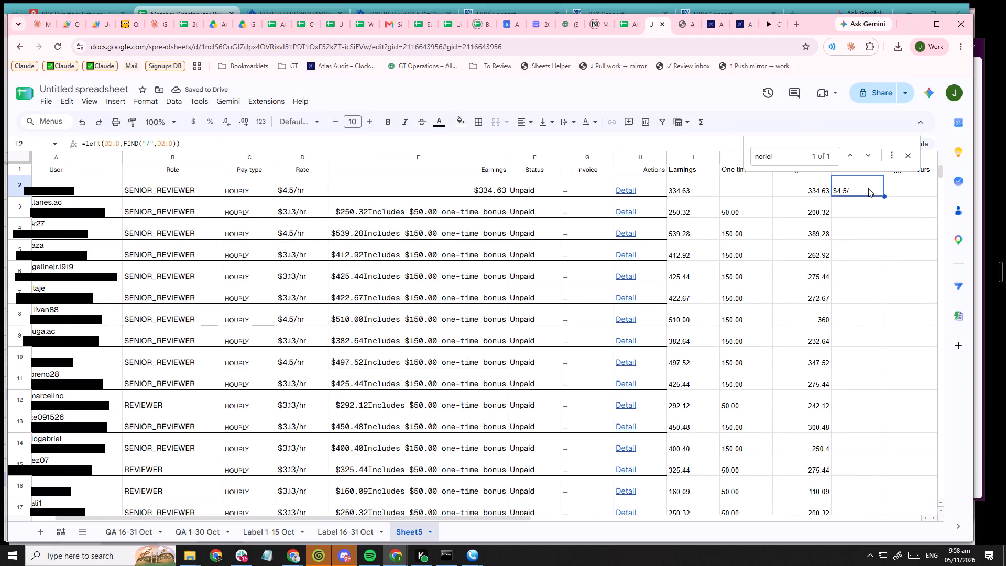
left_click(928, 182)
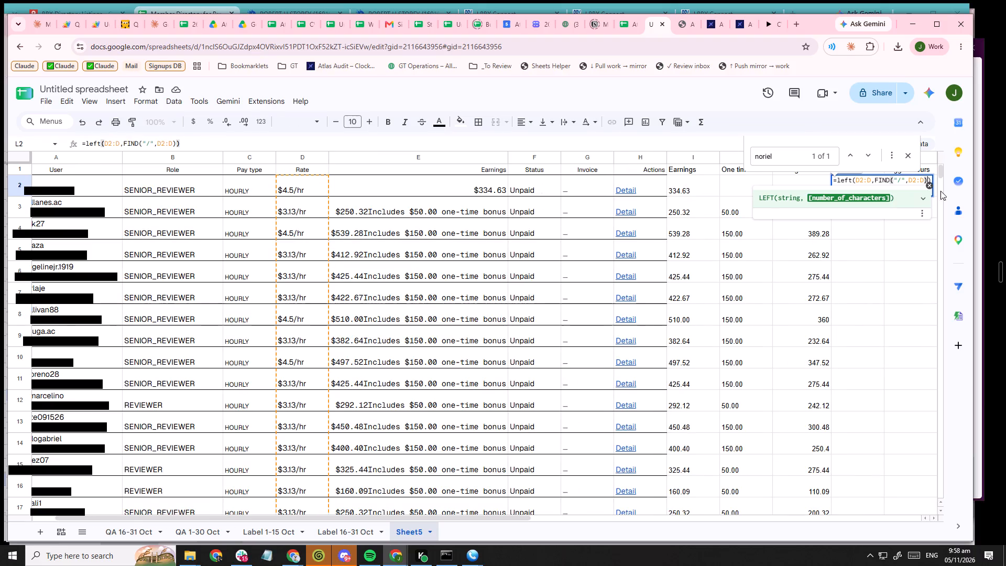
key("Left")
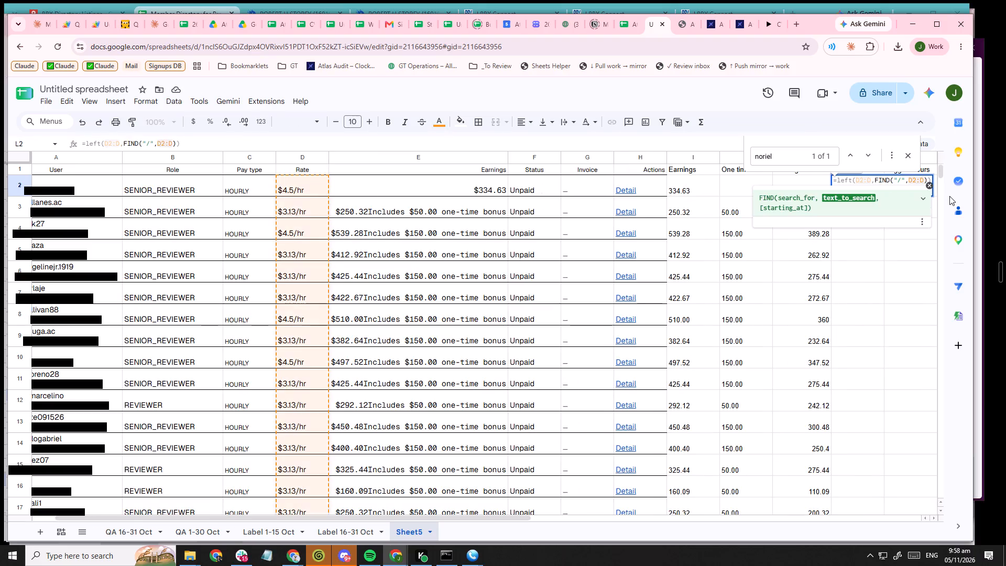
key("Right")
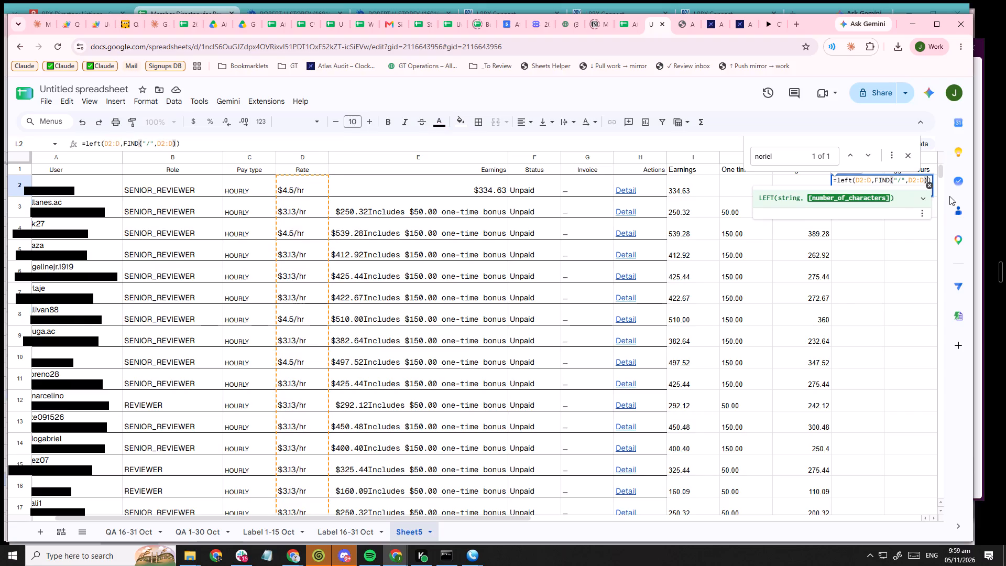
key("shift+Left")
key("shift+Left")
key("shift+Left")
key("shift+Left")
key("shift+Left")
key("shift+Left")
key("shift+Left")
key("shift+Left")
key("shift+Left")
key("shift+Left")
key("shift+Left")
key("shift+Left")
key("shift+Left")
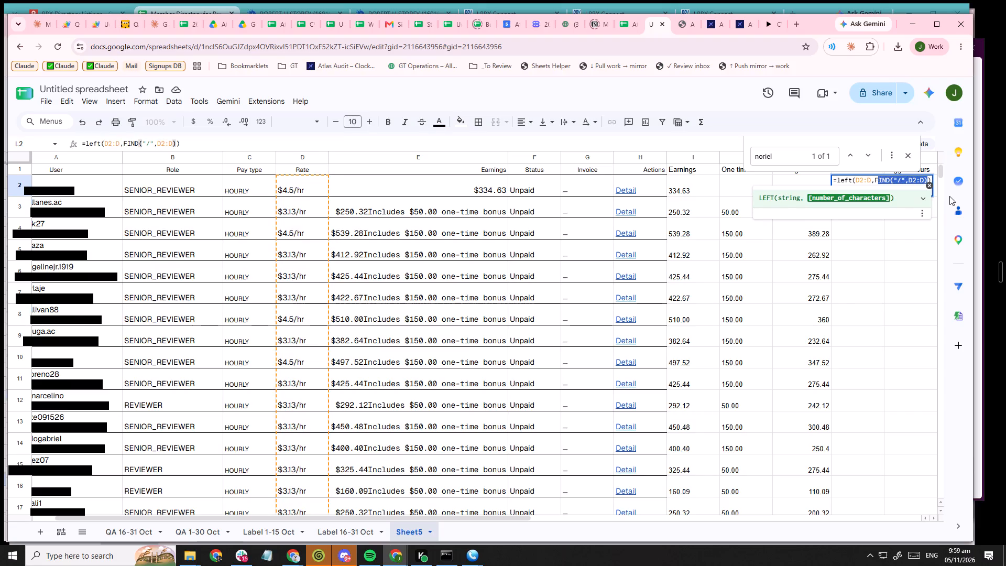
key("shift+Left")
left_click(909, 159)
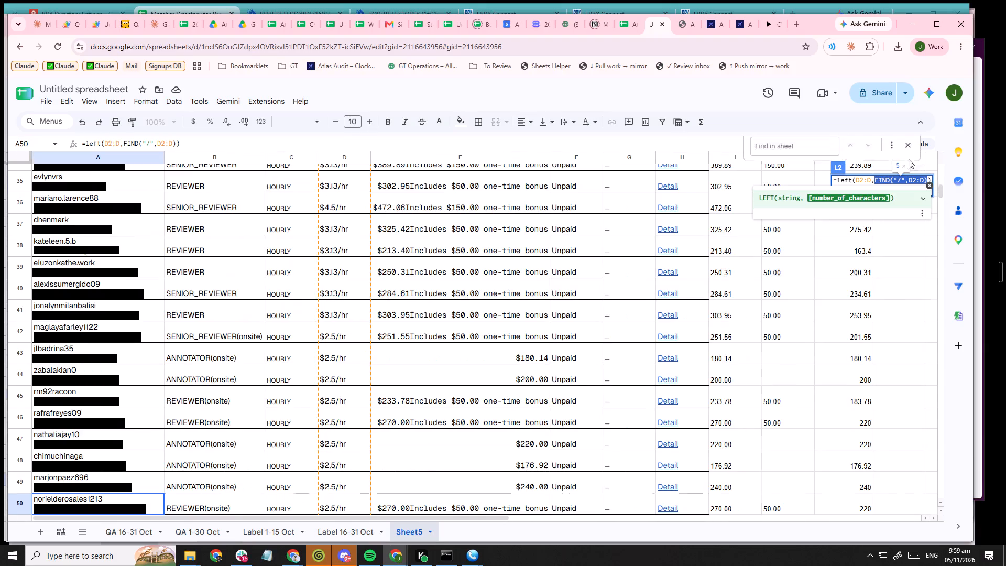
left_click(910, 183)
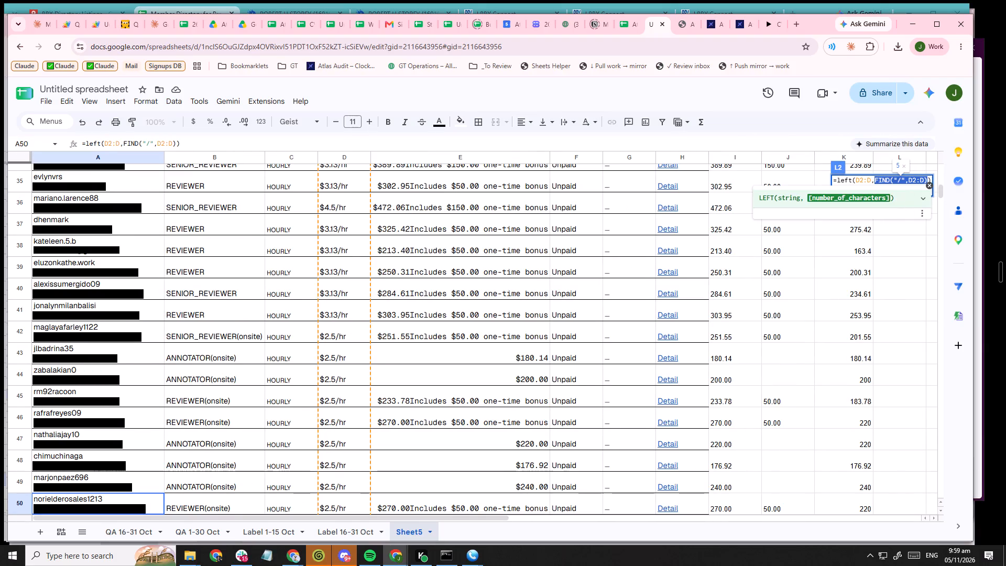
left_click(925, 176)
key("Right")
type("-1")
key("Tab")
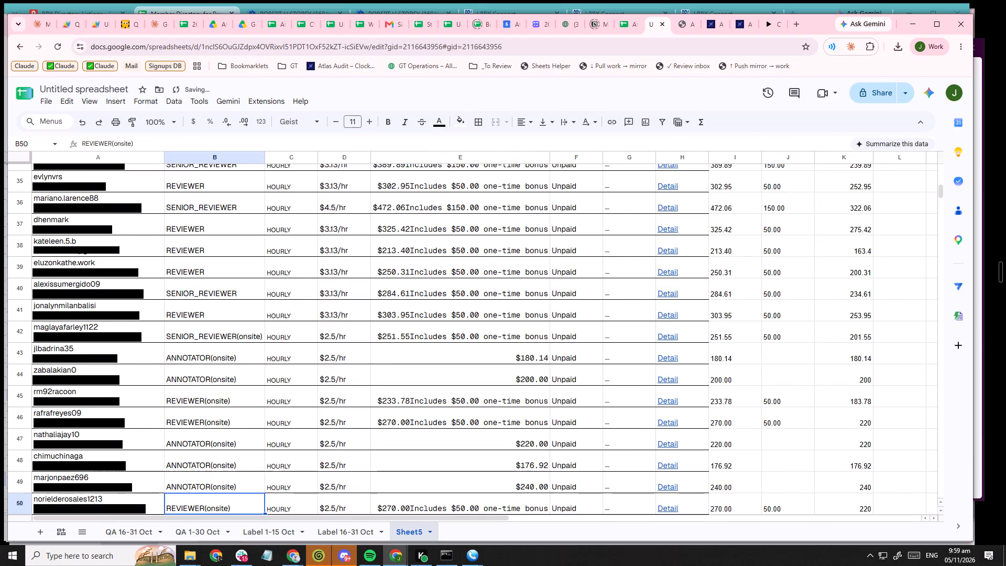
scroll(620, 278, "up", 5)
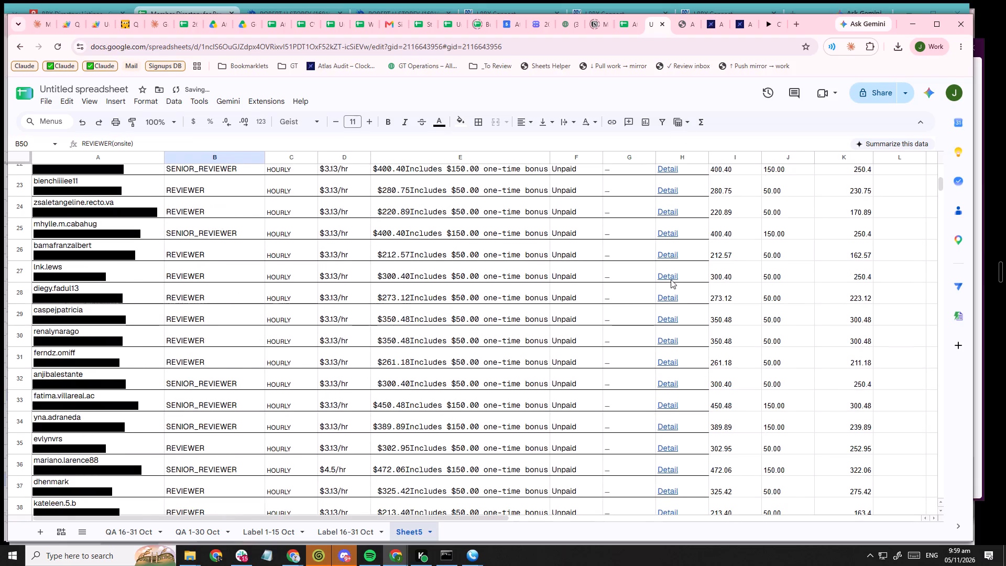
scroll(671, 278, "down", 5, "shift")
scroll(671, 275, "up", 15)
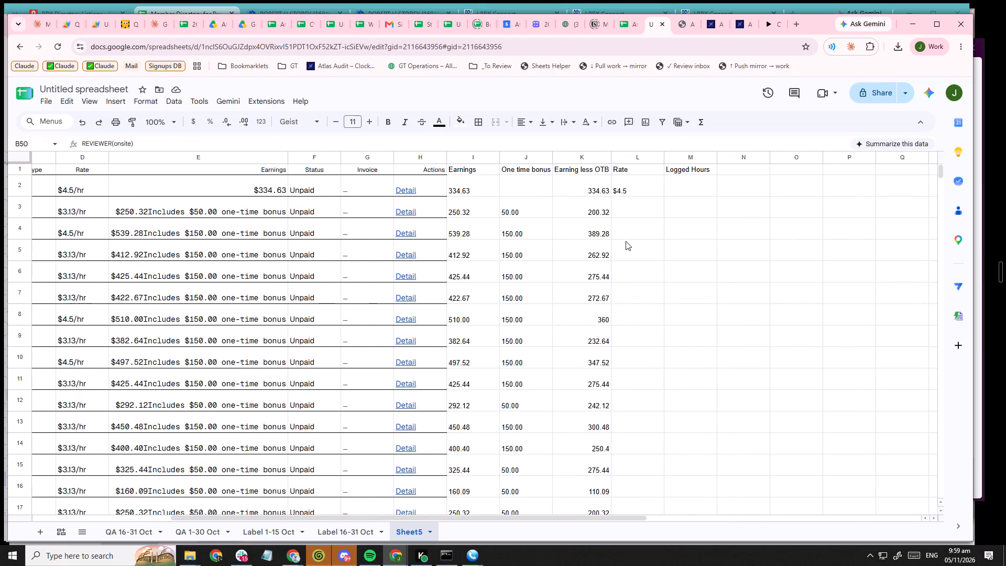
Convert L2's rate formula to an array formula so it fills the Rate column for all rows.
left_click(658, 182)
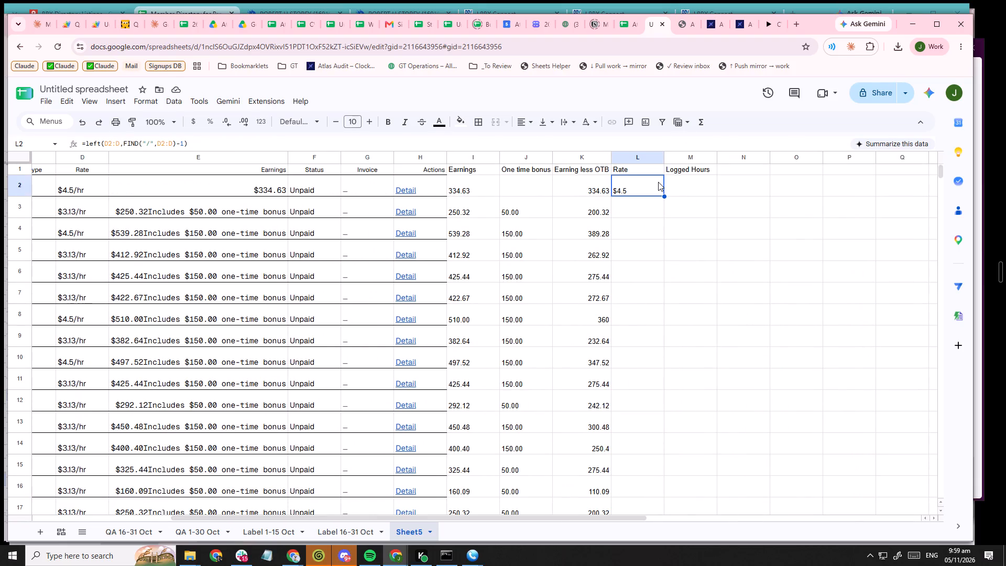
double_click(658, 182)
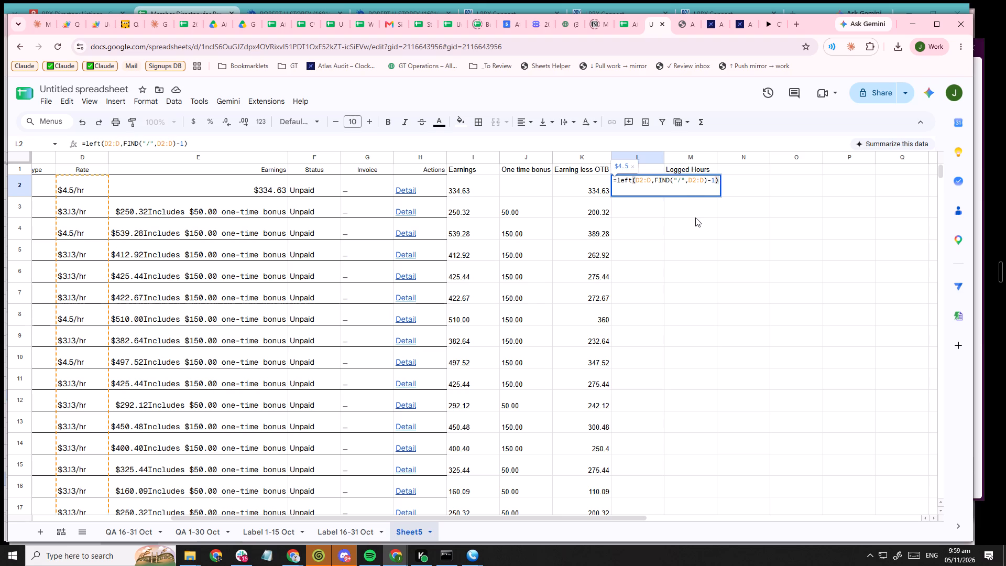
key("ctrl+shift+Return")
key("Return")
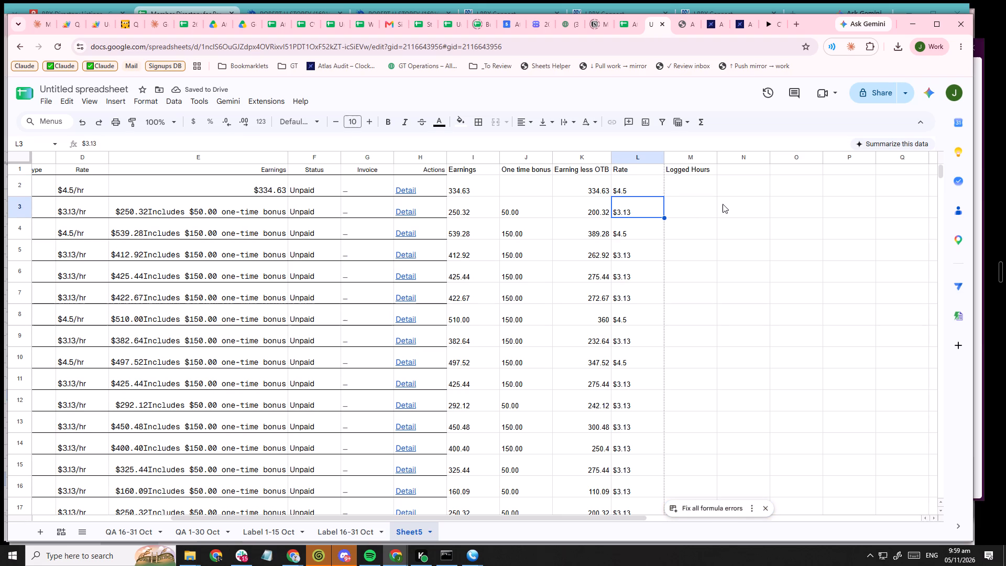
scroll(723, 204, "down", 8)
scroll(723, 204, "up", 14)
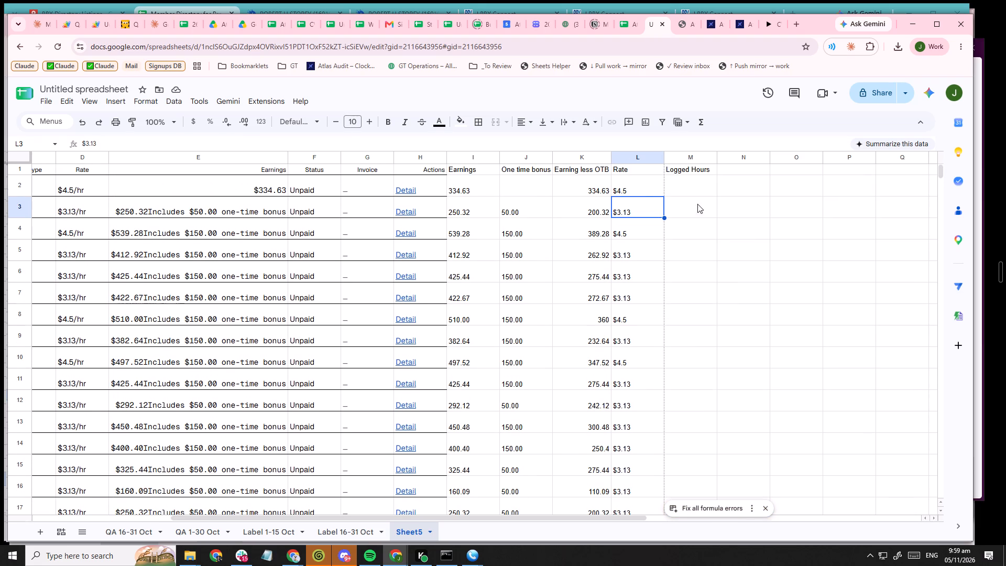
left_click(639, 187)
Enter the formula =K2/L2 in M2 under Logged Hours.
left_click(685, 192)
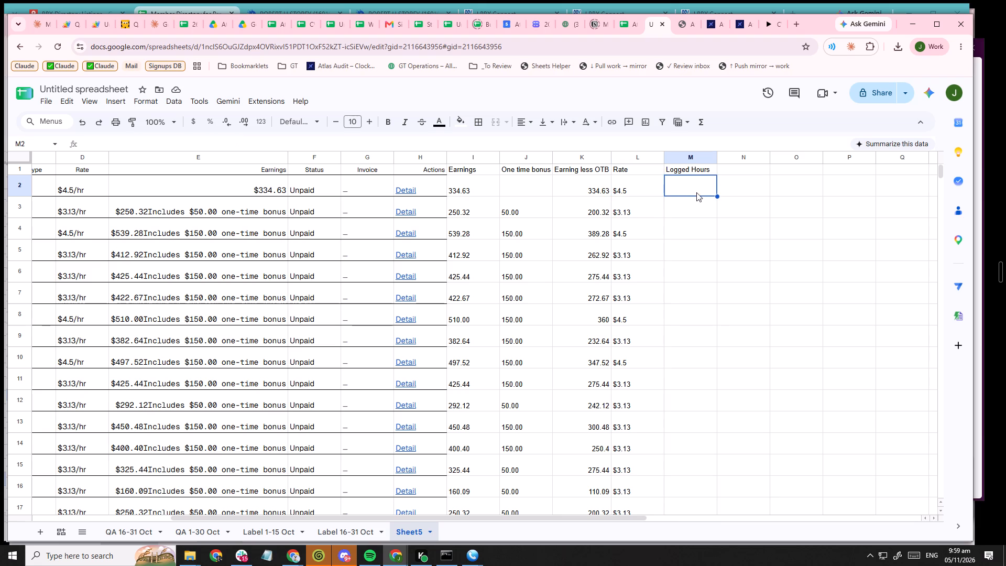
key("equal")
key("Left")
key("Left")
key("slash")
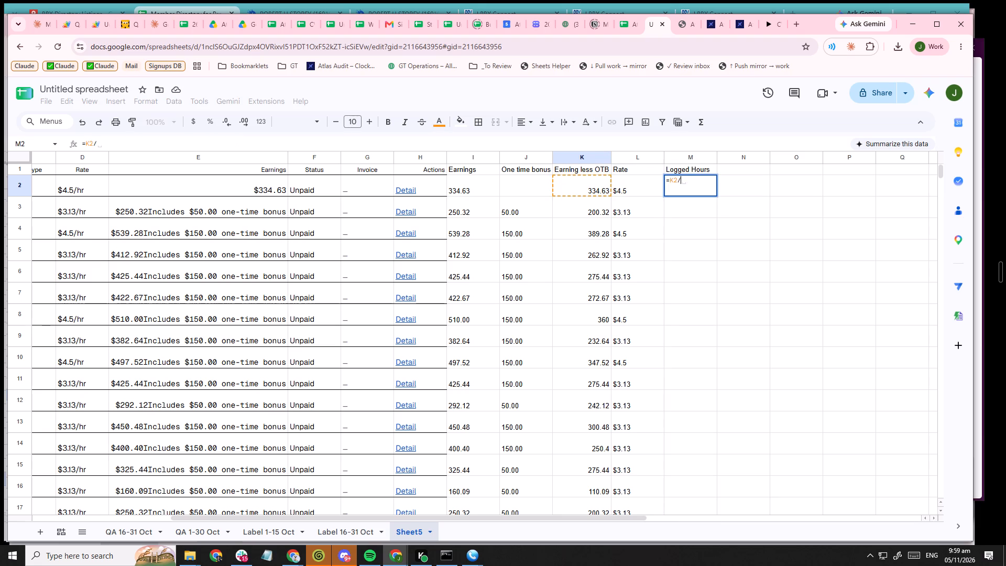
key("Left")
key("Tab")
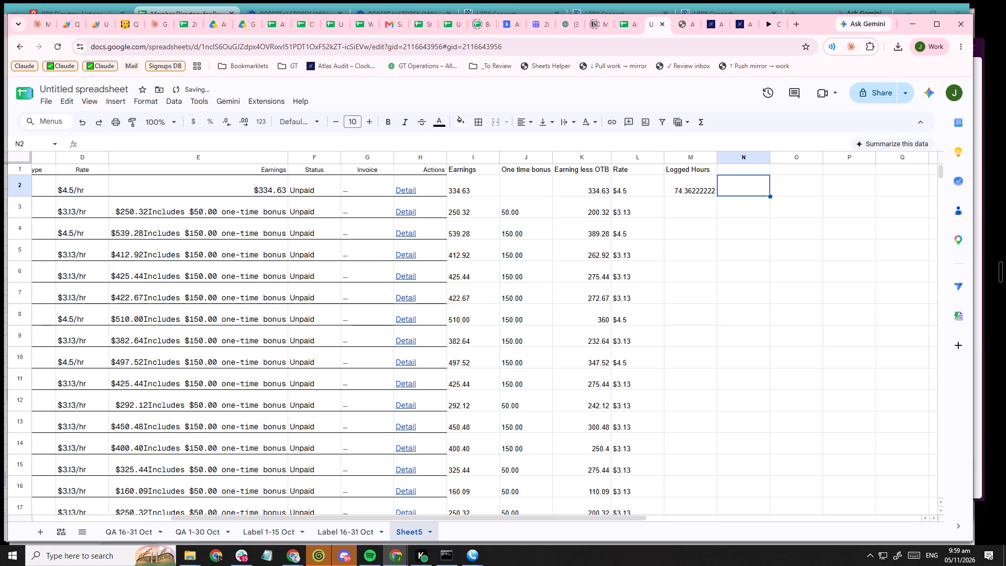
Extend M2's formula to the full columns as the array formula =ArrayFormula(K2:K/L2:L).
key("Left")
key("Return")
key("Up")
key("Right")
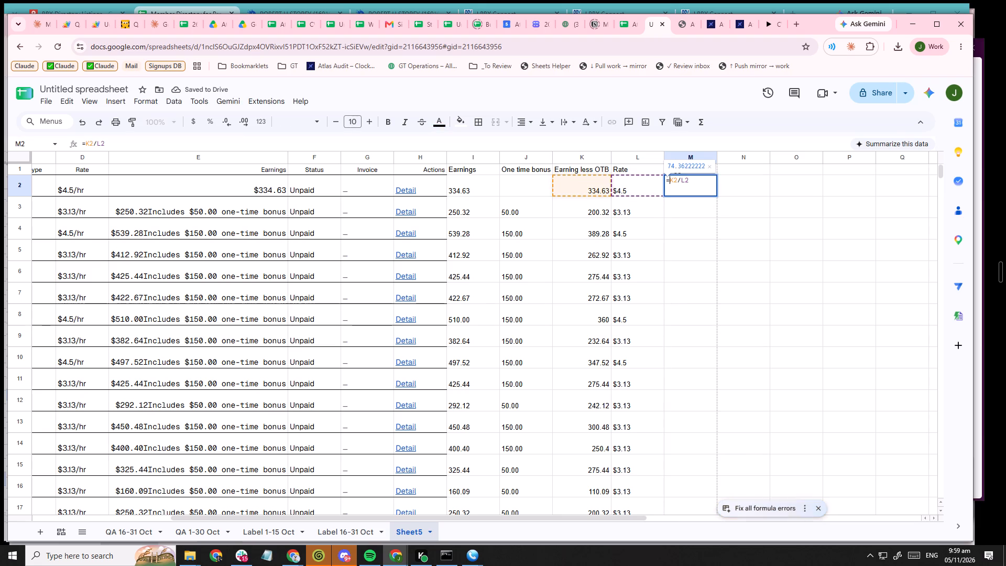
key("End")
key("shift+l")
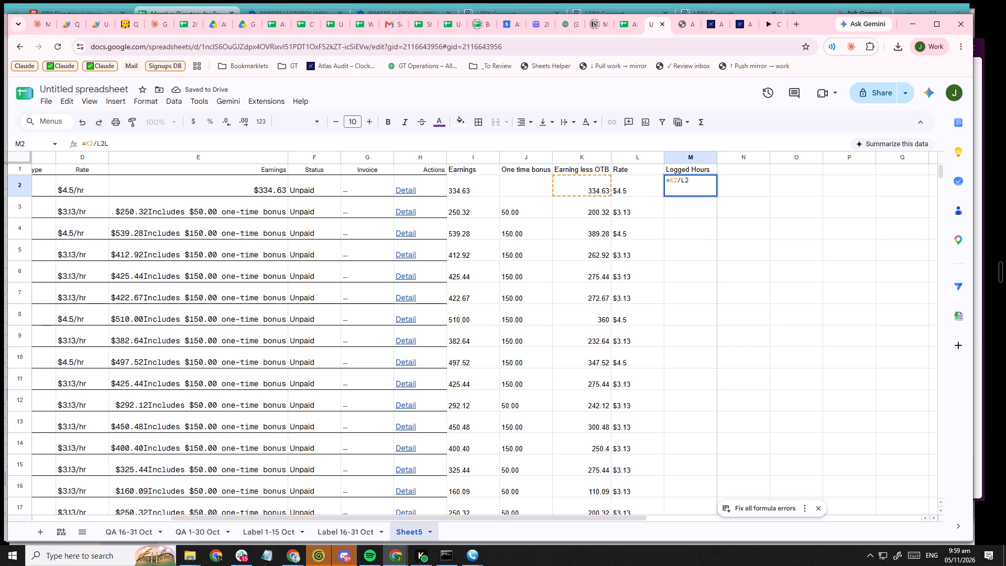
key("BackSpace")
type(":L")
key("Left")
key("Left")
key("Left")
key("Left")
key("Left")
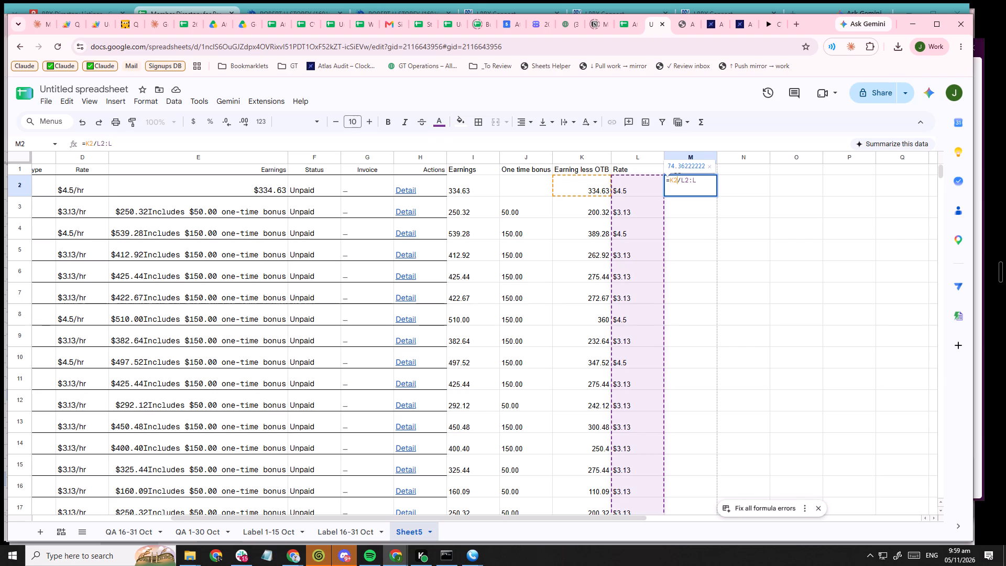
type(":K")
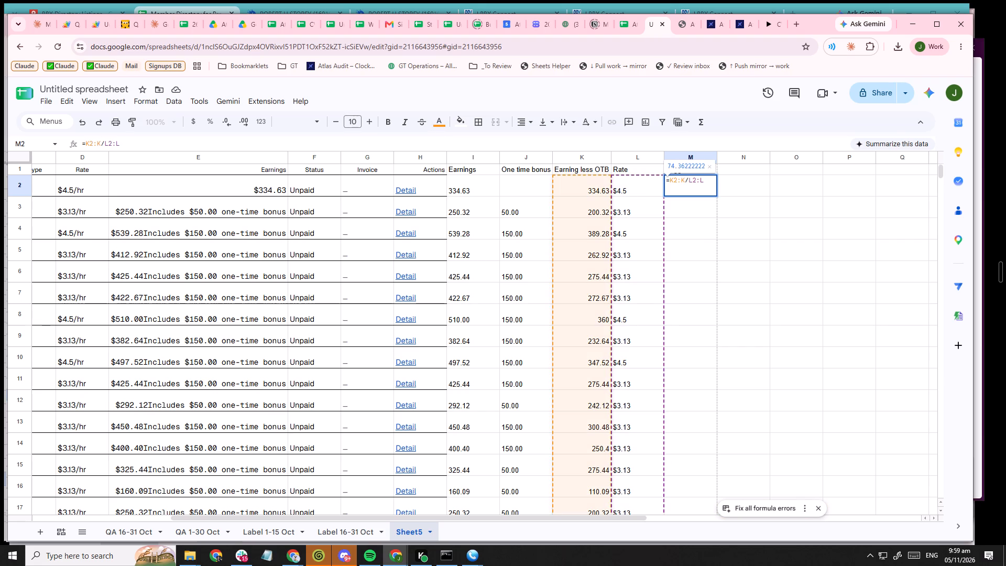
key("ctrl+shift+Return")
key("Return")
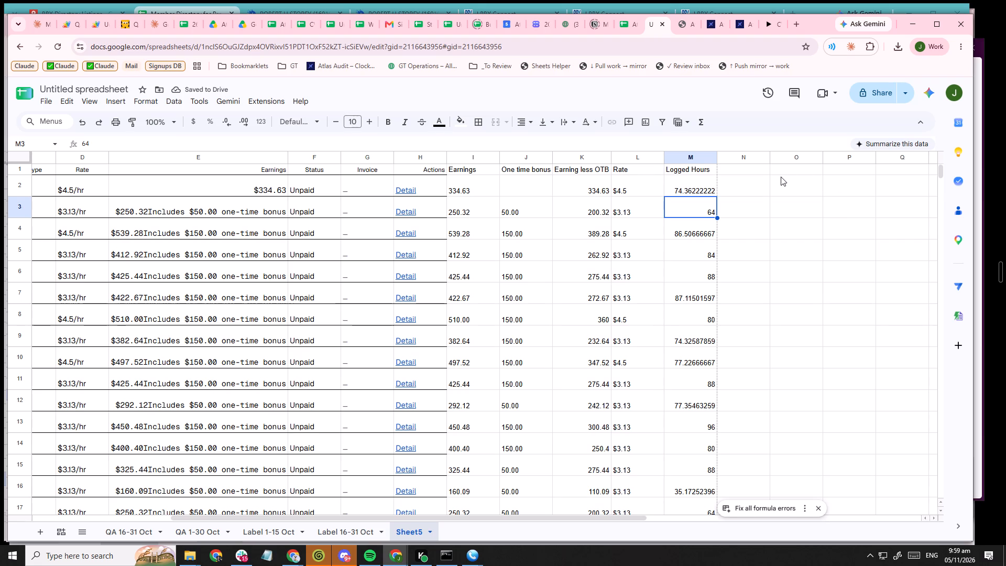
Review the Rate and Logged Hours columns down to the last data row, and check M2's formula.
scroll(780, 178, "down", 5)
scroll(790, 292, "down", 20)
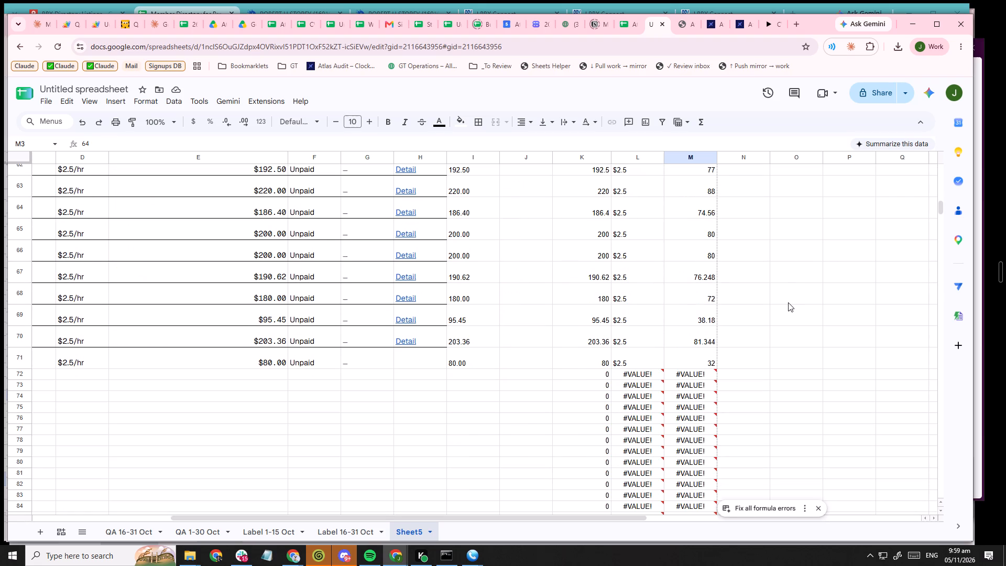
scroll(788, 302, "down", 5)
scroll(788, 302, "up", 11)
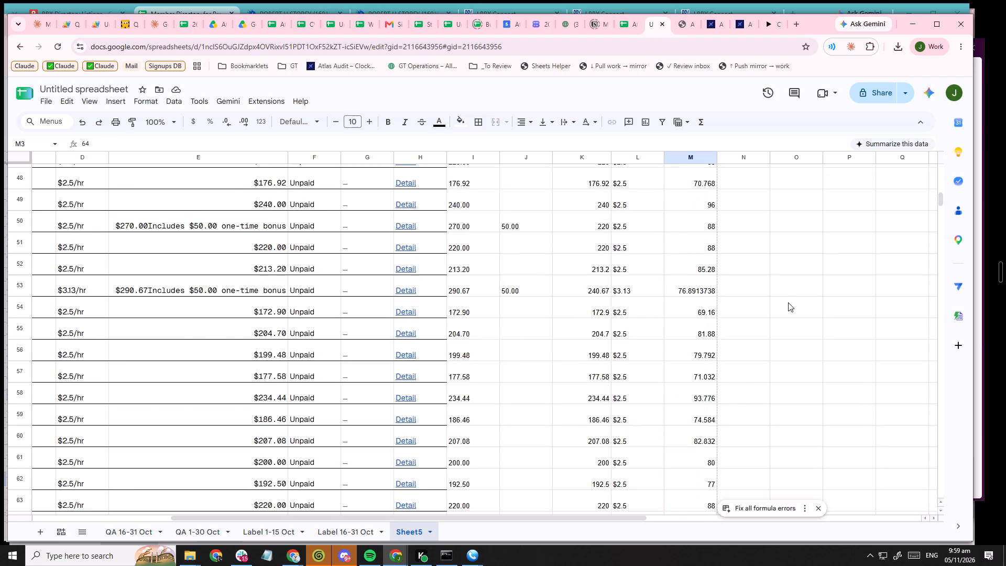
scroll(788, 302, "up", 20)
scroll(788, 302, "up", 7)
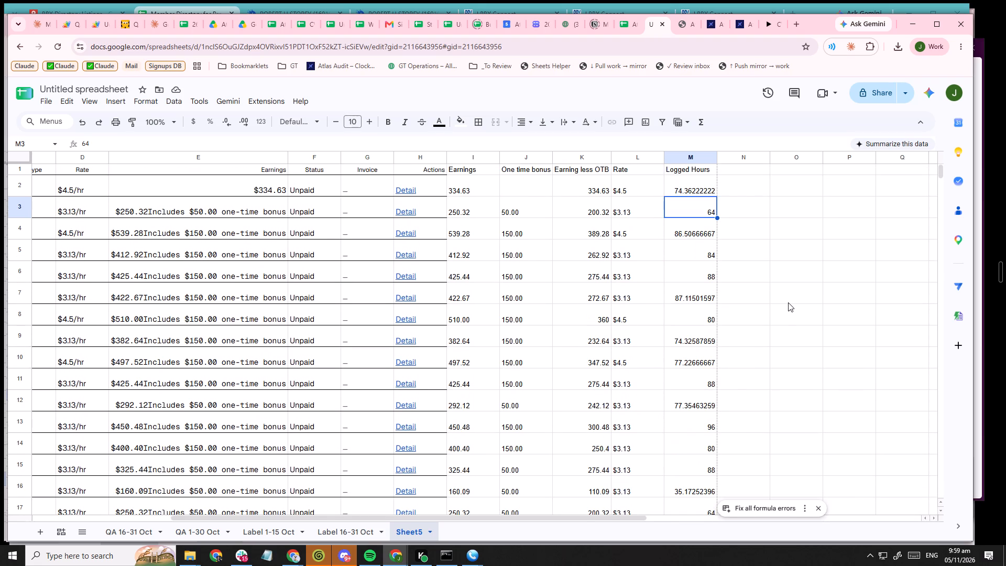
scroll(788, 302, "down", 10)
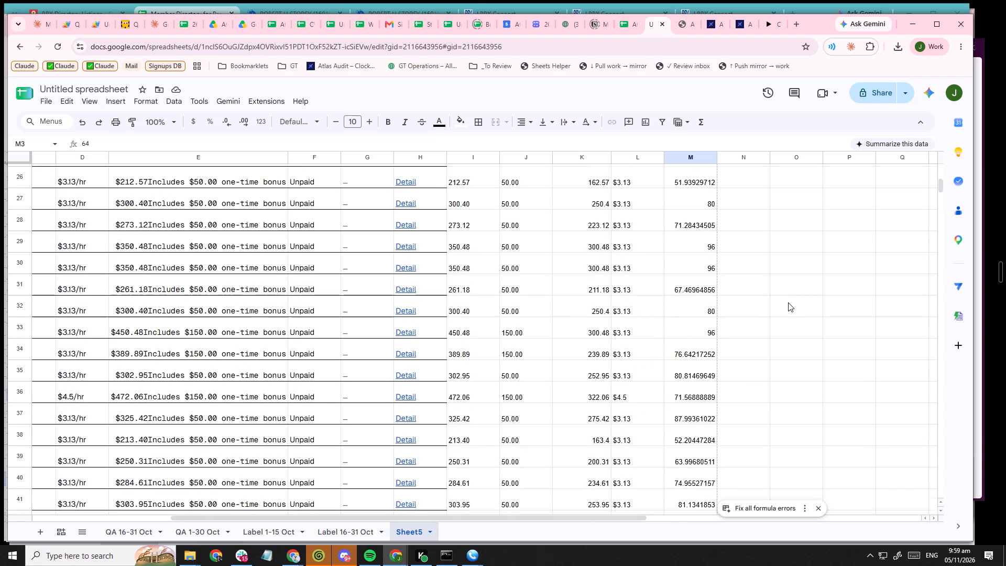
scroll(788, 302, "down", 11)
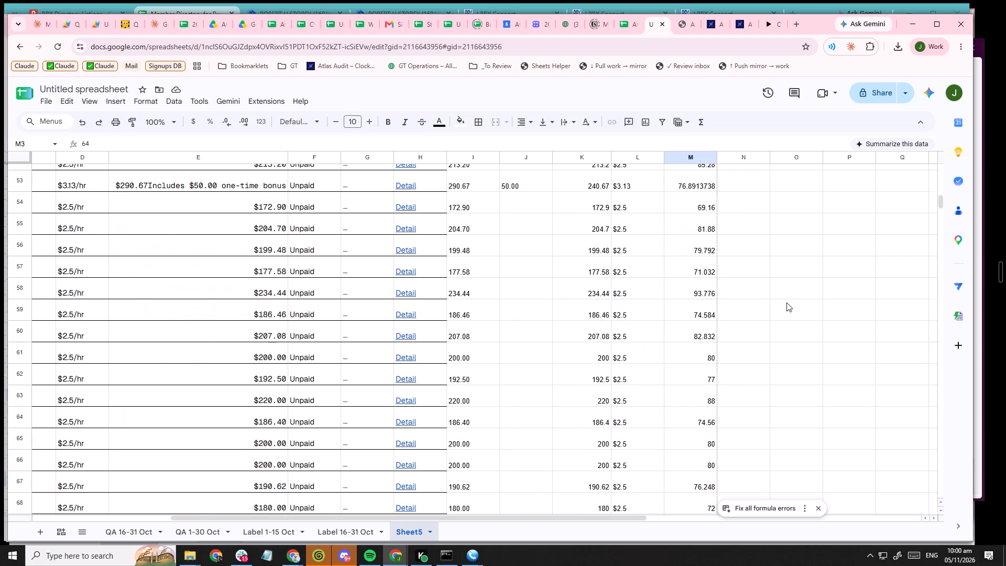
scroll(786, 302, "down", 4)
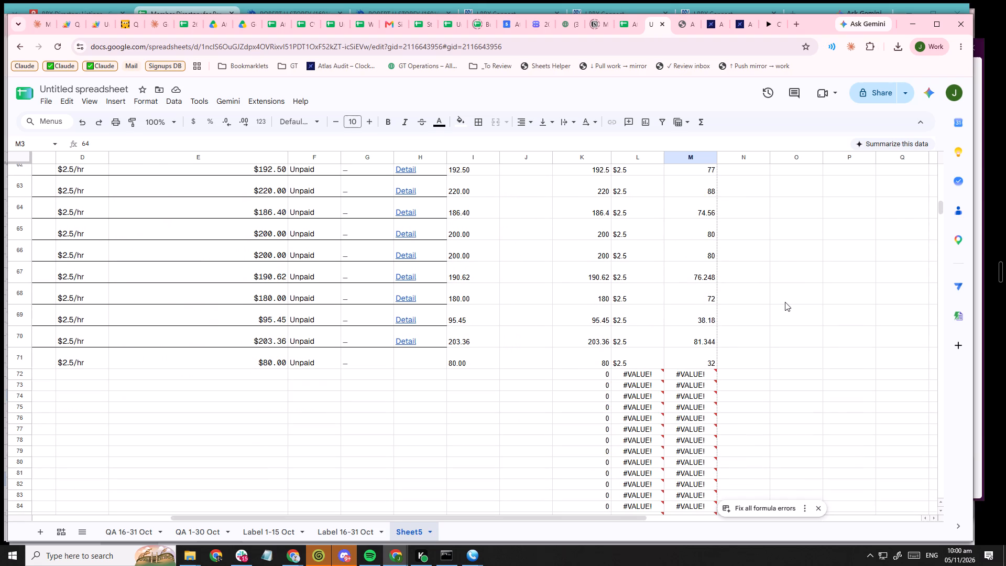
scroll(785, 300, "up", 3)
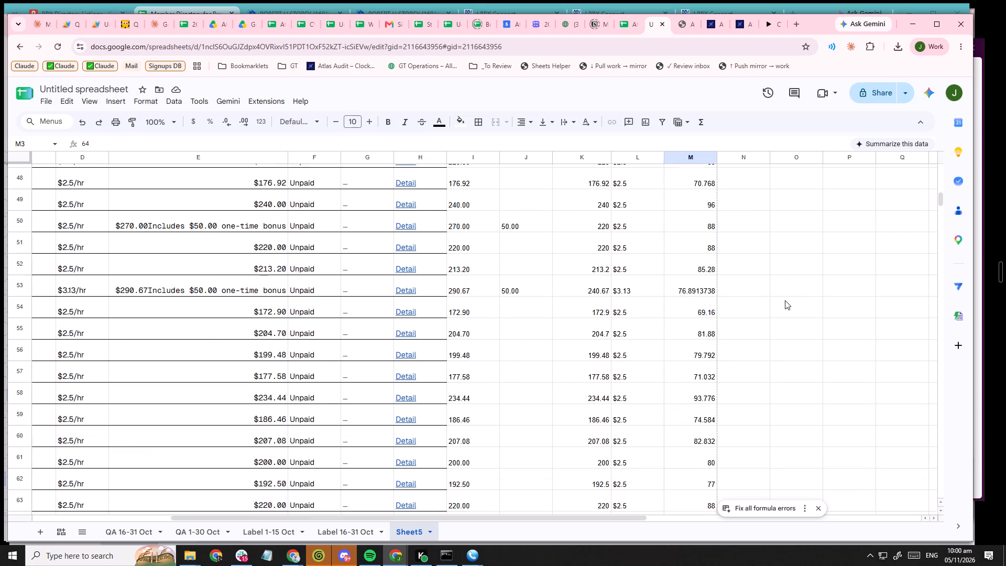
scroll(785, 300, "up", 20)
scroll(785, 300, "up", 13)
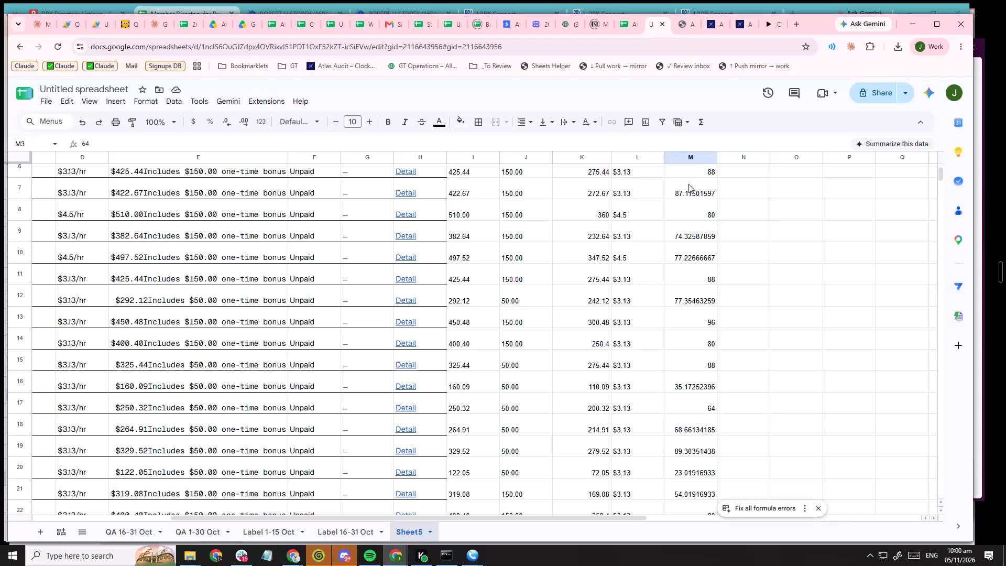
left_click(686, 183)
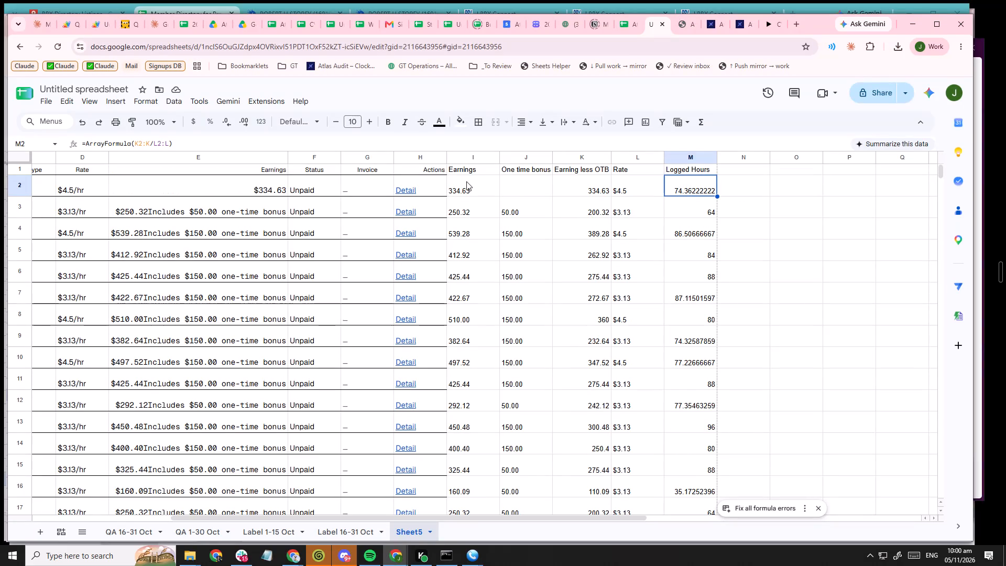
Rename Sheet5 as CVA 16-31 Oct.
double_click(414, 535)
type("CVA Oc")
key("BackSpace")
key("BackSpace")
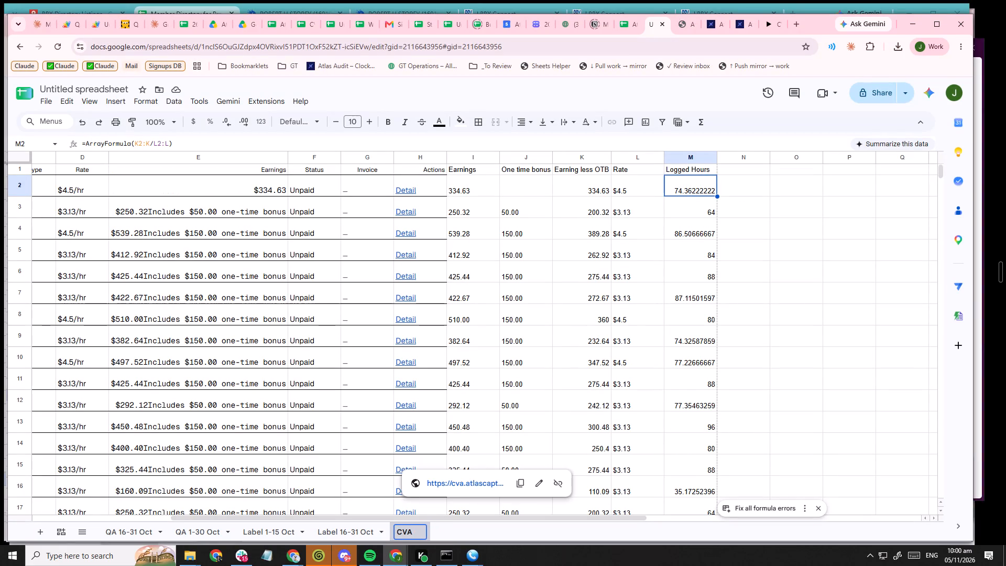
key("BackSpace")
key("space")
type("16-")
type("31")
key("space")
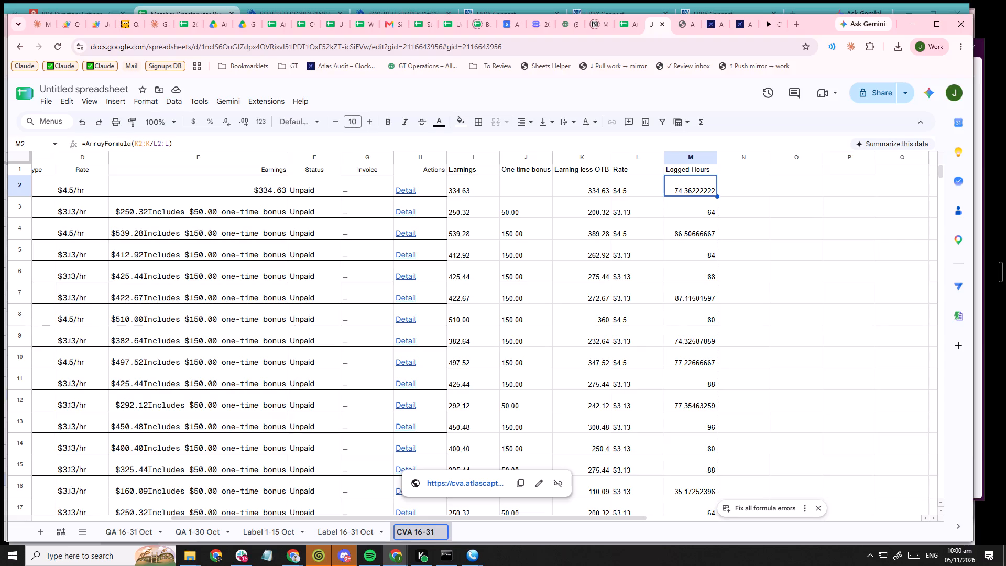
type("Oct")
key("Return")
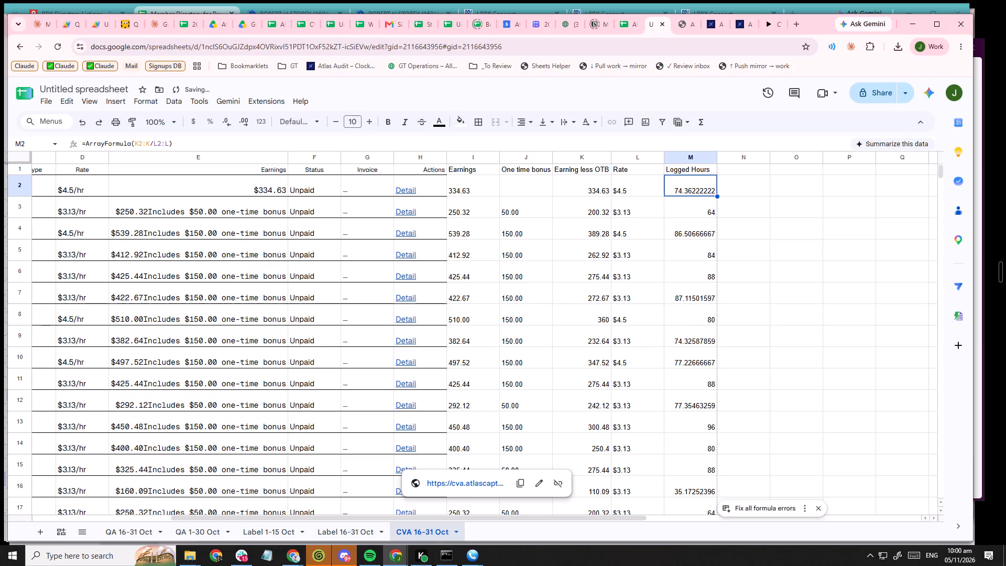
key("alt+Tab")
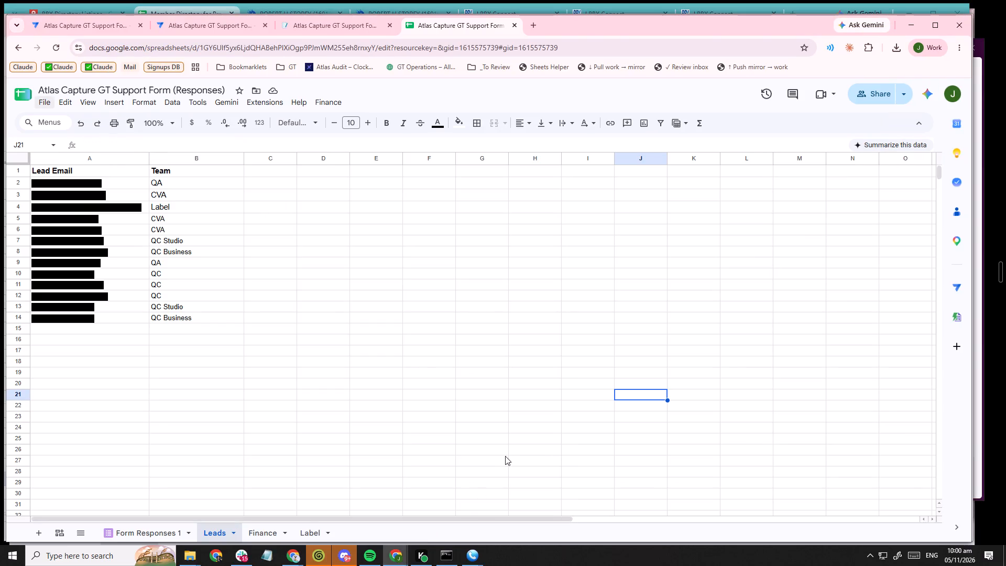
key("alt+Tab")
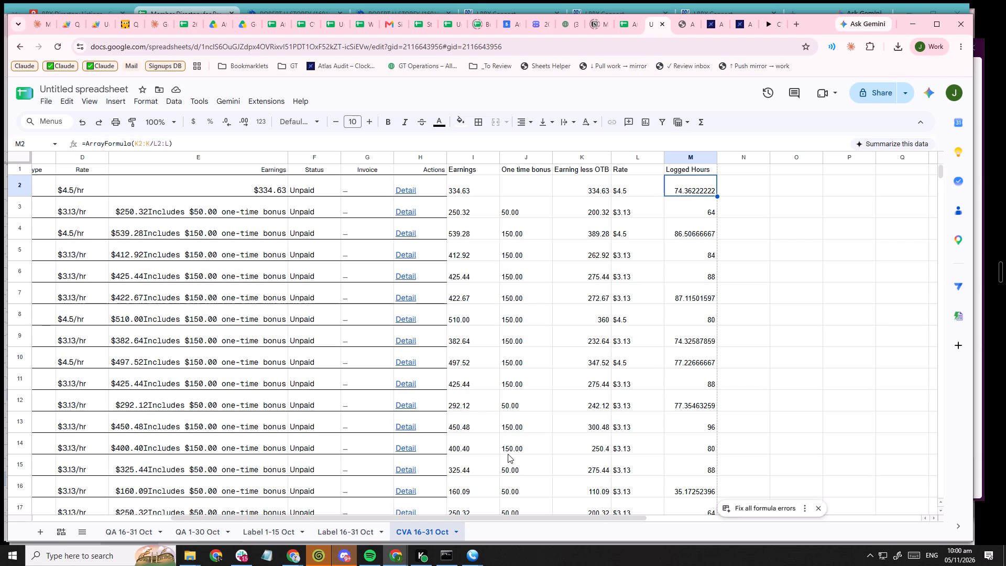
Look through the CVA 16-31 Oct rows again, comparing rates, earnings less bonus and logged hours.
scroll(612, 389, "down", 5)
scroll(770, 460, "down", 9)
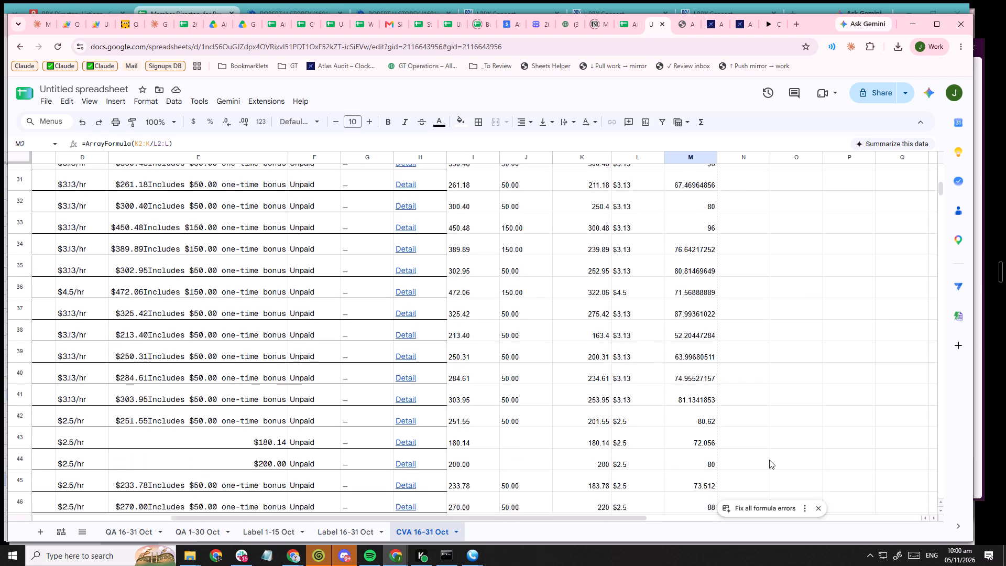
scroll(769, 460, "down", 12)
scroll(746, 443, "up", 9)
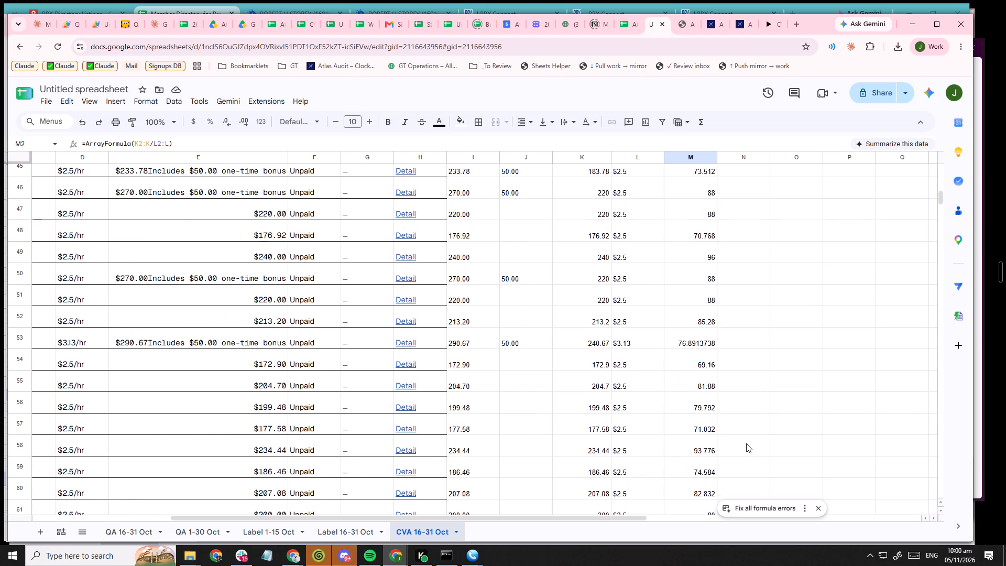
scroll(746, 443, "up", 20)
scroll(746, 443, "up", 3)
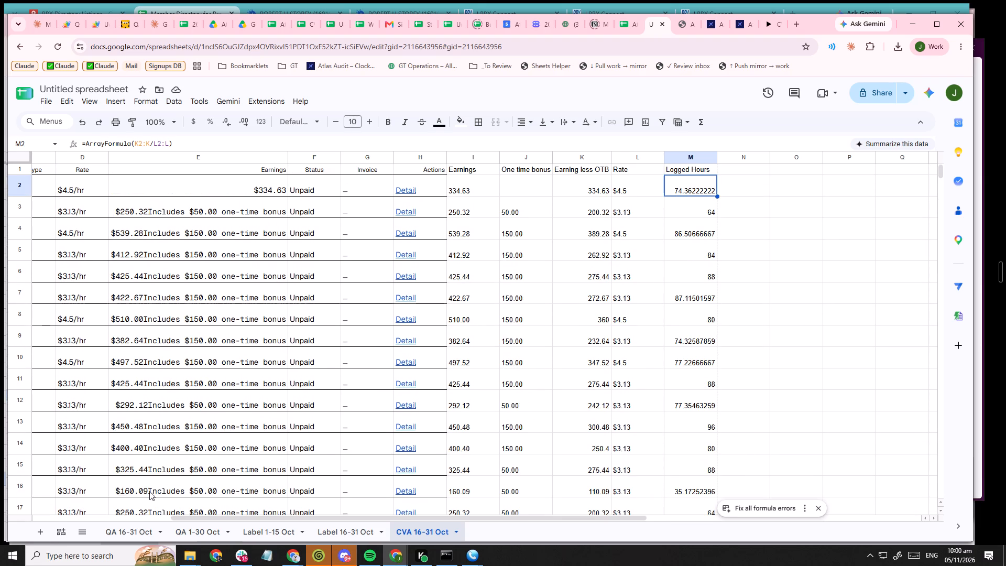
Add a new blank sheet and move it ahead of all the other sheets.
left_click(38, 530)
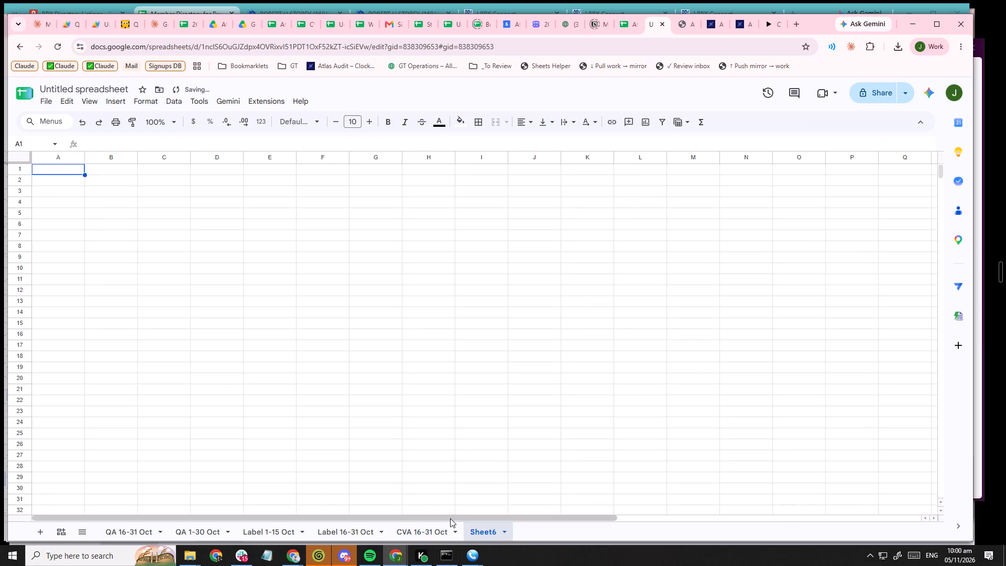
left_click_drag(482, 529, 106, 532)
left_click(213, 387)
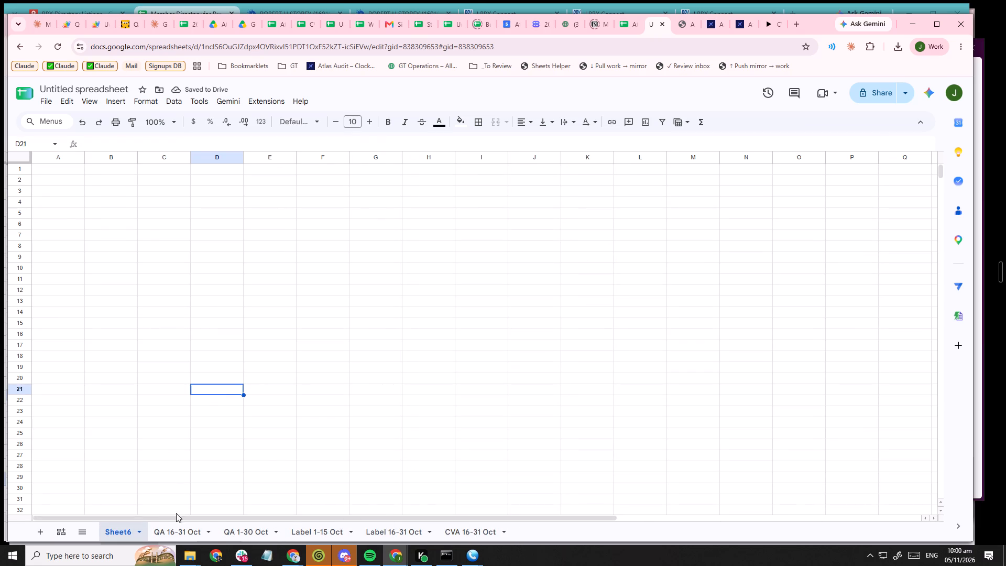
Open the QA 16-31 Oct sheet to examine its columns.
left_click(173, 531)
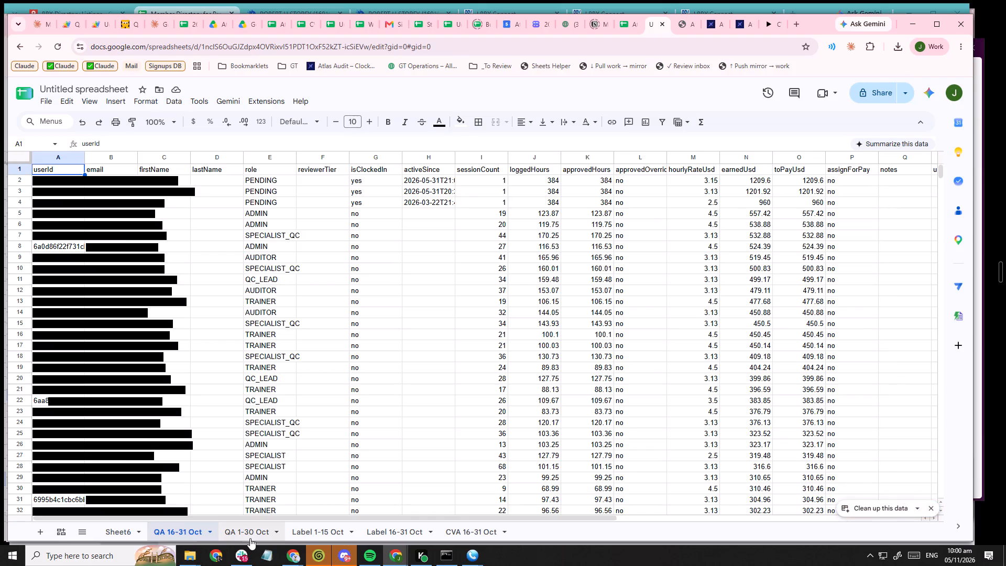
Switch to the Atlas Workforce Masterfile and show its QA sheet with the Temporary filter 1 view applied.
left_click(120, 528)
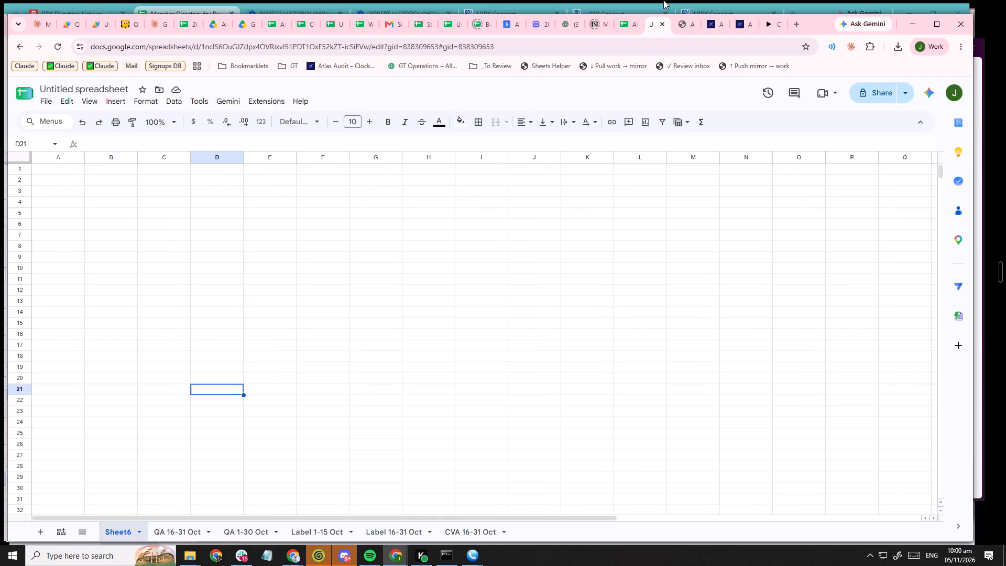
left_click(623, 30)
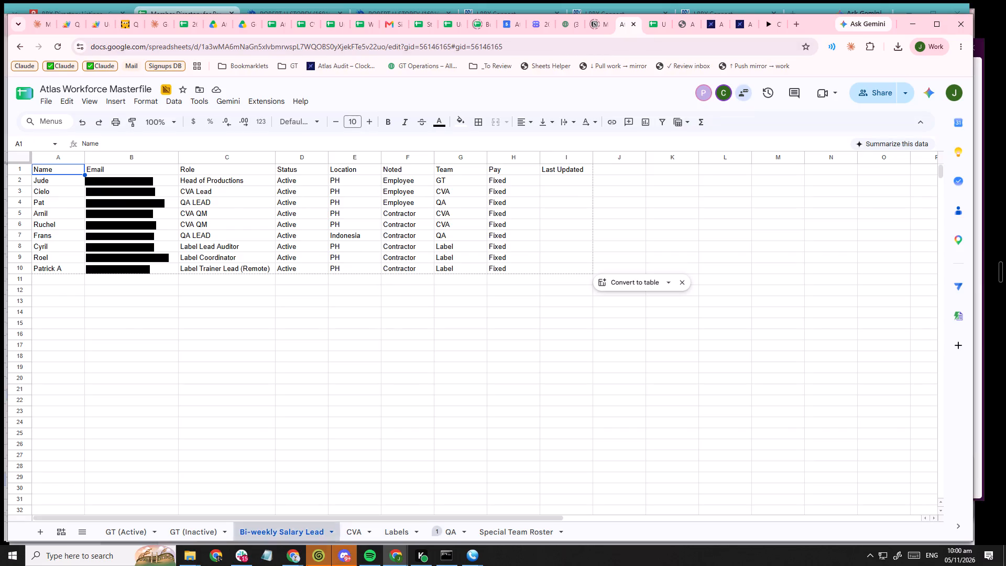
left_click(439, 535)
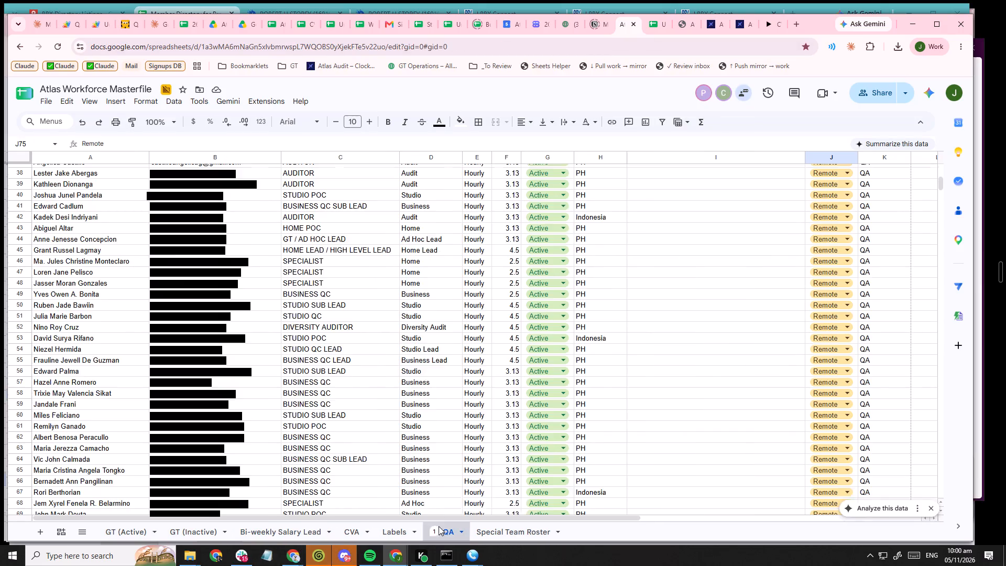
scroll(593, 229, "up", 6)
left_click(685, 123)
left_click(720, 191)
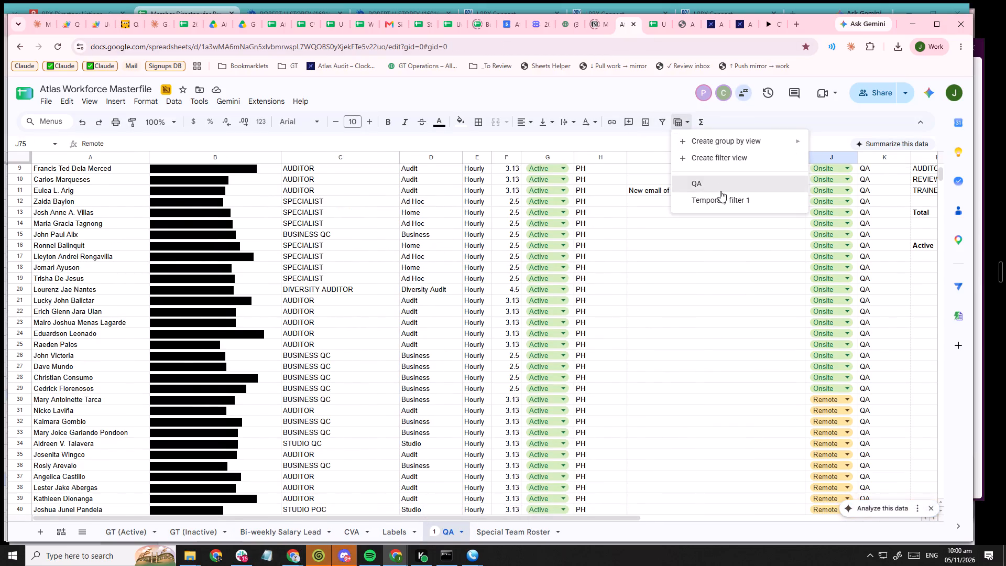
left_click(688, 121)
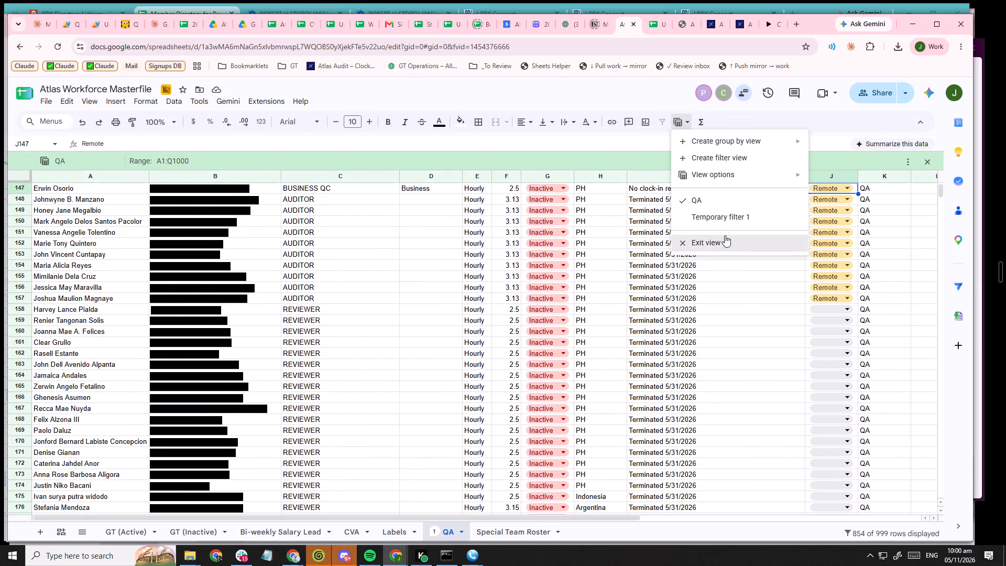
left_click(725, 212)
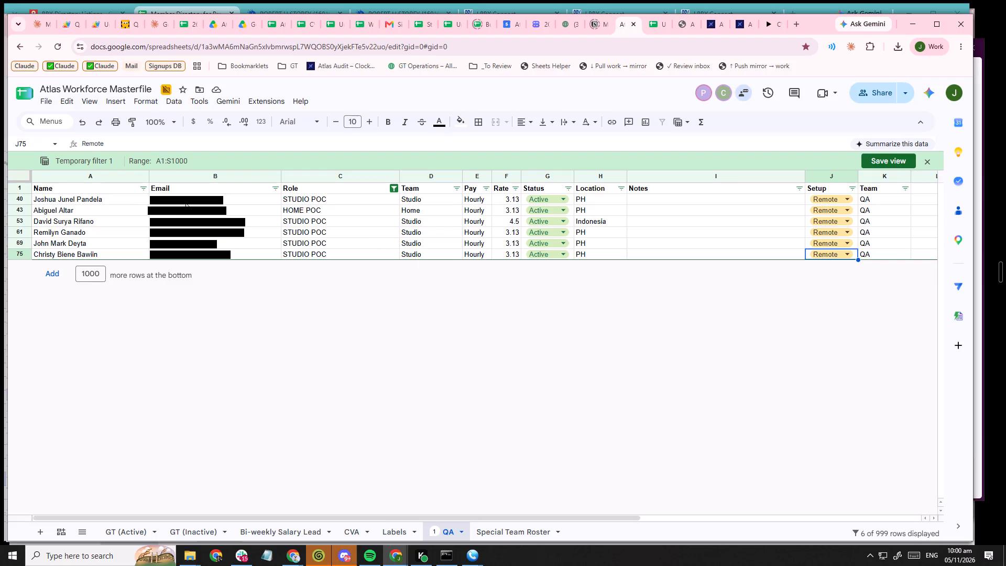
Copy the Email and Role cells of all the filtered Studio and Home POC rows.
left_click_drag(185, 203, 294, 255)
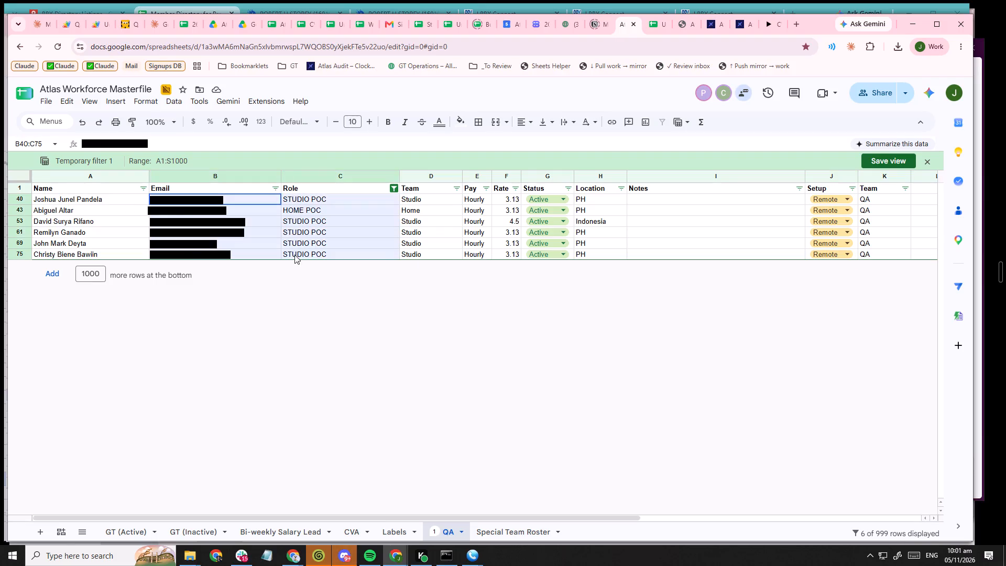
left_click_drag(294, 255, 304, 257)
key("ctrl+c")
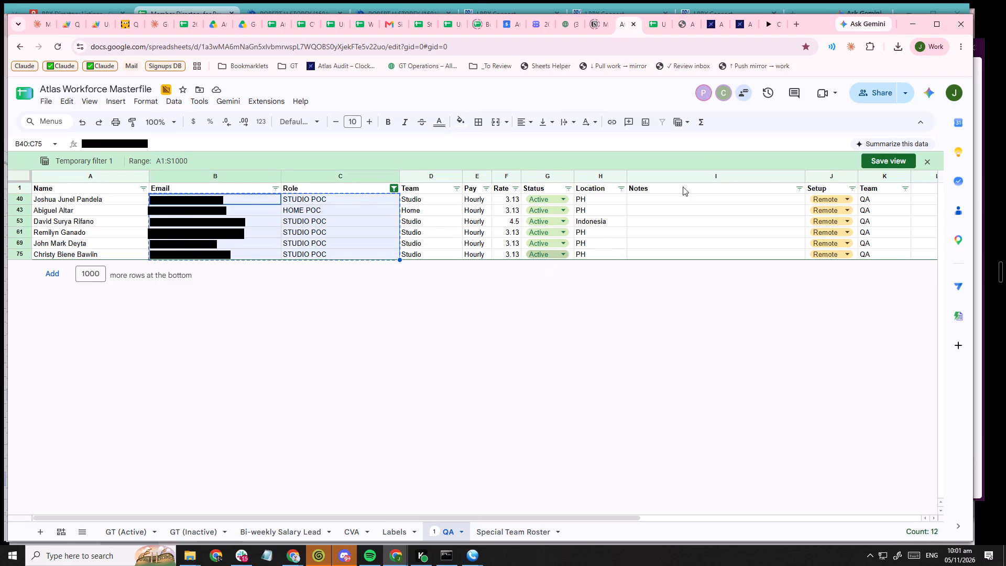
Open the choice of filter views for the QA sheet.
left_click(688, 120)
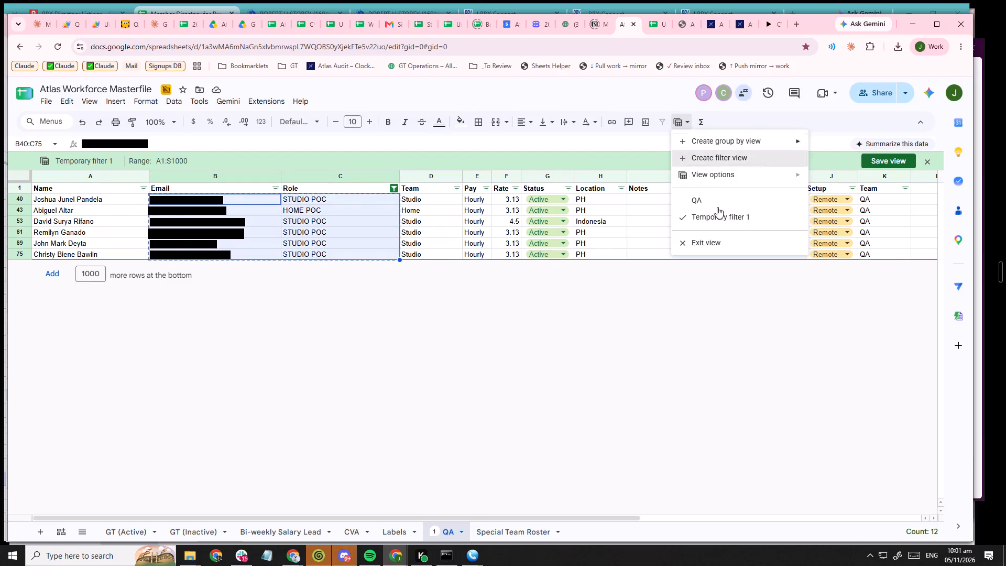
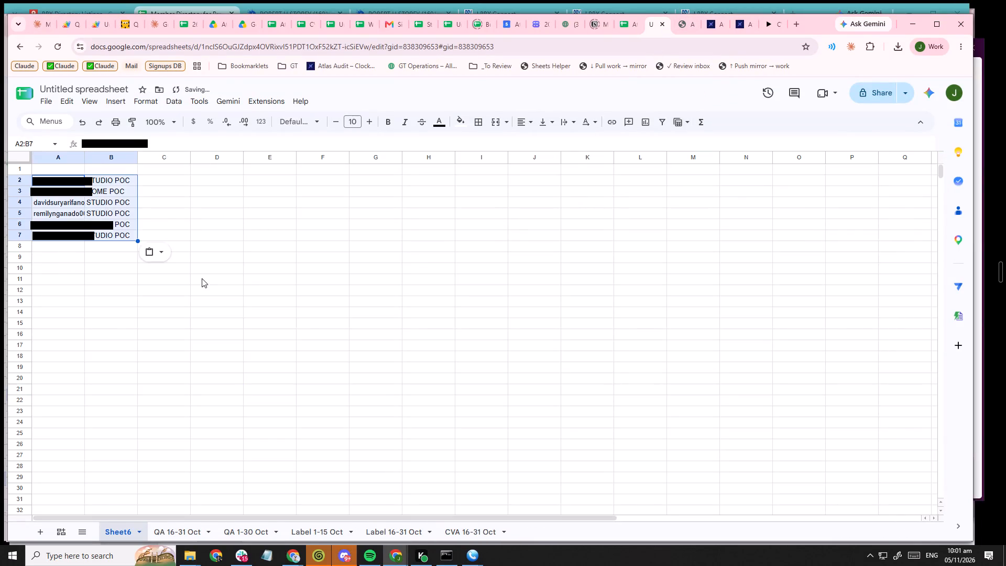
Switch to the Atlas Workforce Masterfile and change the QA sheet's Role filter to show roles whose text contains "Lead".
left_click(149, 345)
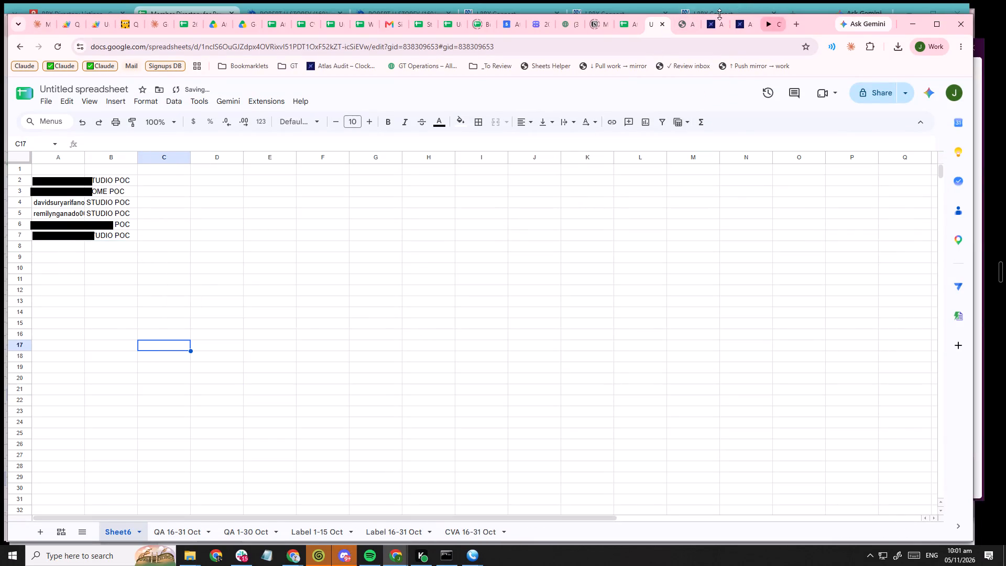
left_click(632, 26)
scroll(642, 315, "up", 1)
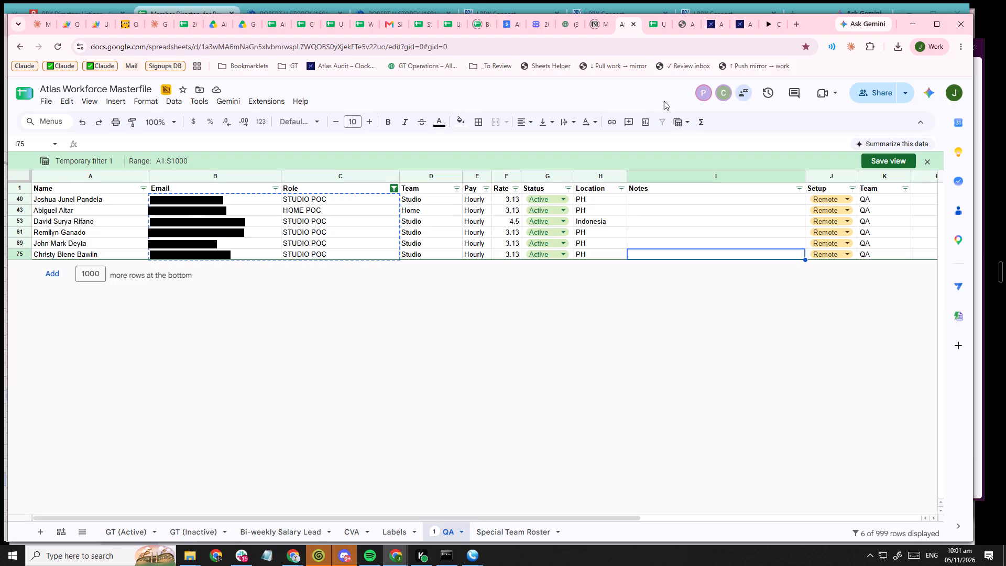
left_click(680, 118)
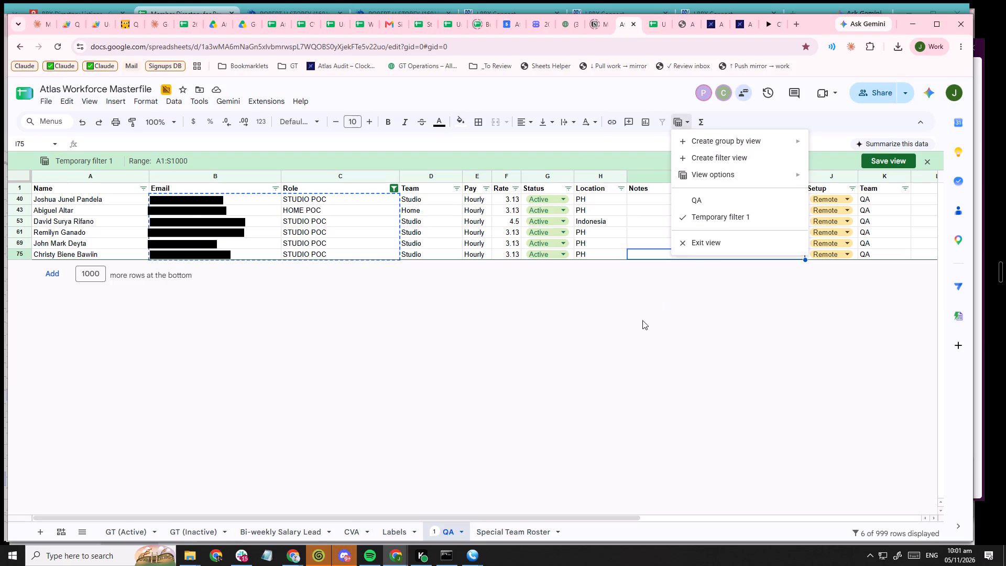
left_click(635, 323)
left_click(396, 188)
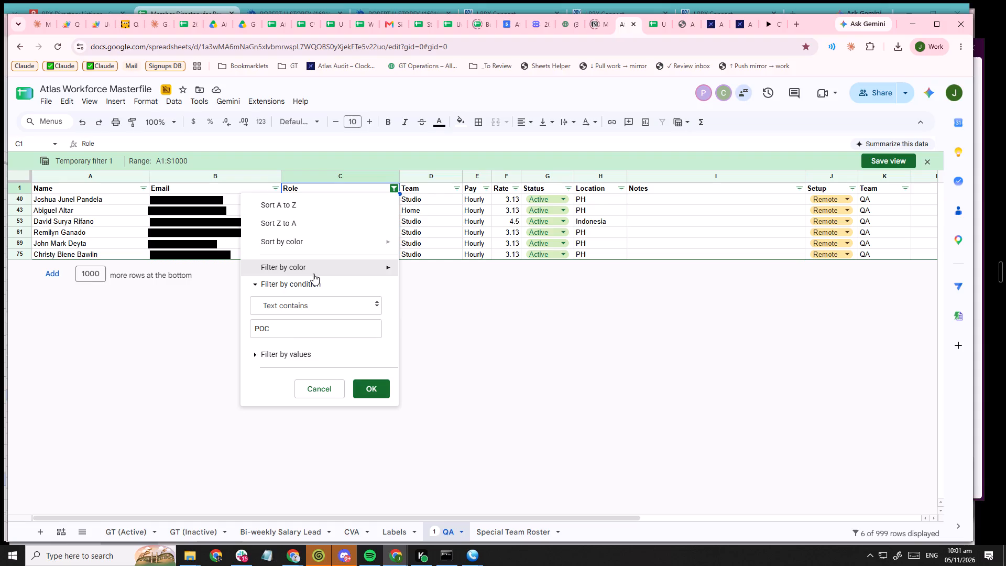
left_click(313, 274)
left_click_drag(278, 332, 158, 316)
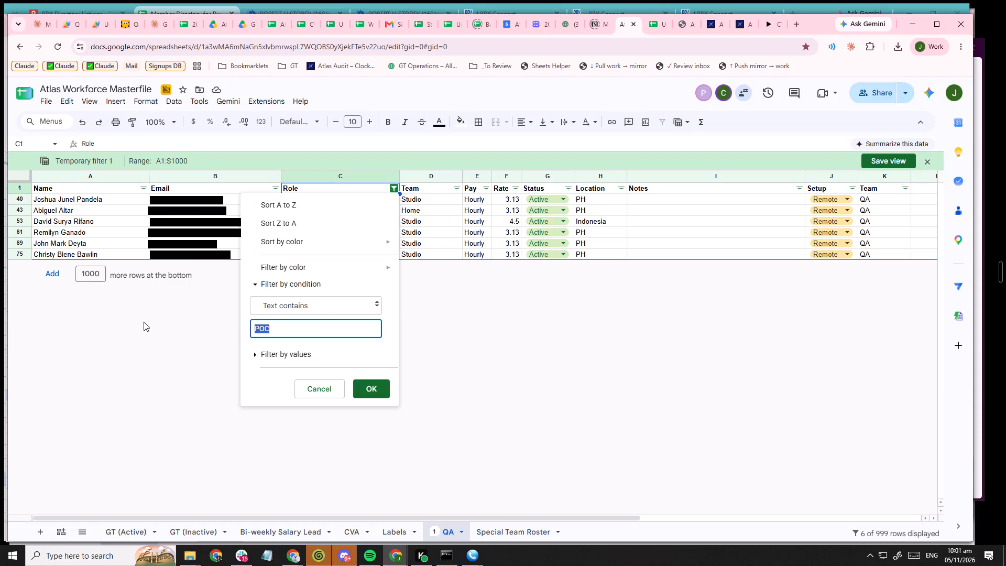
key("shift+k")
key("BackSpace")
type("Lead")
left_click(367, 398)
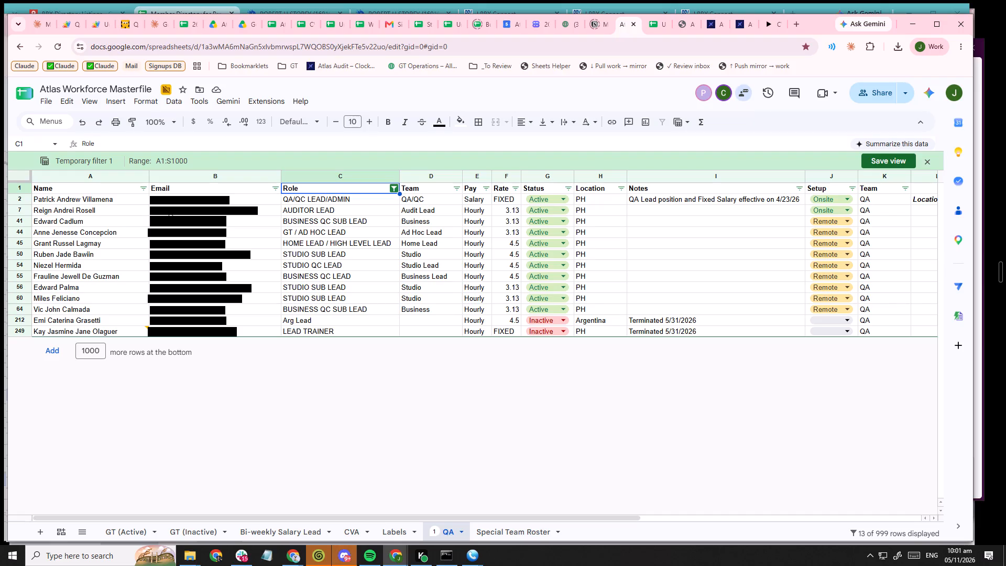
In the Atlas Workforce Masterfile's filtered QA sheet, select the emails and roles from the AUDITOR LEAD row through the LEAD TRAINER row.
left_click_drag(169, 211, 180, 232)
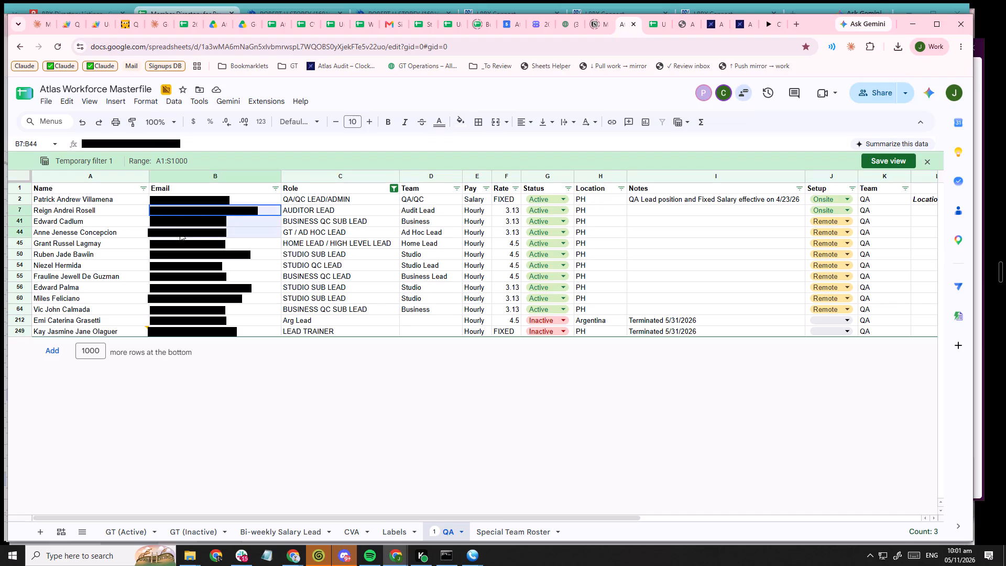
left_click_drag(180, 232, 307, 340)
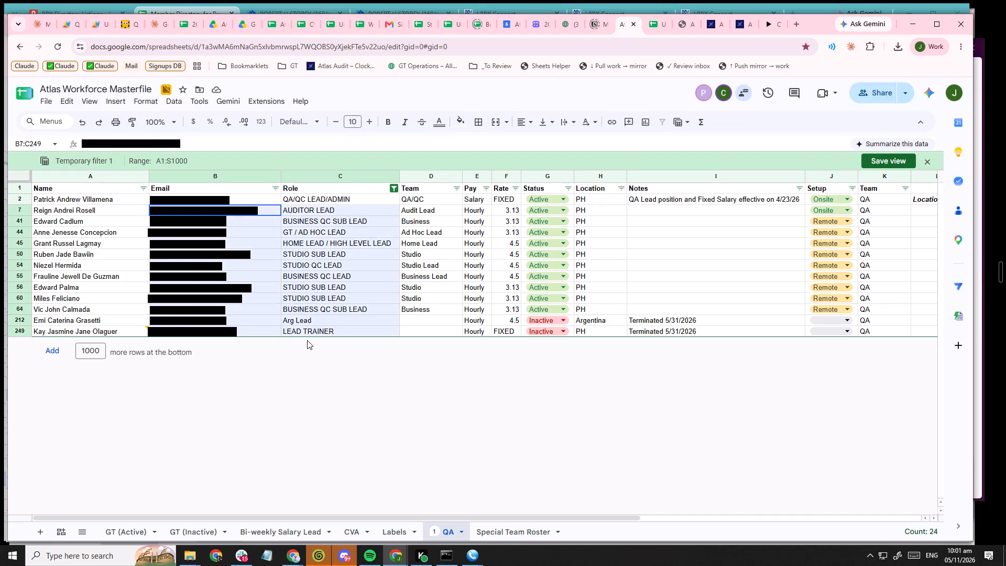
left_click_drag(307, 340, 329, 329)
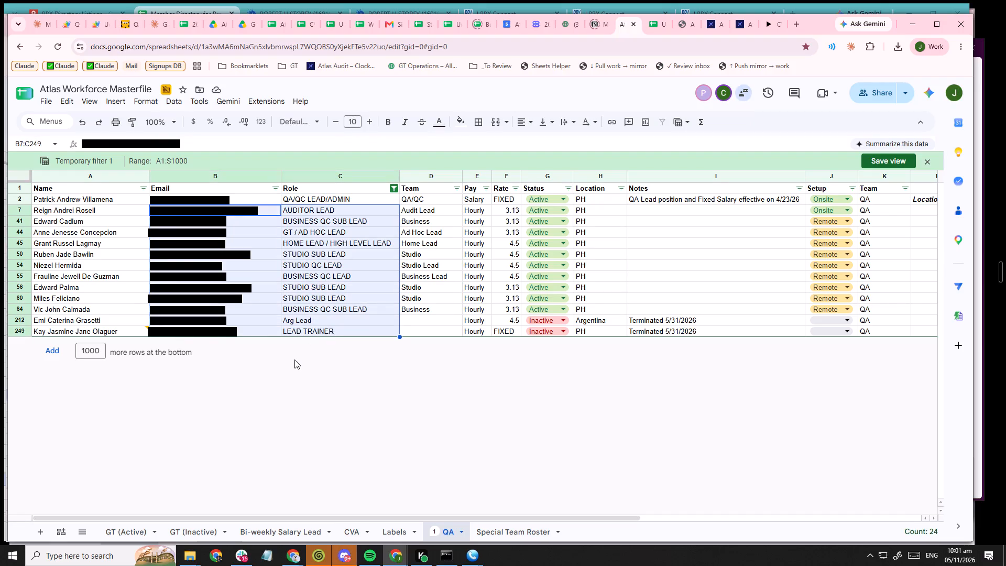
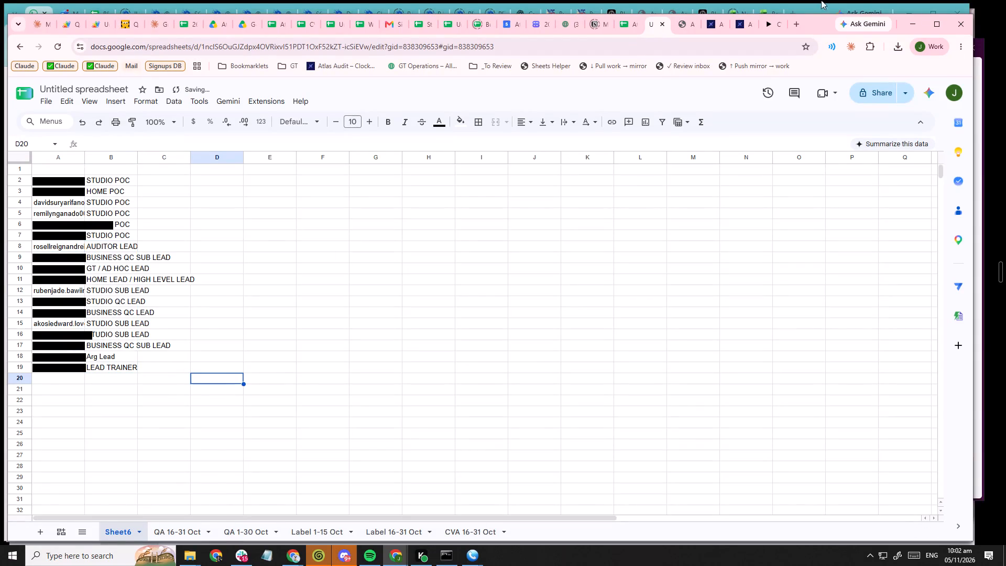
Clear the Arg Lead and LEAD TRAINER entries from the end of the new sheet's list, checking against the Atlas Workforce Masterfile.
left_click(627, 23)
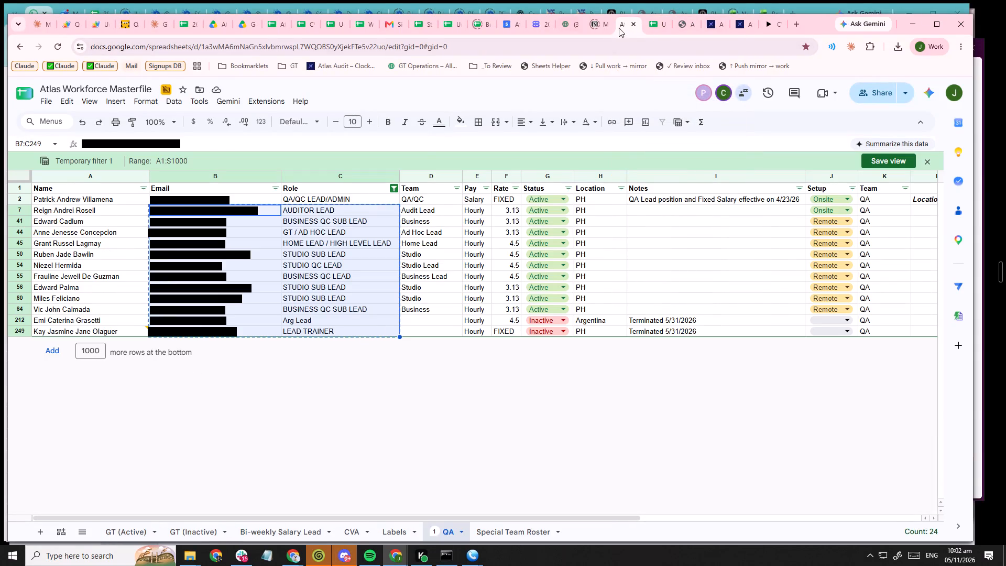
left_click(650, 25)
left_click_drag(110, 390, 58, 357)
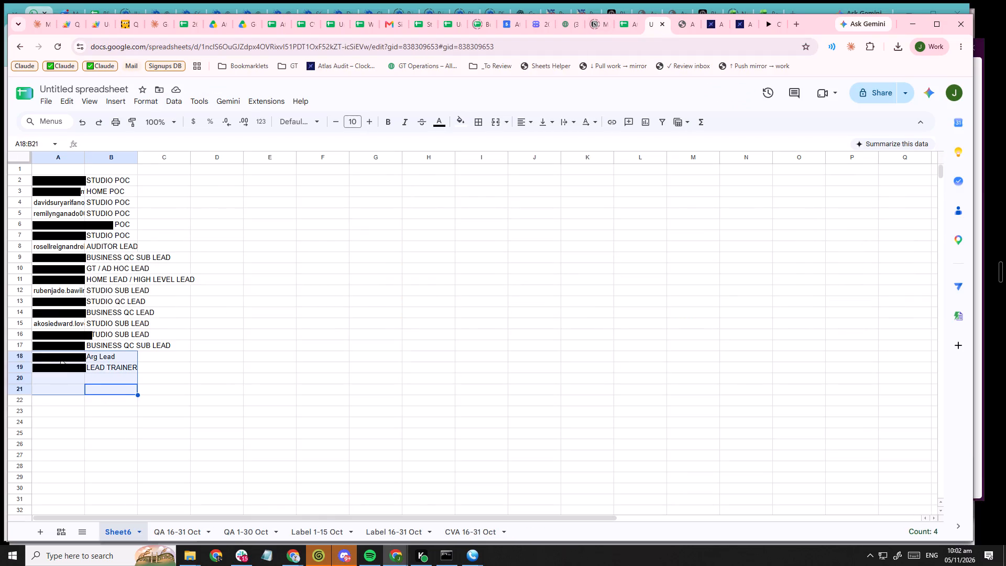
key("Delete")
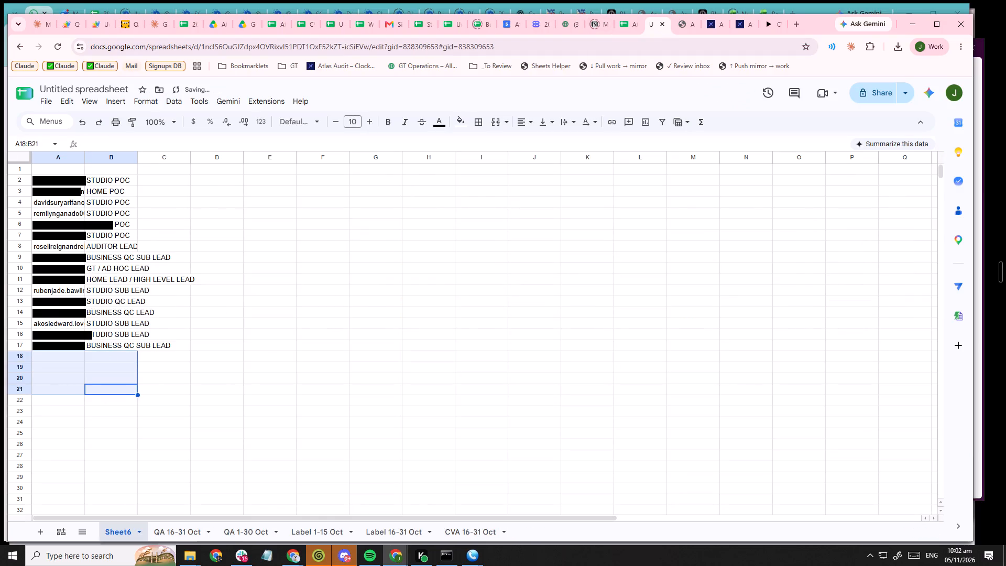
left_click(632, 20)
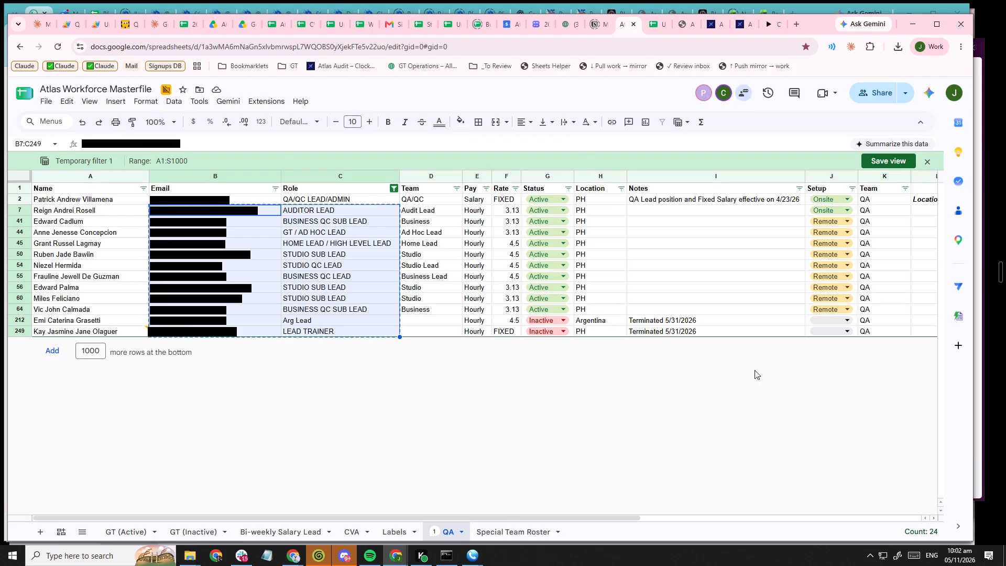
left_click(653, 25)
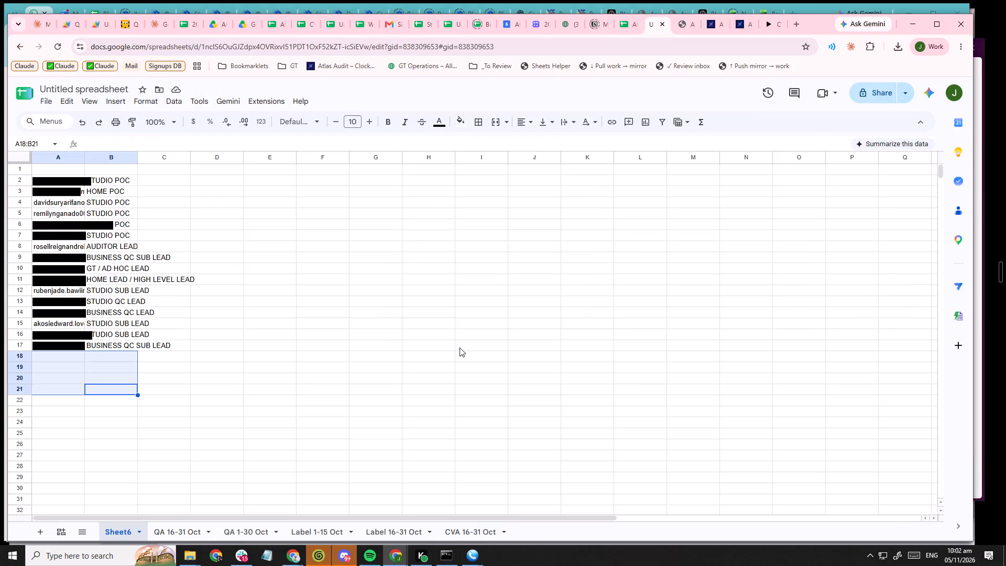
Fit column B's width to its longest role title in the new sheet.
left_click(61, 255)
left_click(218, 325)
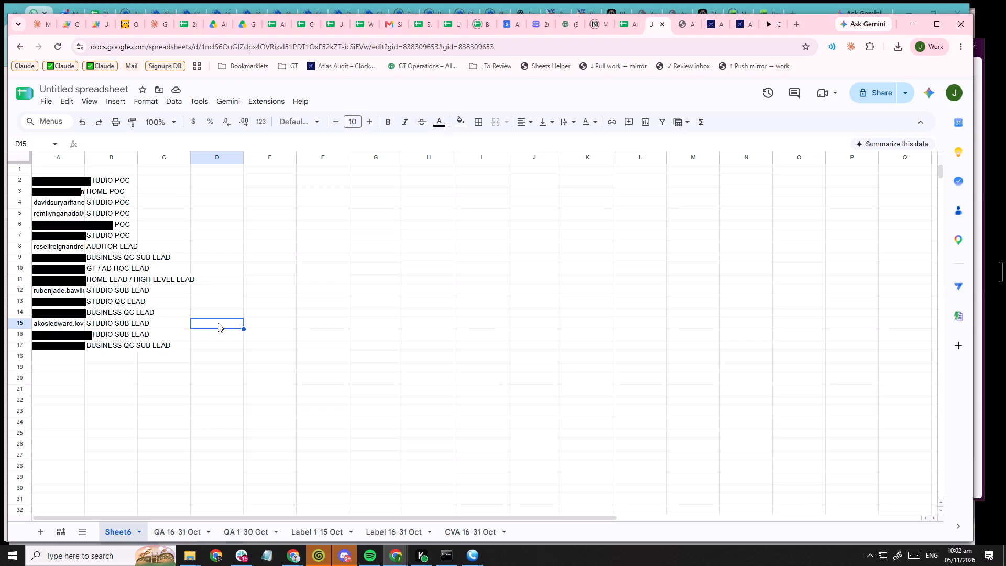
double_click(135, 155)
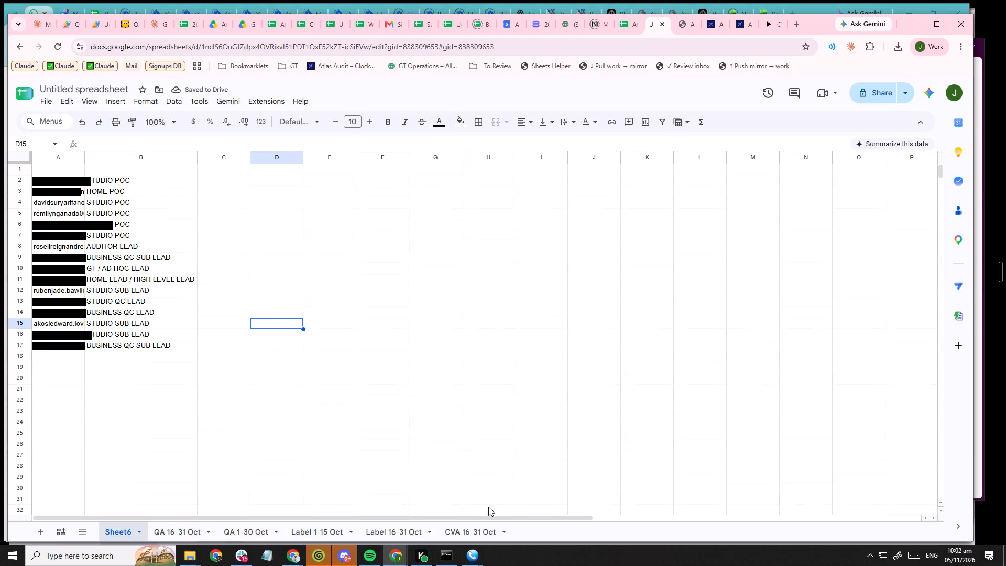
View the filtered Labels sheet in the Atlas Workforce Masterfile.
left_click(621, 21)
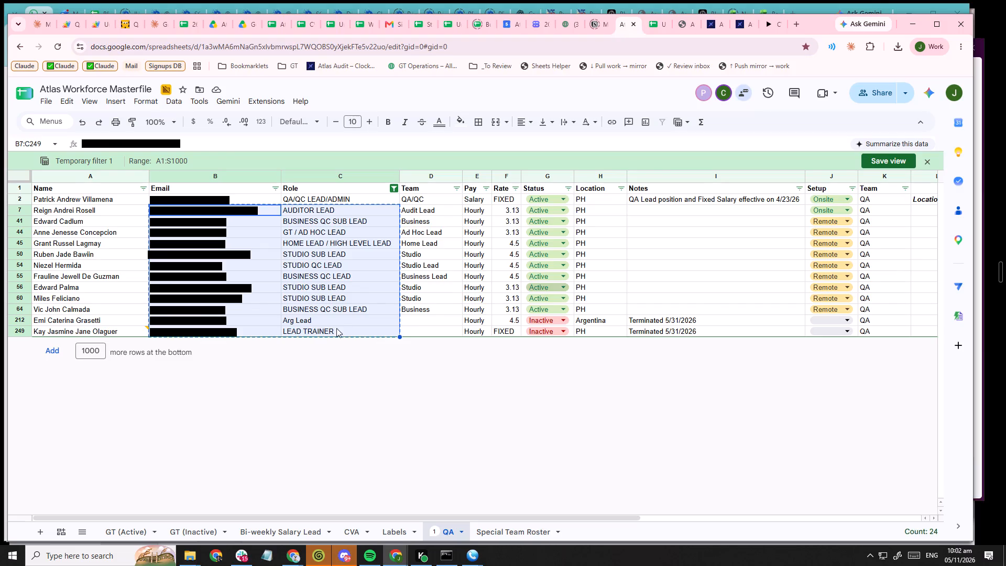
left_click(397, 531)
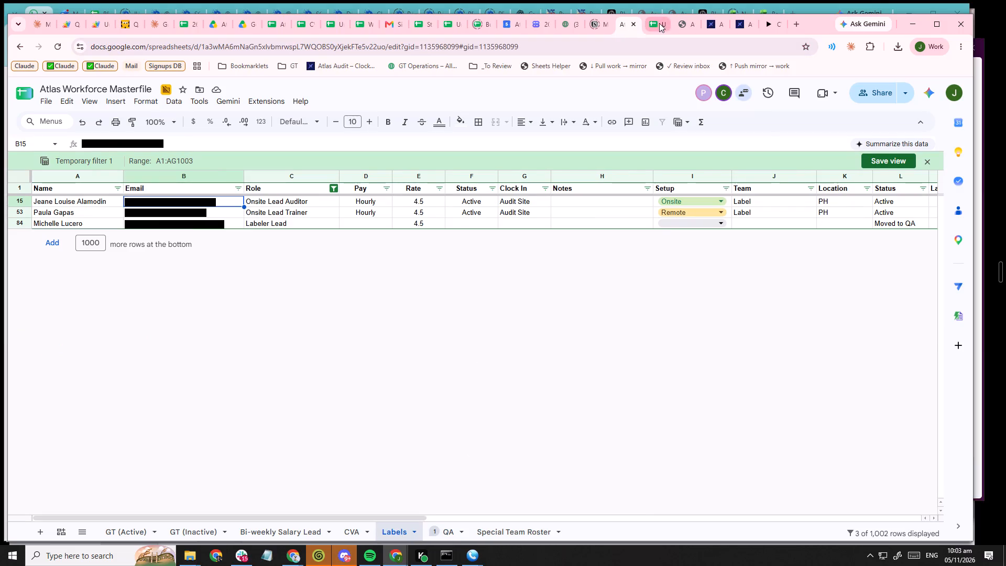
Copy the PH Remote Label Trainers' emails and roles, rows 10 to 17 of the PH Labels Department Masterfile, as values into the new sheet from A18.
key("alt+Tab")
key("alt+Tab")
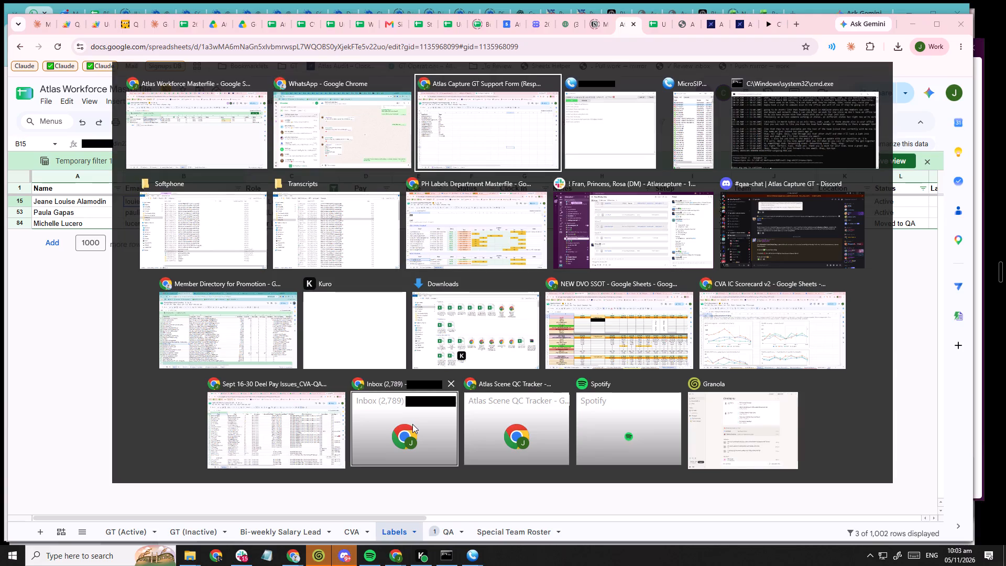
key("alt+Tab")
key("alt+Tab")
key("alt+Tab")
key("alt+Tab")
key("alt+Tab")
key("alt+Tab")
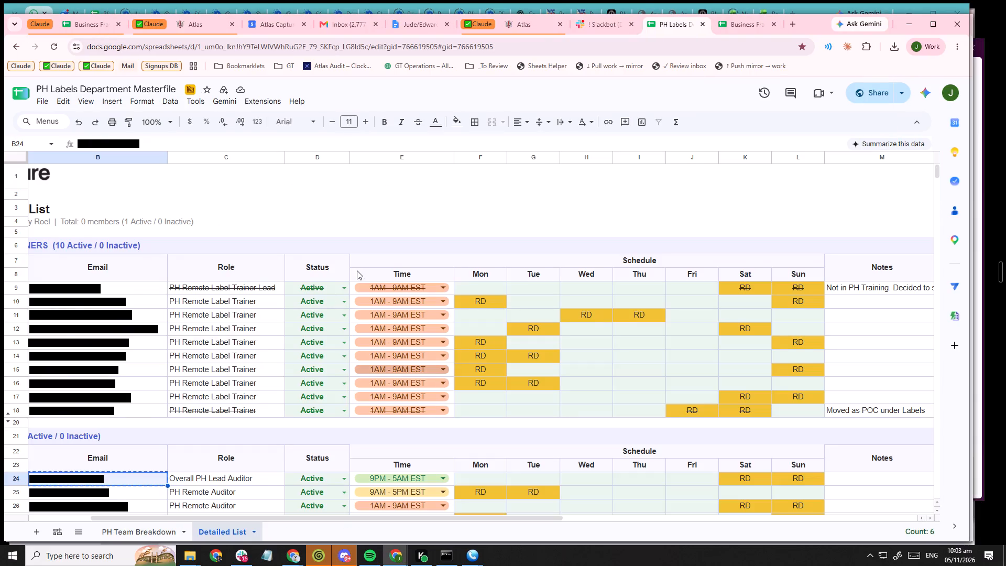
scroll(334, 296, "up", 4)
scroll(337, 285, "down", 1)
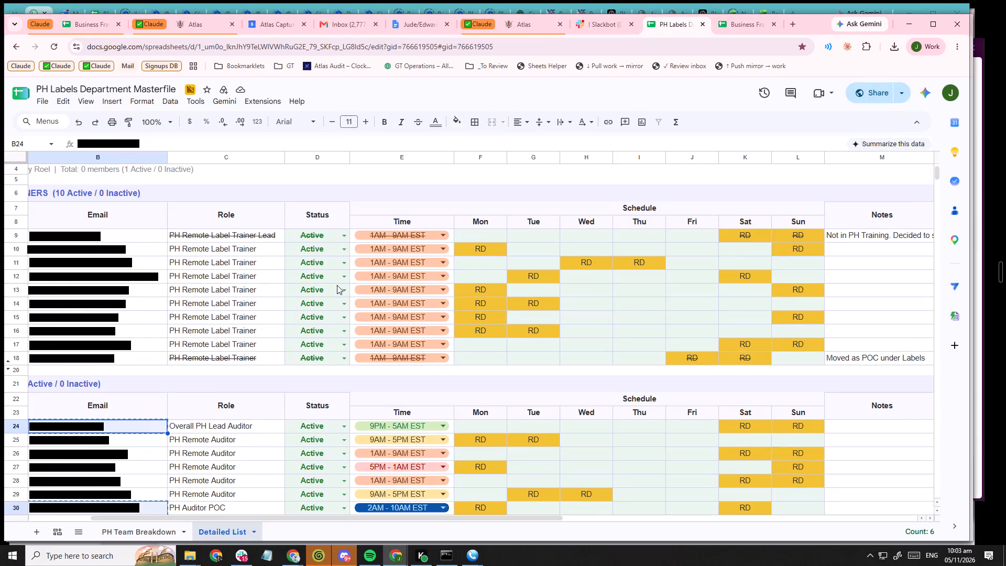
left_click_drag(130, 251, 150, 325)
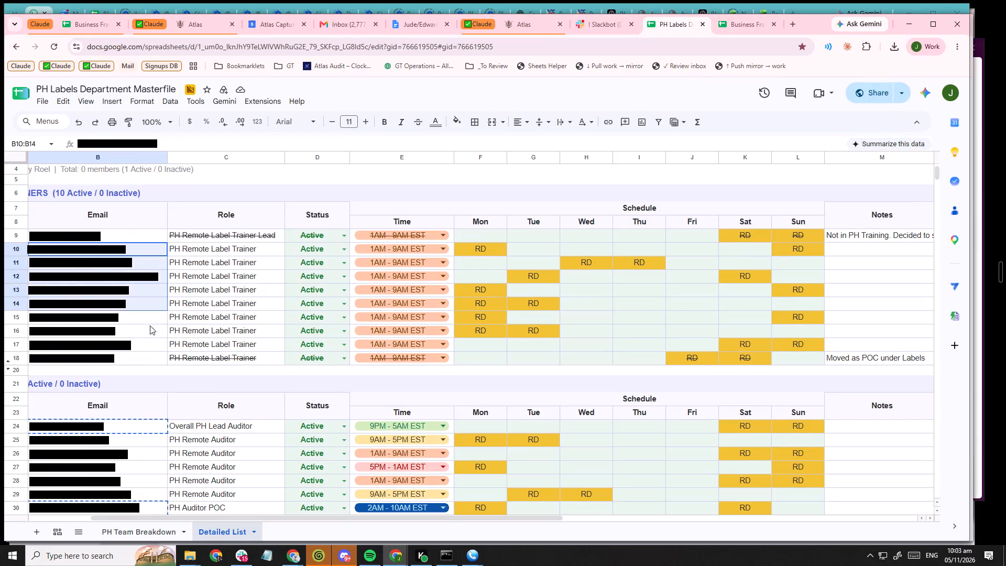
left_click_drag(150, 325, 194, 349)
key("ctrl+c")
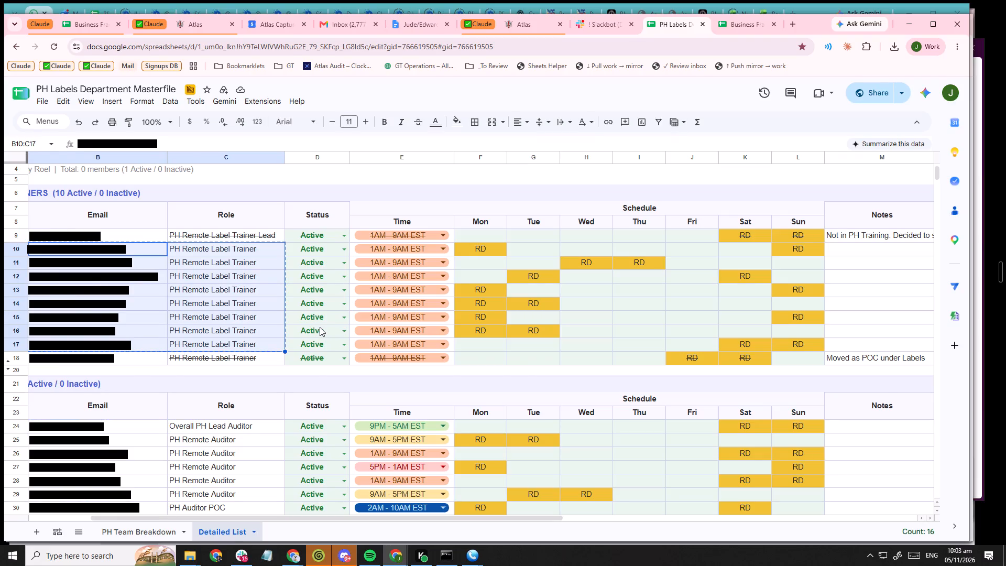
key("alt+Tab")
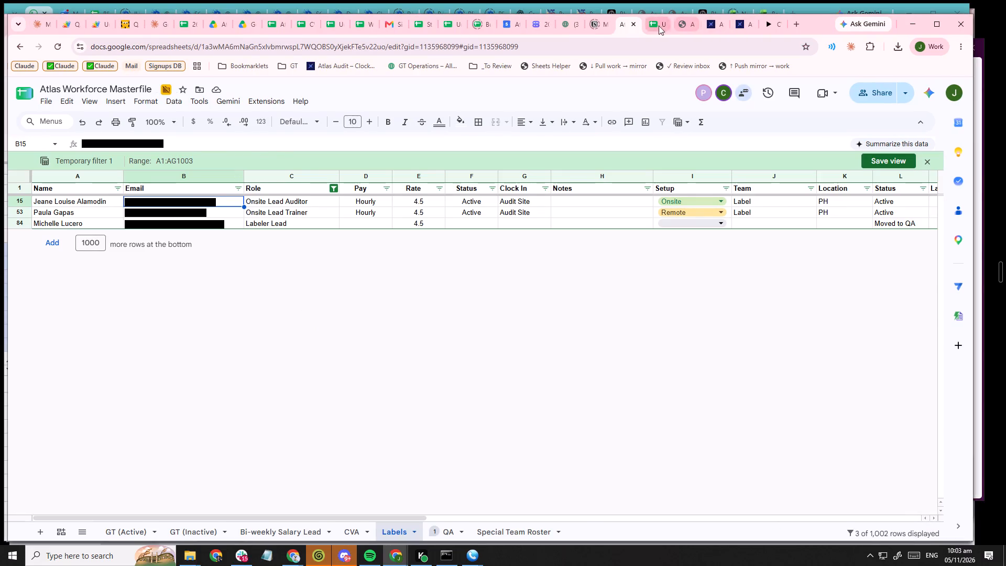
left_click(658, 26)
left_click(60, 360)
key("ctrl+shift+v")
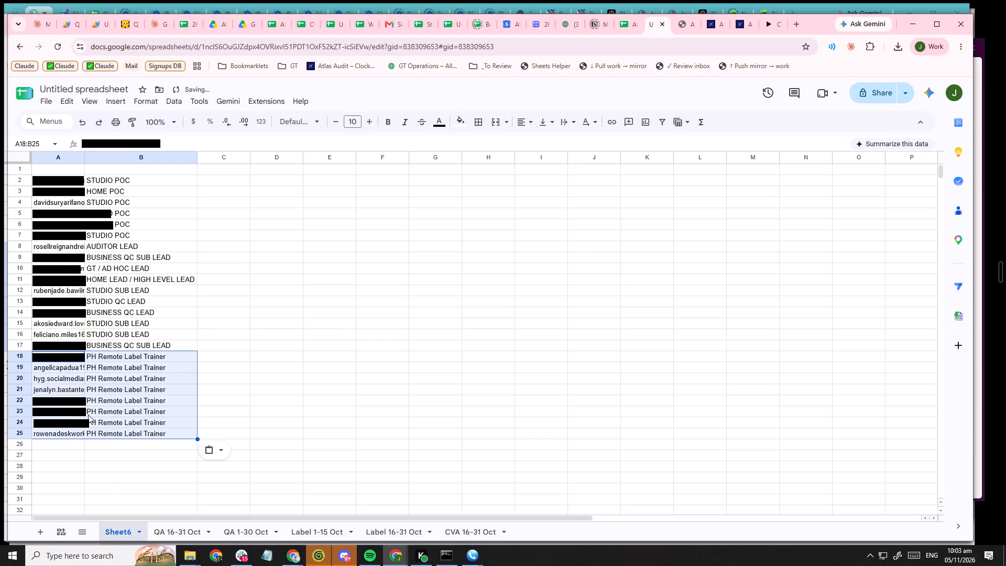
left_click(110, 478)
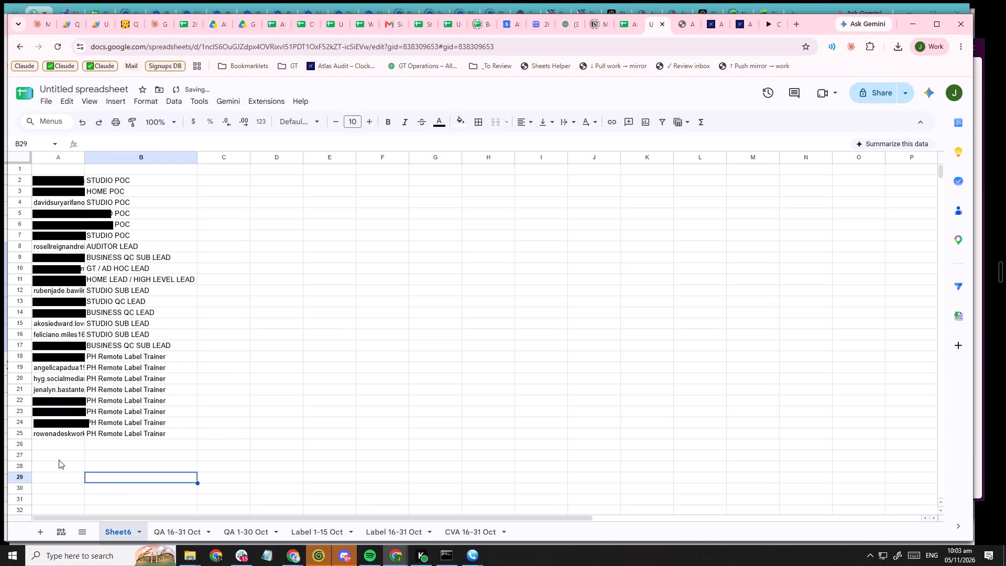
Look through the PH Labels Department Masterfile's Detailed List and search it for "Lead".
key("alt+Tab")
scroll(613, 249, "down", 6)
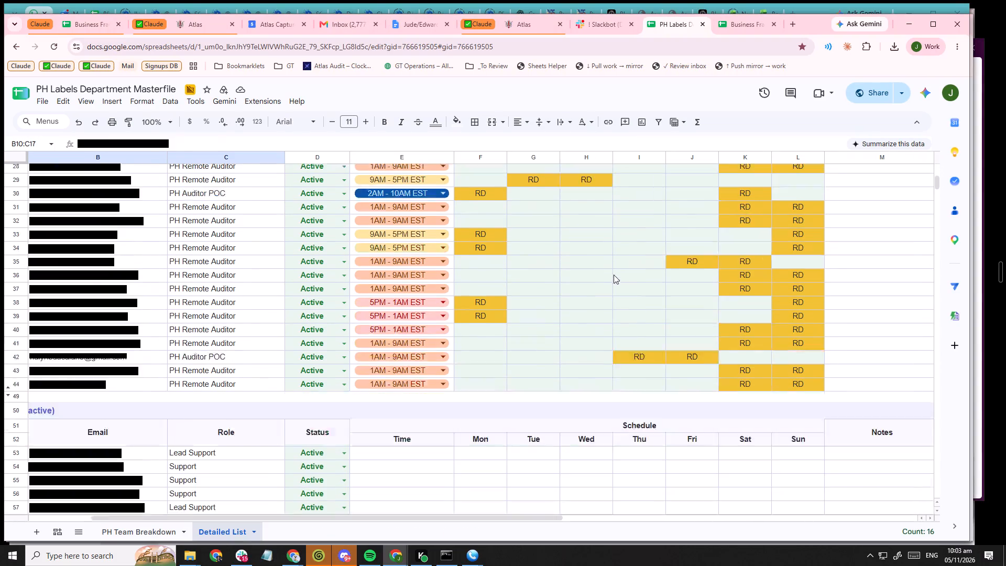
scroll(614, 275, "down", 1)
scroll(614, 261, "up", 3)
scroll(614, 260, "down", 3)
scroll(614, 260, "up", 4)
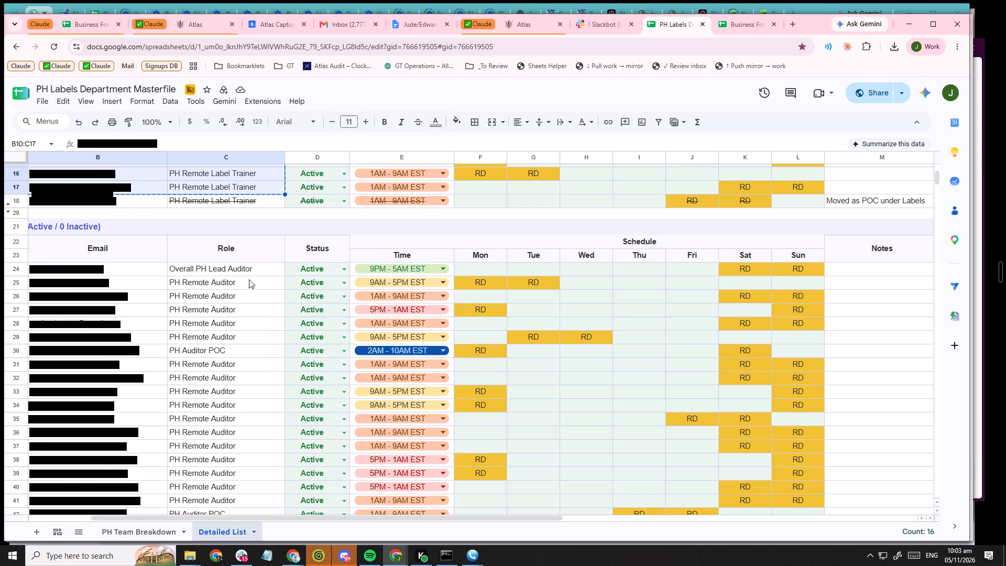
scroll(91, 262, "up", 7)
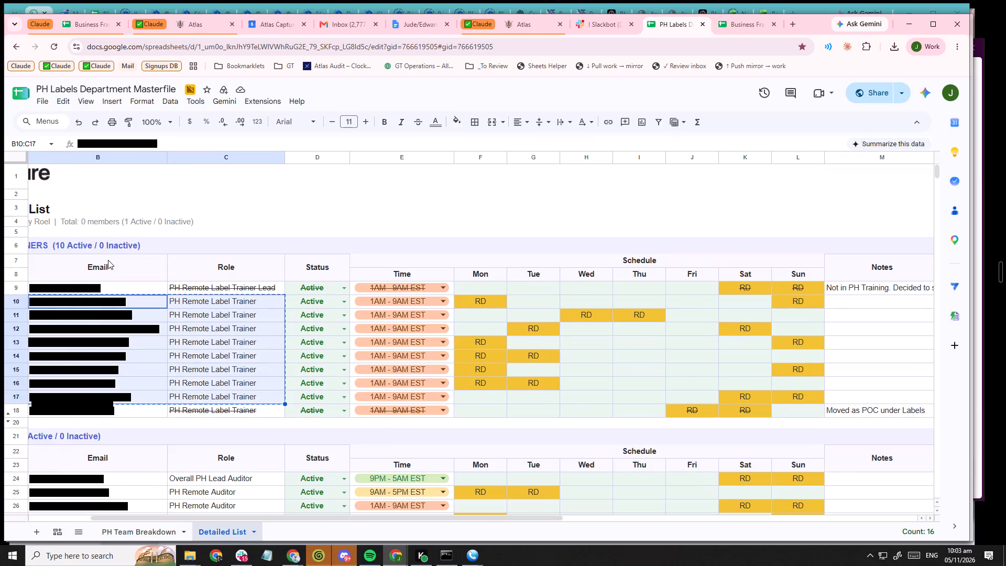
scroll(108, 260, "up", 2)
scroll(109, 260, "down", 5)
scroll(255, 278, "down", 5)
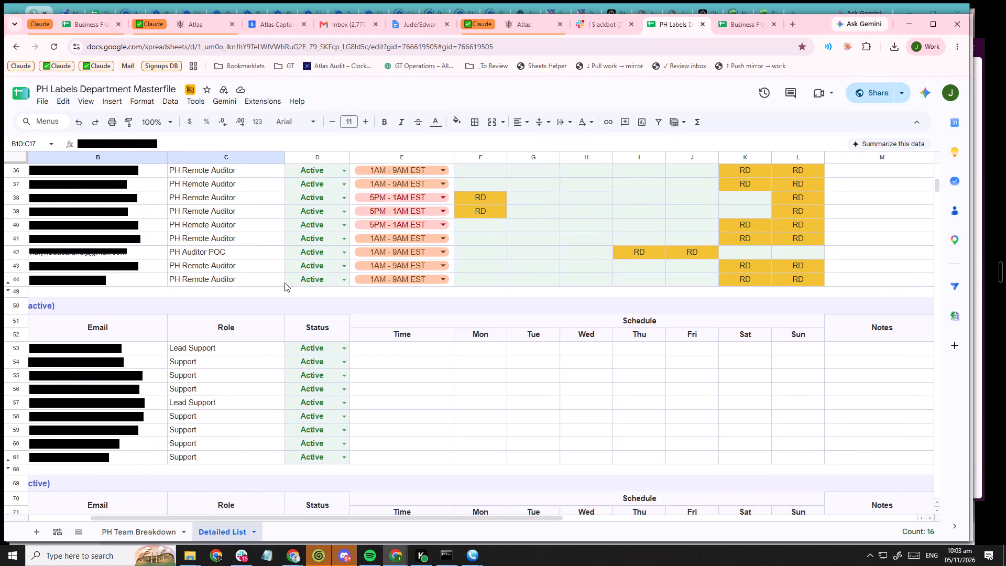
scroll(285, 282, "down", 6)
scroll(284, 282, "up", 20)
scroll(284, 282, "up", 1)
key("ctrl+f")
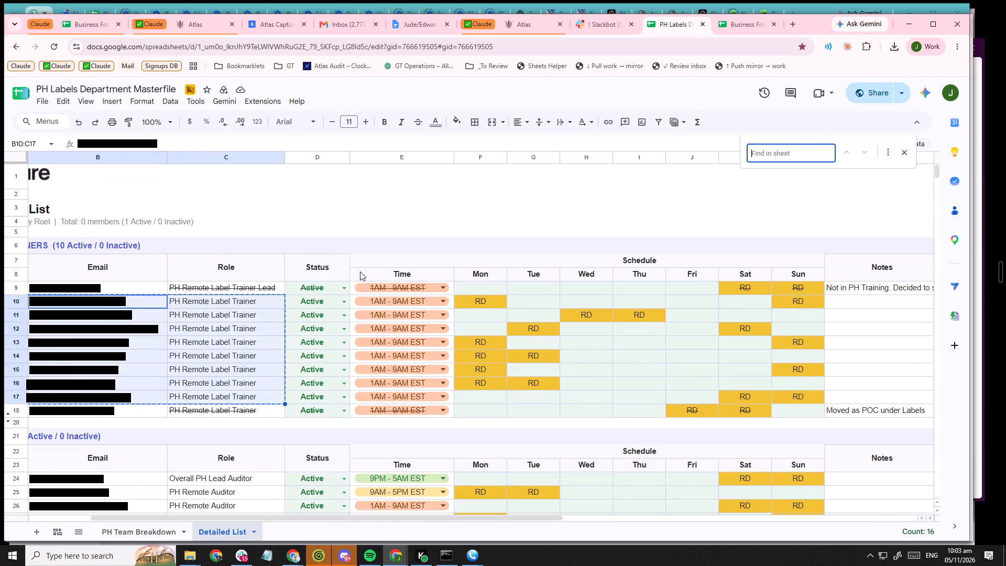
type("LE")
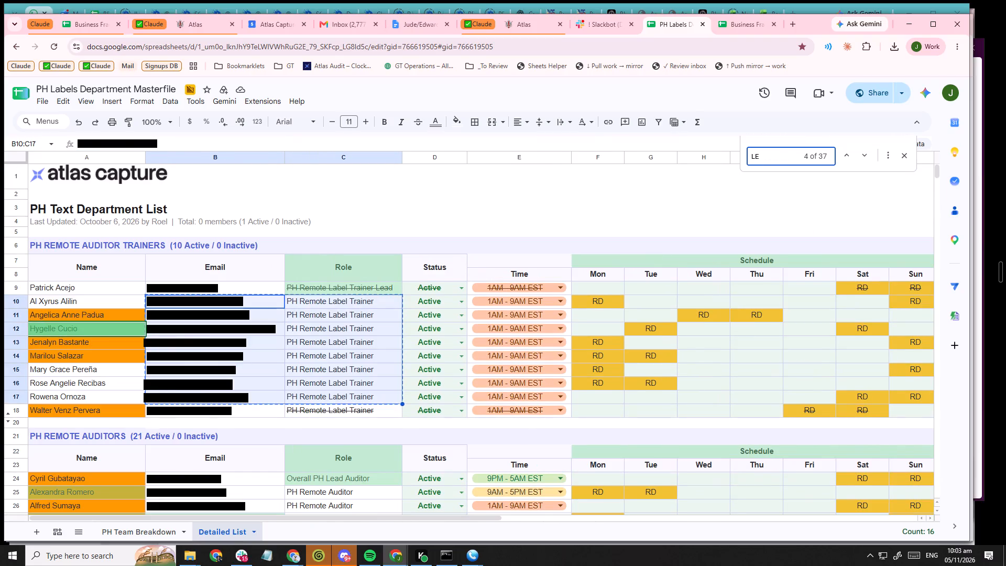
key("BackSpace")
type("ead")
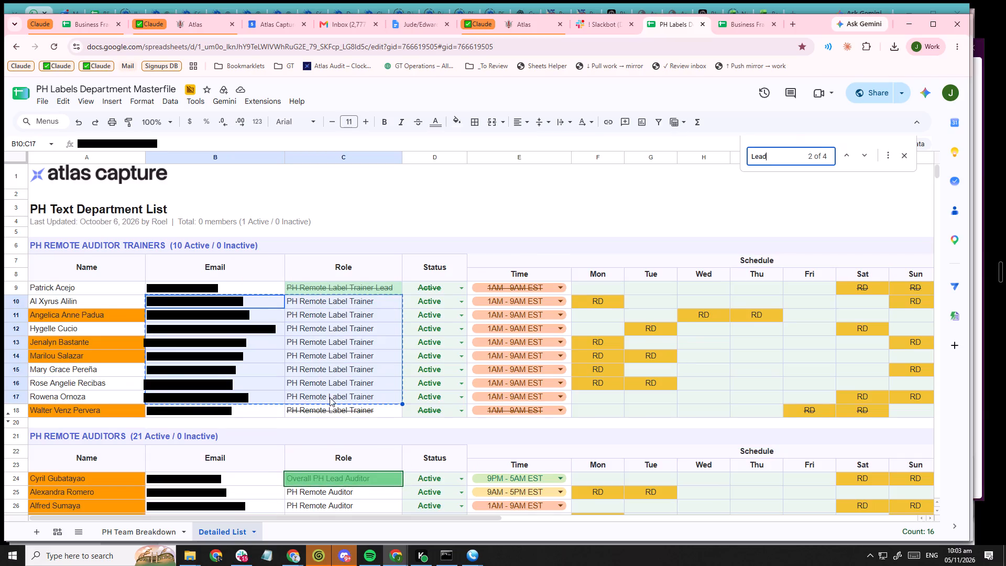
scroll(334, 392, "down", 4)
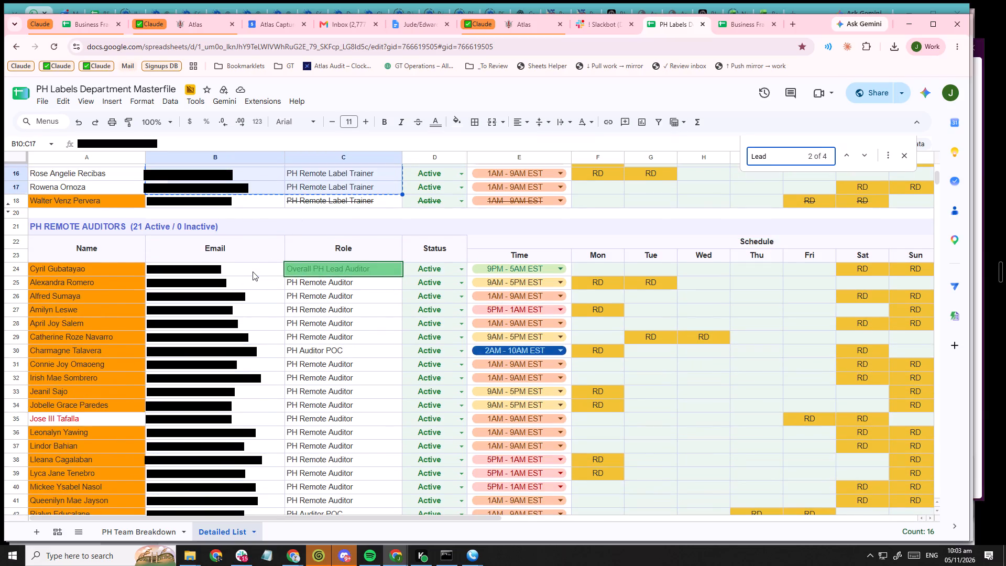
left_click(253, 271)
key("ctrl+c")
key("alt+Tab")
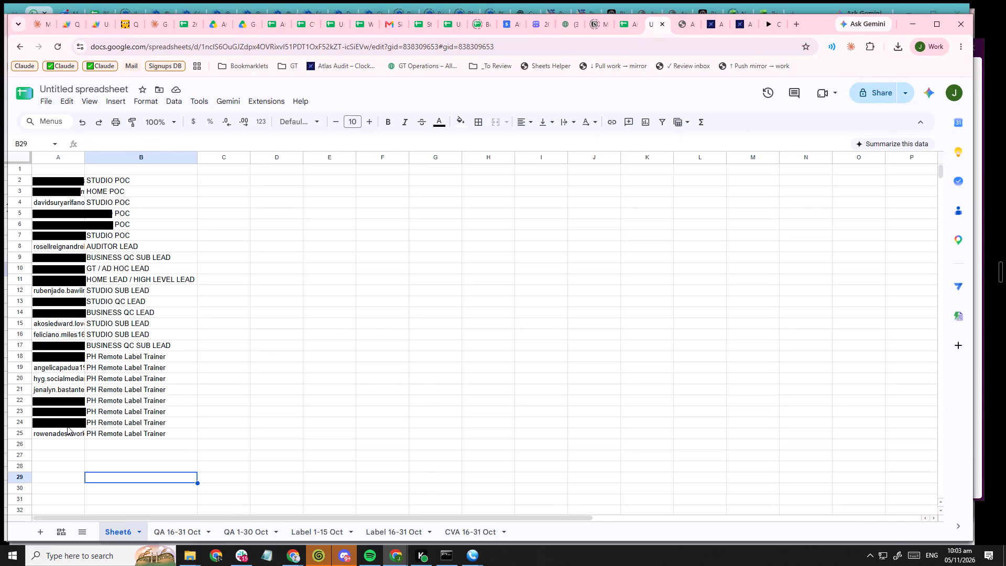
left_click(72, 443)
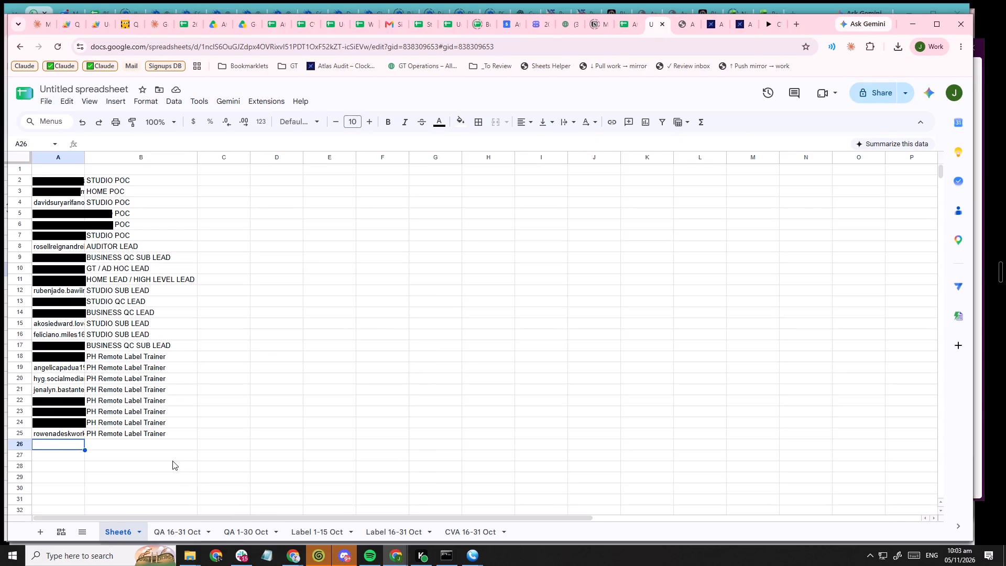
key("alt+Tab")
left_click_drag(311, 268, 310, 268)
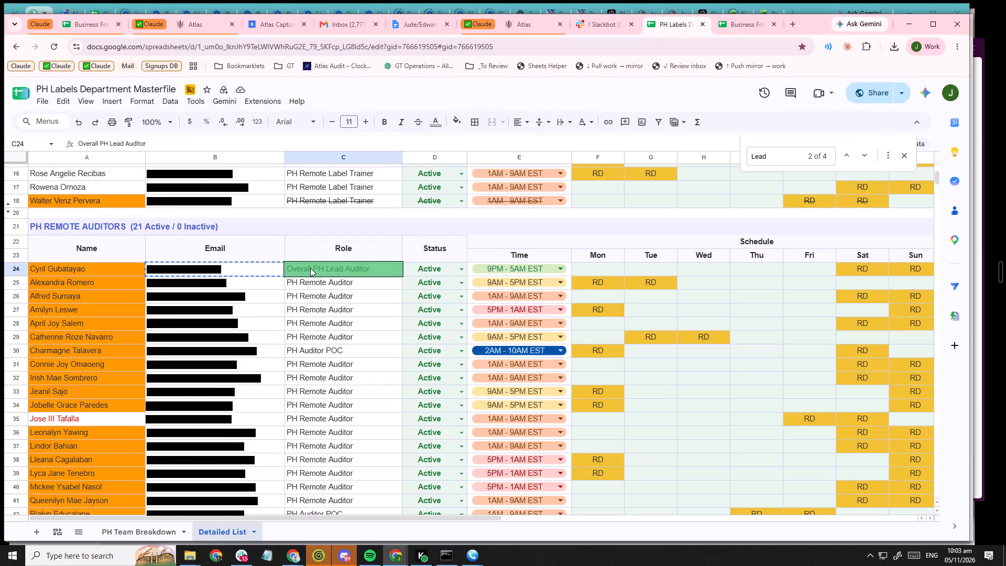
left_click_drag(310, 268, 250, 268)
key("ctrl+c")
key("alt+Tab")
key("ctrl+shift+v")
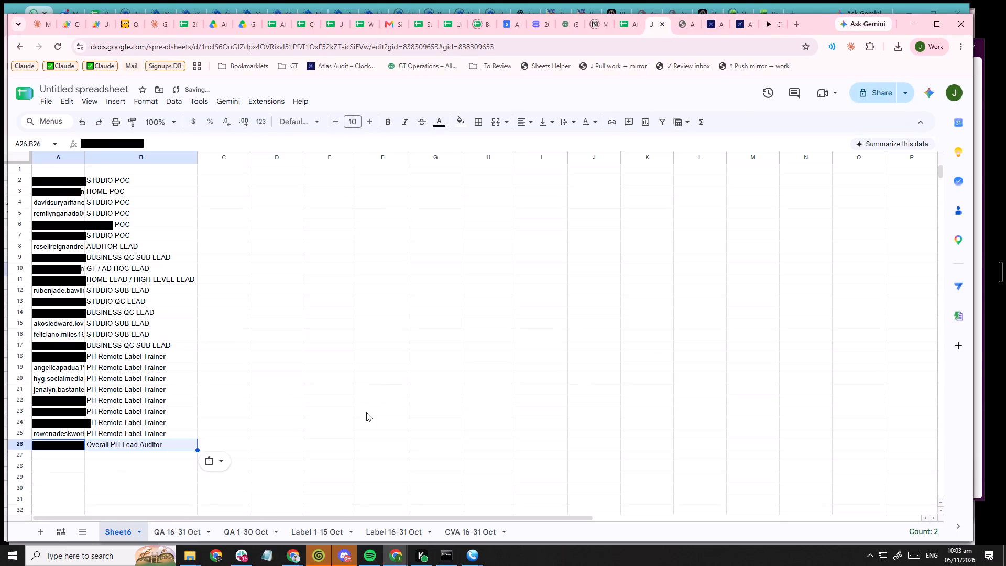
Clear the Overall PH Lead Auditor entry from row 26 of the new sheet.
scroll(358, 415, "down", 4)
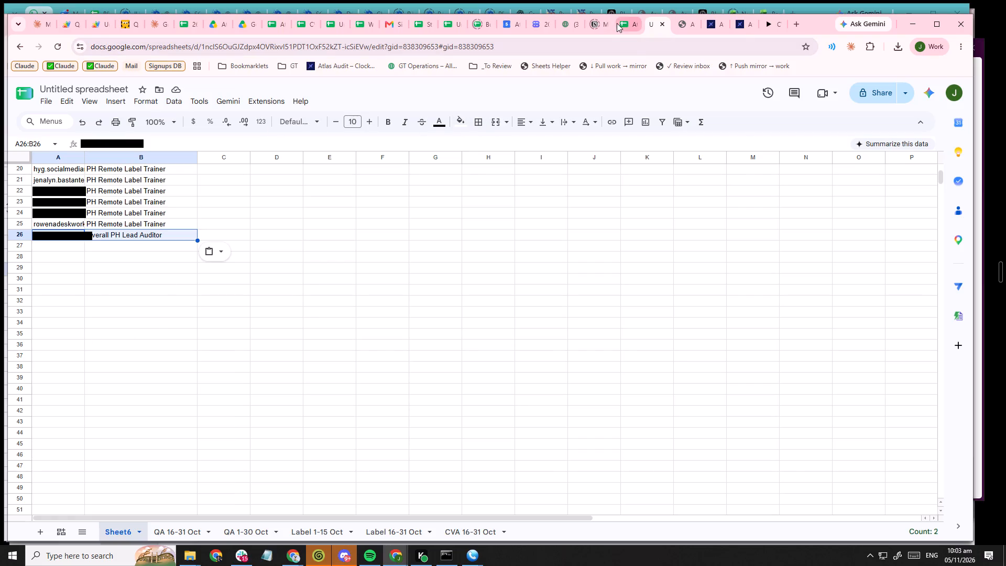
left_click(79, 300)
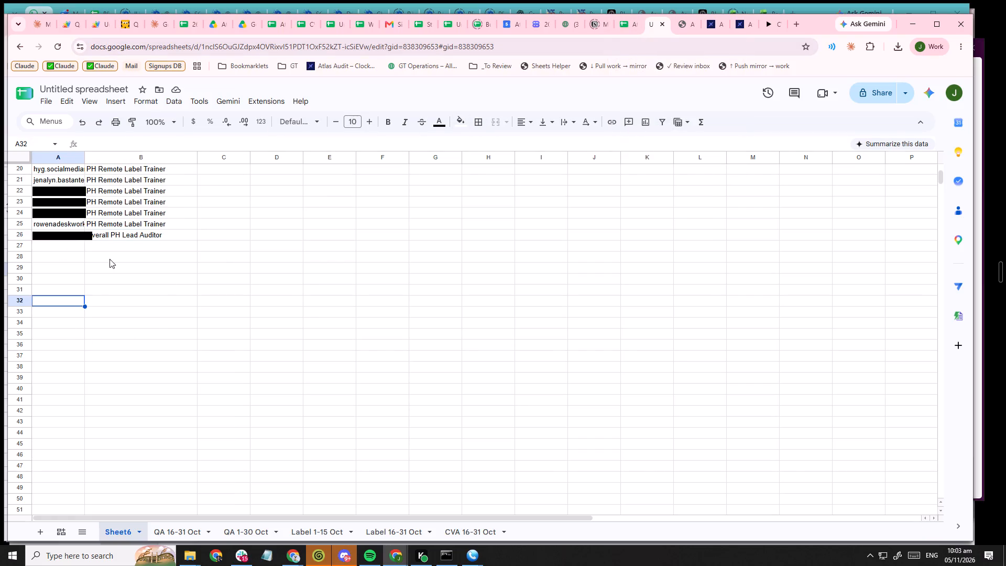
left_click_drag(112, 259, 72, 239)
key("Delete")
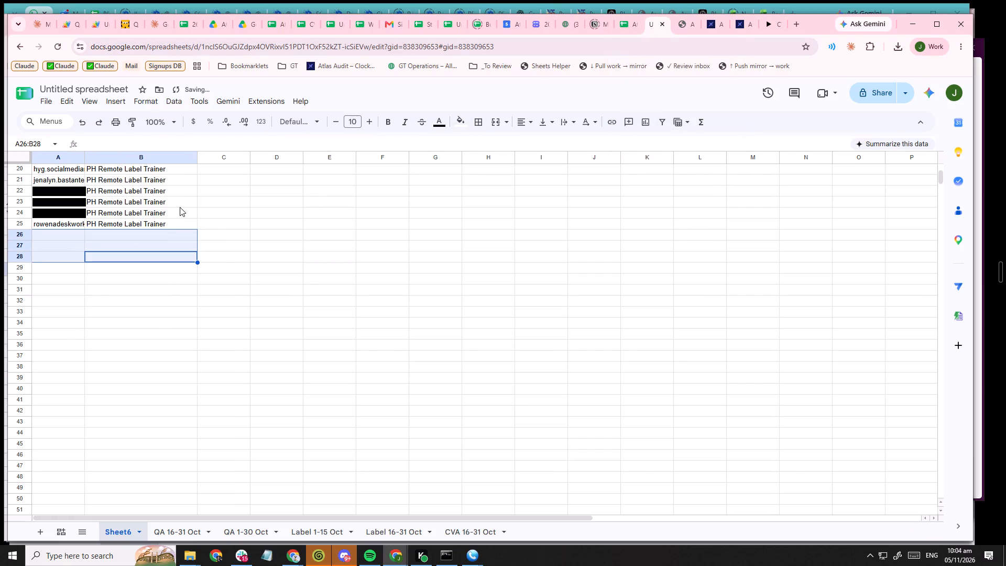
Copy the two Lead Support emails and roles, rows 53 and 57 of the PH Labels Department Masterfile, as values into the new sheet from A26.
key("alt+Tab")
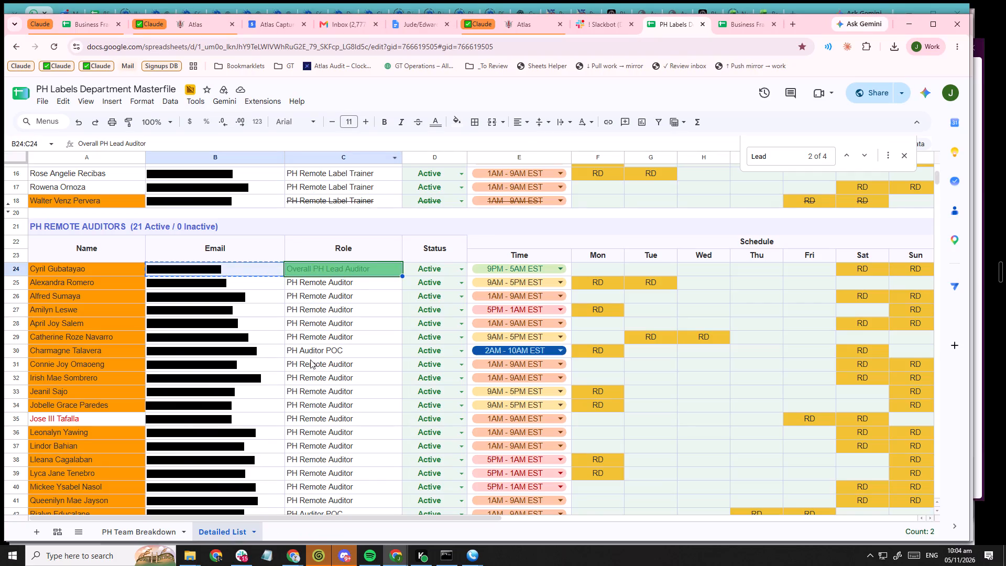
scroll(392, 343, "down", 5)
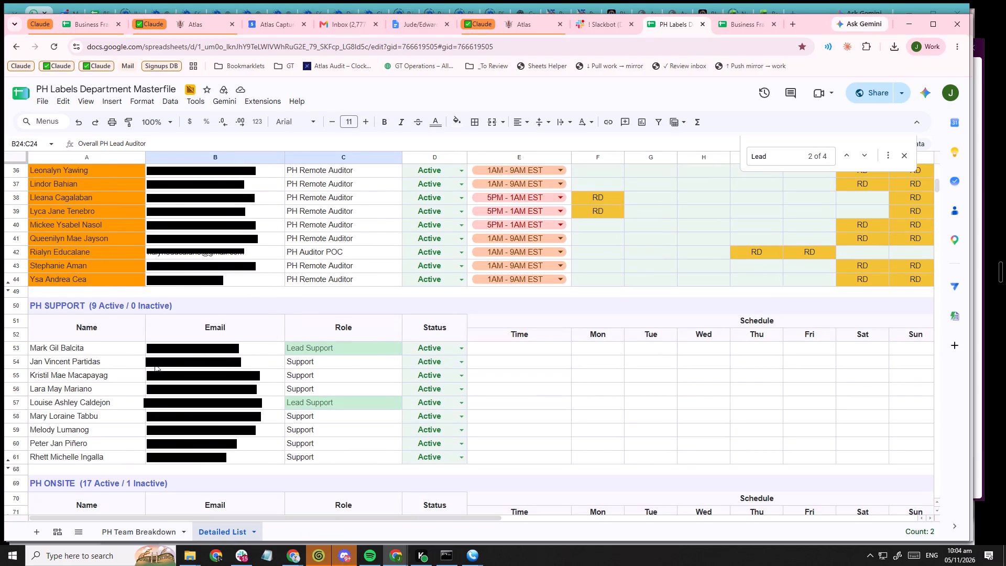
left_click_drag(199, 348, 298, 352)
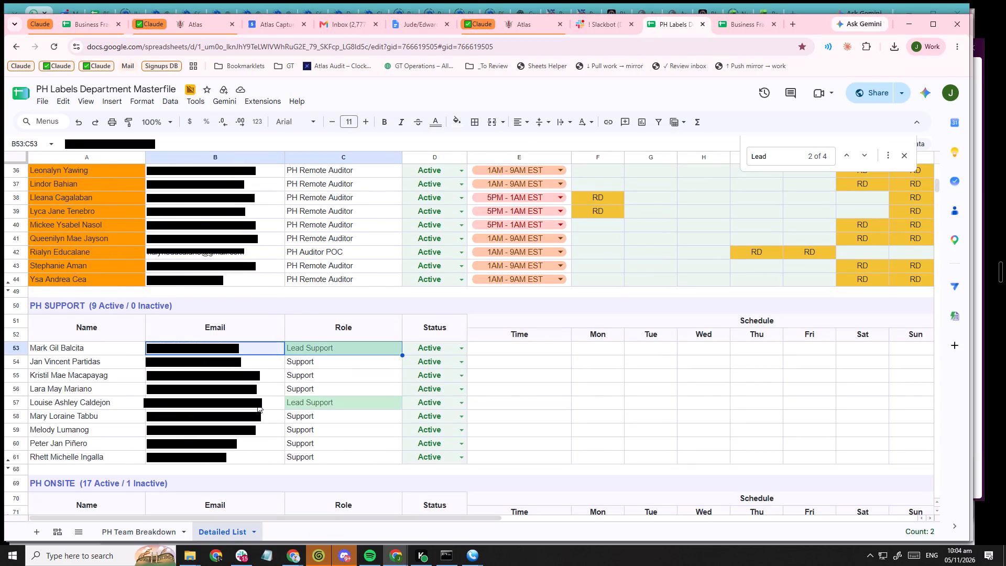
left_click_drag(259, 402, 304, 399, "ctrl")
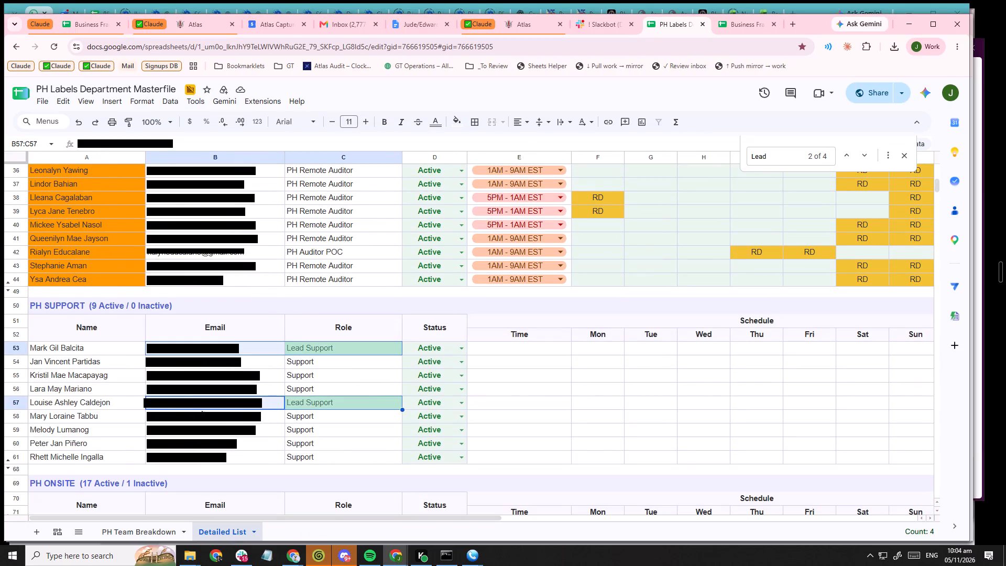
key("ctrl+c")
key("alt+Tab")
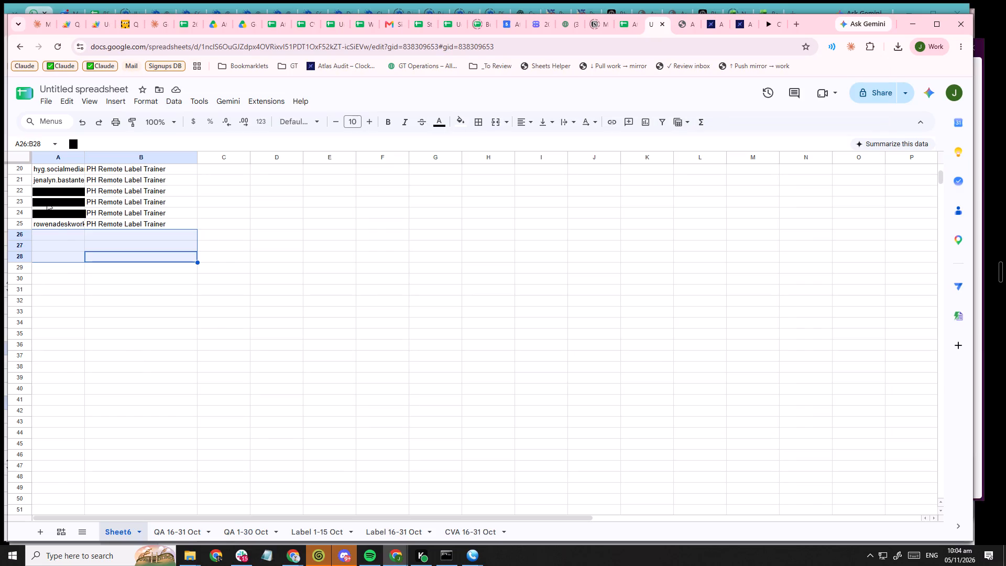
left_click(57, 233)
key("ctrl+shift+v")
Look through the remaining sections of the PH Labels Department Masterfile's Detailed List and search it for "POC".
key("alt+Tab")
scroll(470, 321, "down", 2)
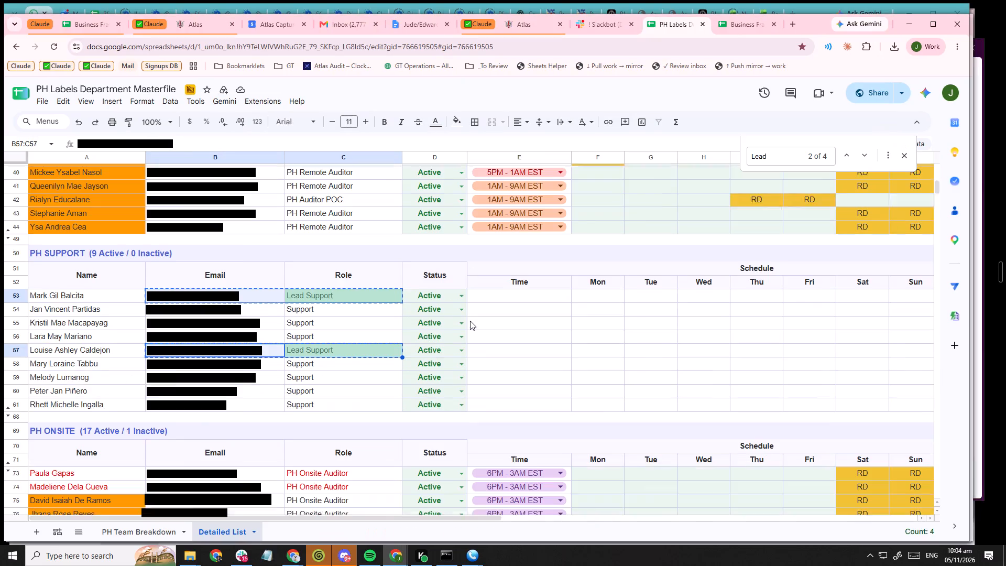
scroll(470, 321, "down", 1)
scroll(355, 315, "down", 7)
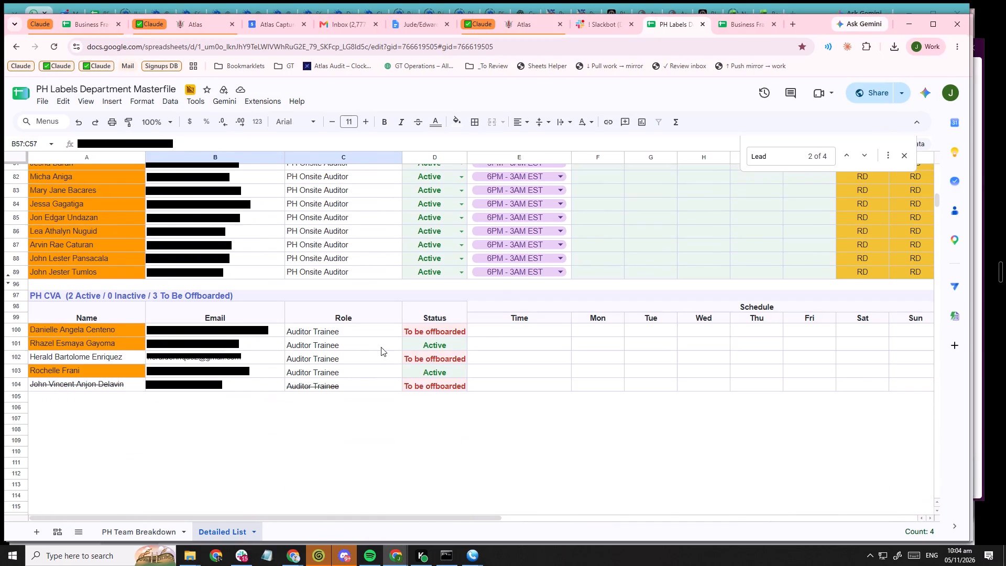
scroll(381, 348, "up", 3)
key("ctrl+f")
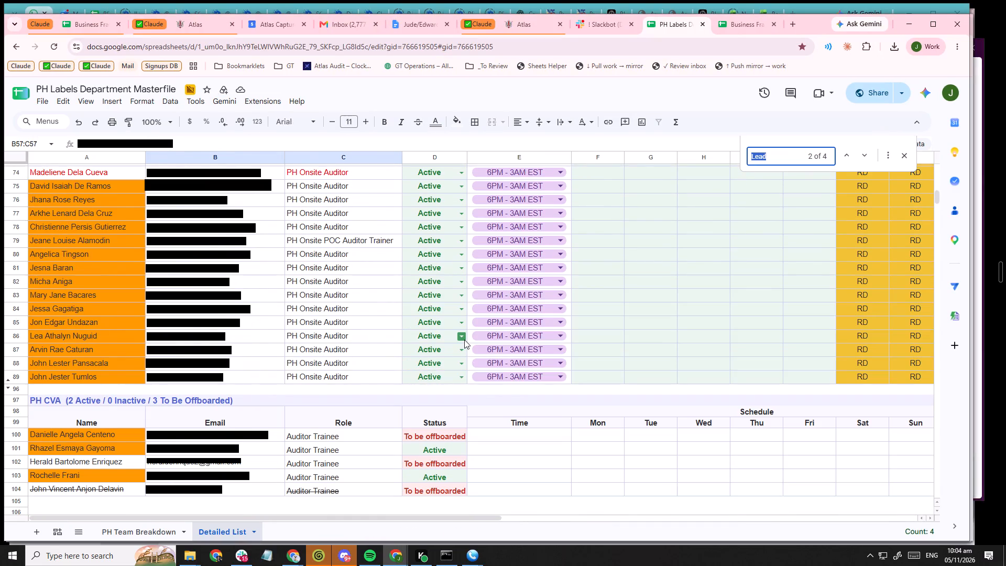
type("POC")
scroll(316, 276, "up", 3)
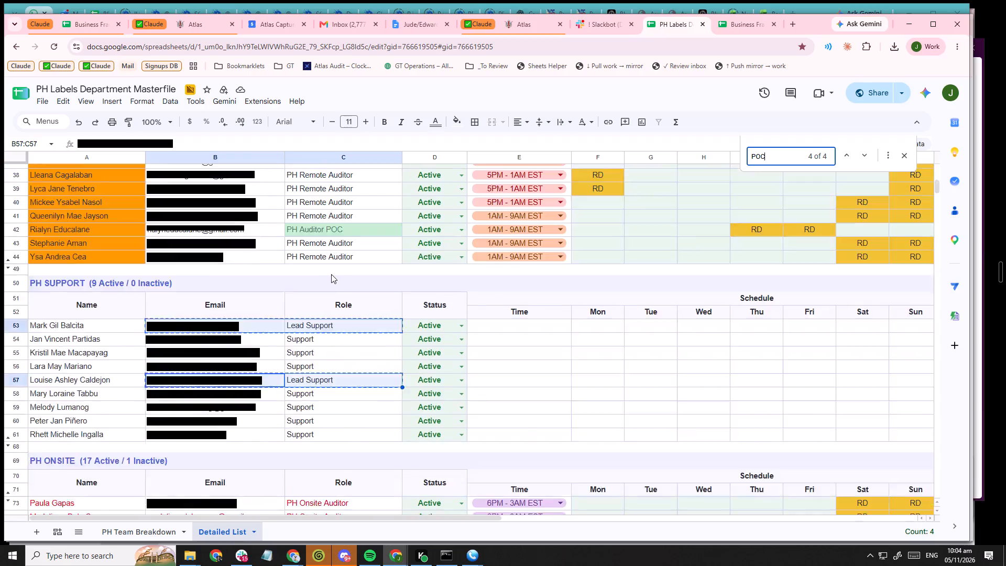
scroll(331, 274, "up", 7)
scroll(378, 281, "up", 9)
scroll(378, 280, "down", 6)
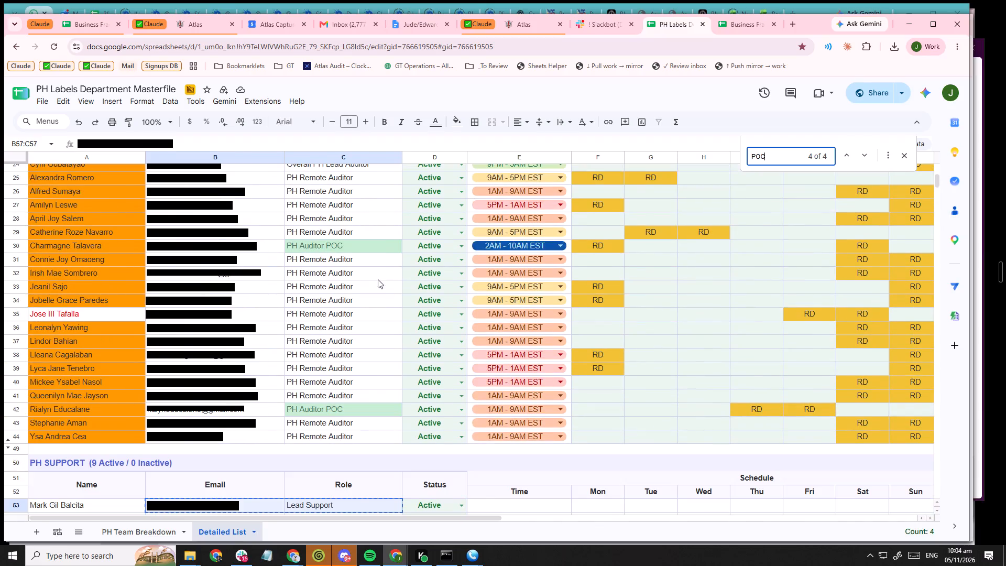
Copy the POC emails and roles, rows 30, 42 and 79 of the PH Labels Department Masterfile, as values into the new sheet from A28.
left_click_drag(269, 247, 299, 251)
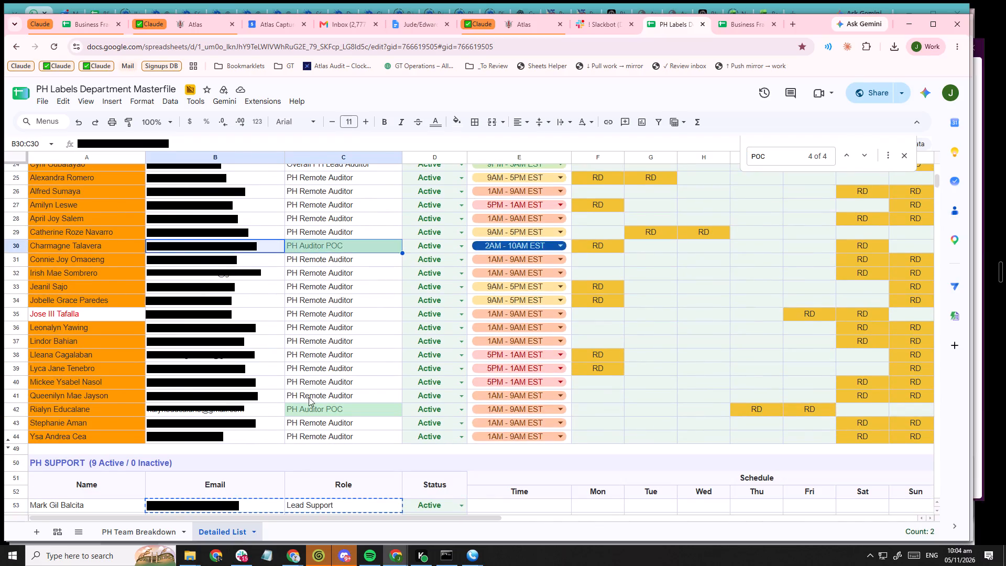
left_click_drag(272, 413, 304, 412, "ctrl")
scroll(346, 357, "down", 3)
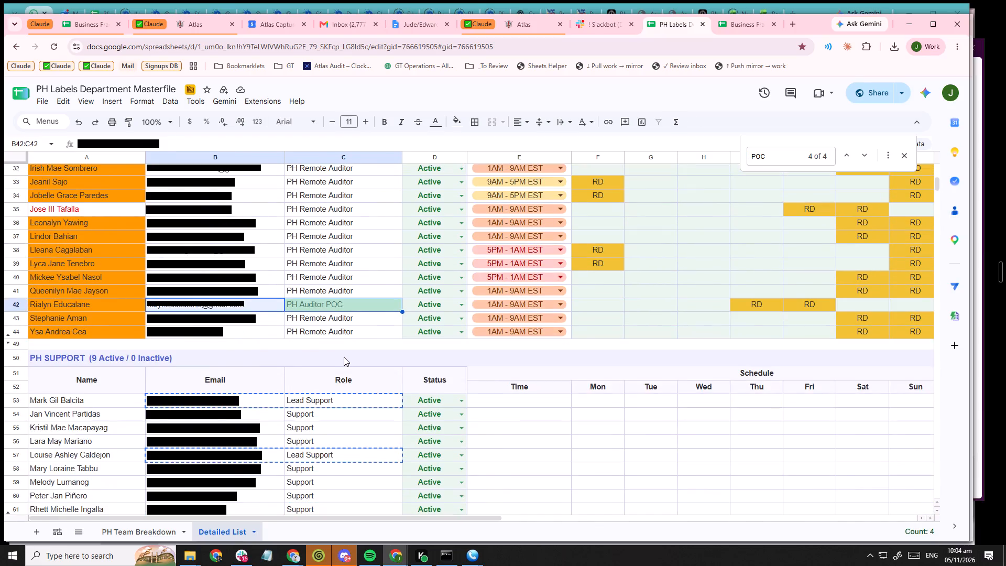
scroll(345, 356, "down", 6)
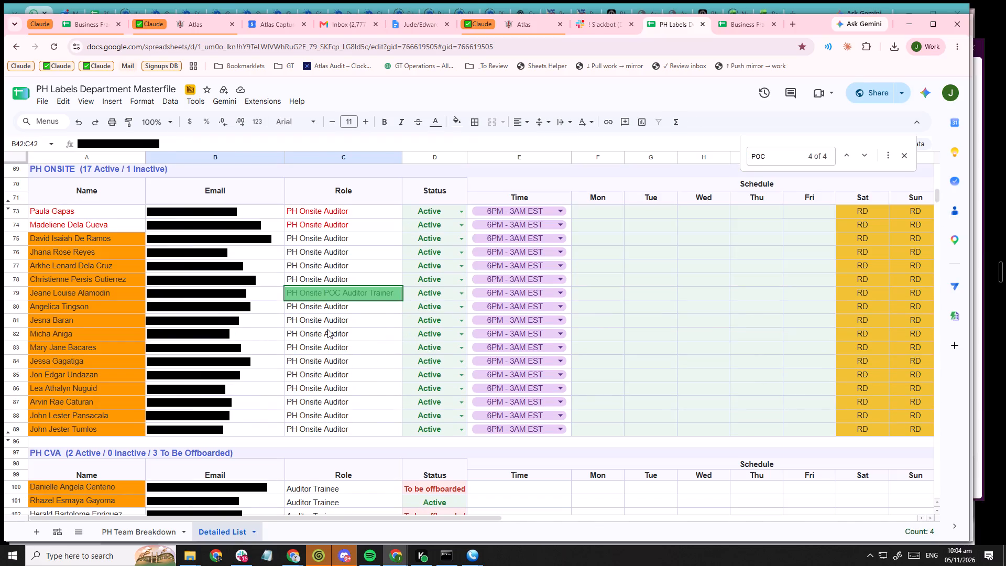
left_click_drag(254, 293, 305, 296, "ctrl")
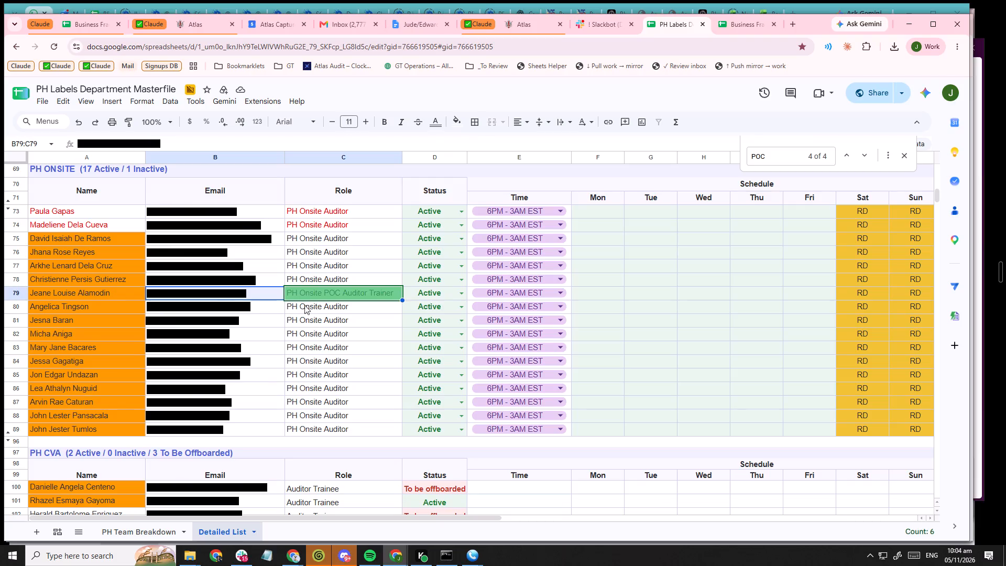
scroll(281, 378, "up", 1)
scroll(281, 378, "down", 4)
scroll(196, 404, "up", 14)
key("ctrl+c")
scroll(427, 338, "up", 10)
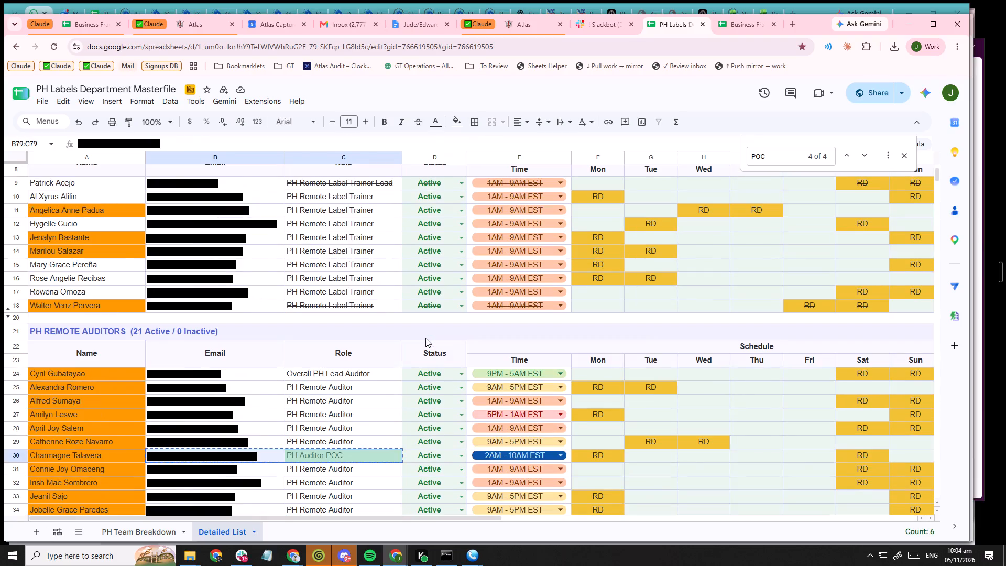
key("alt+Tab")
left_click(70, 260)
key("ctrl+shift+v")
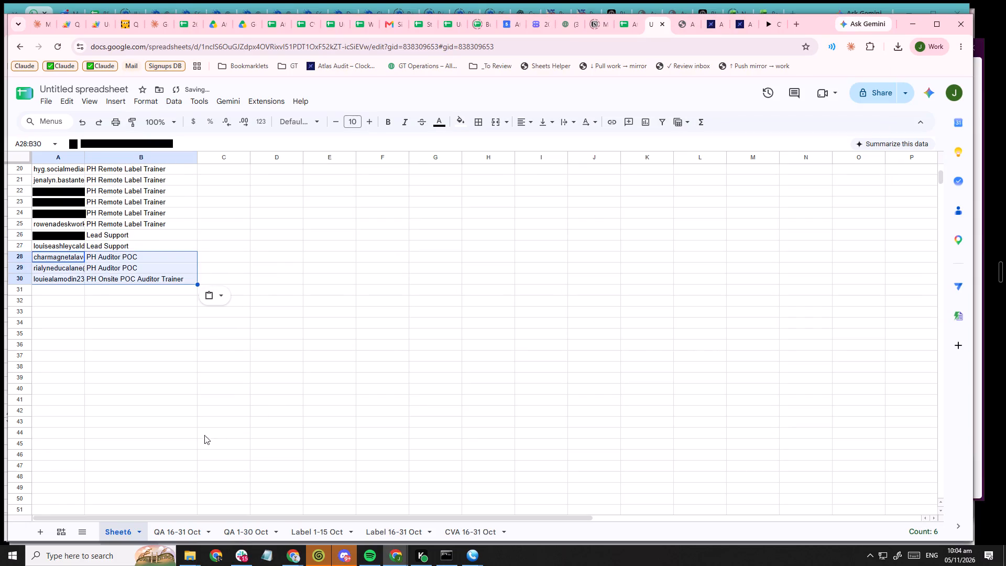
left_click(195, 435)
Check the rest of the PH Labels Department Masterfile's Detailed List, down to the PH CVA section, for further roles to include.
key("alt+Tab")
scroll(368, 371, "down", 6)
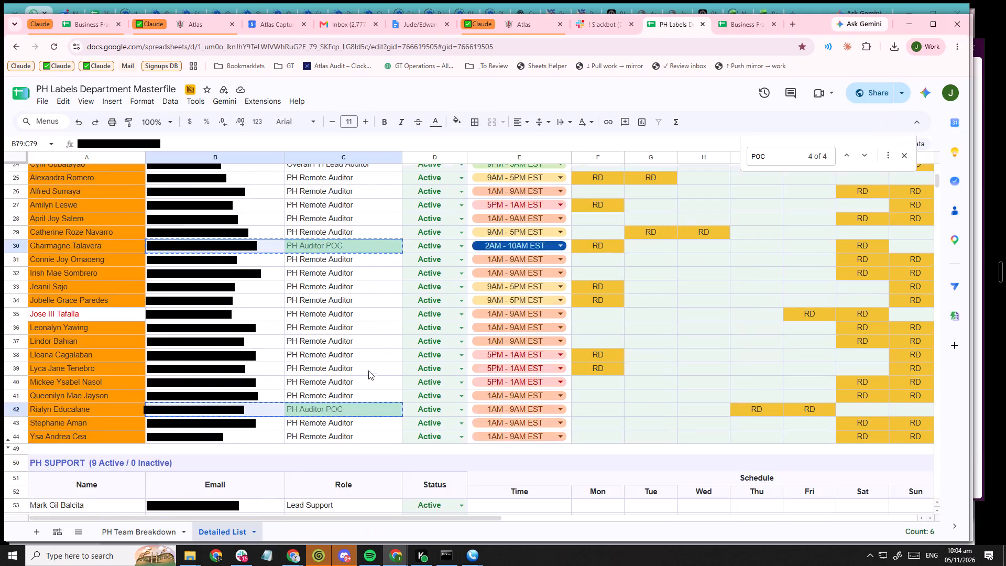
scroll(368, 371, "down", 15)
scroll(358, 368, "up", 7)
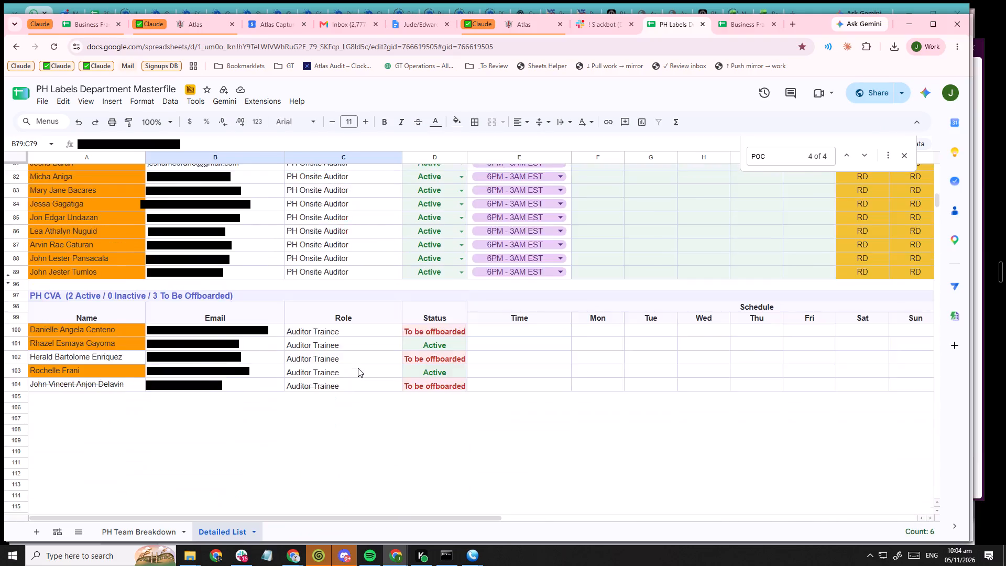
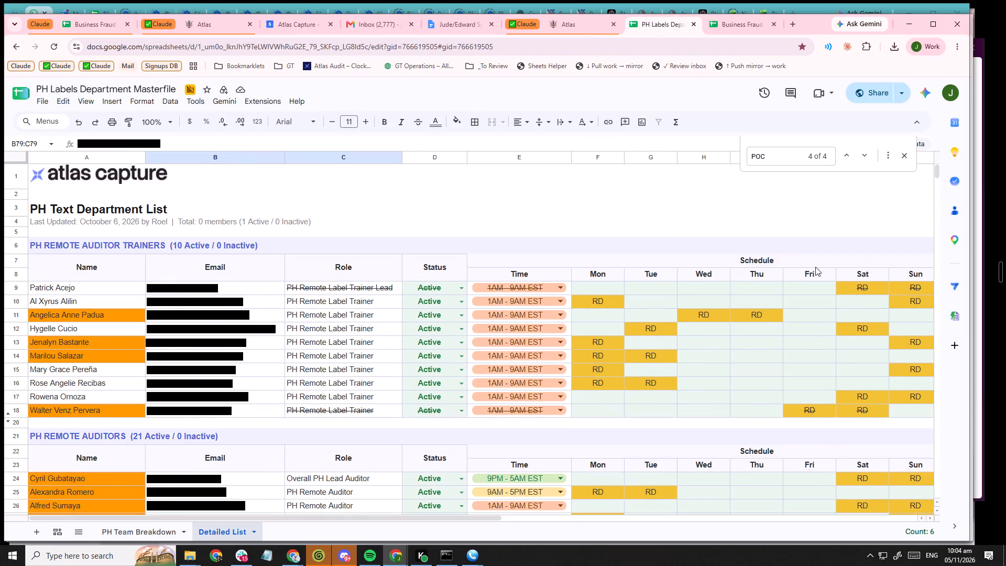
Look through the Atlas Workforce Masterfile's CVA sheet for trainers and other roles to include, after checking the Labels sheet's Role filter.
key("alt+Tab")
key("alt+Tab")
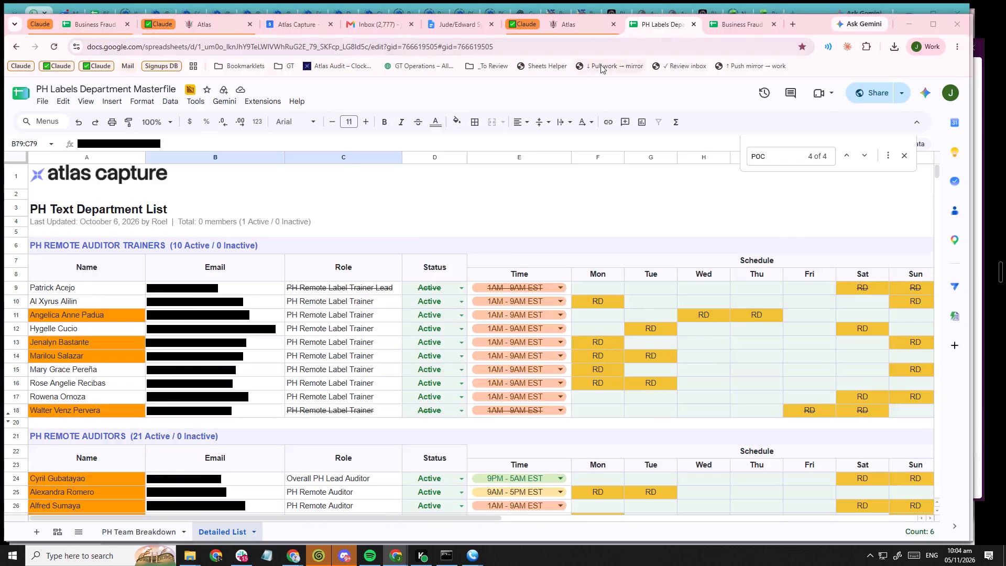
left_click(629, 27)
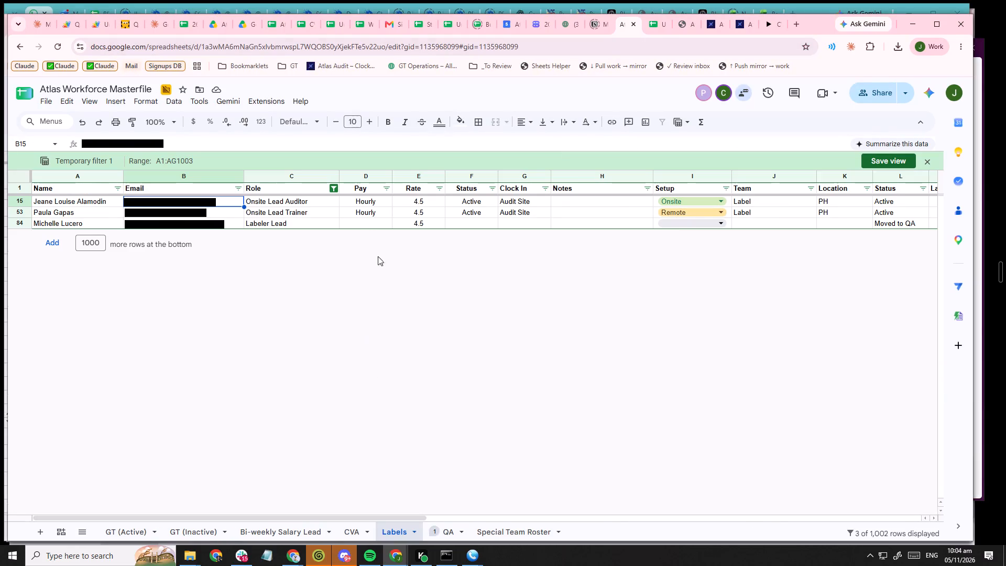
left_click(336, 190)
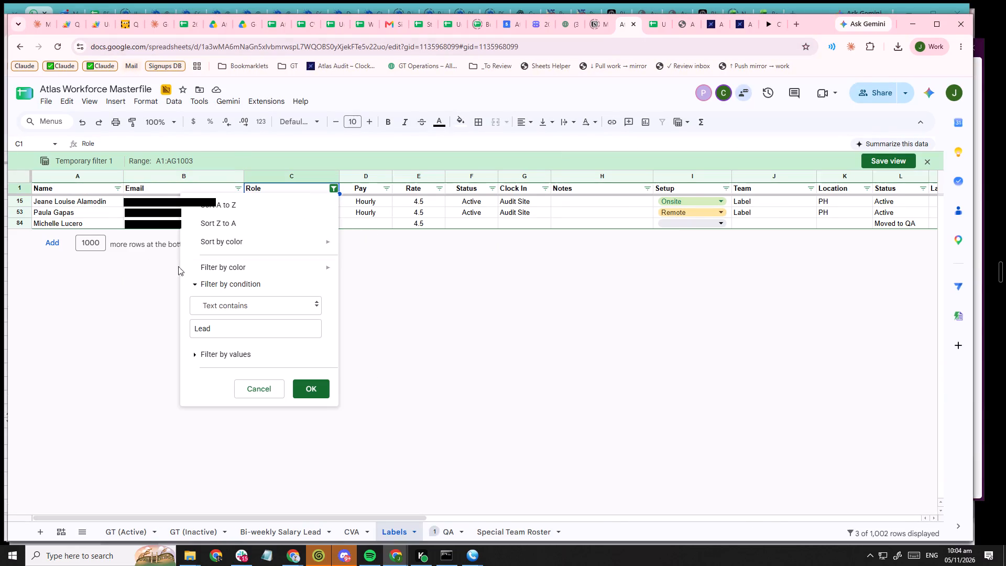
left_click(257, 393)
left_click(355, 534)
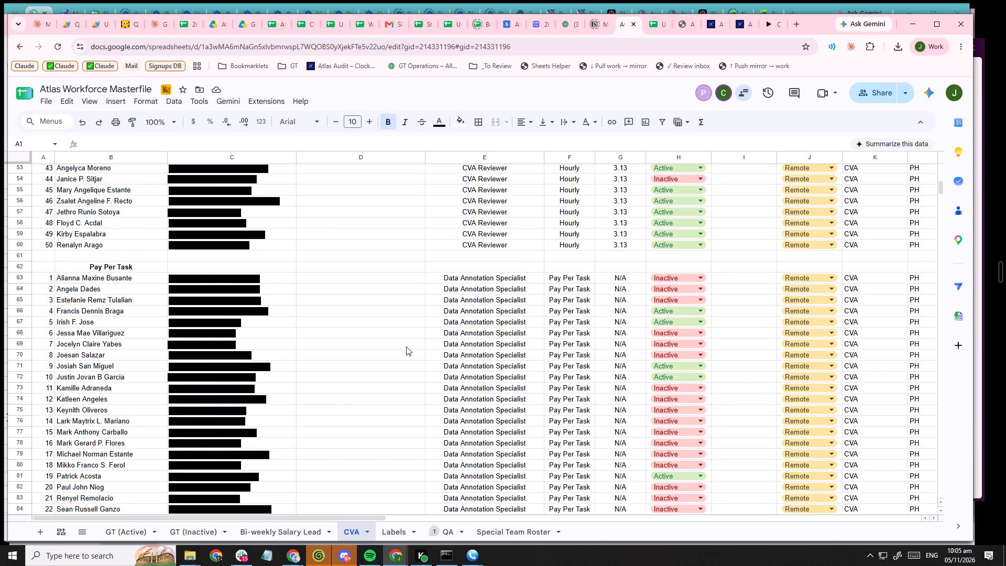
scroll(418, 341, "up", 5)
scroll(539, 329, "up", 4, "shift")
scroll(539, 329, "down", 4, "shift")
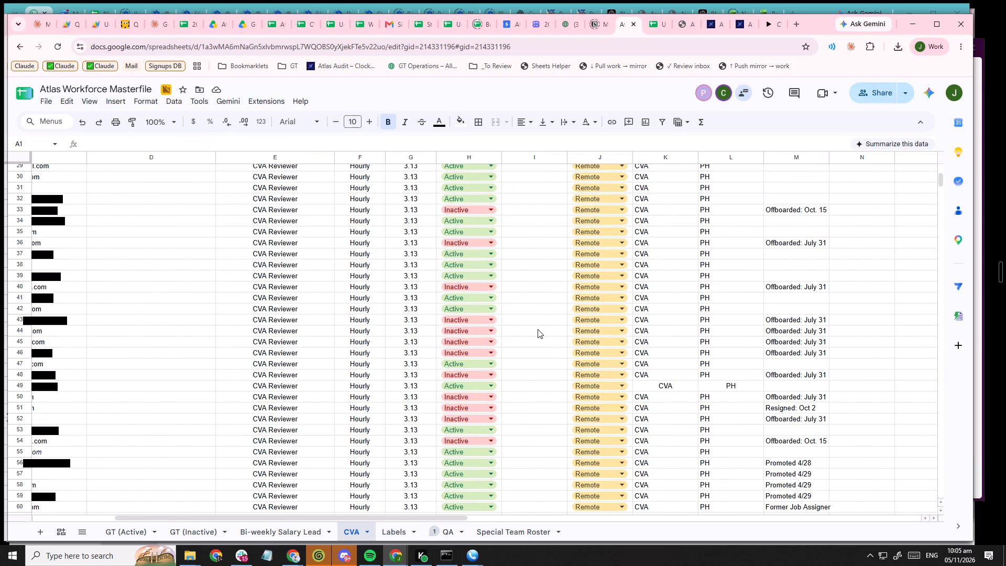
scroll(538, 328, "down", 16)
scroll(320, 321, "down", 6)
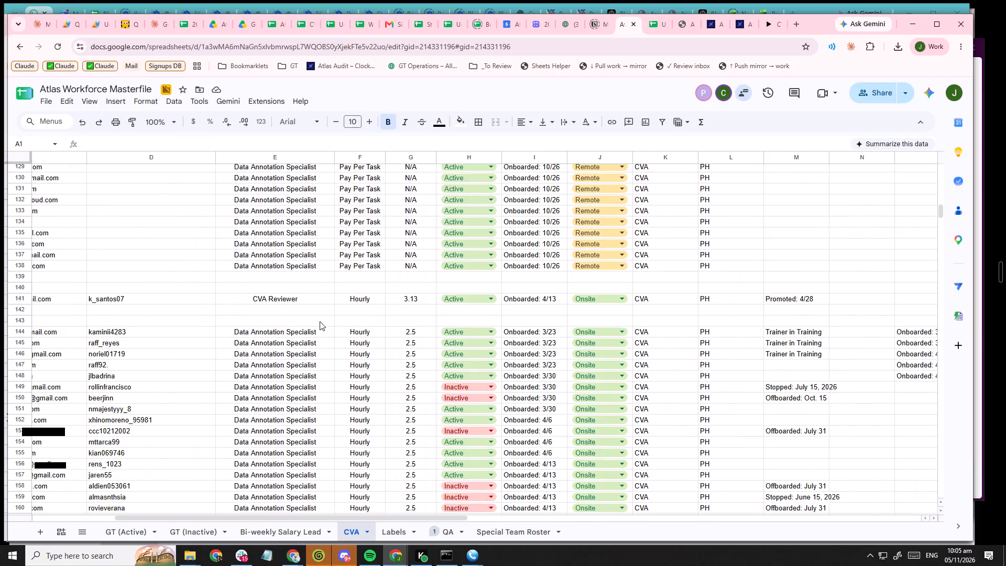
scroll(320, 321, "down", 12)
scroll(321, 321, "up", 7)
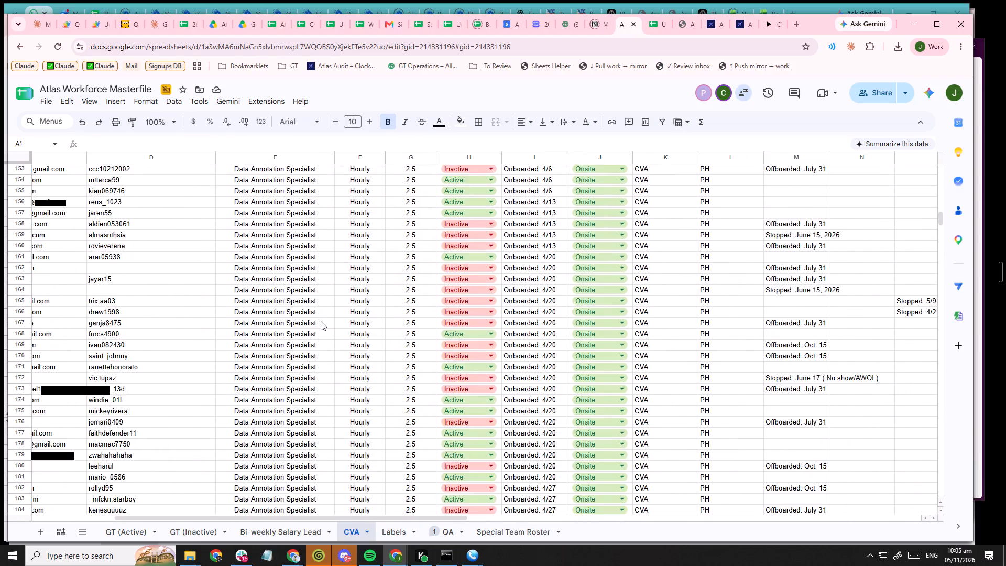
scroll(321, 321, "up", 6)
scroll(321, 322, "up", 20)
scroll(321, 322, "up", 3)
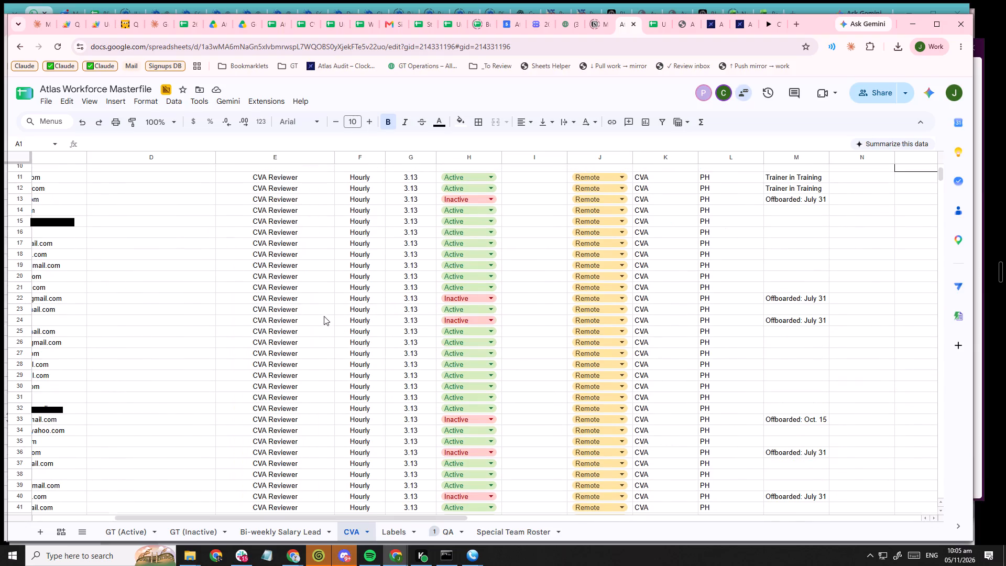
scroll(324, 316, "up", 10)
scroll(547, 228, "up", 6, "shift")
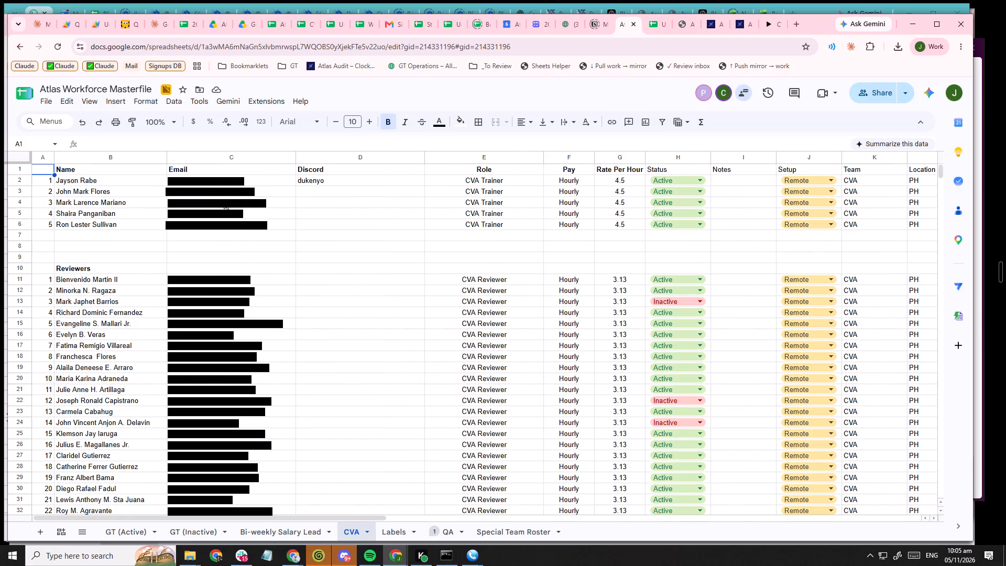
Copy the five CVA Trainer emails and roles, rows 2 to 6 of the Atlas Workforce Masterfile's CVA sheet, as values into Sheet6 from A31.
left_click_drag(257, 224, 257, 195)
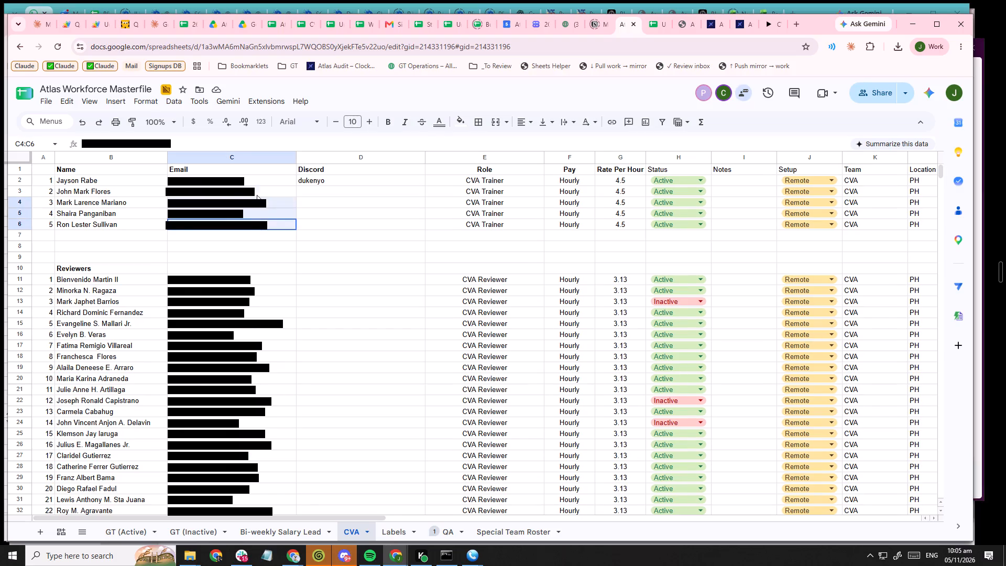
left_click_drag(257, 195, 256, 180)
left_click_drag(504, 226, 513, 186, "ctrl")
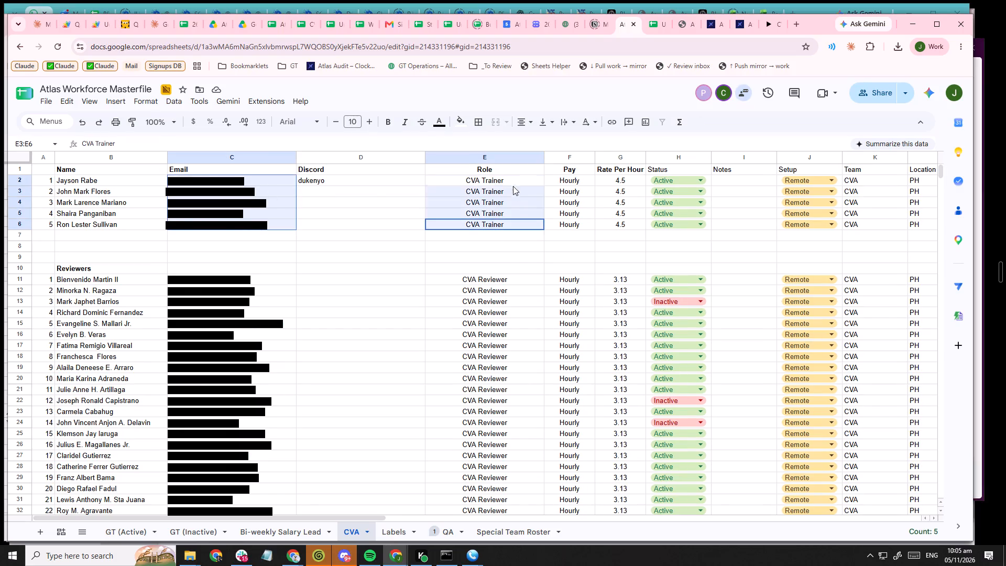
left_click_drag(513, 186, 513, 180, "ctrl")
key("ctrl+c")
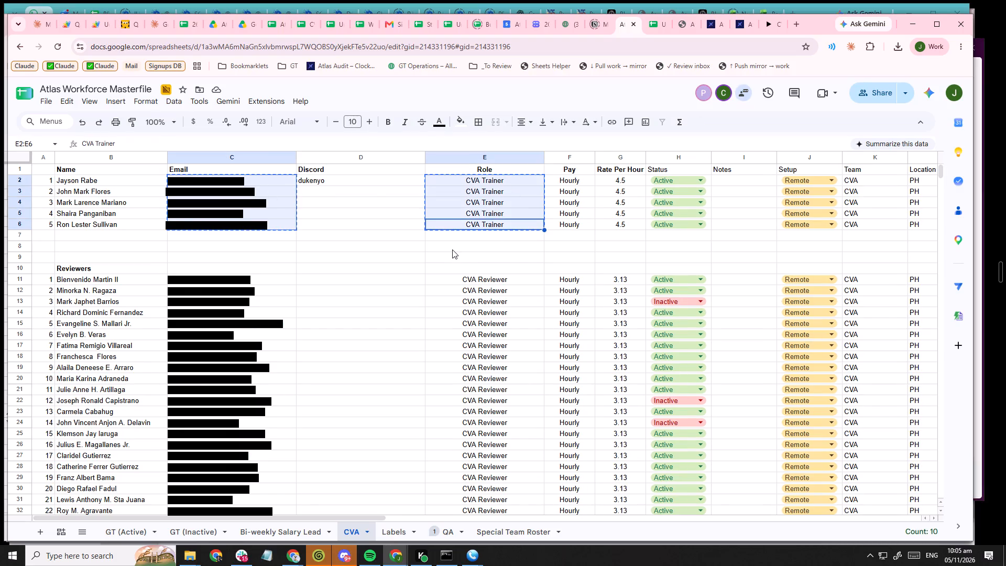
key("alt+Tab")
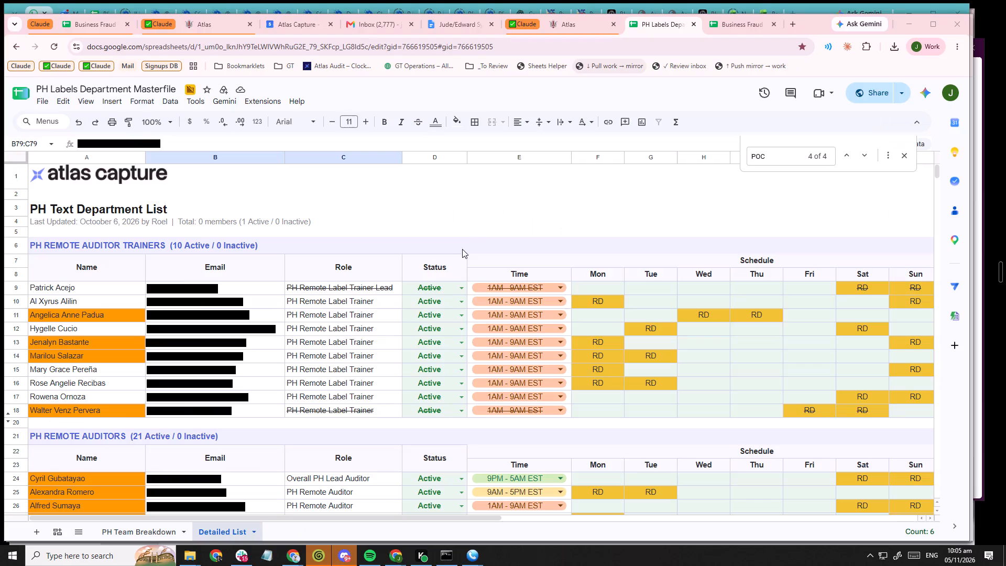
key("alt+Tab")
left_click(655, 23)
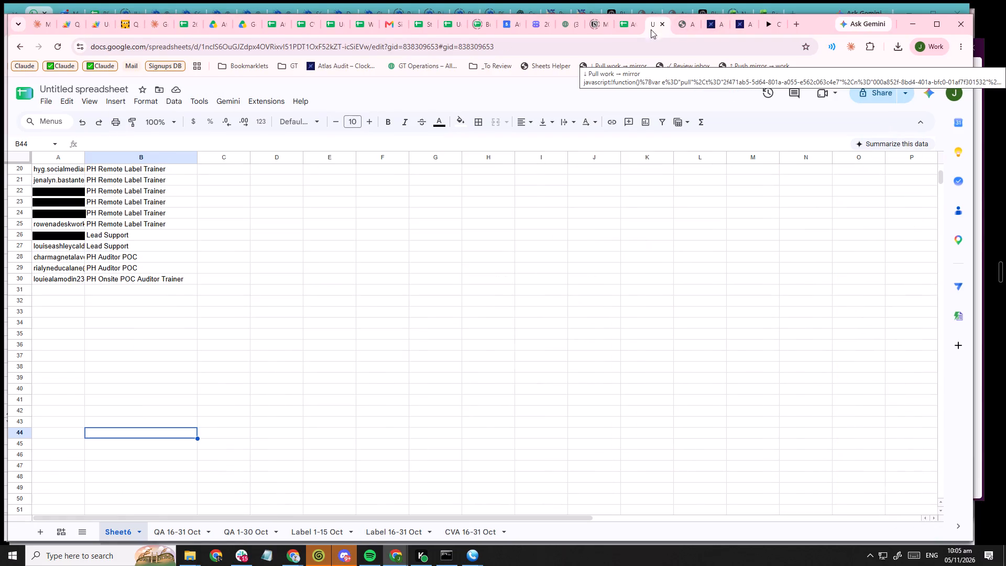
left_click(47, 289)
key("ctrl+shift+v")
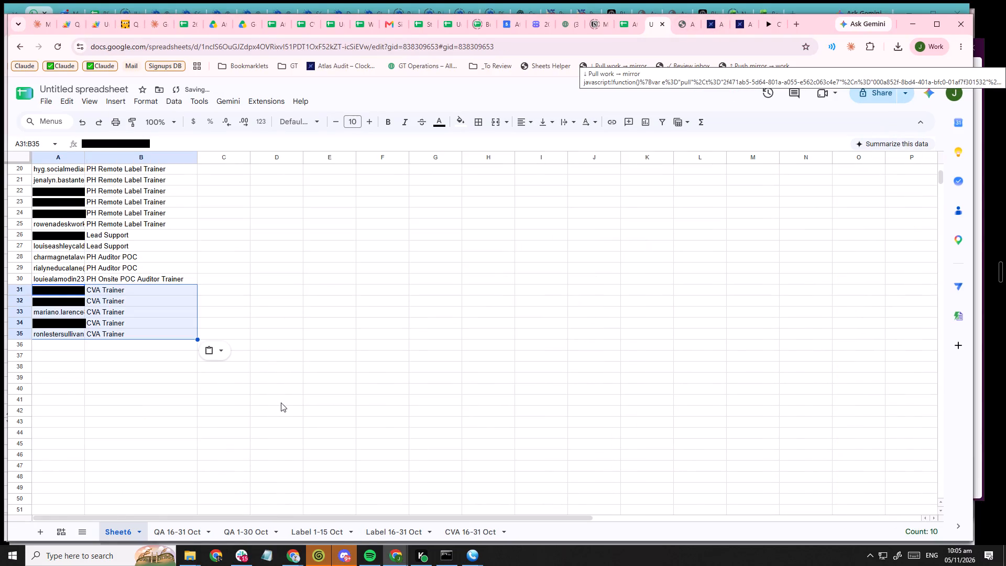
Search the Atlas Workforce Masterfile's CVA sheet for "raf" and examine the roles and rates in its Onsite section.
left_click(622, 26)
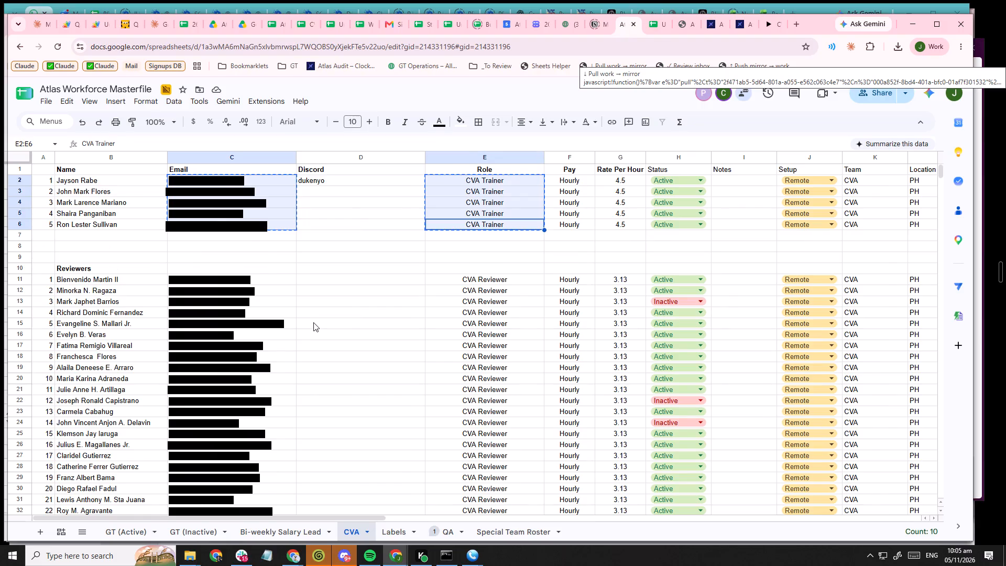
scroll(313, 322, "down", 20)
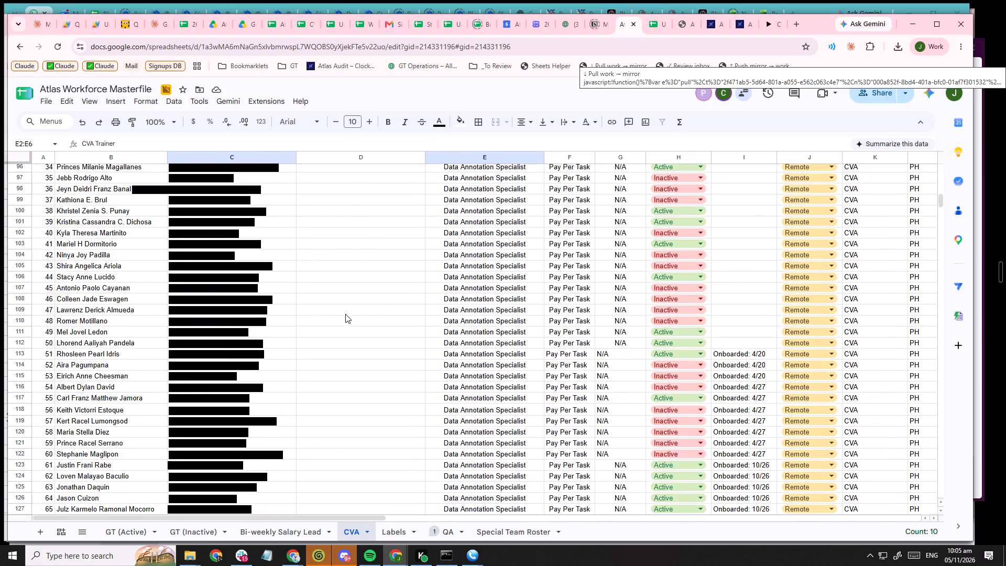
key("ctrl+f")
type("raf")
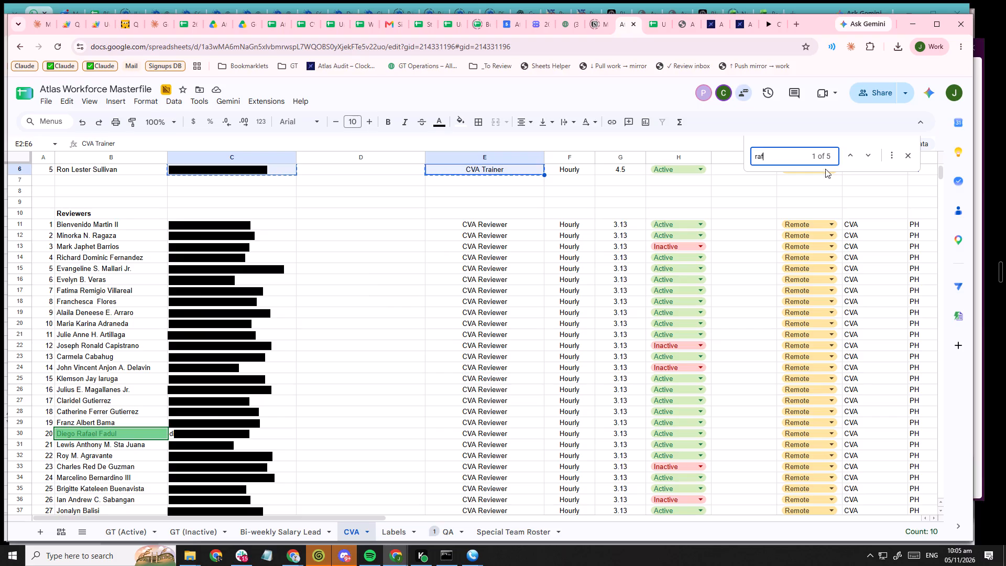
left_click(872, 157)
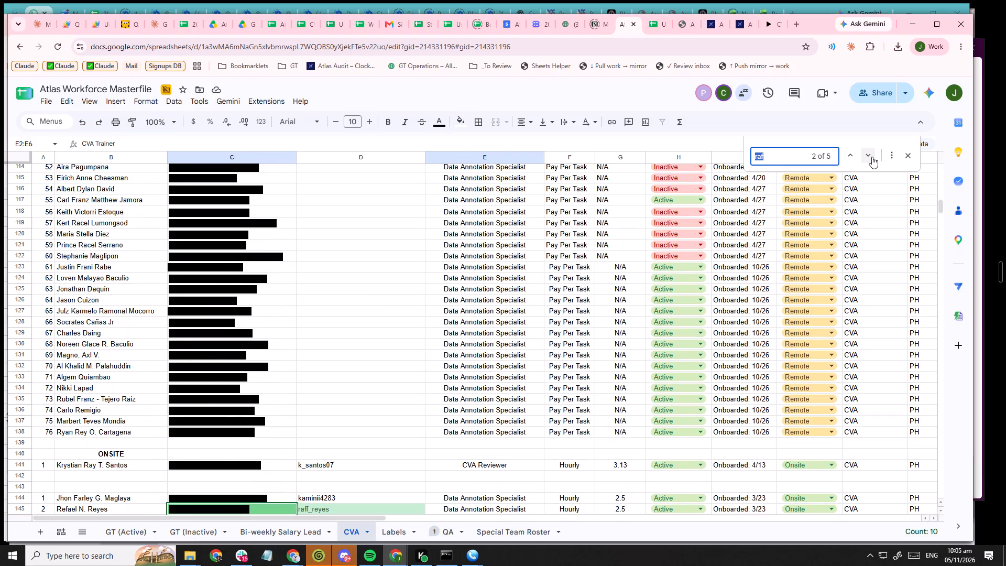
scroll(537, 380, "down", 2)
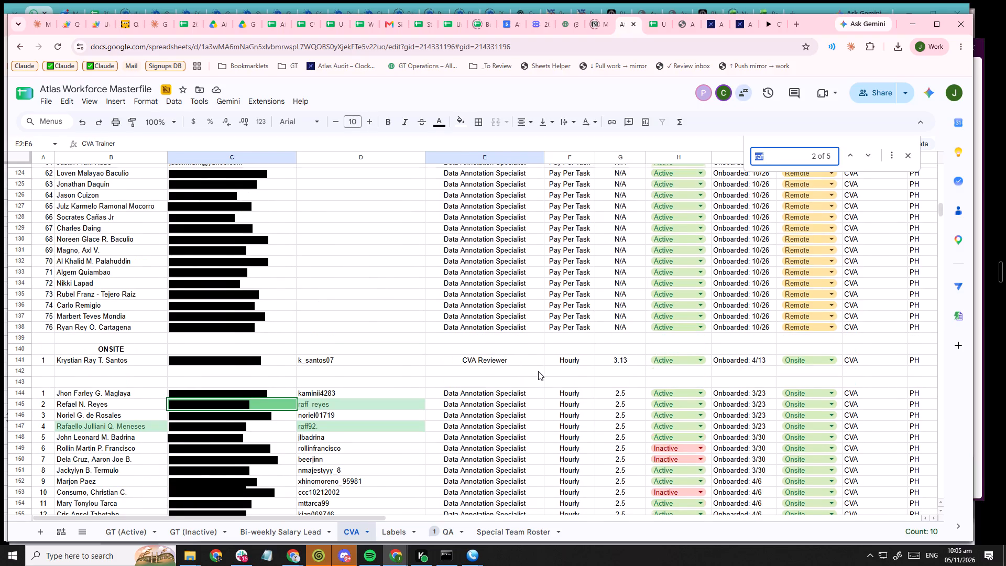
scroll(538, 371, "down", 2)
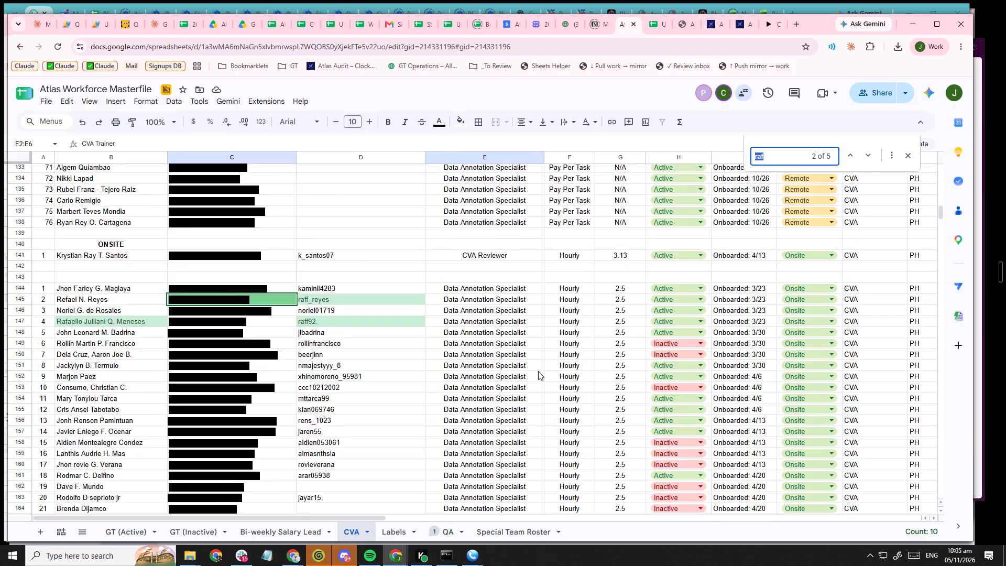
scroll(538, 371, "down", 5)
scroll(538, 371, "up", 17)
scroll(538, 371, "down", 10)
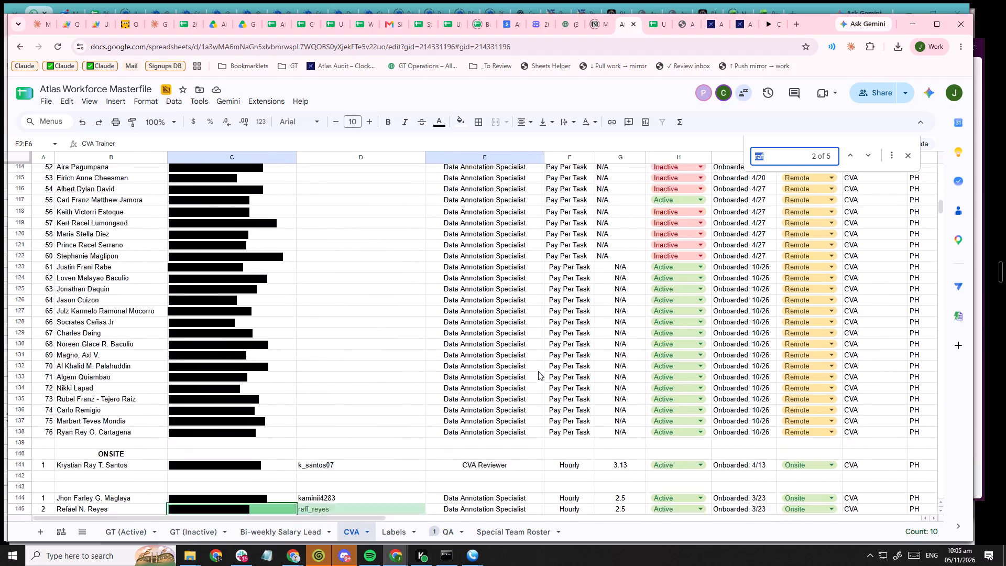
scroll(538, 371, "down", 2)
Open the Role & Rate Alignment Request Tracker's CVA sheet and compare its requests with the trainers in the Atlas Workforce Masterfile's CVA sheet.
left_click(791, 22)
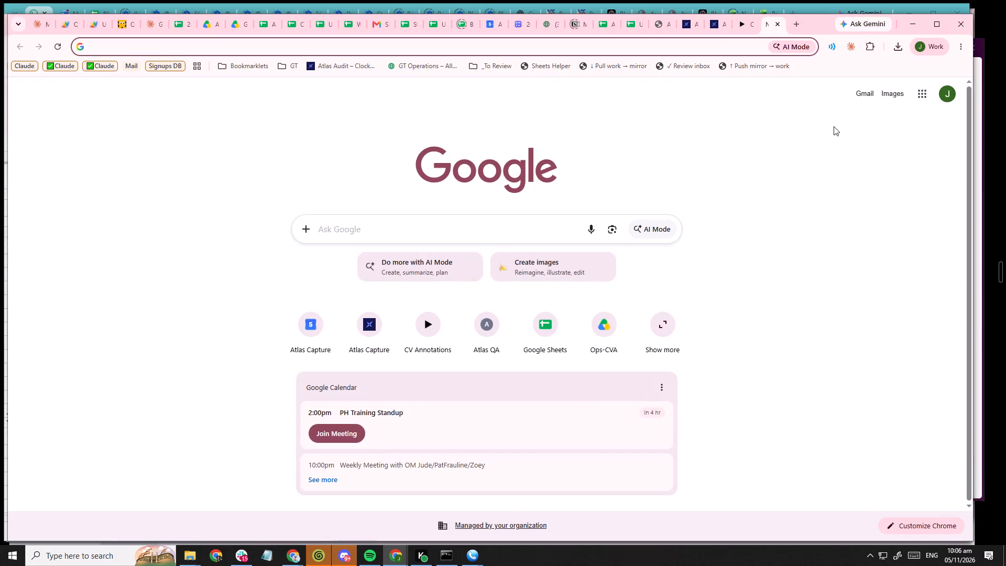
type("ra")
key("BackSpace")
type("ole")
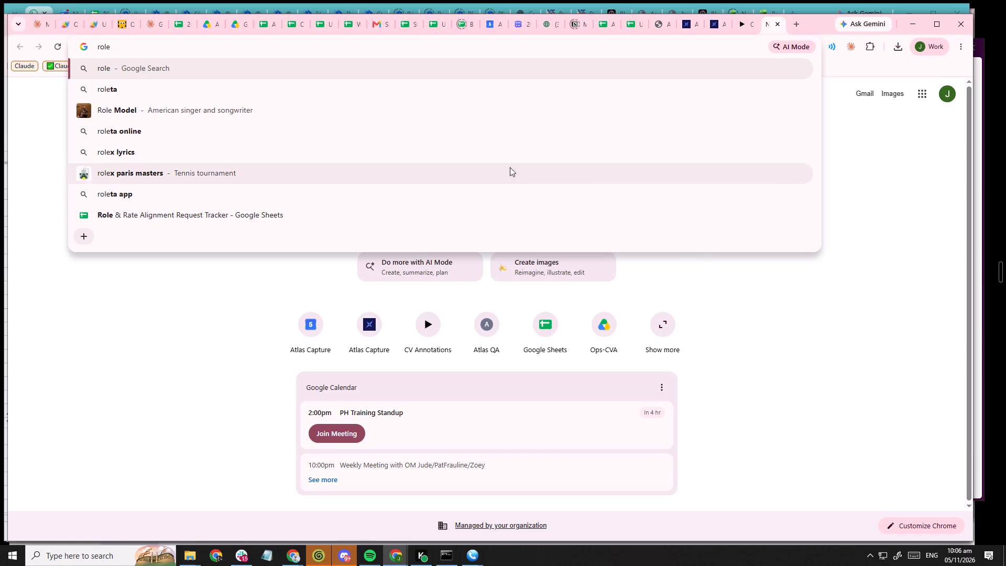
left_click(419, 209)
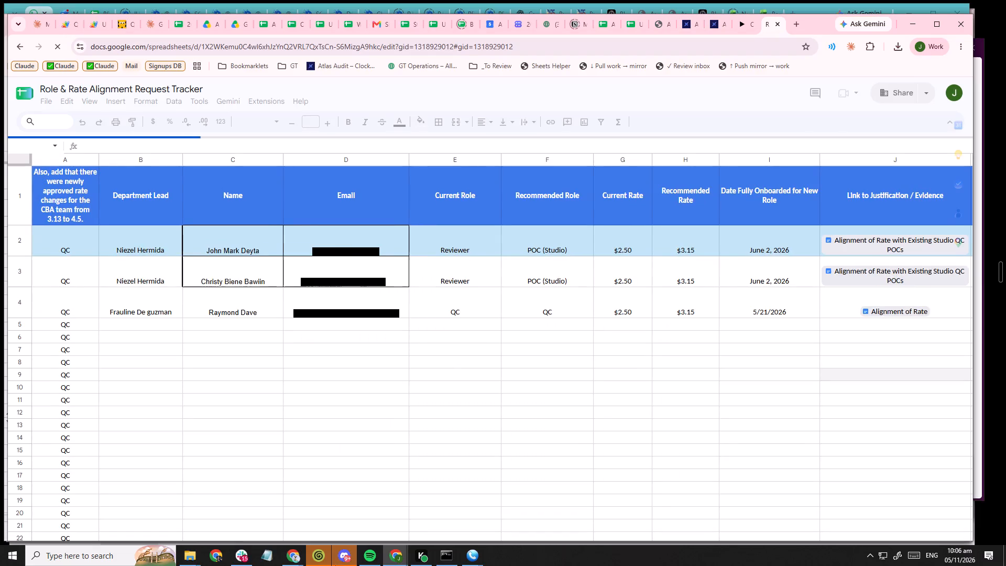
left_click(340, 536)
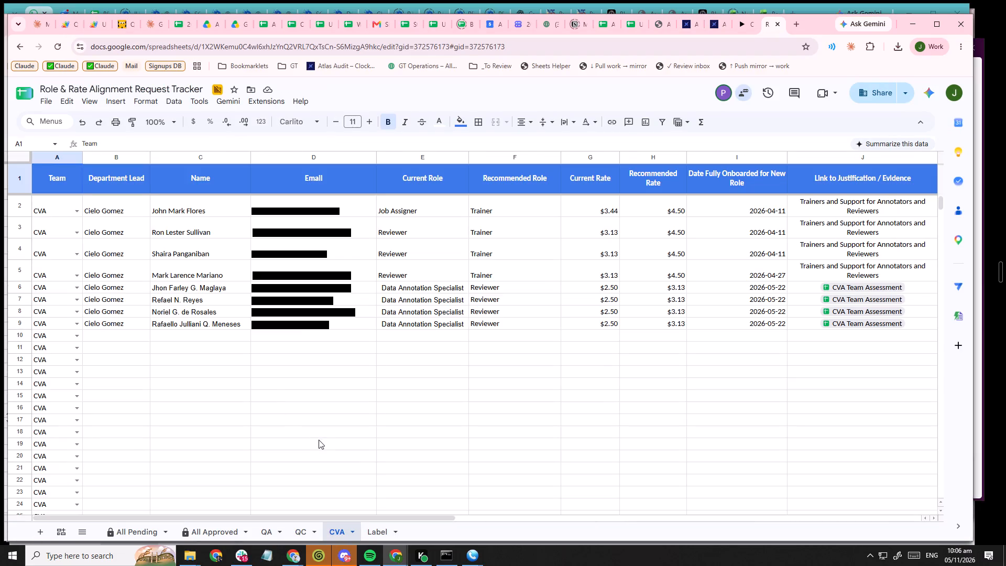
scroll(403, 427, "down", 7, "shift")
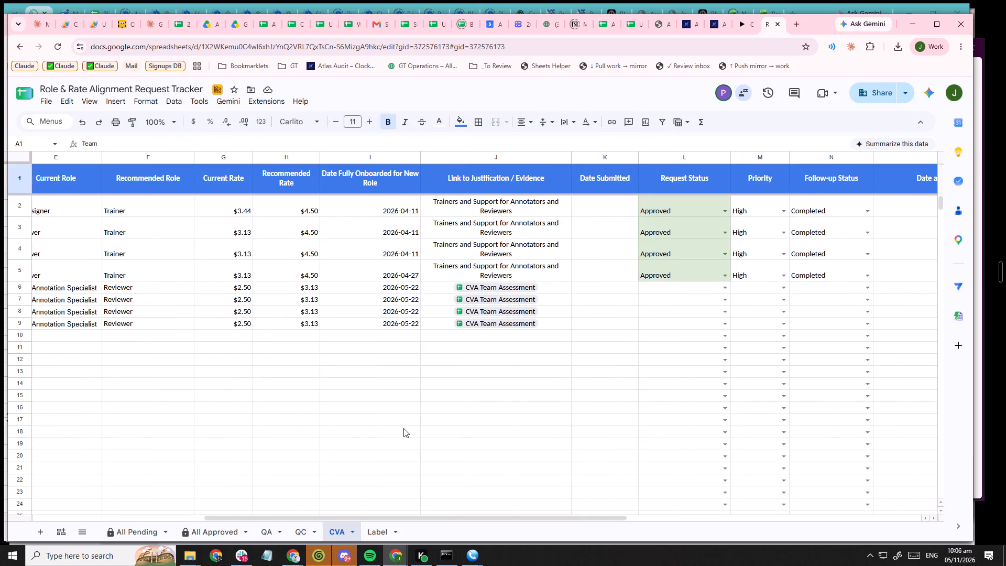
scroll(403, 428, "up", 6, "shift")
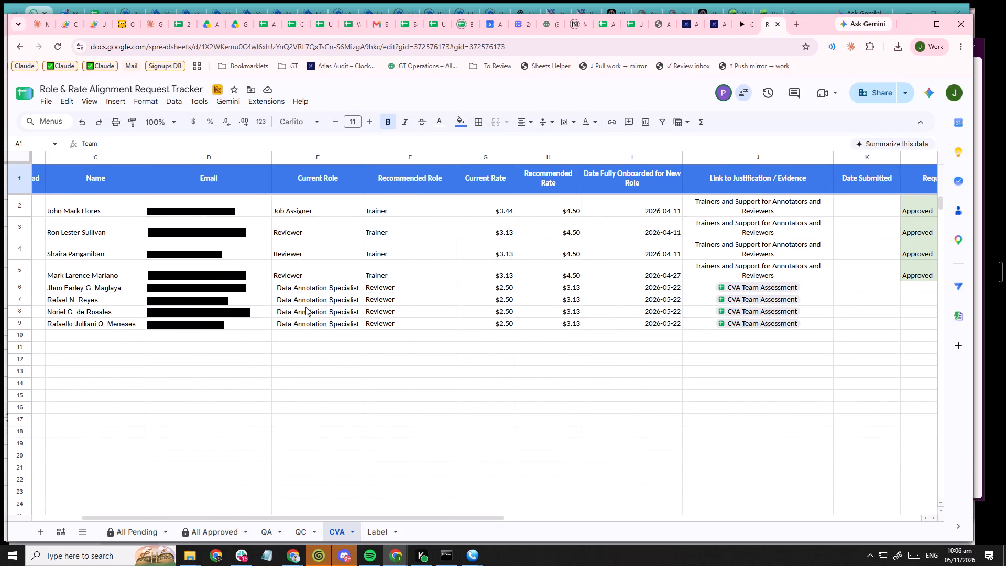
key("alt+Tab")
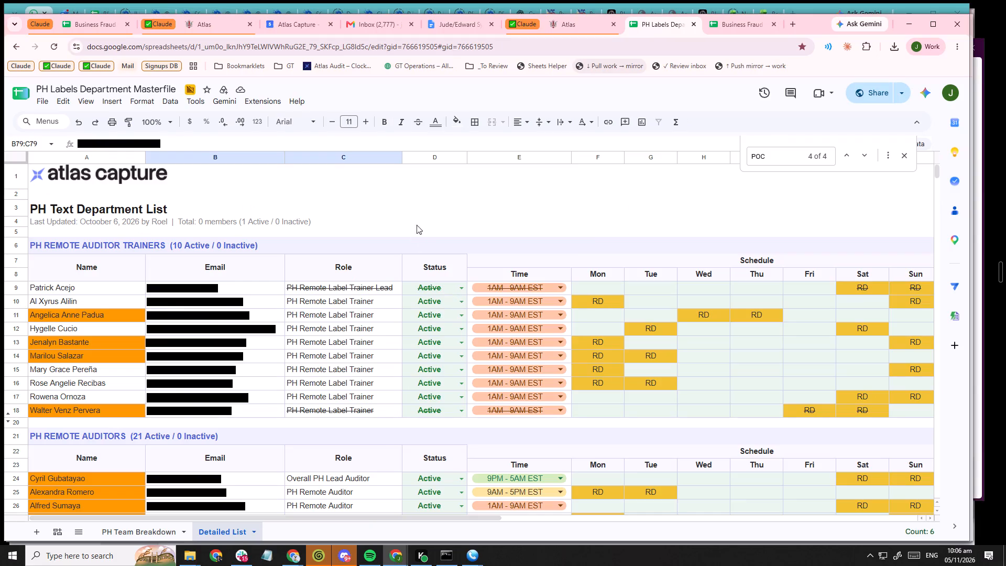
key("alt+Tab")
left_click(613, 24)
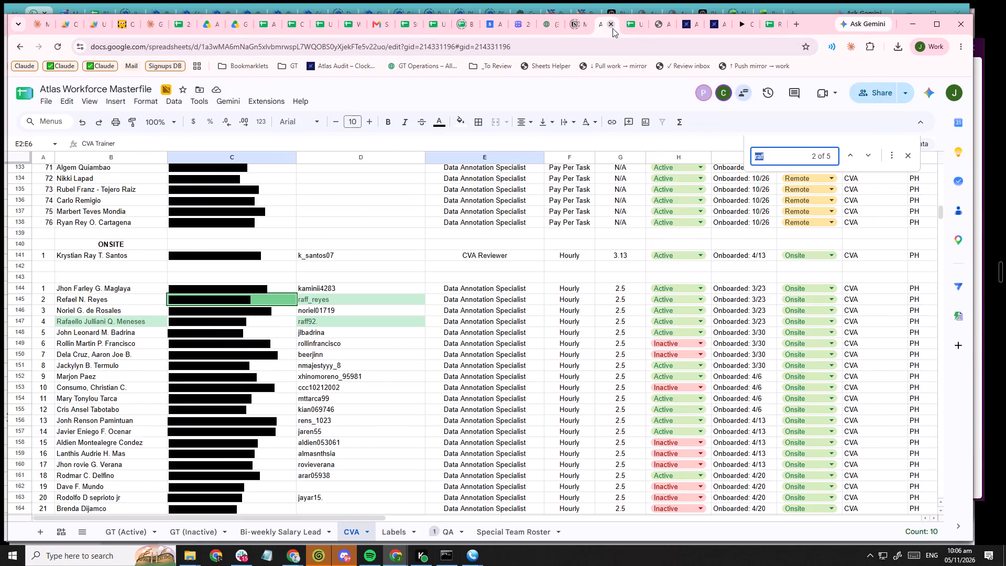
scroll(334, 339, "up", 20)
scroll(334, 339, "up", 18)
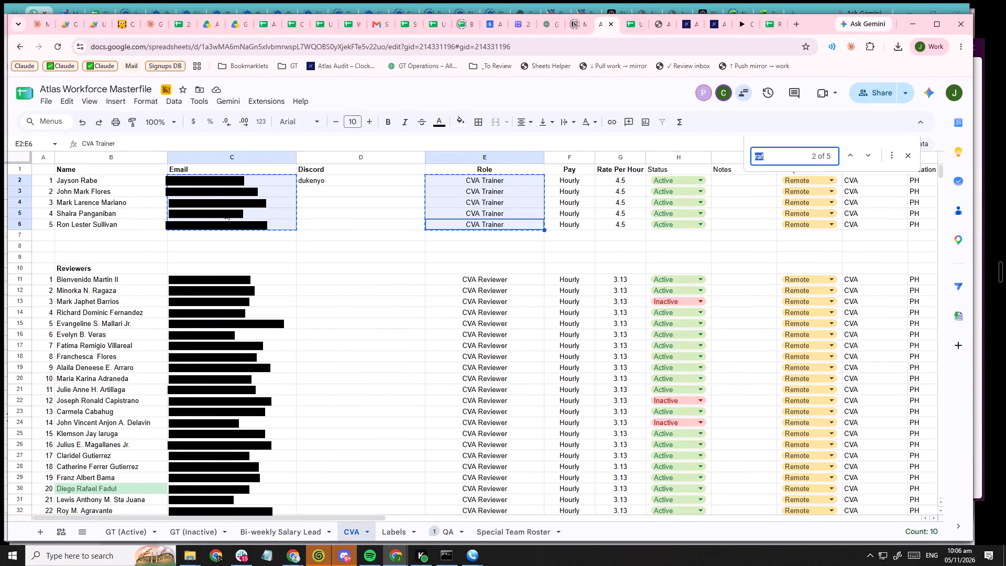
Copy the emails and current roles in D7:E9 of the Role & Rate Alignment Request Tracker's CVA sheet as values into Sheet6 from A36.
left_click(768, 26)
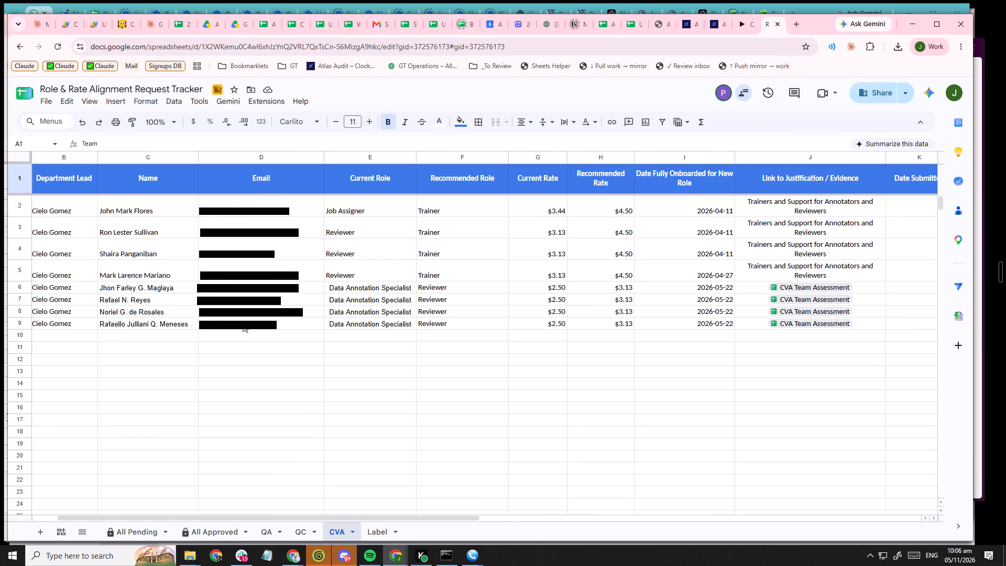
left_click_drag(243, 323, 190, 298)
left_click(246, 438)
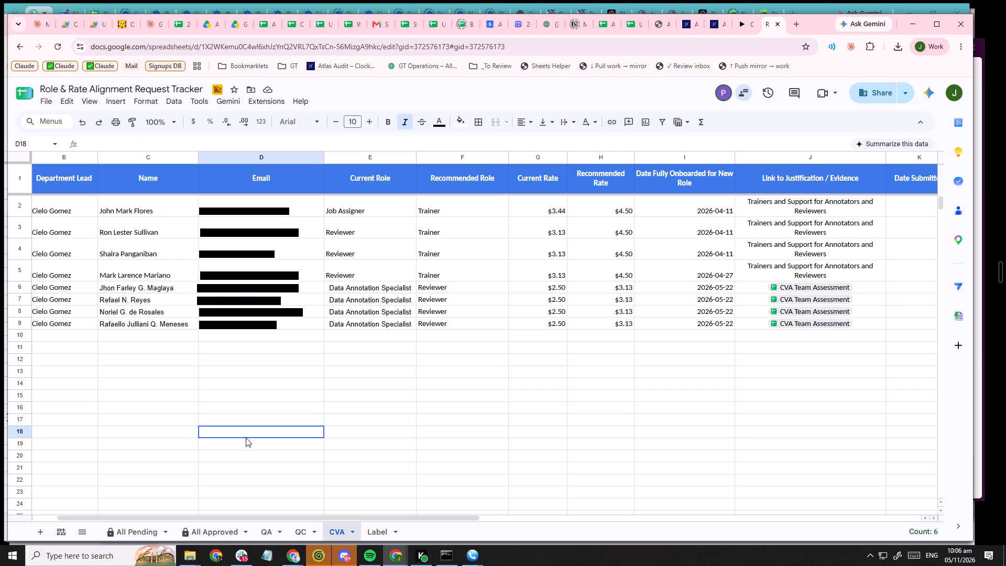
left_click_drag(370, 325, 295, 303)
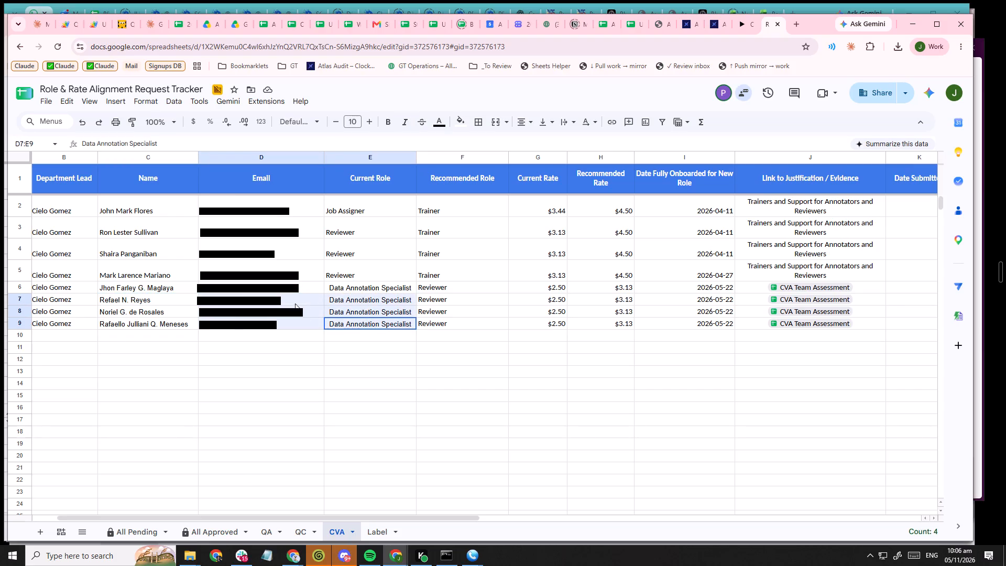
left_click_drag(295, 303, 292, 301)
key("ctrl+c")
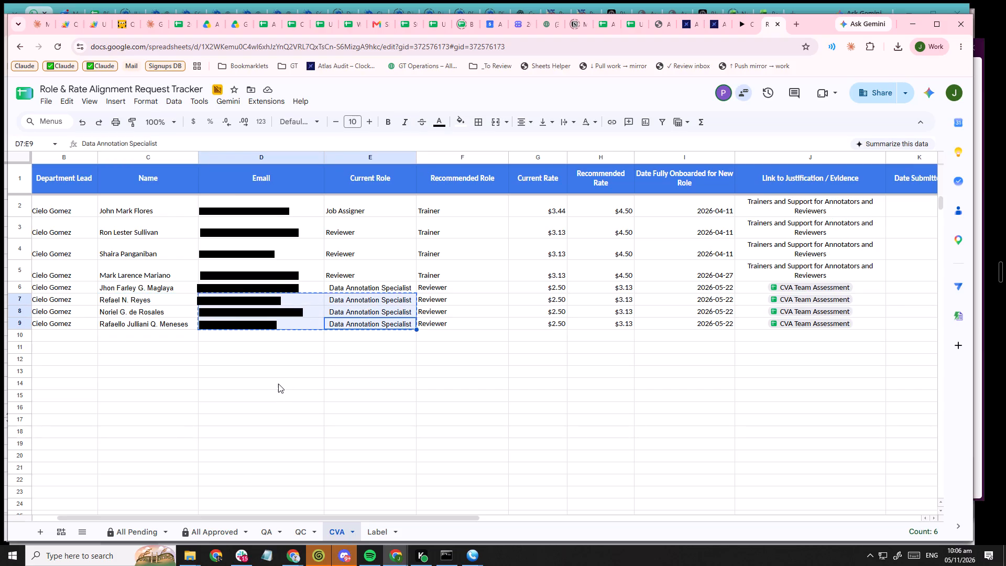
key("alt+Tab")
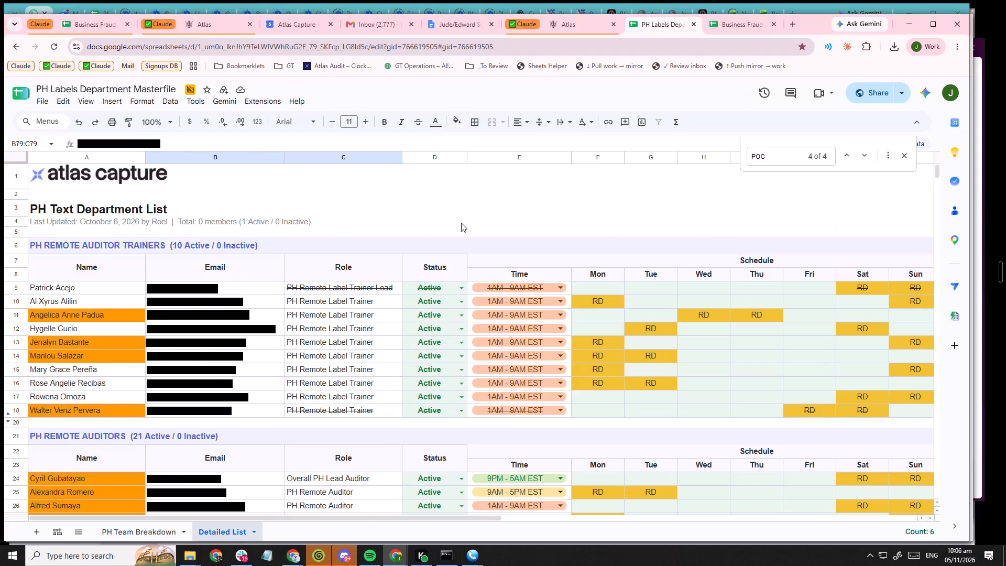
key("alt+Tab")
left_click(630, 32)
scroll(273, 302, "down", 1)
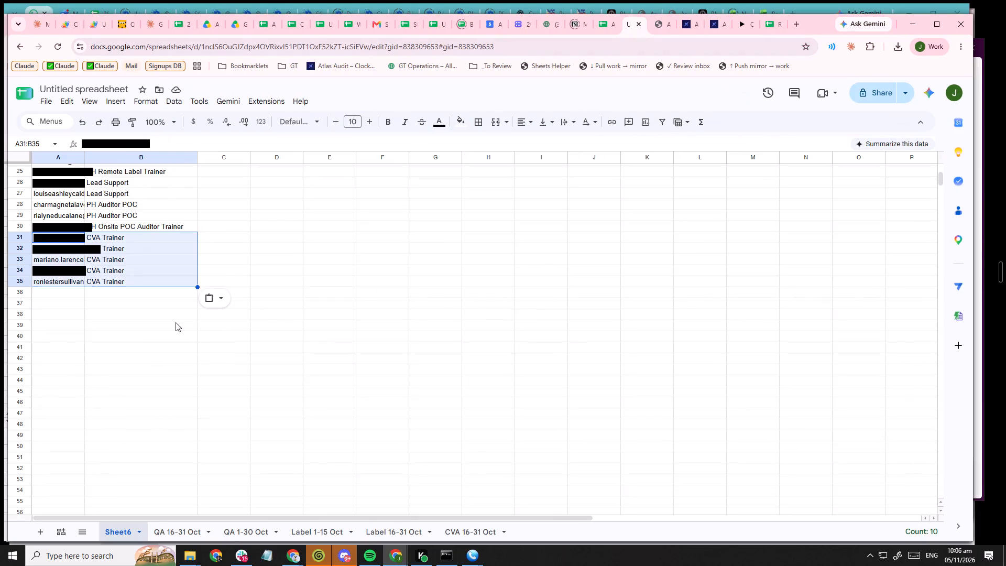
left_click(67, 296)
key("ctrl+shift+v")
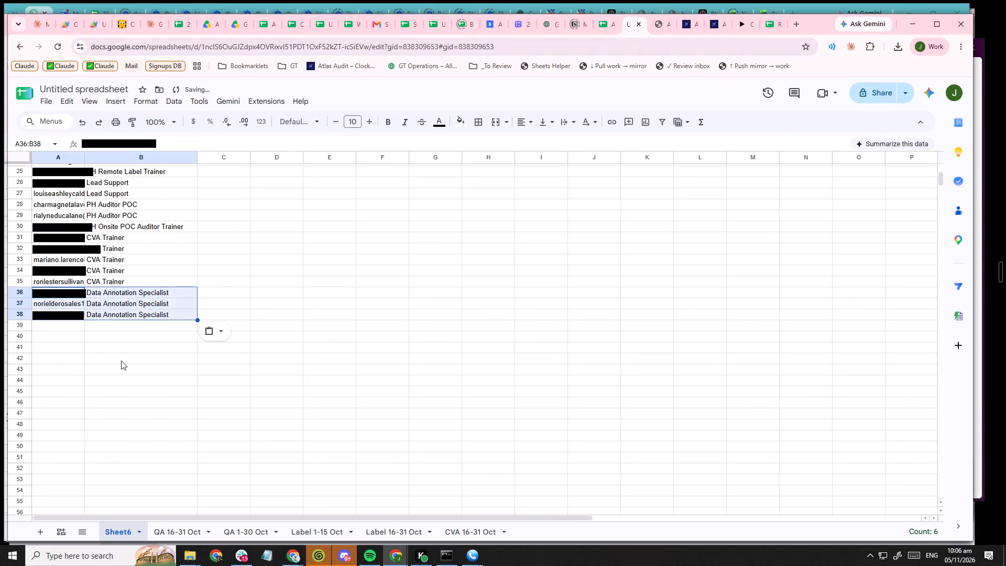
left_click(127, 376)
Enter the headers Email in A1 and Role in B1 of Sheet6.
scroll(128, 376, "up", 1)
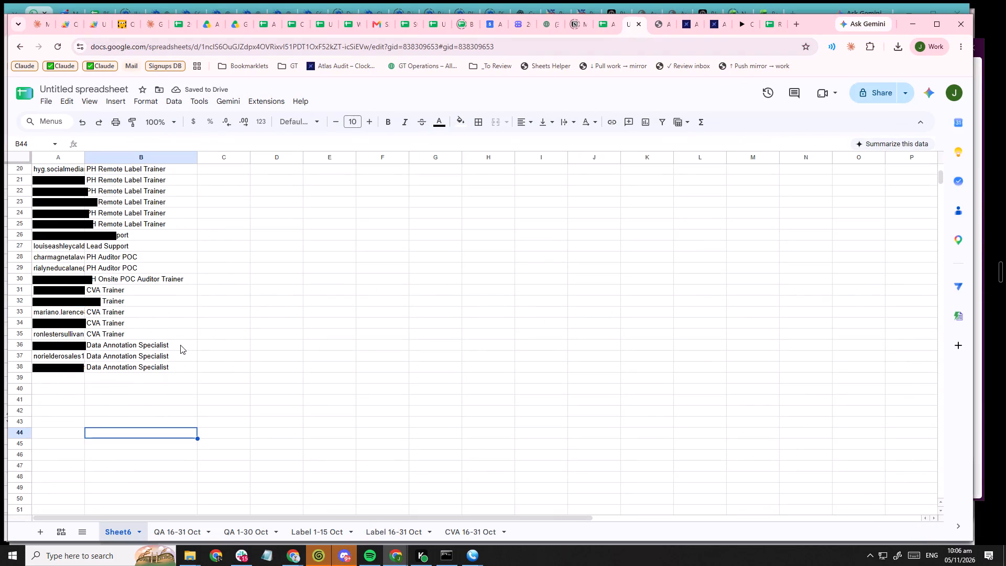
scroll(197, 336, "up", 13)
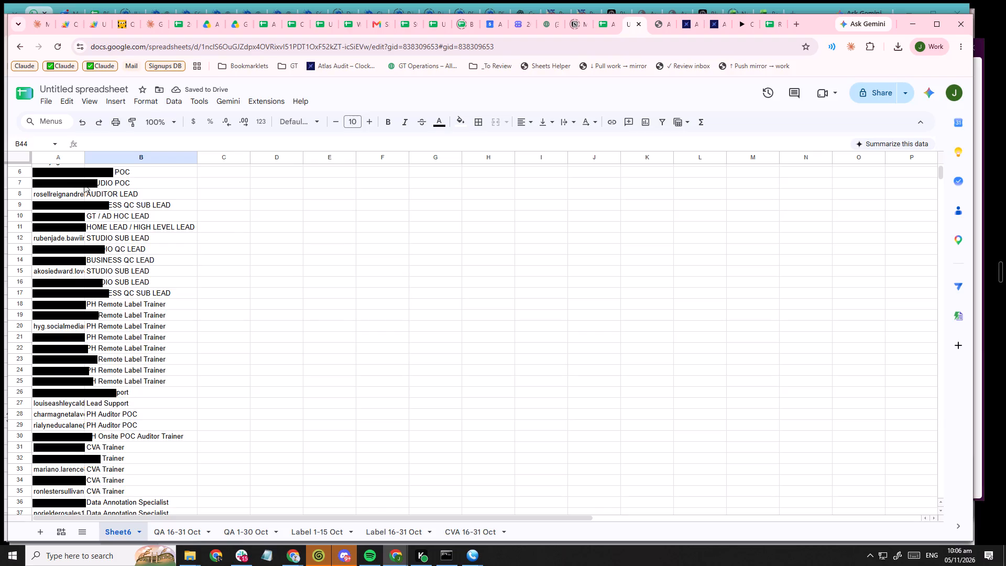
left_click(79, 168)
type("Email")
key("Tab")
type("Roel")
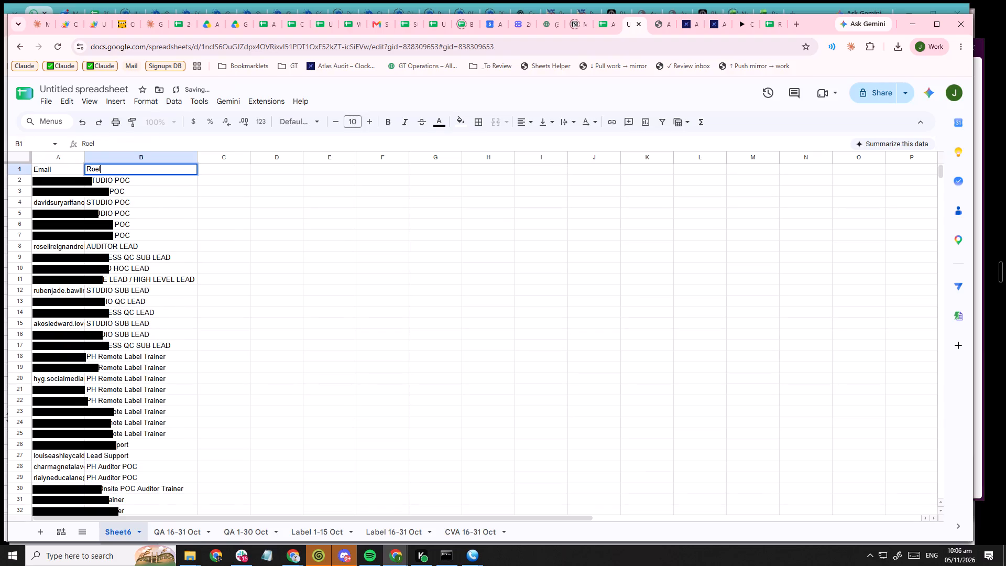
key("BackSpace")
key("BackSpace")
type("le")
key("Tab")
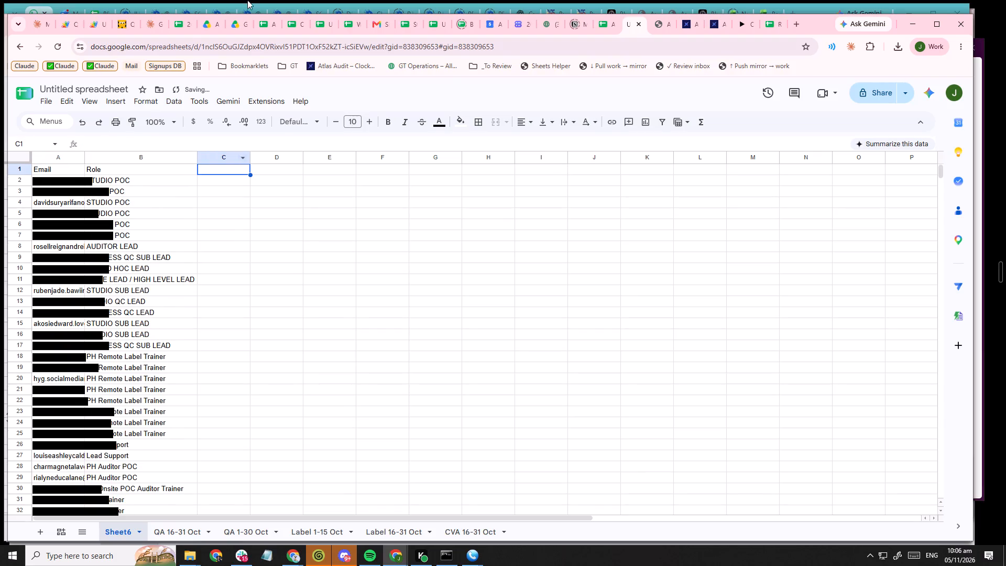
Fit the width of Sheet6's Email column to its contents.
double_click(84, 160)
left_click(312, 224)
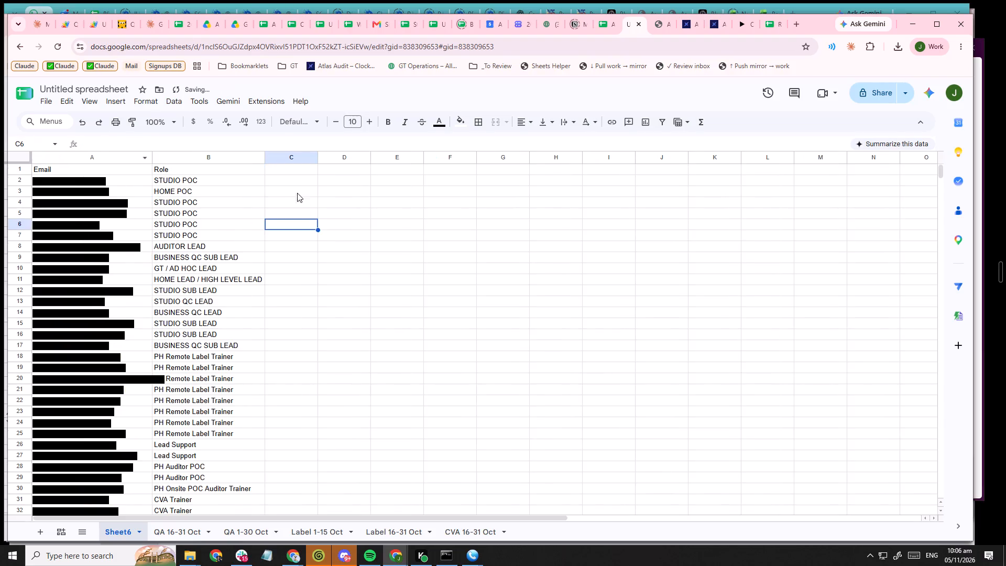
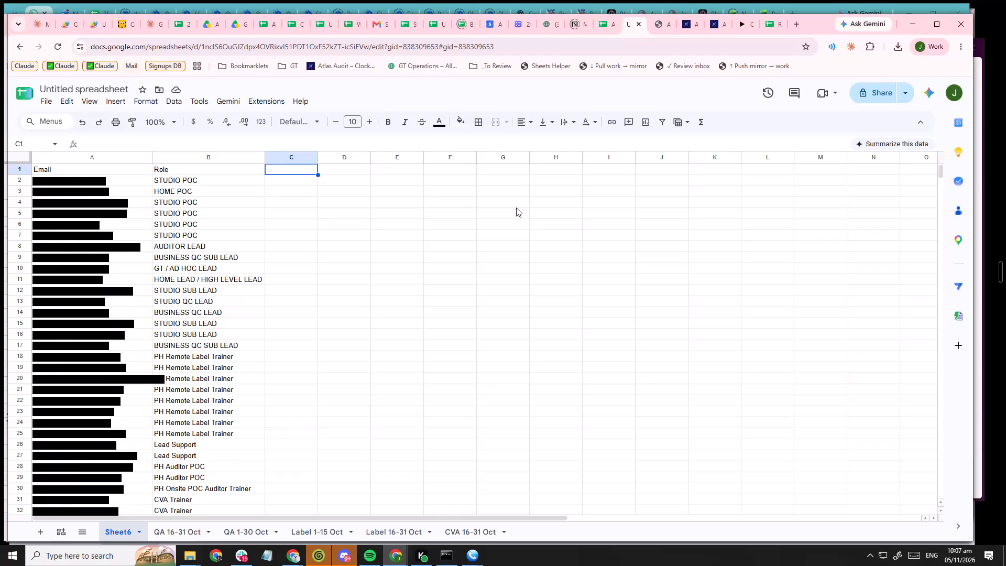
Enter the header Team in C1 of Sheet6.
type("Team")
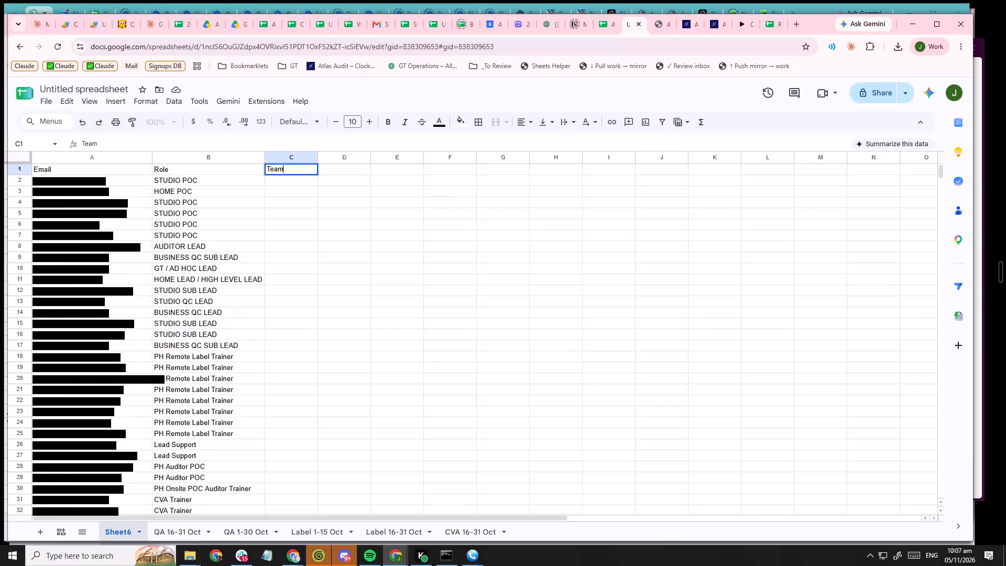
key("Return")
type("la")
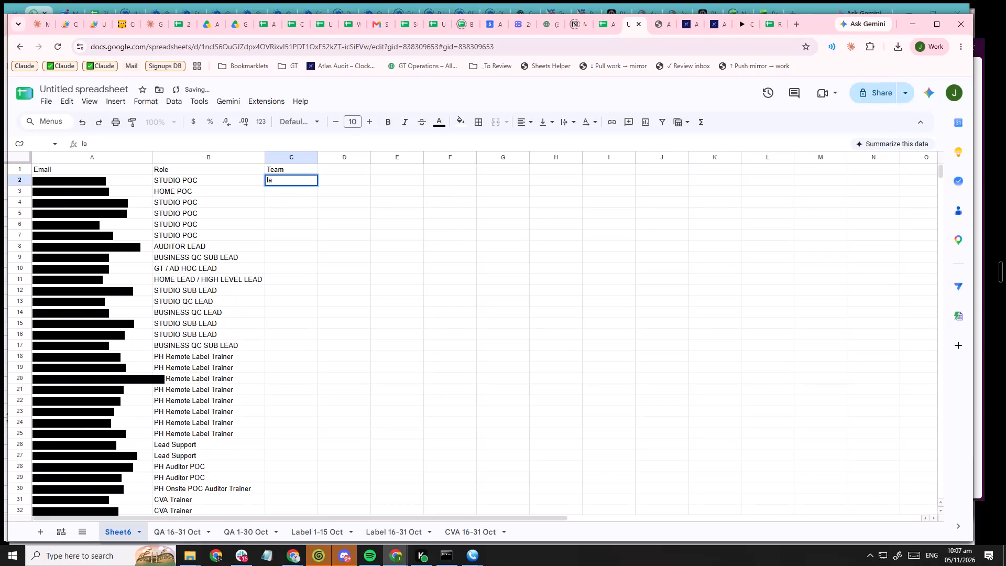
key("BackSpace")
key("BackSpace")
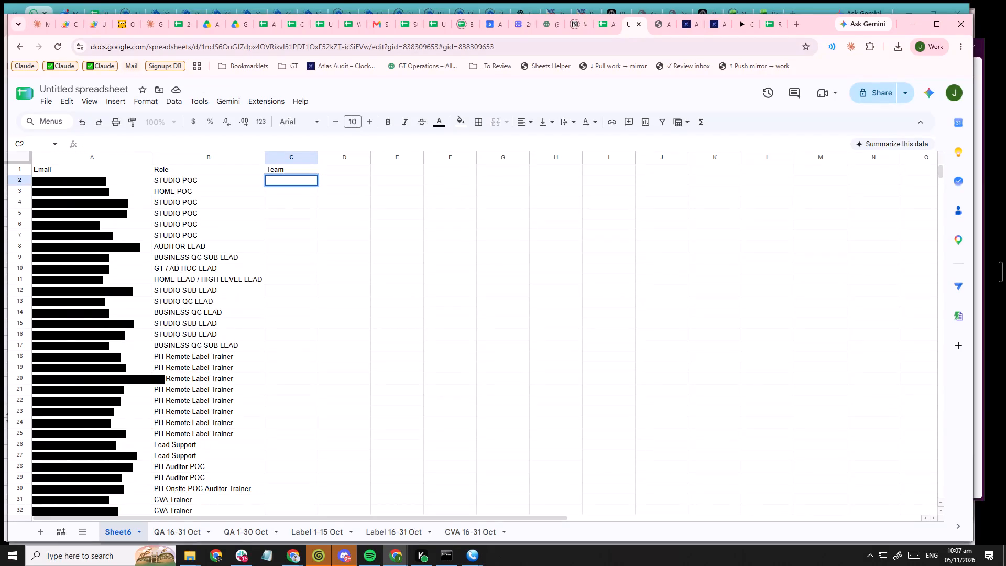
Fill the Team column with QA for the studio, home, auditor and business leads and POCs in C2:C17.
type("QA")
key("Return")
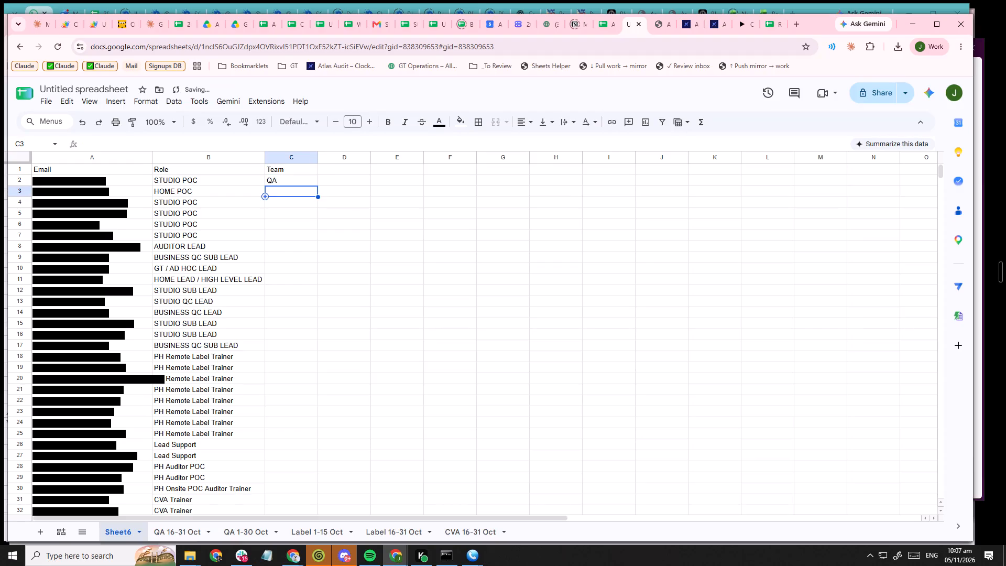
key("Up")
key("ctrl+c")
key("Down")
key("shift+Down")
key("shift+Down")
key("shift+Down")
key("shift+Down")
key("shift+Down")
key("shift+Down")
key("shift+Down")
key("shift+Down")
key("shift+Down")
key("shift+Down")
key("shift+Down")
key("shift+Down")
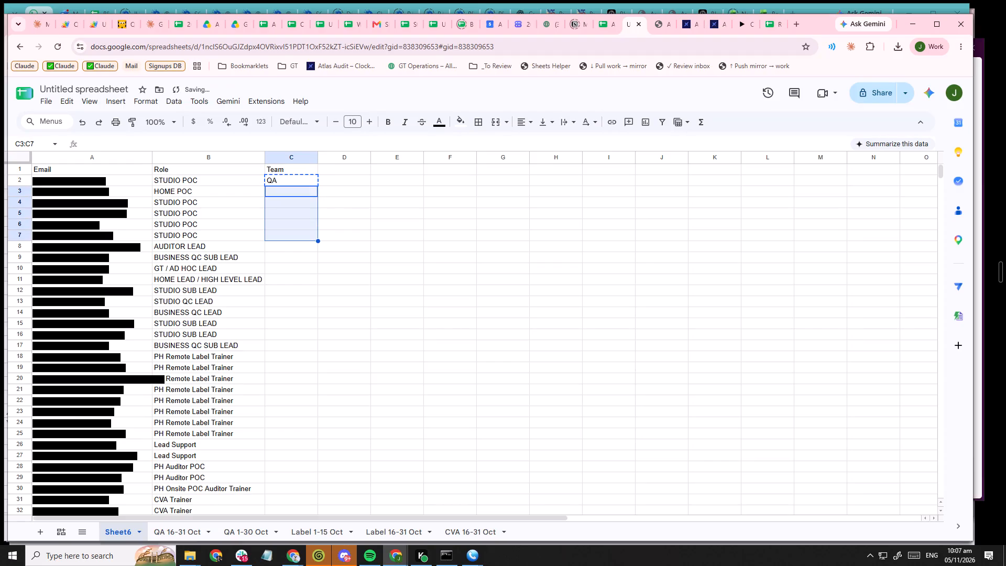
key("shift+Down")
key("shift+Down")
key("shift+Up")
key("shift+Down")
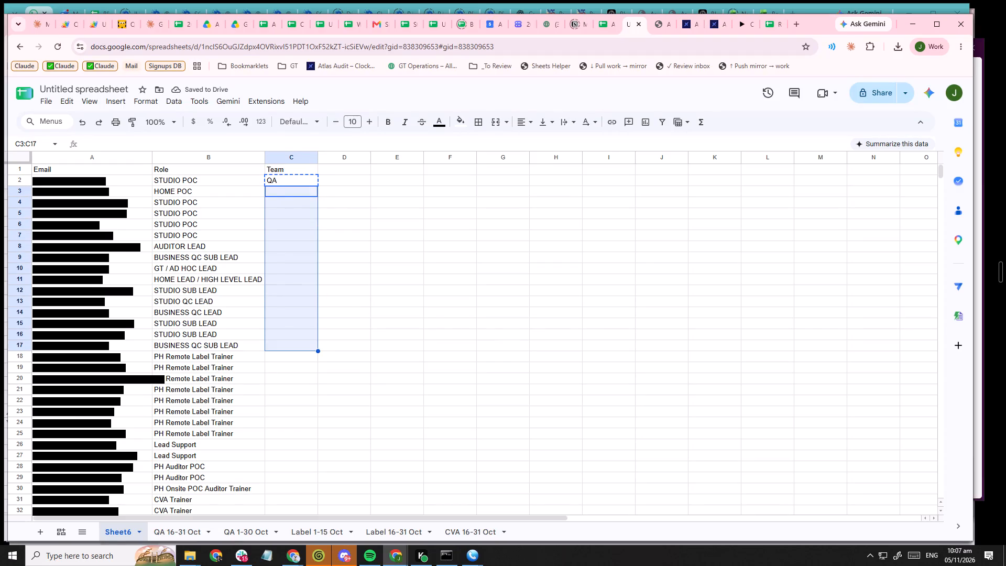
key("ctrl+shift+v")
Fill the Team column with Label in C18:C30, from the first PH Remote Label Trainer to the PH Onsite POC Auditor Trainer.
key("Down")
key("Down")
key("Down")
key("ctrl+Down")
key("Down")
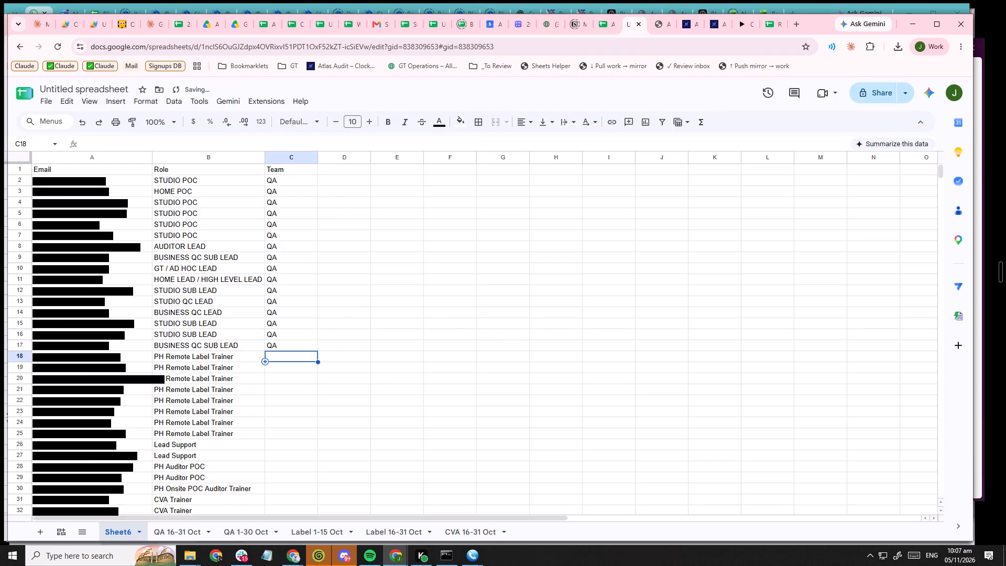
type("Lb")
key("BackSpace")
type("abel")
key("Down")
key("Up")
key("ctrl+c")
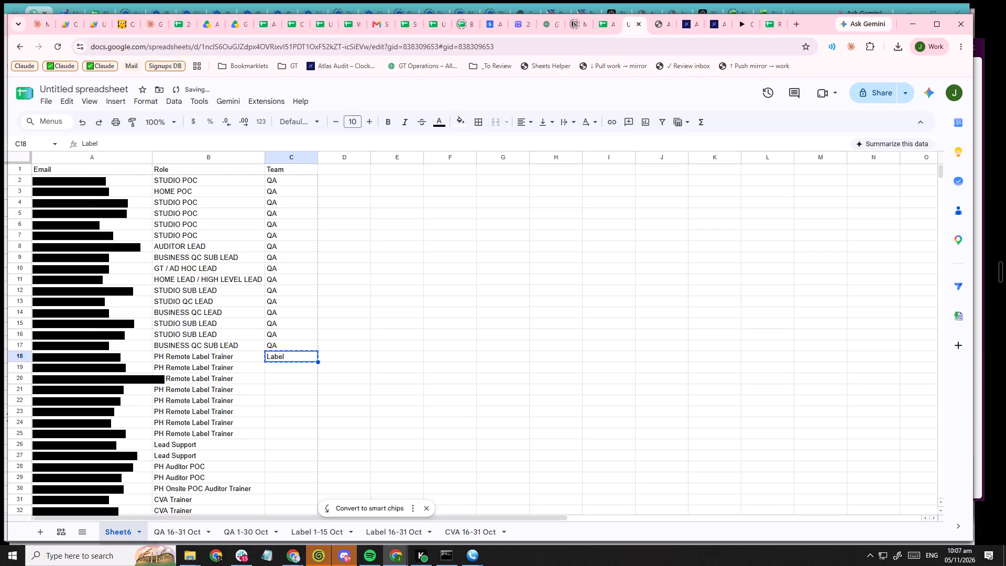
key("shift+Down")
key("shift+Down")
key("shift+Down")
key("shift+Down")
key("shift+Down")
key("shift+Down")
key("shift+Down")
key("shift+Down")
key("shift+Down")
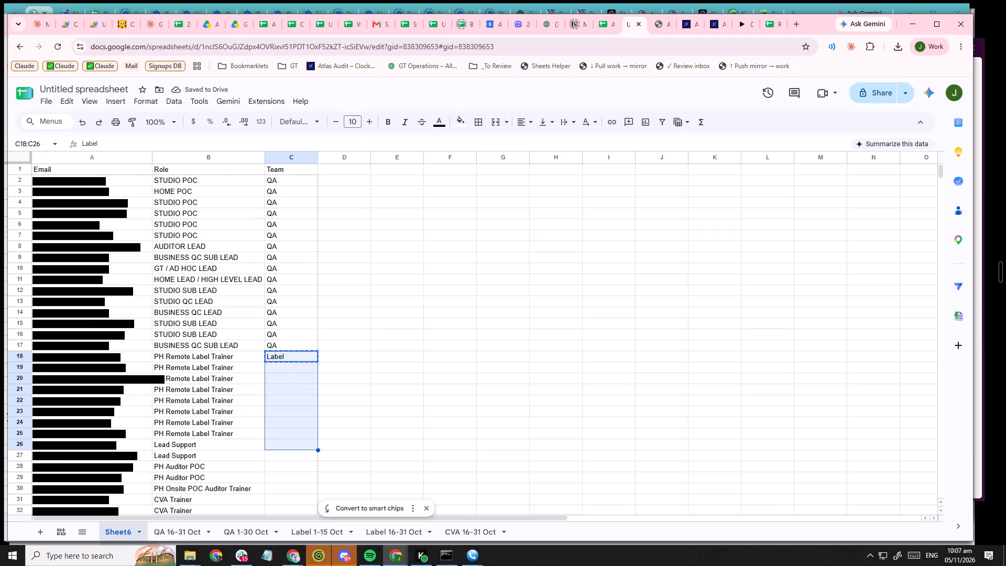
key("shift+Down")
key("shift+Down")
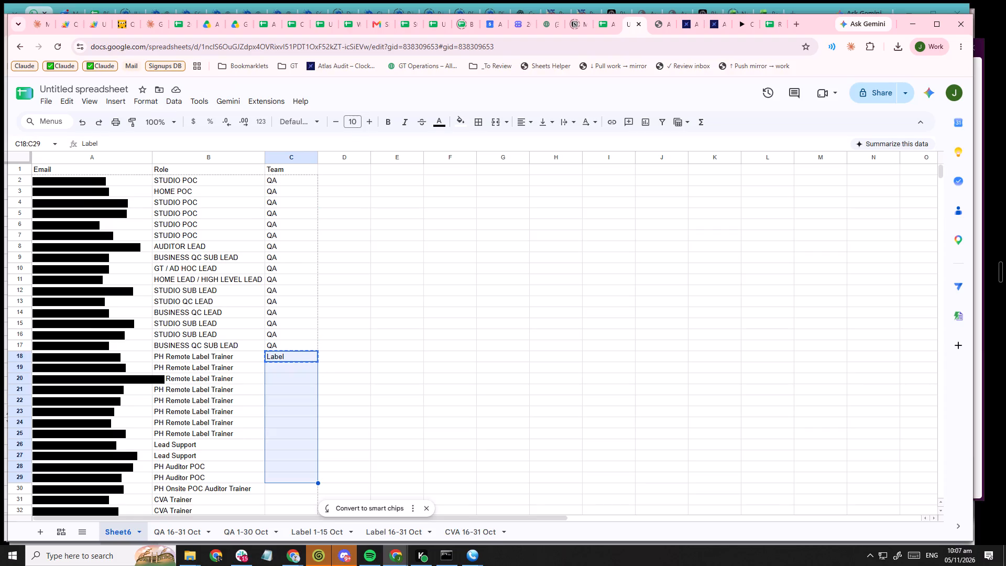
key("shift+Down")
key("ctrl+shift+v")
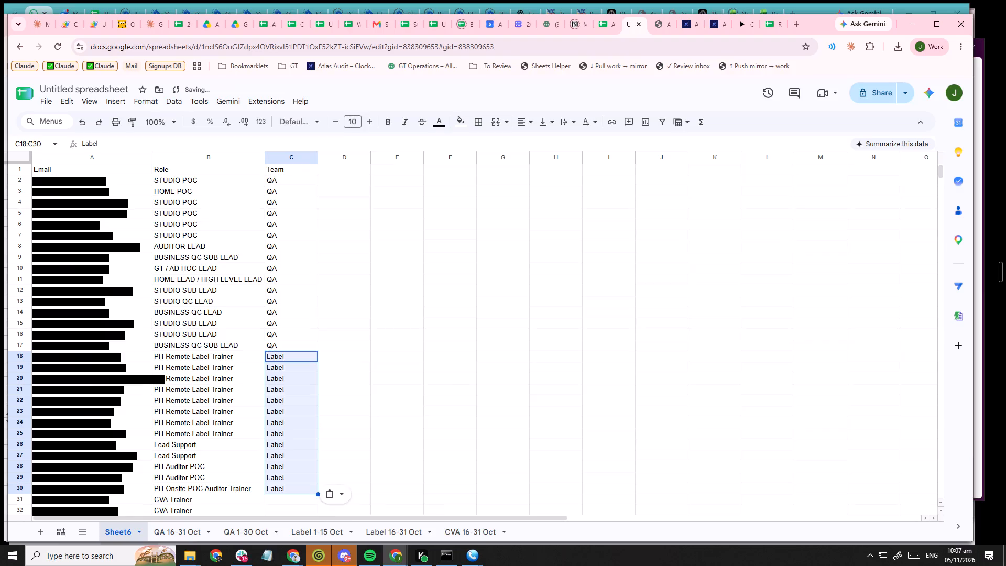
Fill the Team column with CVA for the CVA Trainers and Data Annotation Specialists in C31:C38.
key("Down")
key("Down")
key("Down")
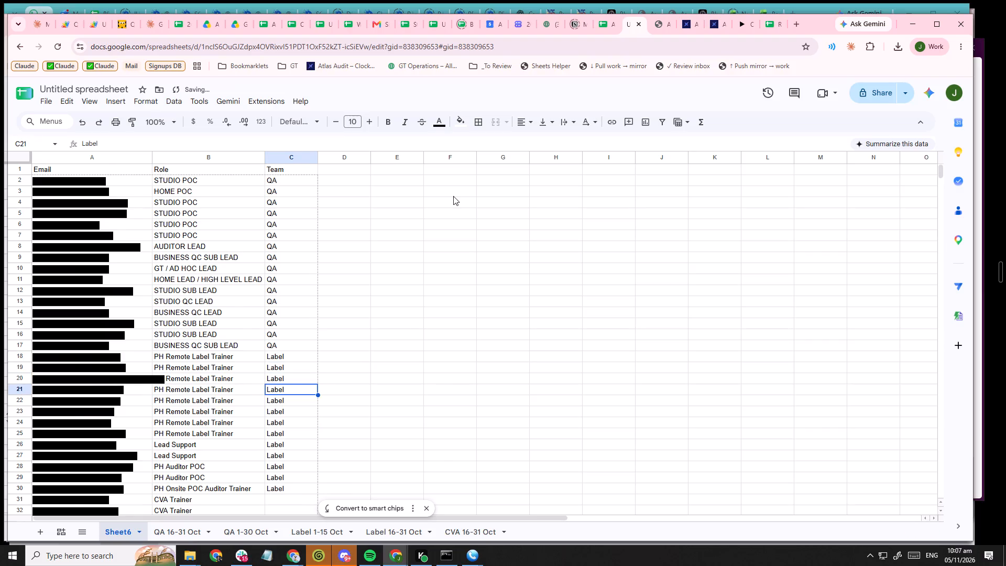
scroll(453, 196, "down", 3)
left_click(295, 339)
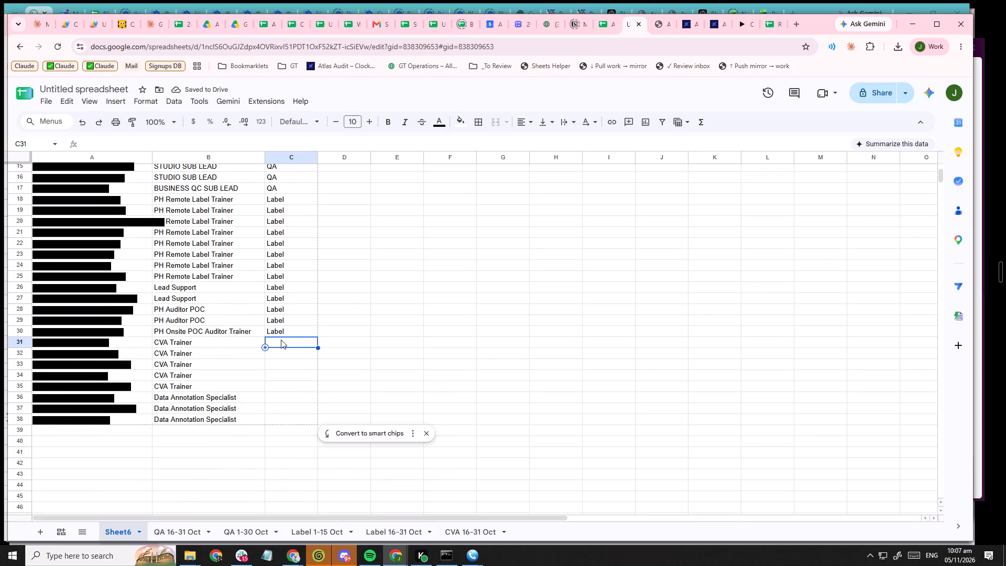
type("CVA")
key("Return")
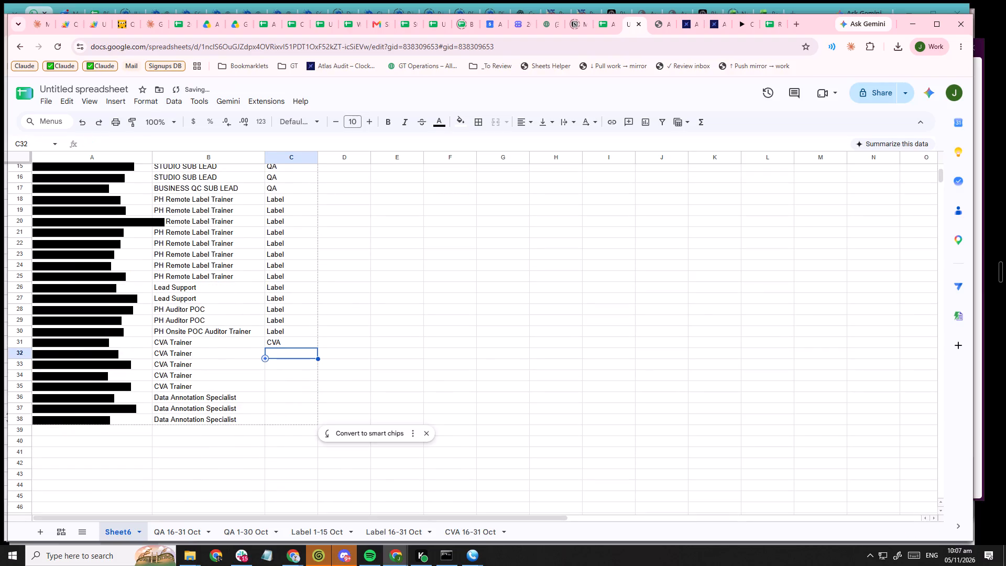
key("Up")
key("ctrl+c")
key("Down")
key("shift+Down")
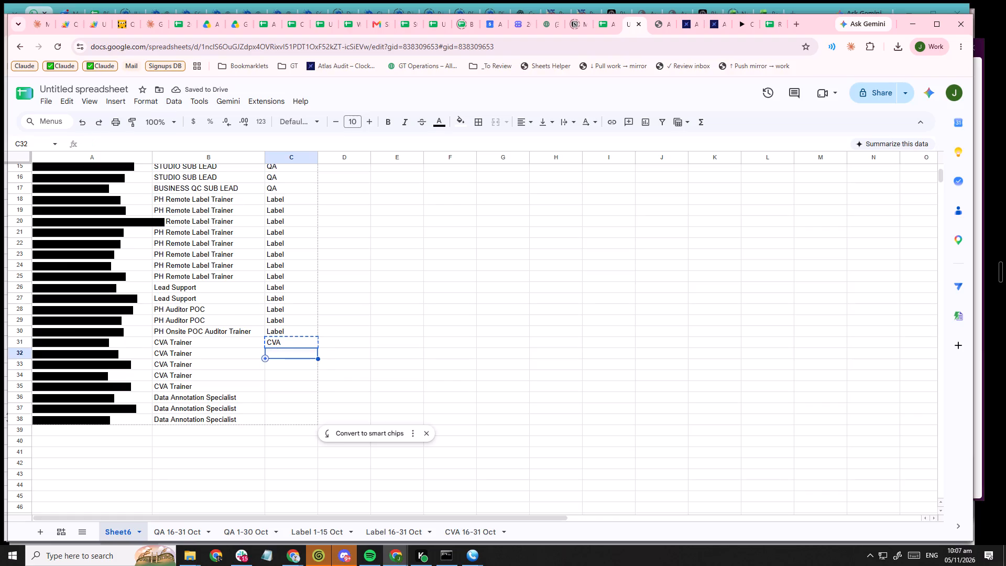
key("shift+Down")
key("shift+Down")
key("shift+Down")
key("shift+Down")
key("shift+Down")
key("ctrl+shift+v")
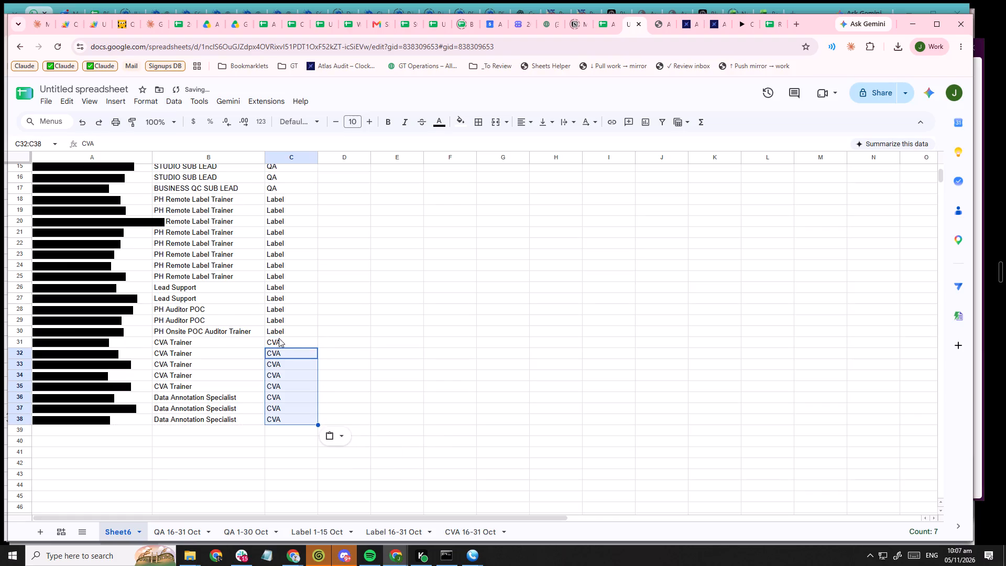
Enter the period headers 1-15 Oct in D1 and 16-31 Oct in E1 of Sheet6.
left_click(416, 315)
scroll(493, 354, "up", 15)
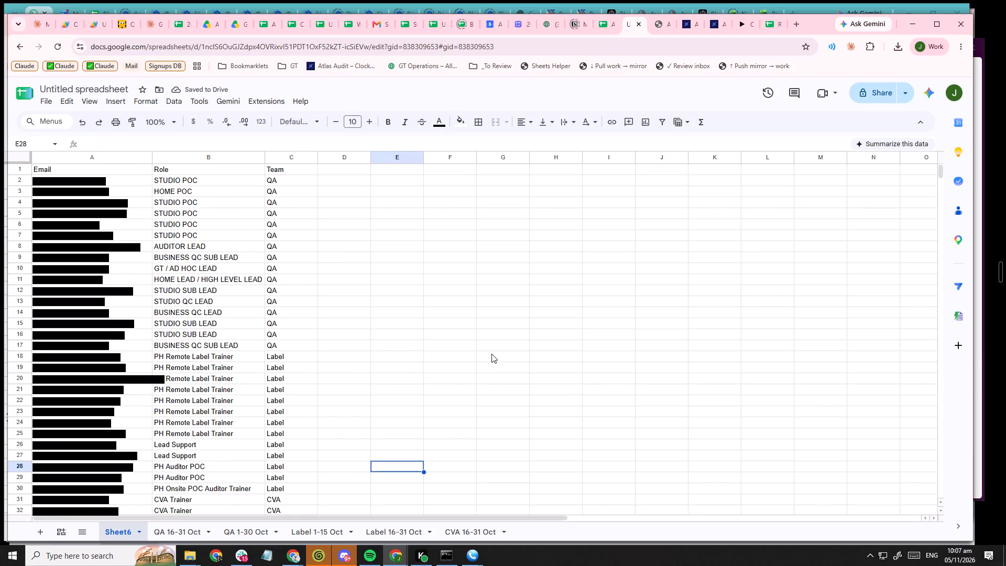
scroll(491, 354, "down", 6)
scroll(491, 354, "up", 13)
left_click(351, 166)
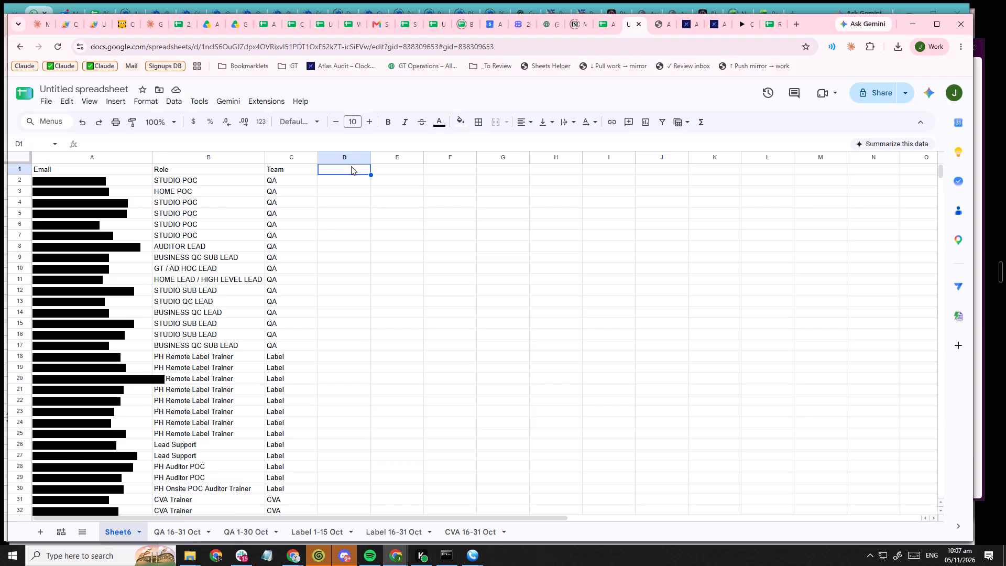
type("1-15 Oct")
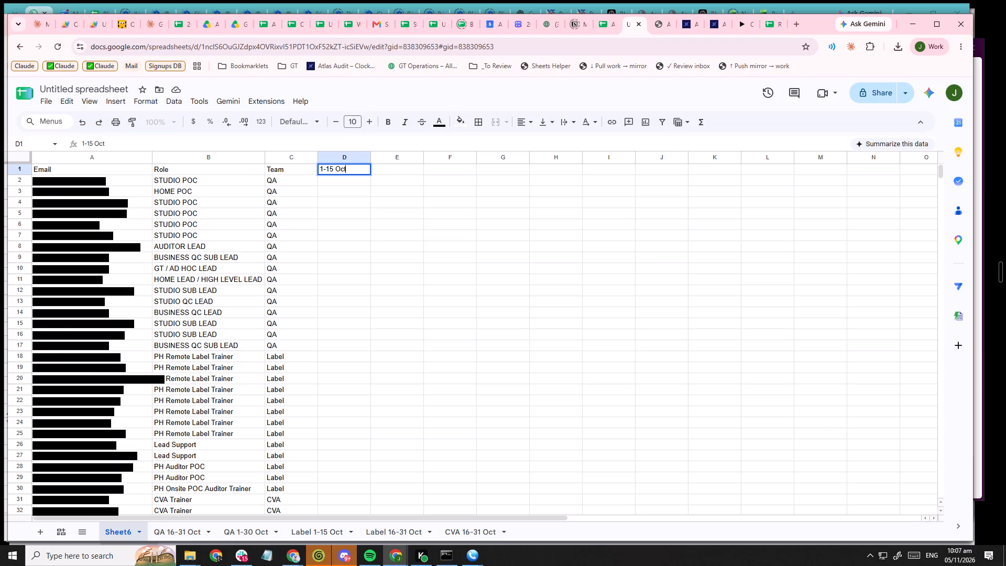
key("Tab")
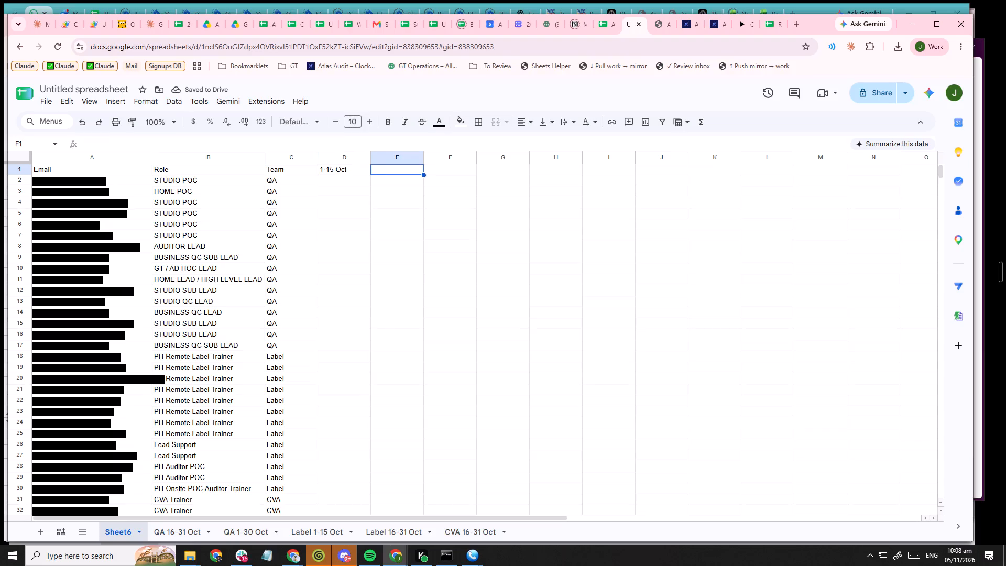
type("16-31 Oct")
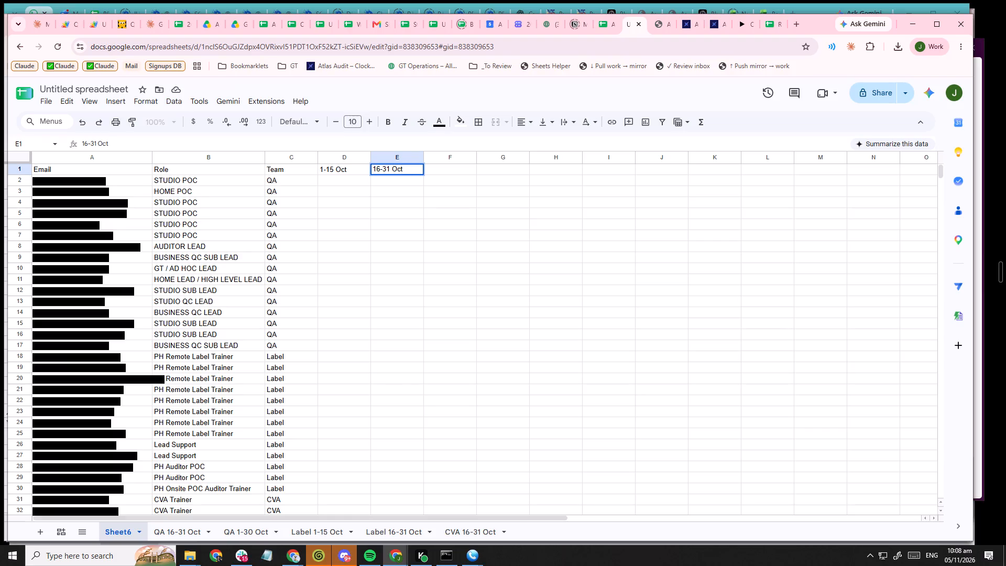
key("Return")
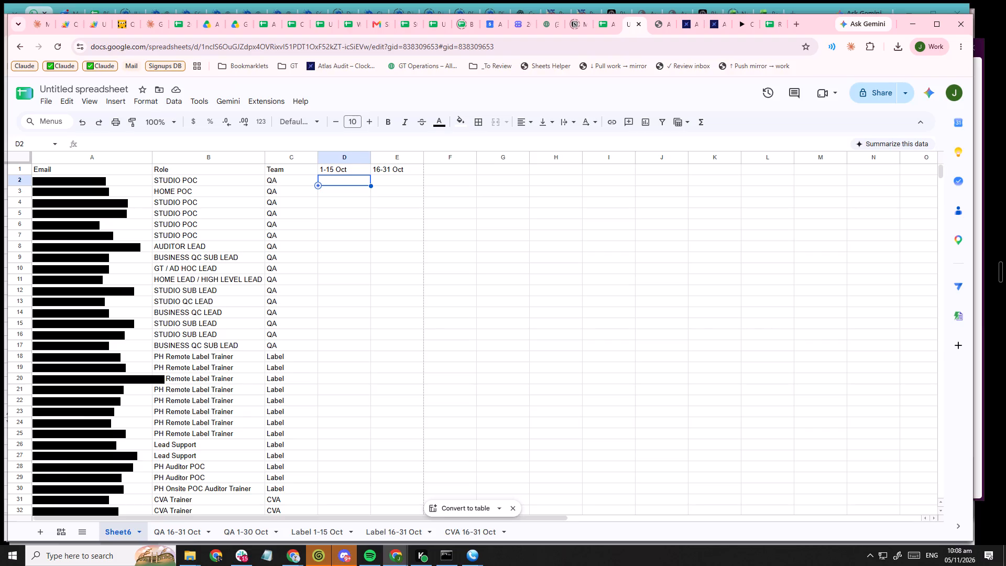
Switch to the Business Fraud Investigation Directory and open its Daily Throughput sheet.
key("alt+Tab")
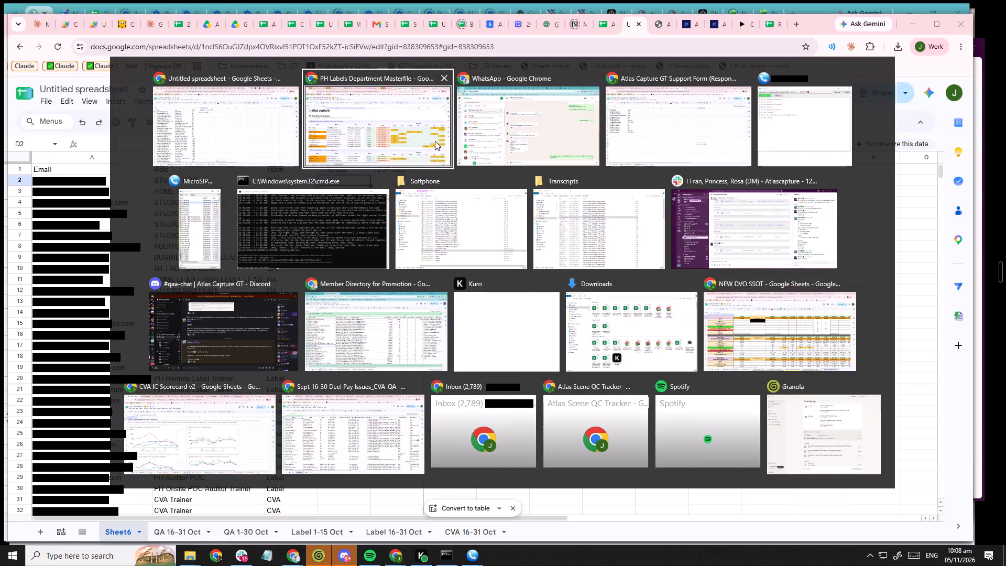
left_click(734, 30)
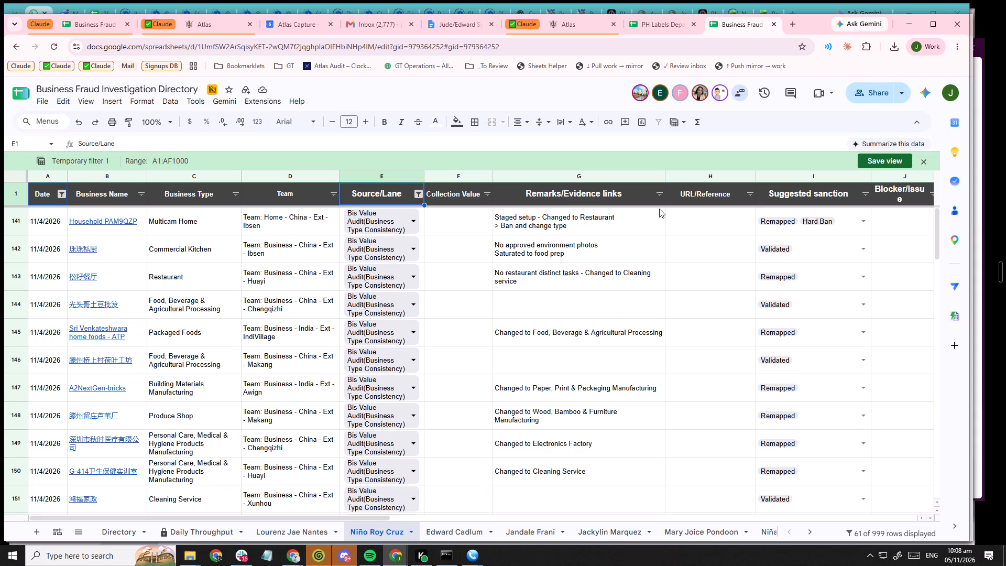
left_click(180, 528)
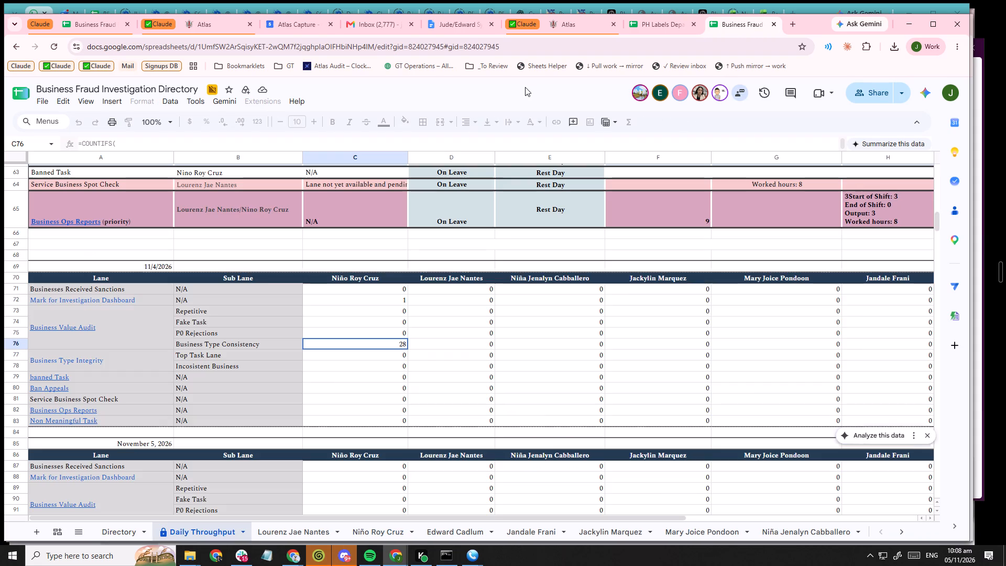
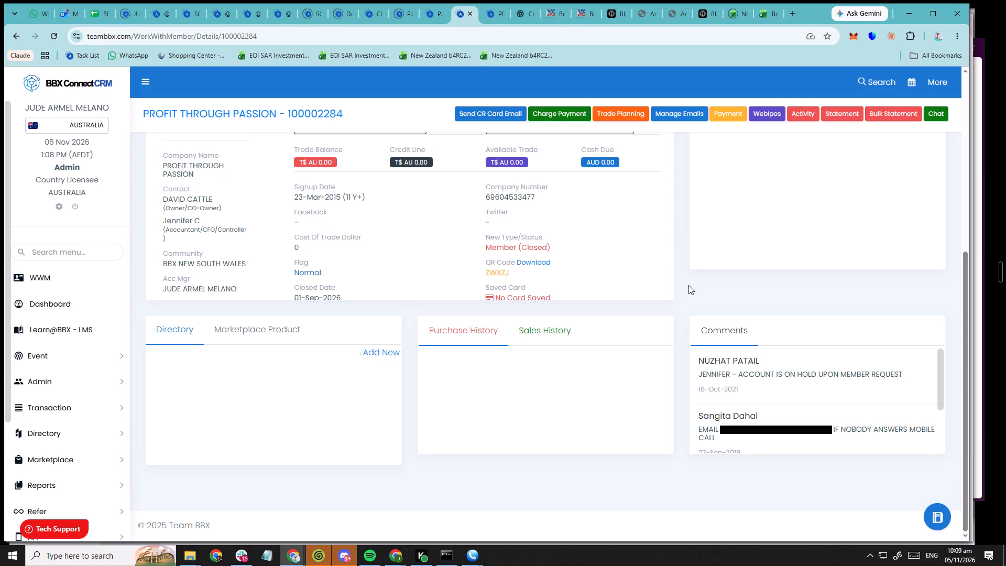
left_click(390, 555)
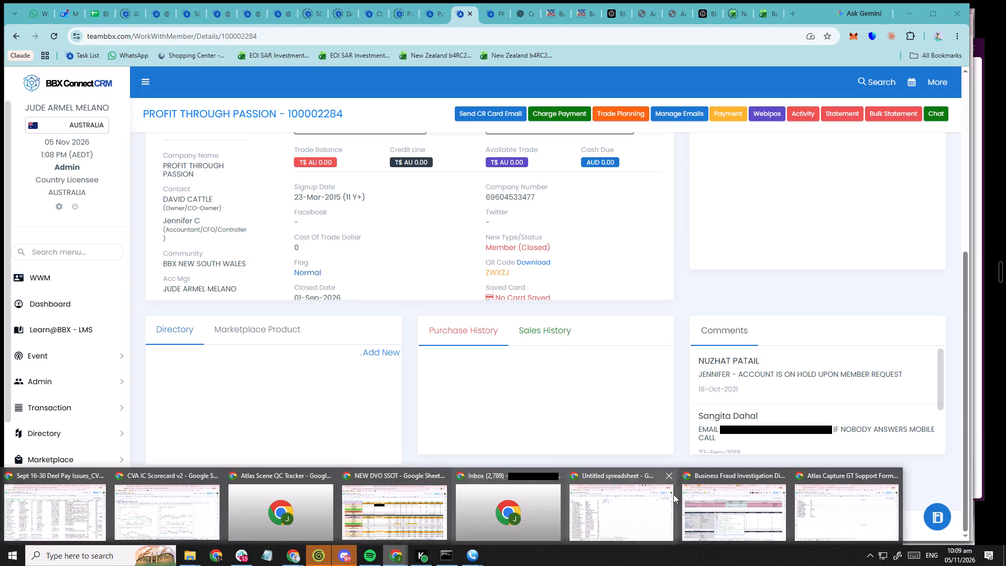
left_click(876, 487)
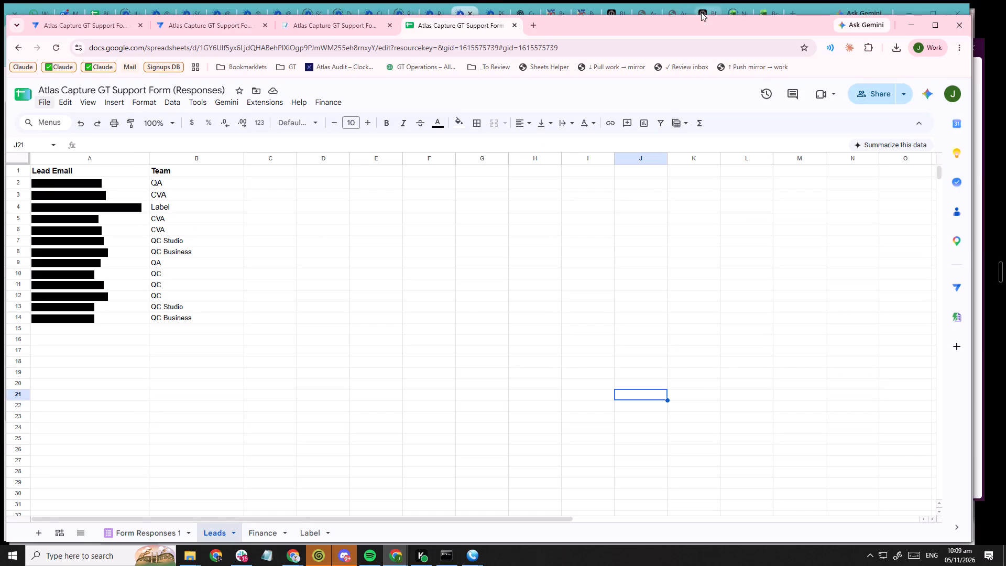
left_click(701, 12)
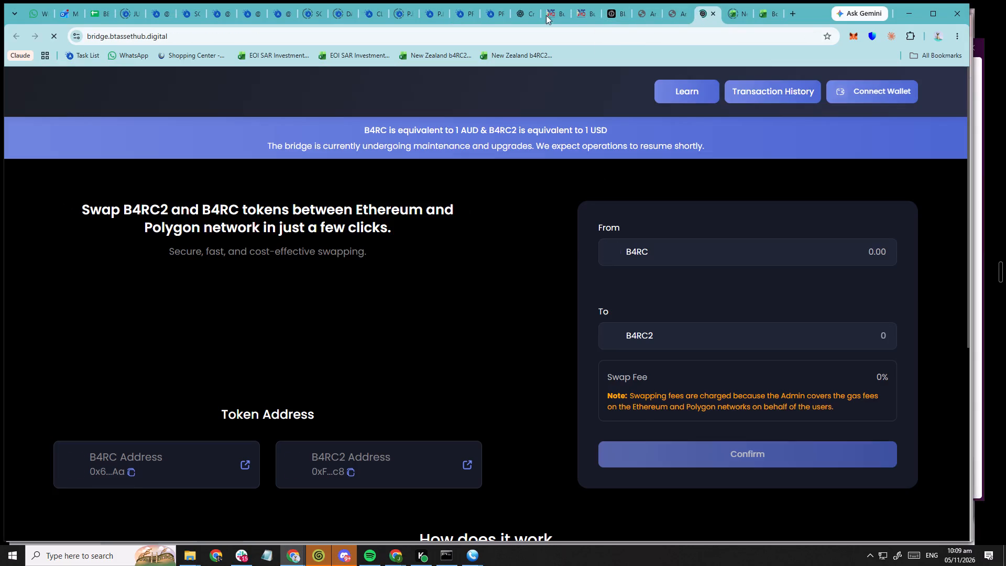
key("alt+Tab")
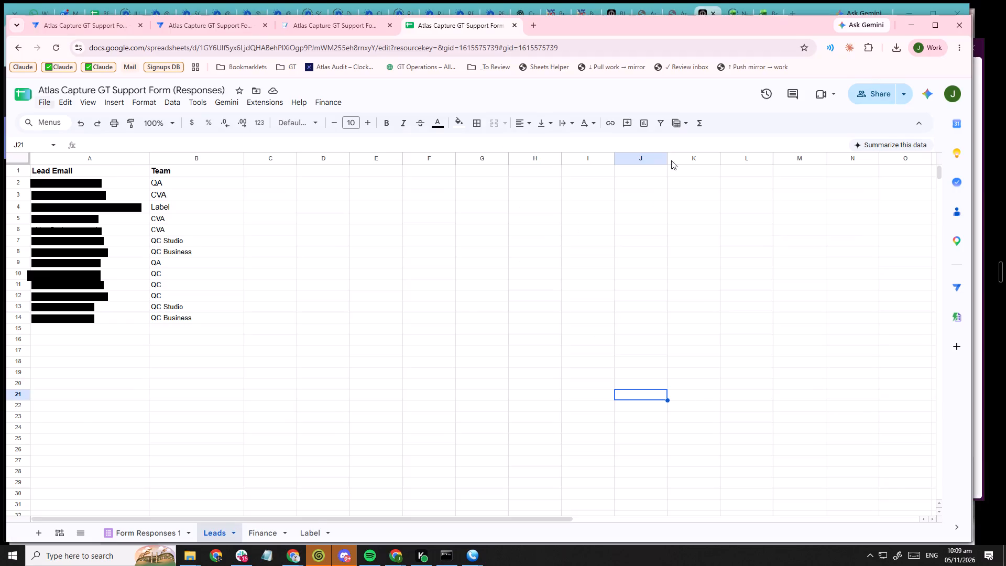
Switch to the Atlas CV Pay page and open the Oct 1–15, 2026 pay cycle under Cycle payouts.
left_click(398, 562)
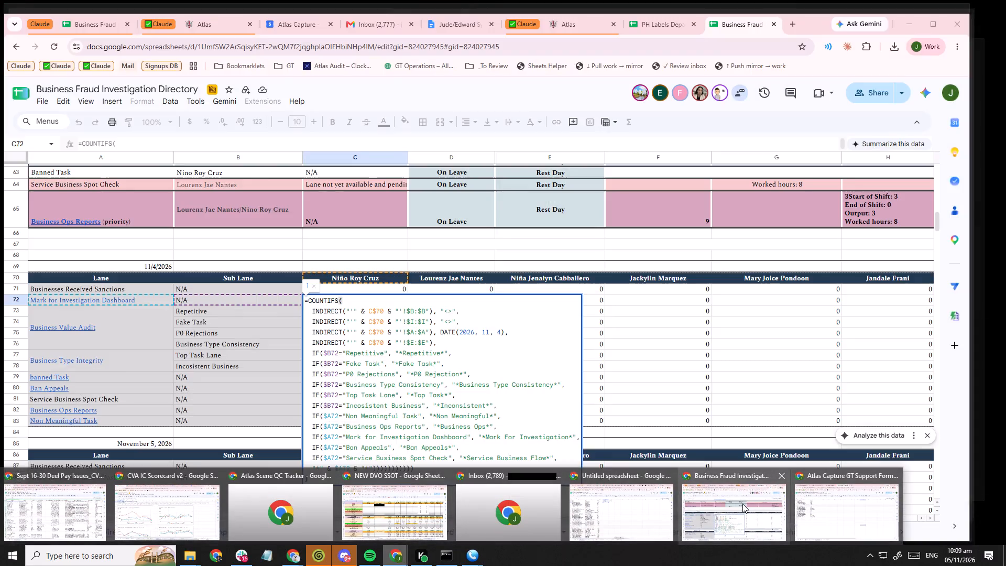
left_click(633, 504)
left_click(738, 29)
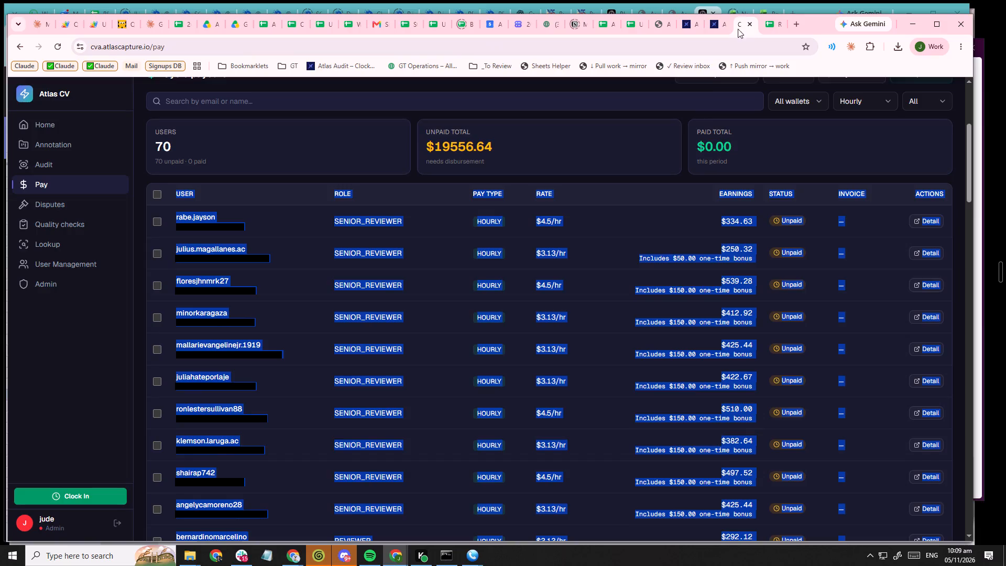
scroll(698, 252, "up", 8)
left_click(593, 285)
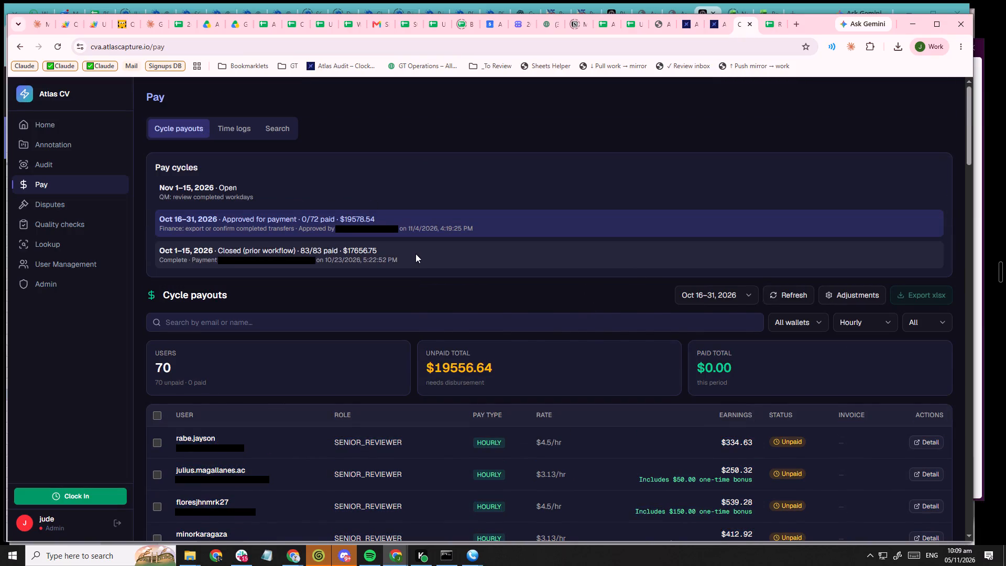
left_click(415, 254)
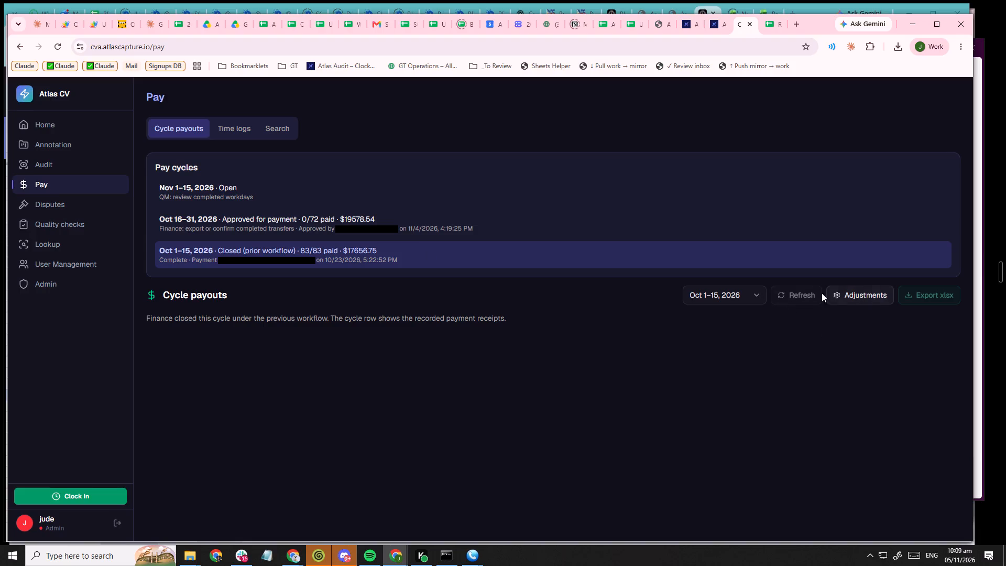
Try to load the Oct 1–15, 2026 payouts by refreshing, opening Adjustments, and reselecting the cycle after viewing Oct 16–31.
left_click(805, 293)
left_click(647, 403)
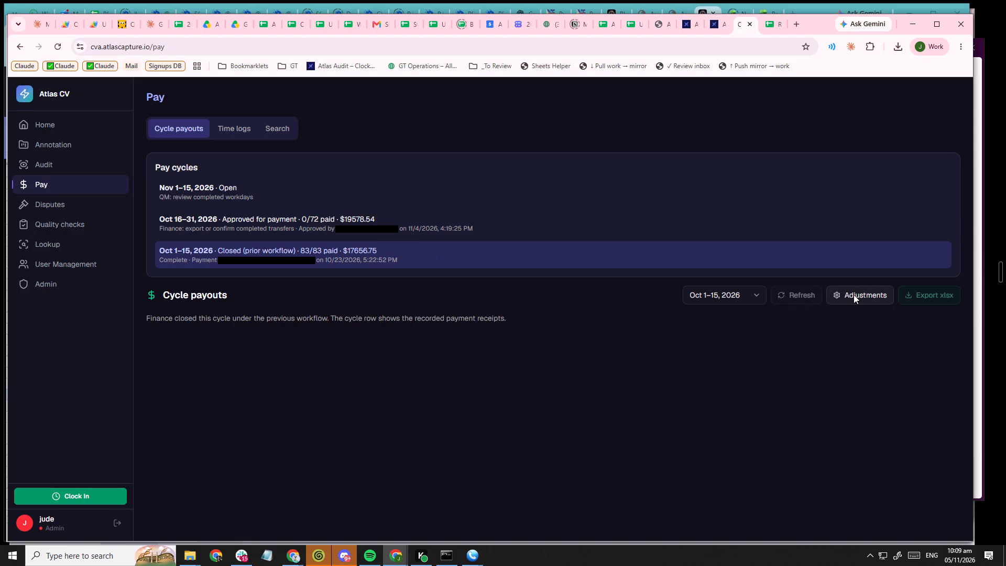
left_click(854, 295)
scroll(795, 369, "down", 5)
left_click(337, 212)
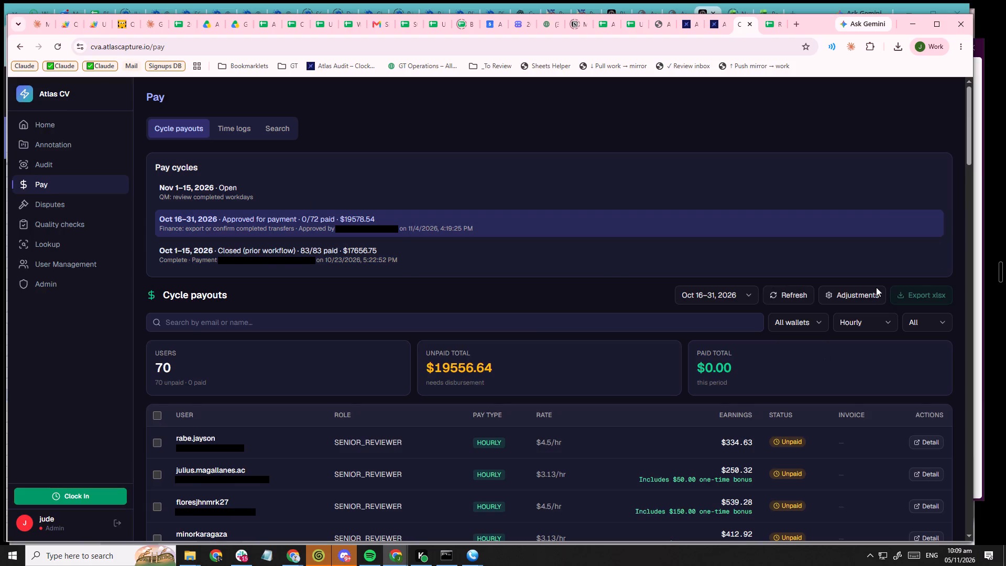
left_click(388, 253)
scroll(681, 410, "down", 2)
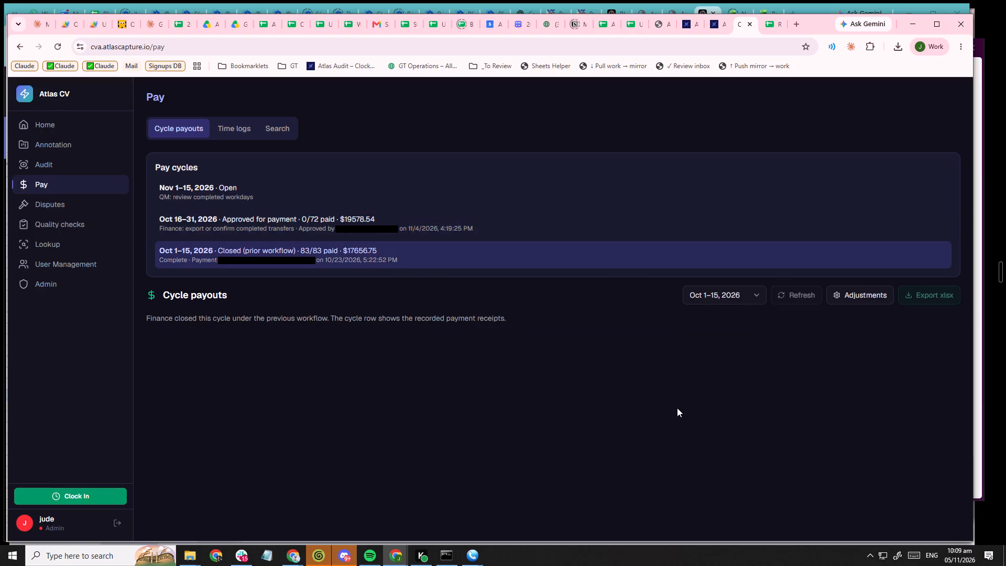
Capture a screenshot area covering the pay cycles and cycle payouts, and draw a red arrow pointing at the Oct 1–15, 2026 cycle.
key("Print")
left_click_drag(135, 83, 597, 513)
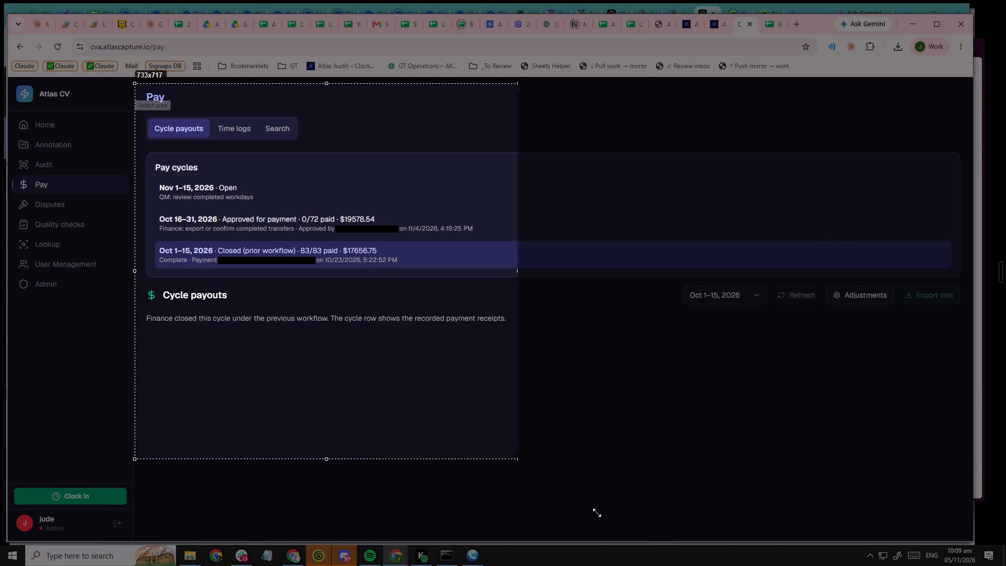
left_click_drag(597, 513, 967, 435)
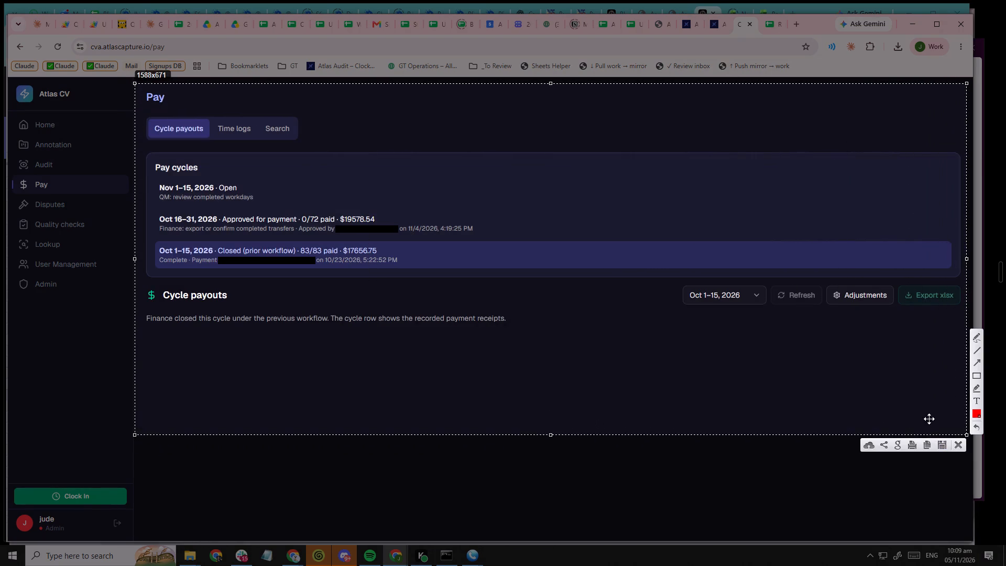
left_click(978, 362)
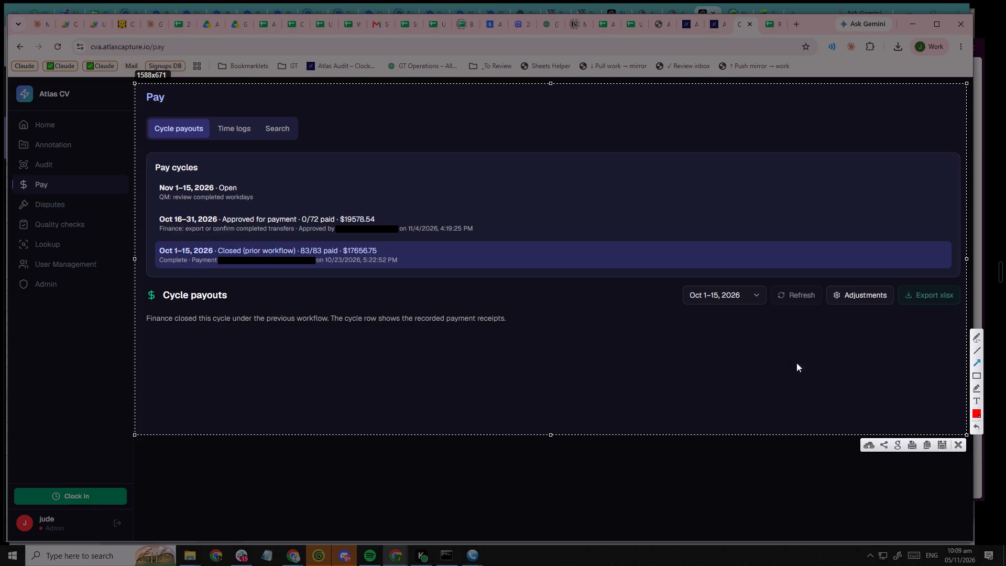
scroll(233, 261, "down", 3)
scroll(263, 279, "up", 2)
left_click_drag(292, 288, 240, 258)
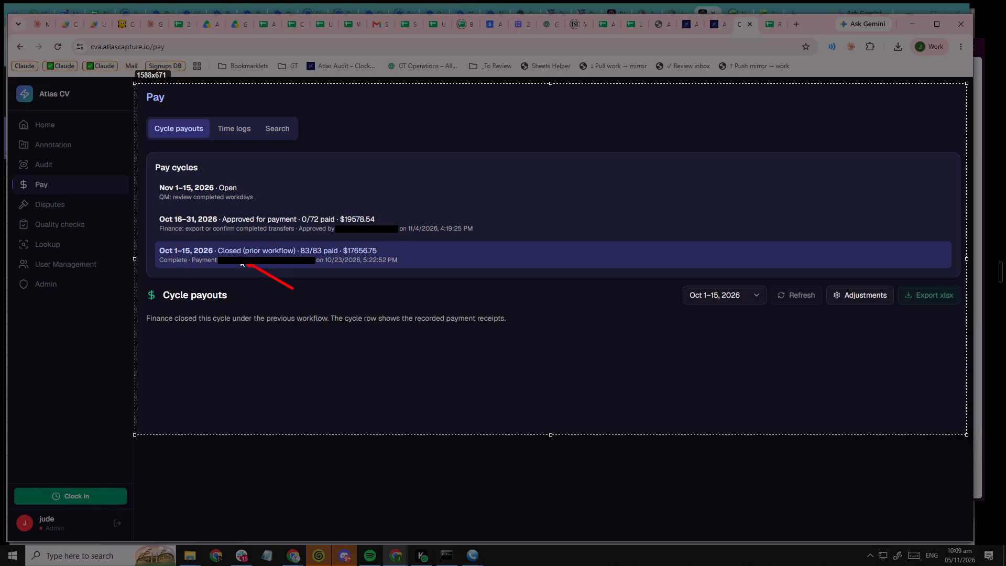
left_click_drag(240, 258, 238, 255)
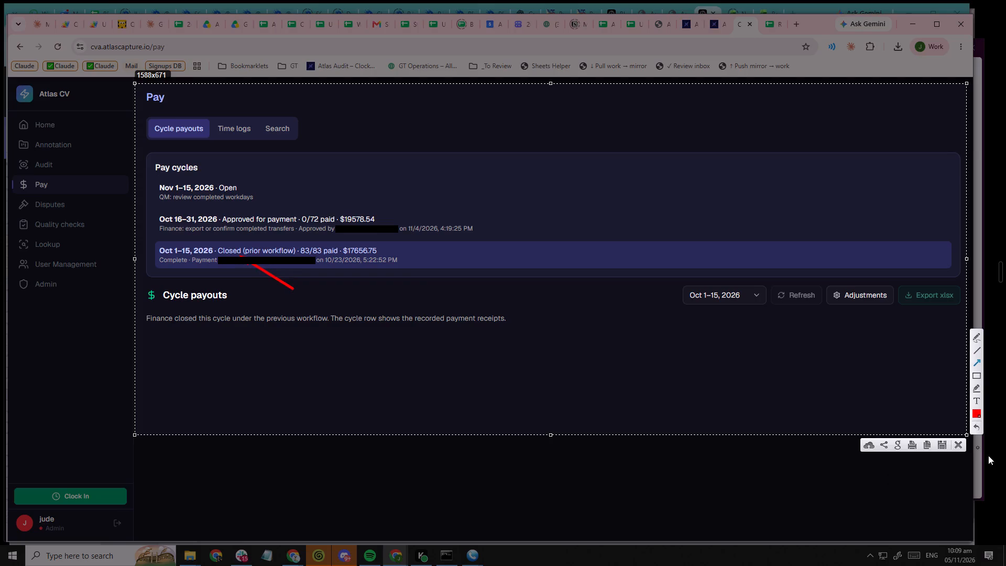
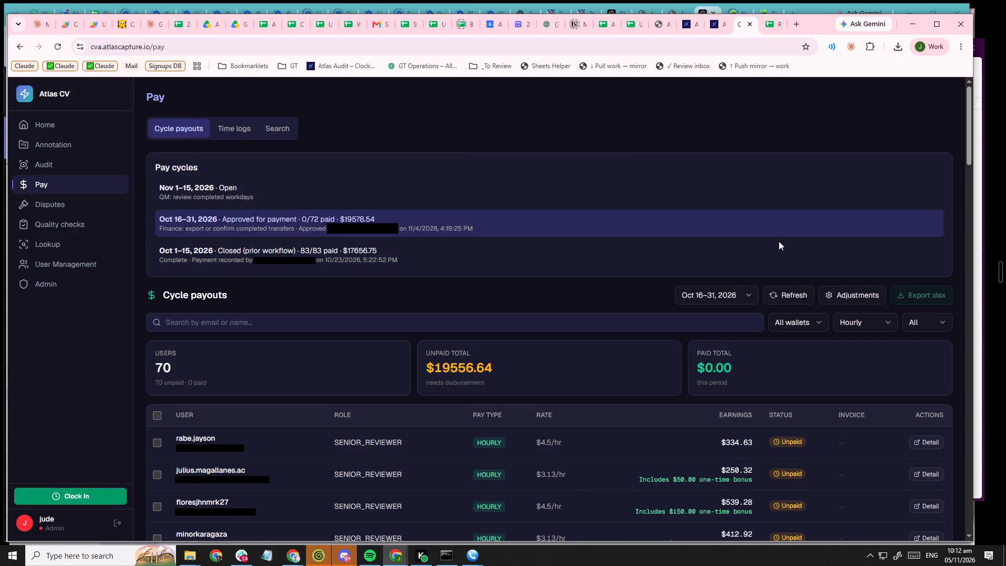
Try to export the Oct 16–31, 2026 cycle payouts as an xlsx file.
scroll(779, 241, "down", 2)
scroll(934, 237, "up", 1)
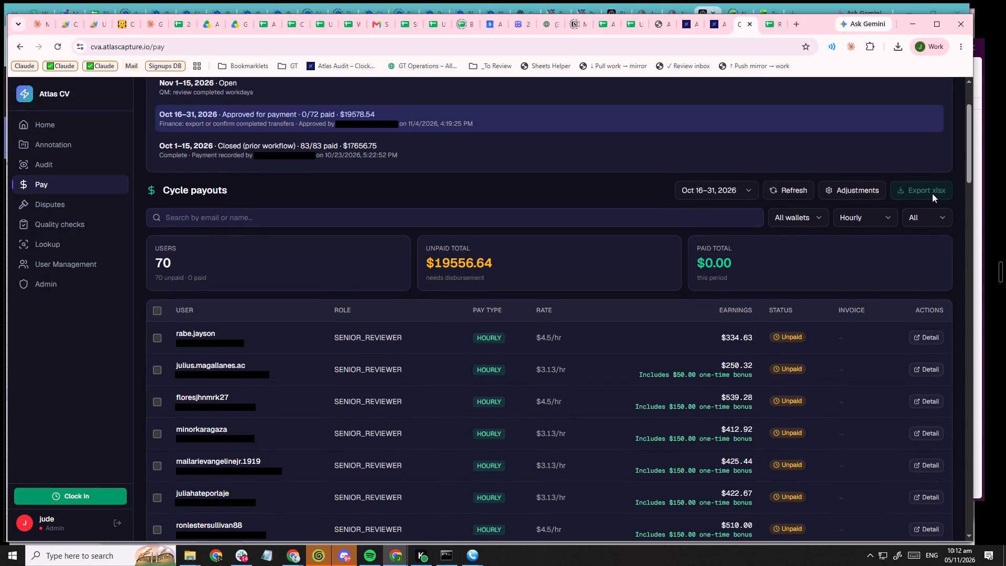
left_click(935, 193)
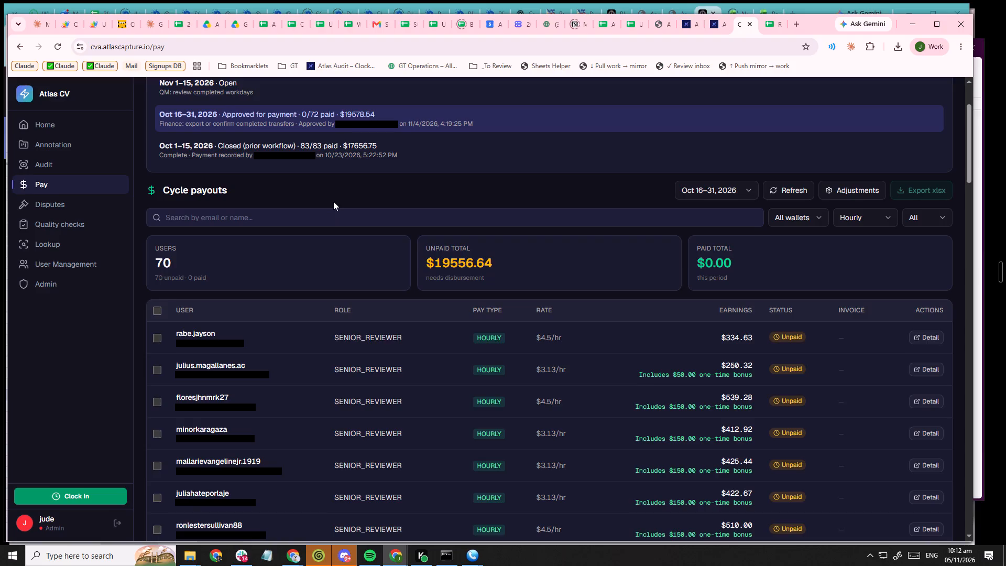
Look through the Oct 16–31, 2026 cycle payouts, checking the summary figures and the users' roles, rates and earnings.
scroll(572, 265, "up", 3)
scroll(576, 269, "down", 14)
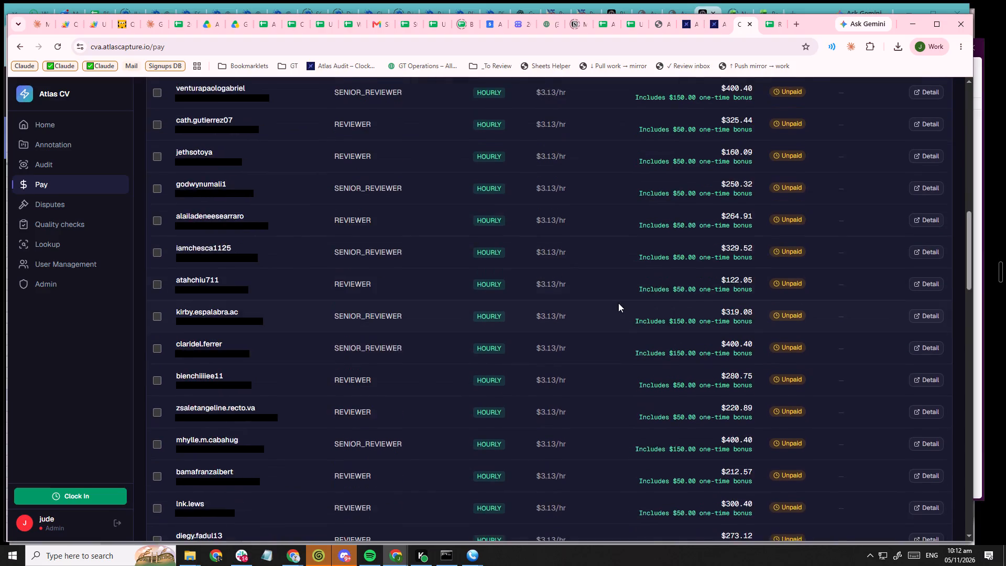
scroll(618, 303, "down", 12)
scroll(619, 317, "up", 12)
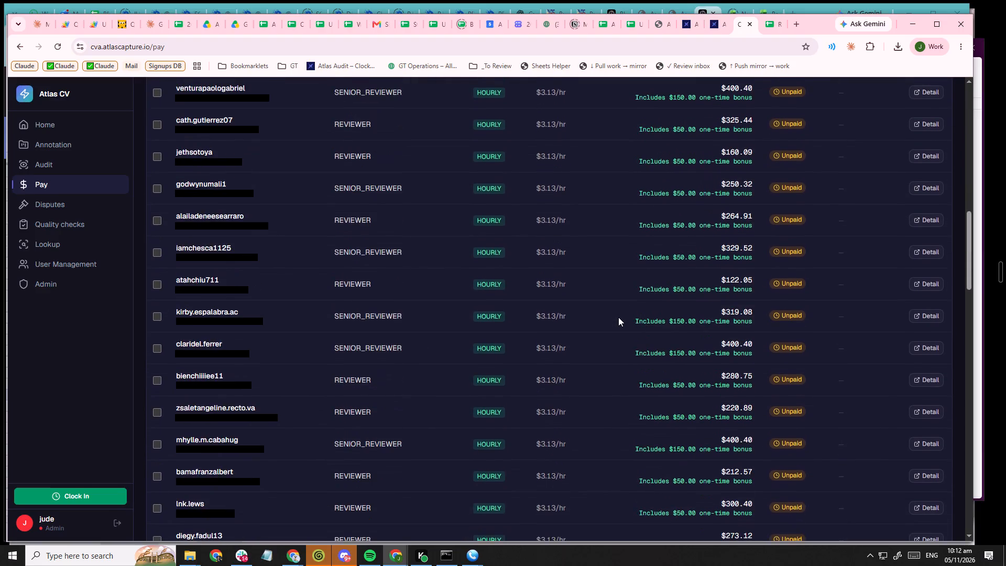
scroll(619, 318, "up", 13)
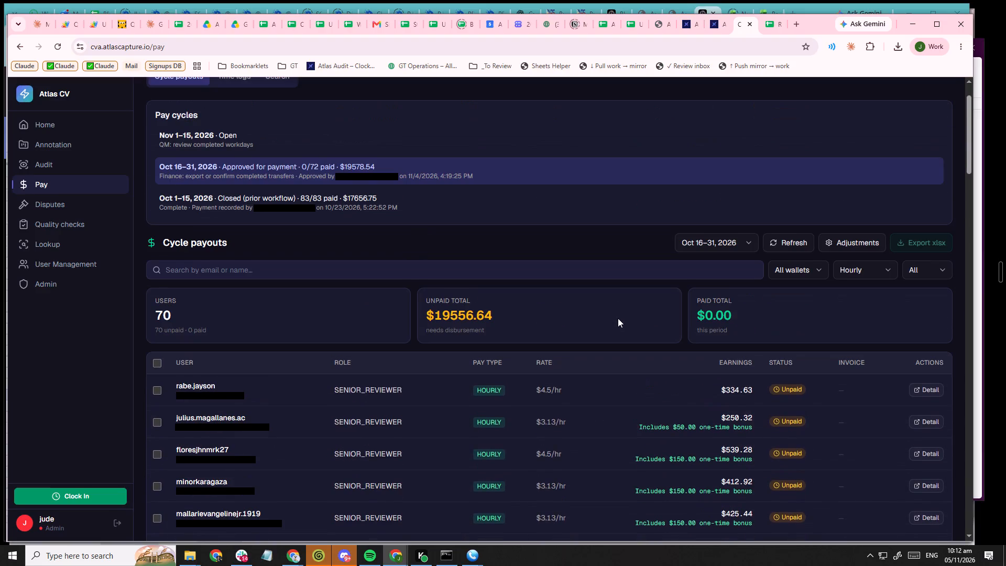
scroll(618, 318, "down", 2)
scroll(618, 318, "up", 3)
scroll(654, 392, "down", 3)
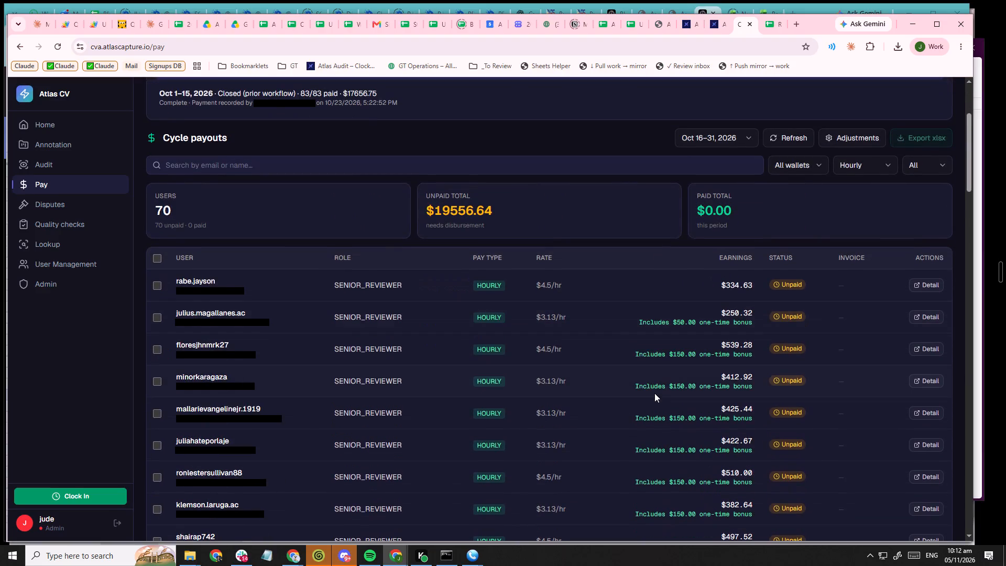
Capture a screenshot area covering the Oct 16–31, 2026 cycle payouts, from the Oct 1–15 cycle line down through the first user rows.
key("Print")
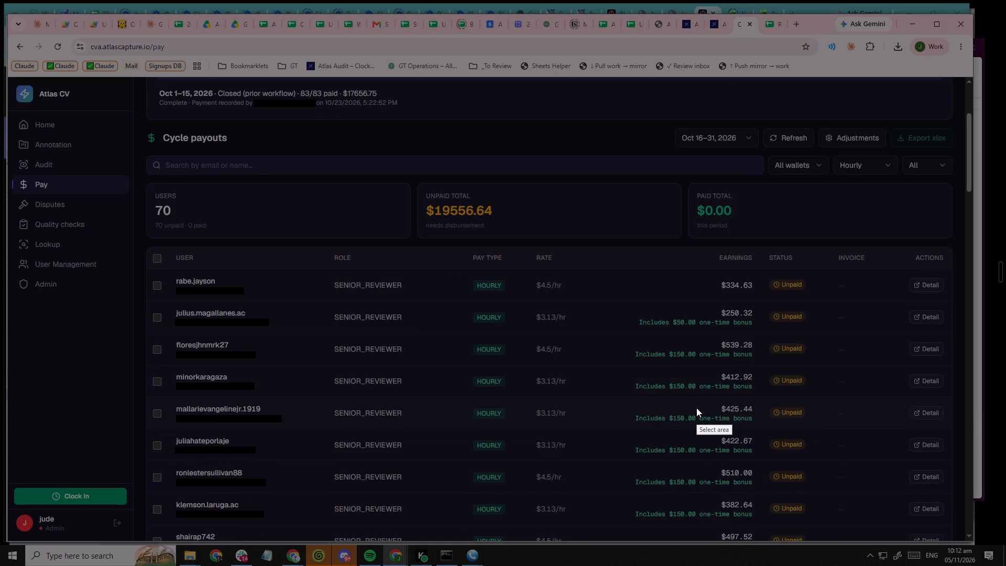
left_click_drag(136, 81, 943, 518)
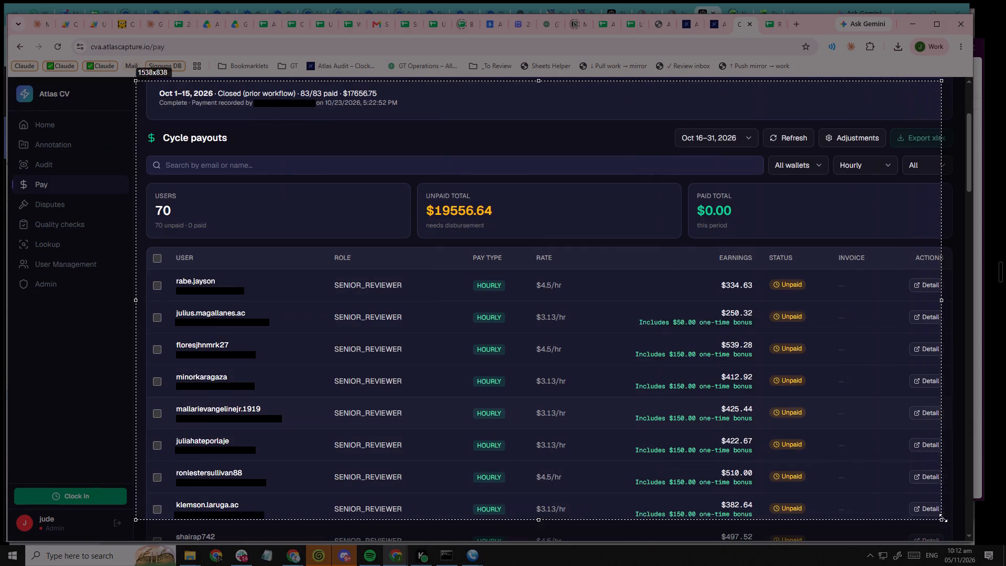
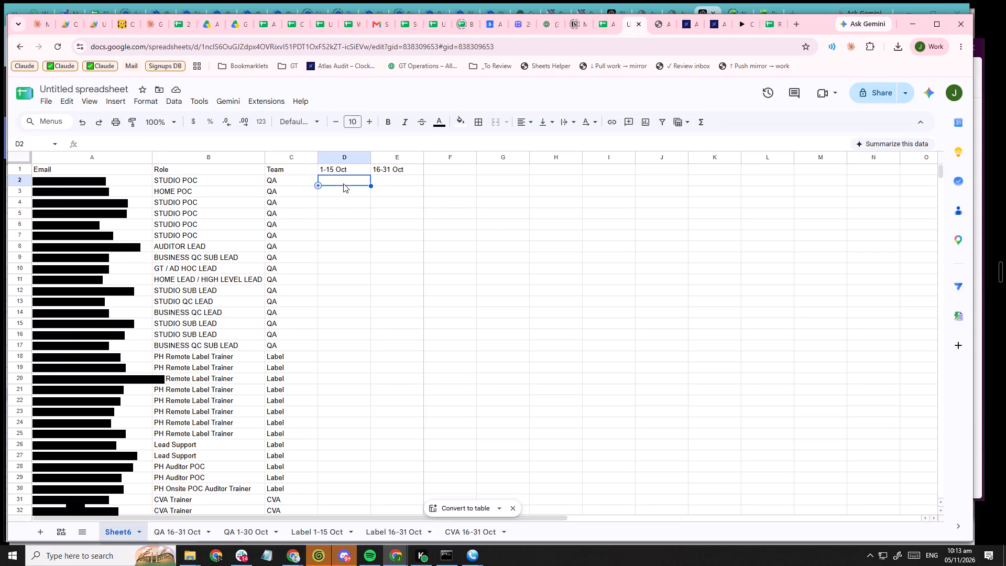
Start an INDEX formula in D2 under 1-15 Oct, with a nested INDIRECT function on a second line.
key("equal")
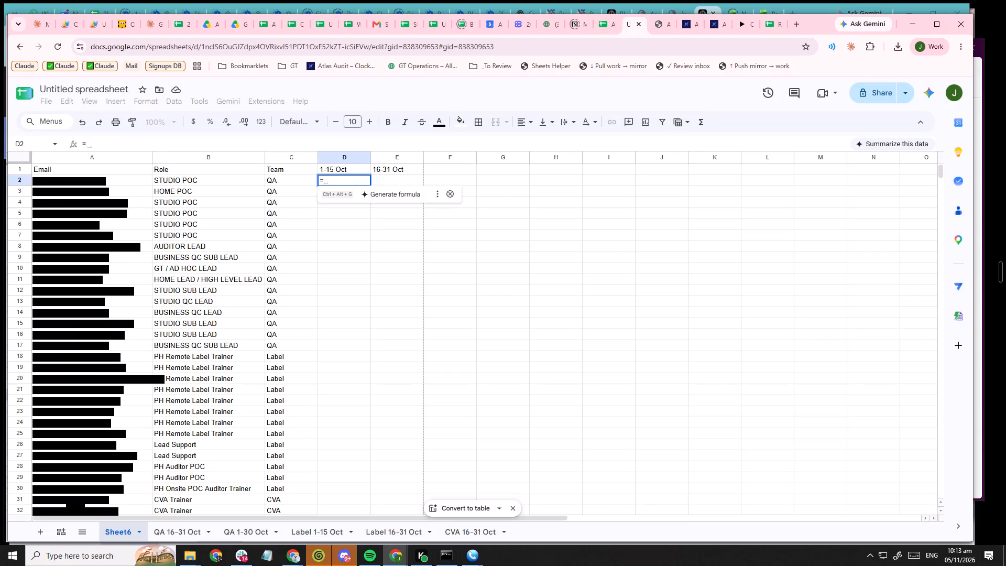
type("inde")
key("Tab")
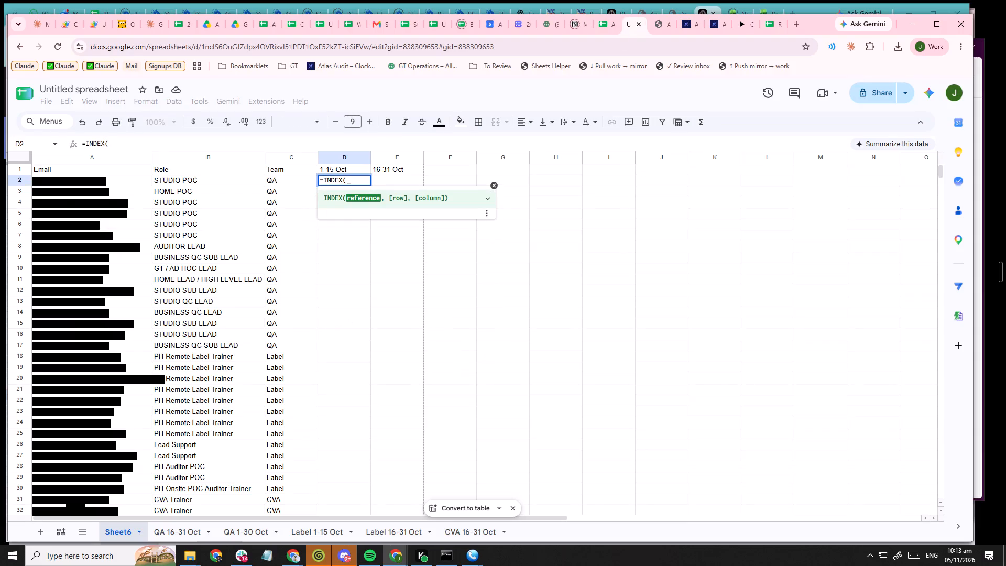
key("alt+Return")
type("in")
type("de")
type("rect")
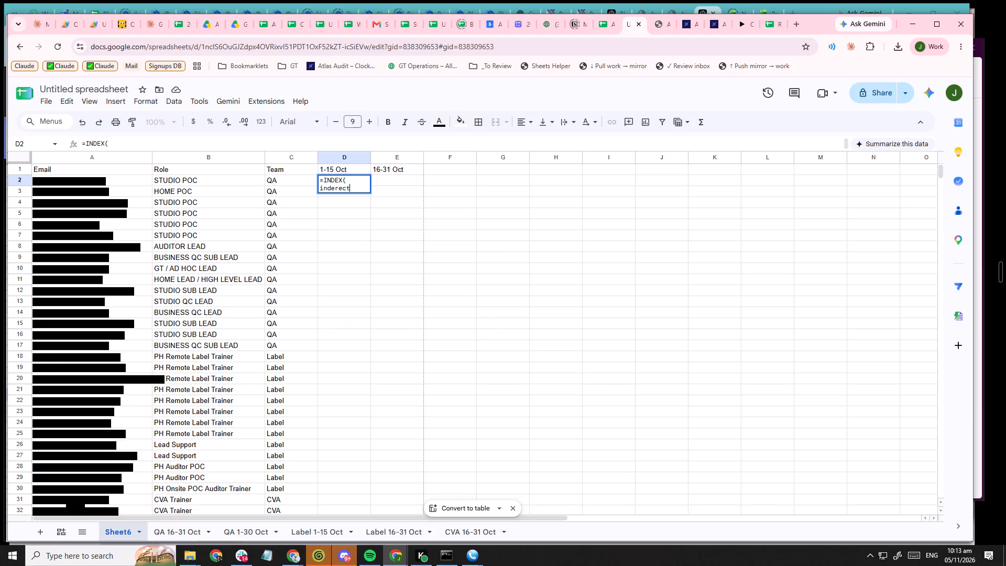
key("shift+parenleft")
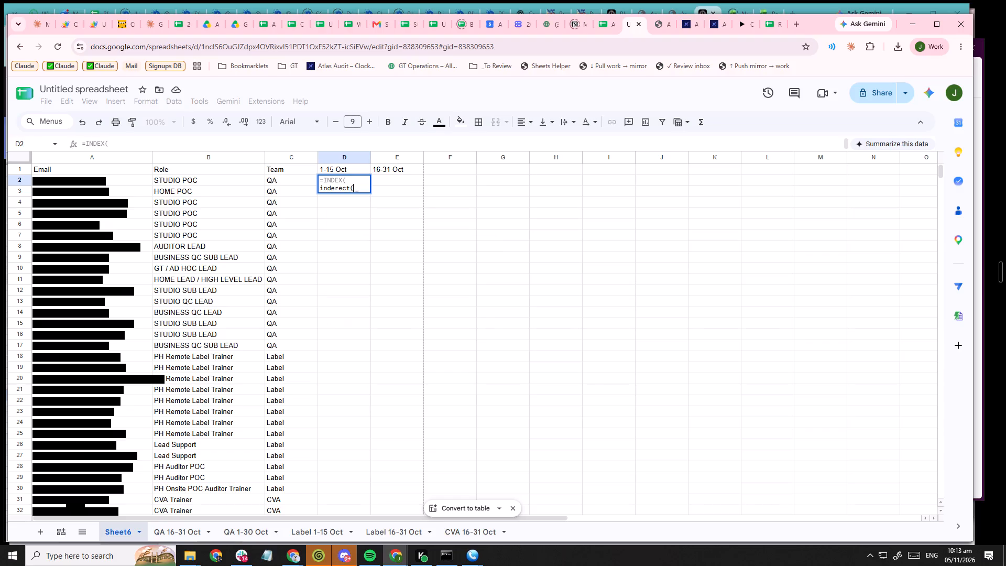
key("BackSpace")
key("BackSpace")
key("BackSpace")
key("BackSpace")
key("BackSpace")
key("BackSpace")
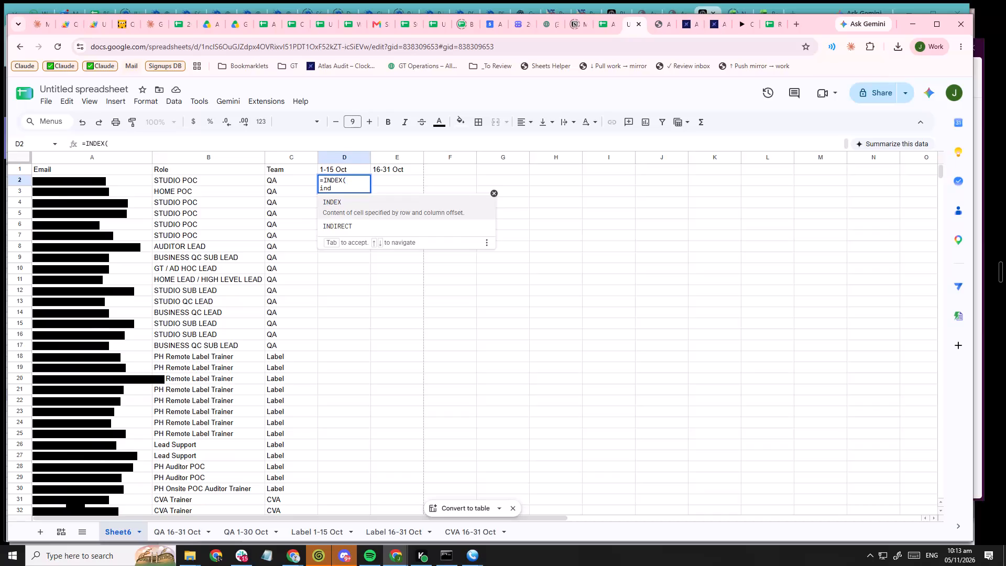
key("Down")
key("Tab")
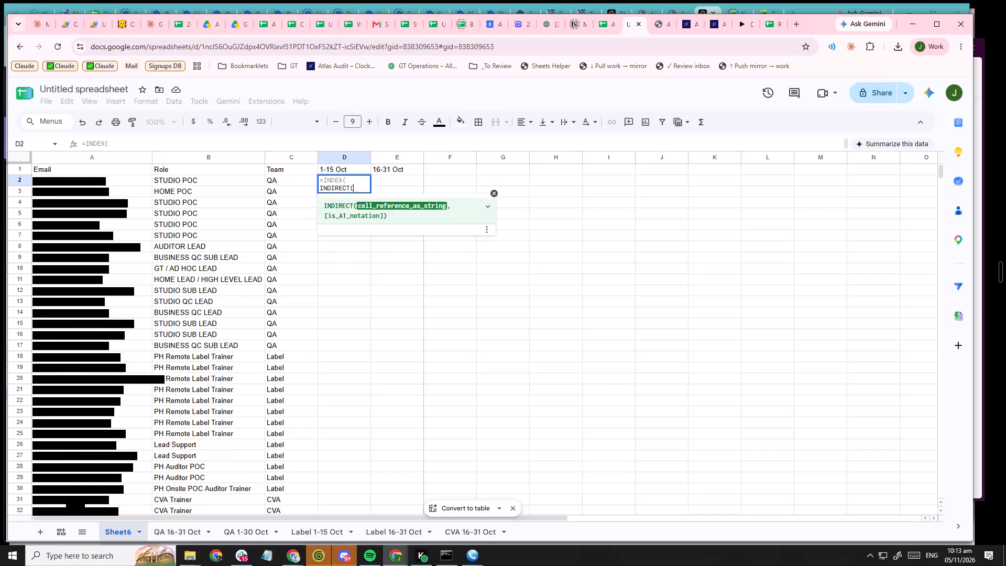
Build the INDIRECT argument in D2 as "'"&C2&"'!"&D1, joining the team and the pay-period header, and close its parenthesis.
key("shift+quotedbl")
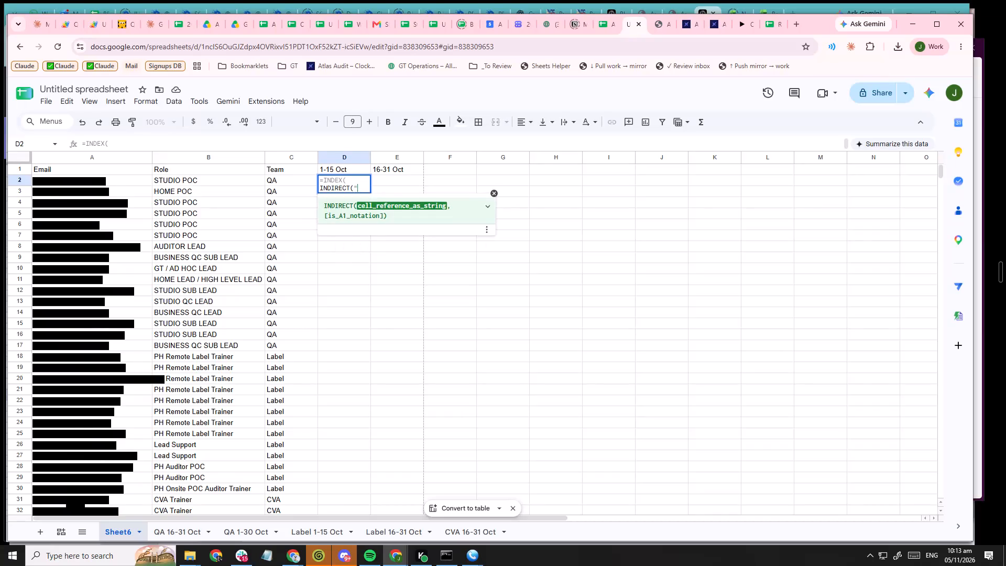
key("apostrophe")
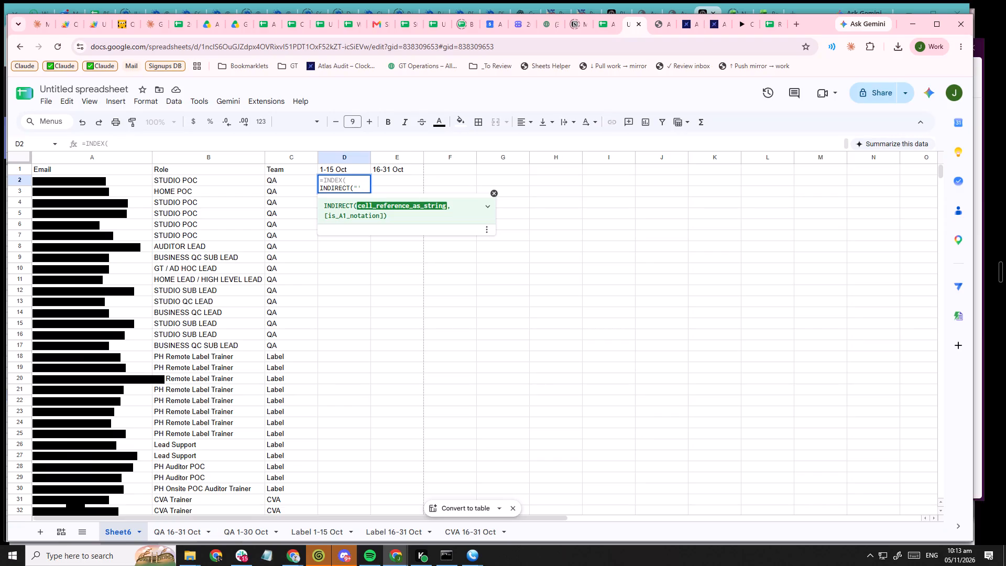
key("shift+quotedbl")
key("shift+ampersand")
key("Left")
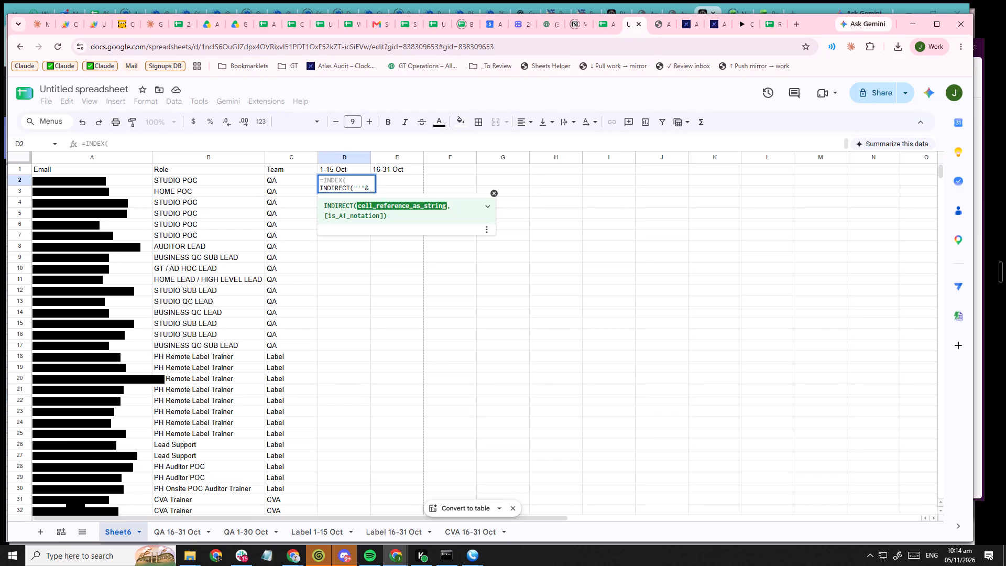
key("Left")
key("Right")
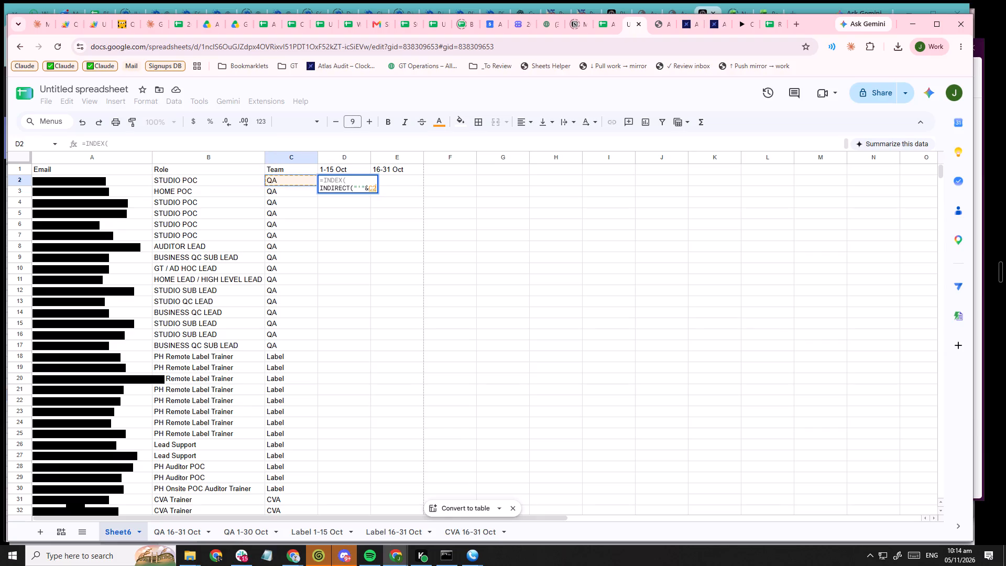
key("shift+ampersand")
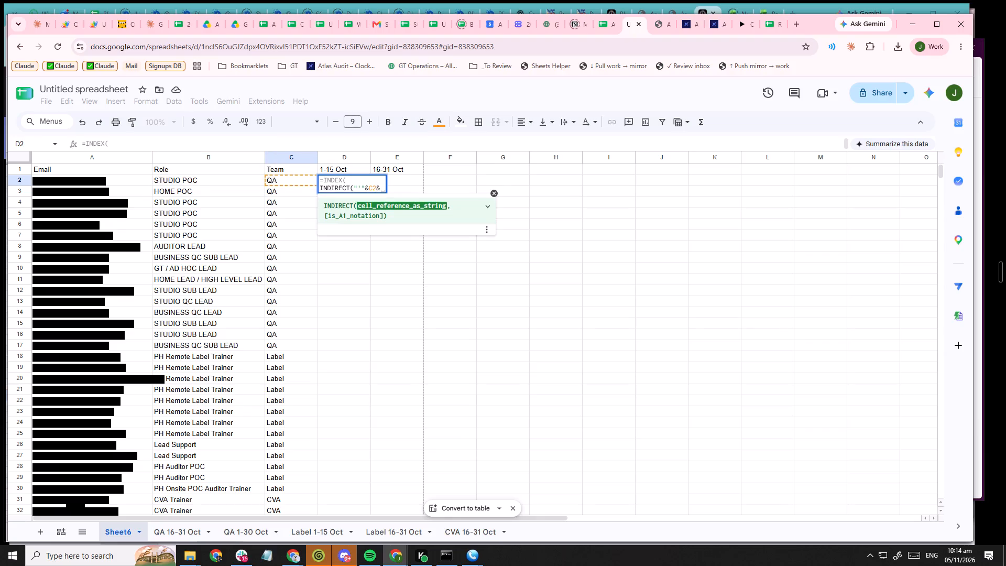
key("shift+quotedbl")
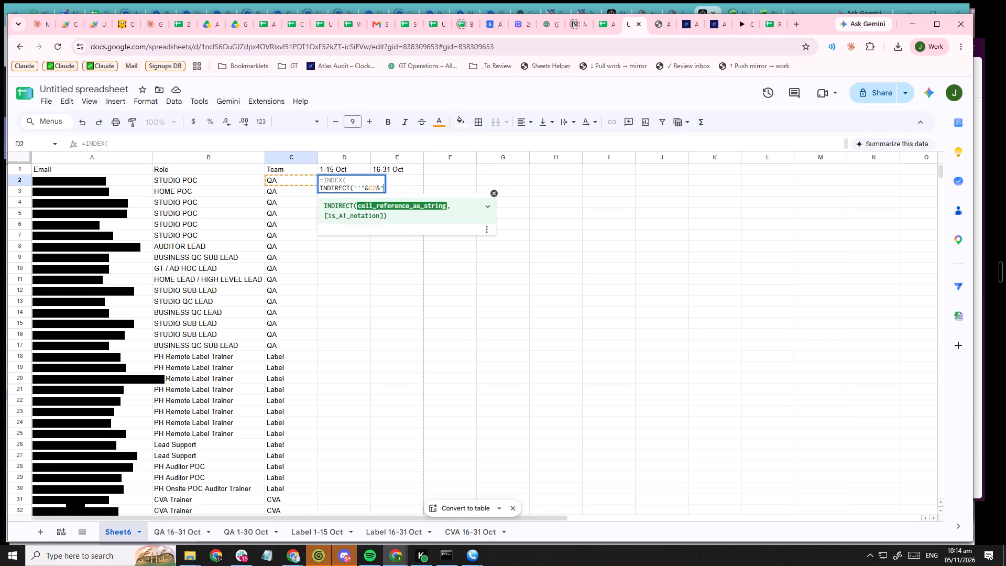
type("'\"")
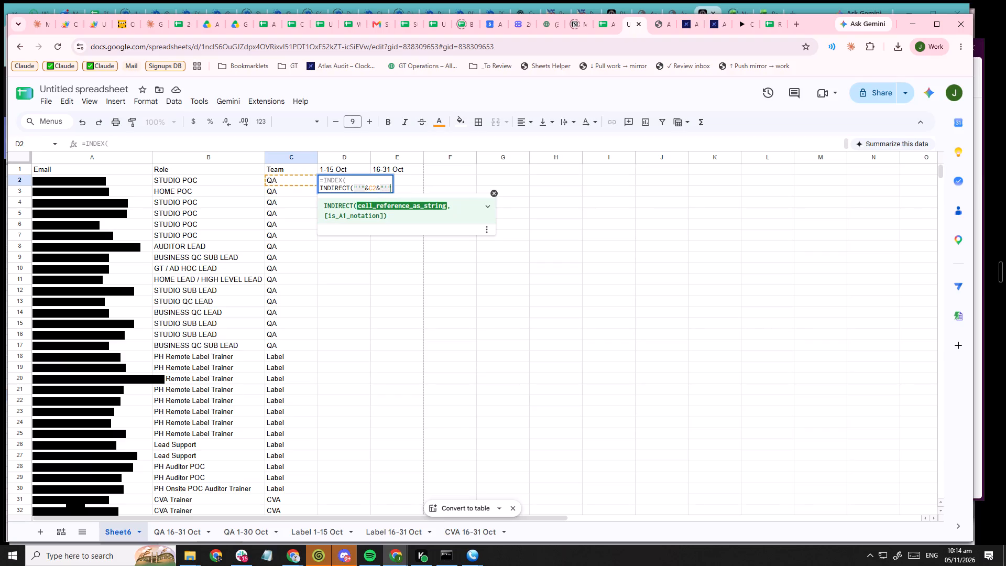
key("Left")
key("shift+exclam")
key("Right")
key("Right")
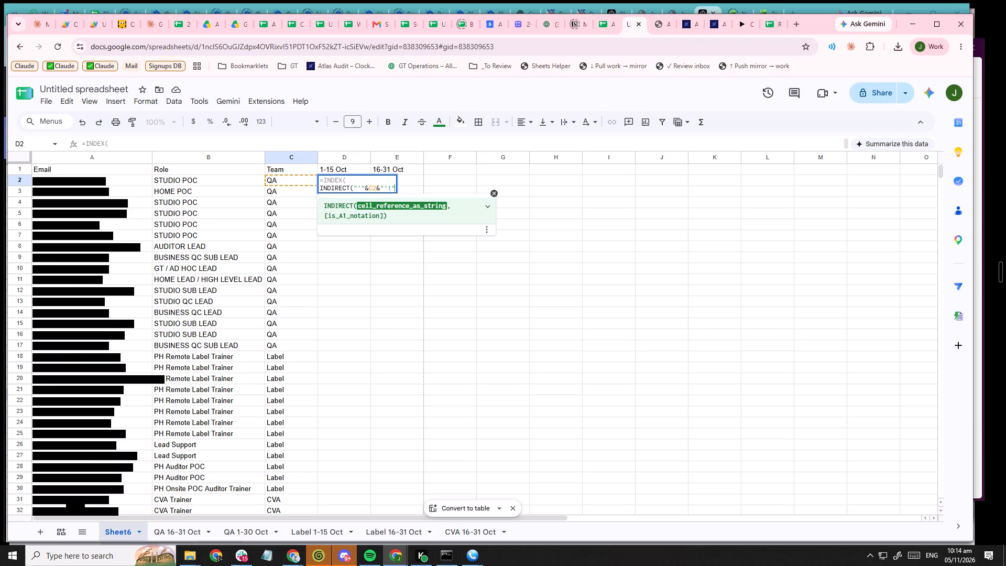
key("shift+ampersand")
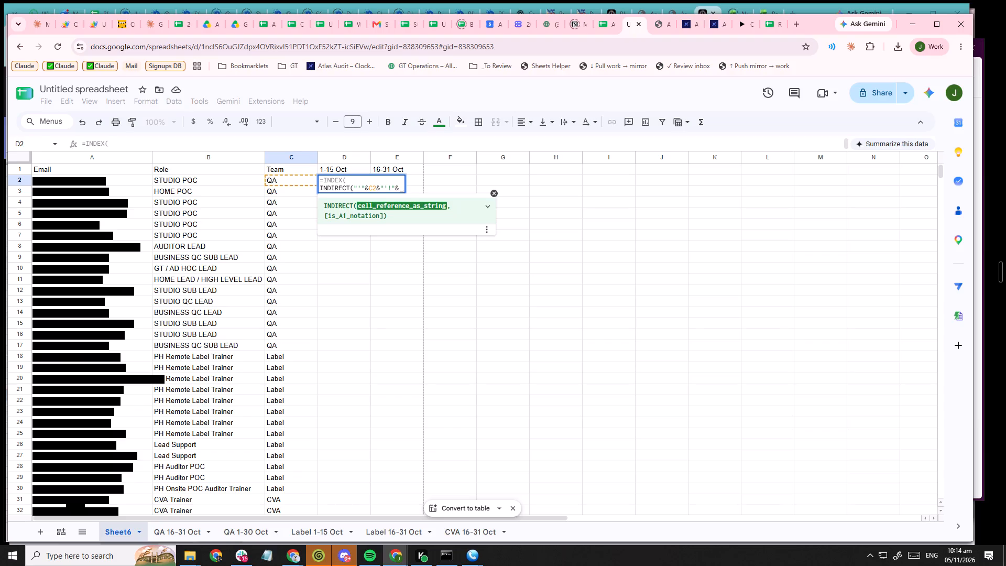
key("Up")
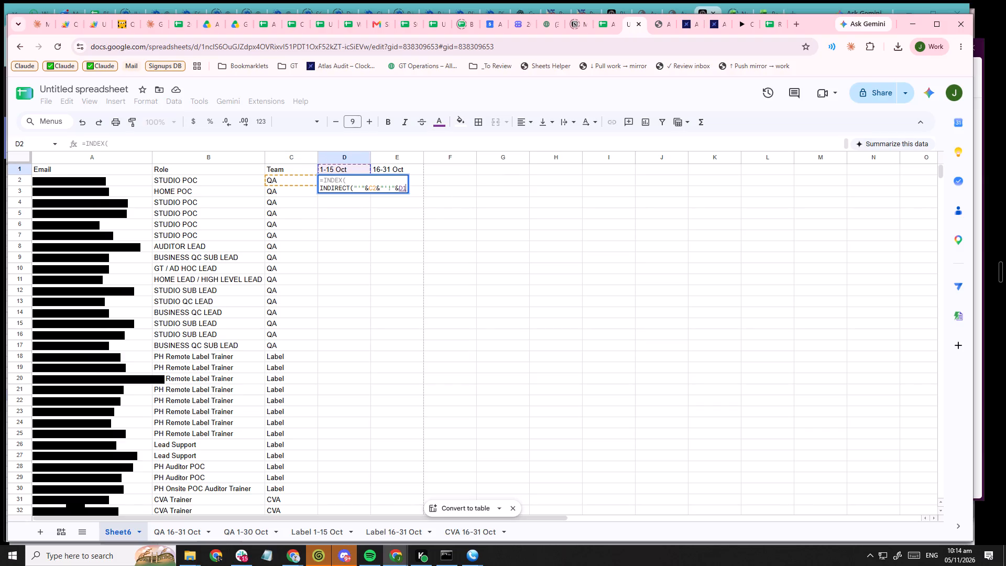
key("shift+parenright")
Examine what the sheet reference text inside D2's INDIRECT function evaluates to.
key("shift+Left")
key("shift+Left")
key("shift+Left")
key("shift+Left")
key("shift+Left")
key("shift+Left")
key("shift+Left")
key("shift+Left")
key("shift+Left")
key("shift+Left")
key("shift+Left")
key("shift+Left")
key("shift+Left")
key("shift+Left")
key("shift+Left")
key("shift+Left")
key("shift+Left")
key("shift+Left")
key("shift+Left")
key("shift+Left")
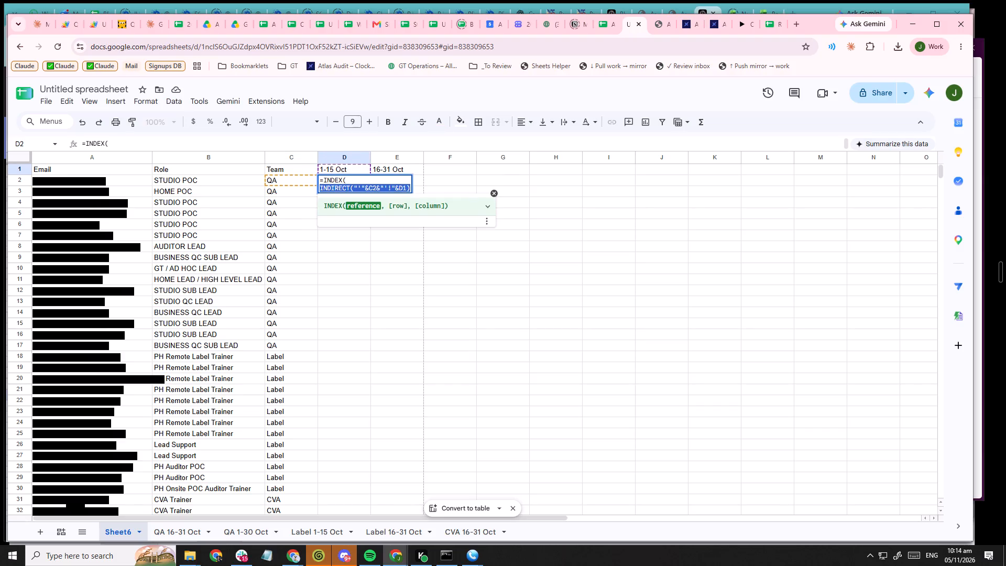
key("shift+Right")
key("shift+Left")
key("Right")
key("Right")
key("Right")
key("Left")
key("Left")
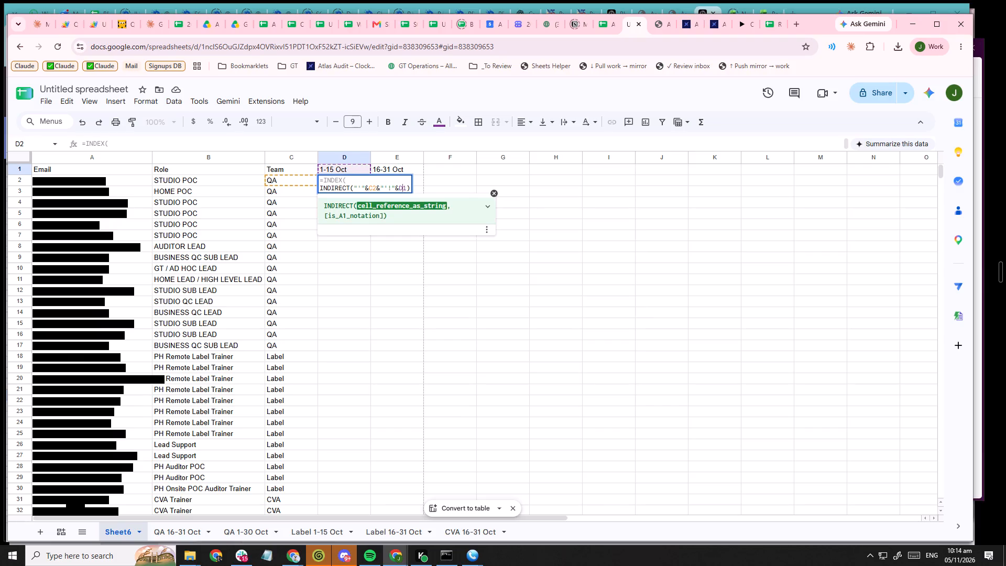
key("Right")
key("Right")
key("Right")
key("shift+Left")
key("shift+Left")
key("shift+Left")
key("shift+Left")
key("shift+Left")
key("shift+Left")
key("shift+Left")
key("shift+Left")
key("shift+Left")
key("shift+Left")
key("shift+Left")
key("shift+Left")
key("shift+Left")
key("shift+Left")
key("shift+Left")
key("shift+Left")
key("shift+Left")
key("shift+Left")
key("shift+Left")
key("shift+Left")
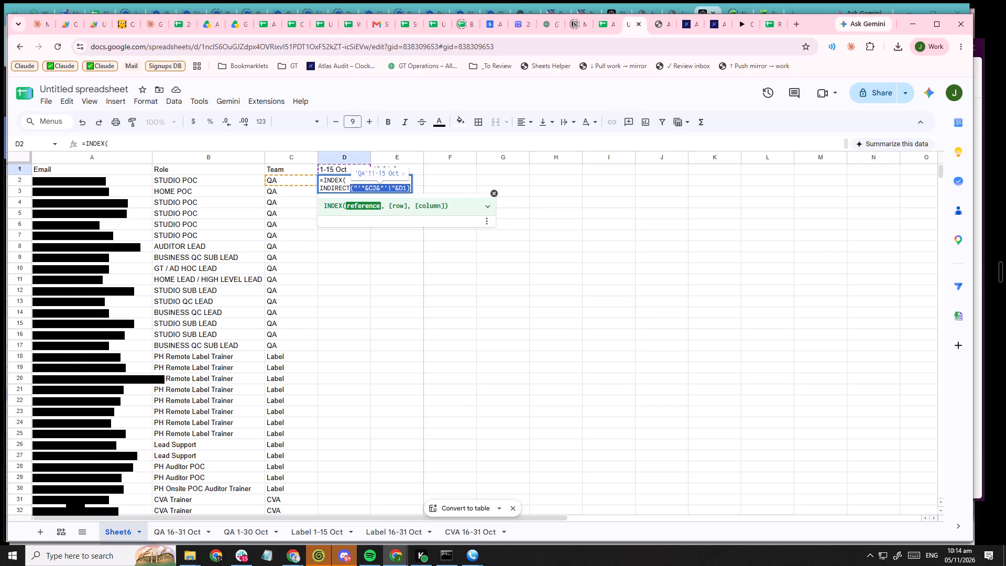
key("shift+Right")
key("shift+Right")
key("shift+Right")
key("shift+Right")
key("shift+Right")
key("shift+Right")
key("shift+Right")
key("shift+Right")
key("shift+Right")
key("shift+Right")
key("shift+Right")
key("shift+Right")
key("shift+Right")
key("shift+Left")
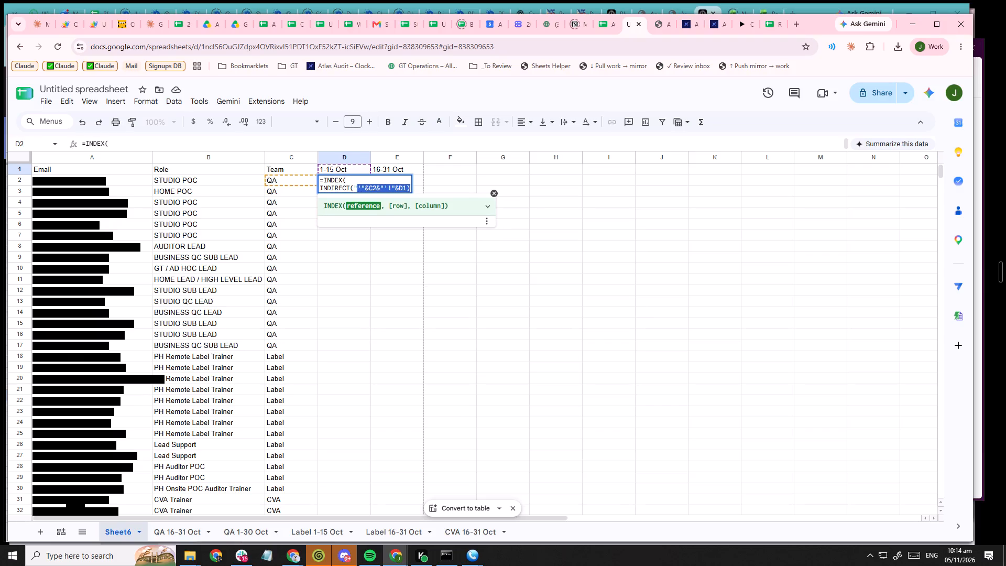
key("shift+Left")
key("shift+Left")
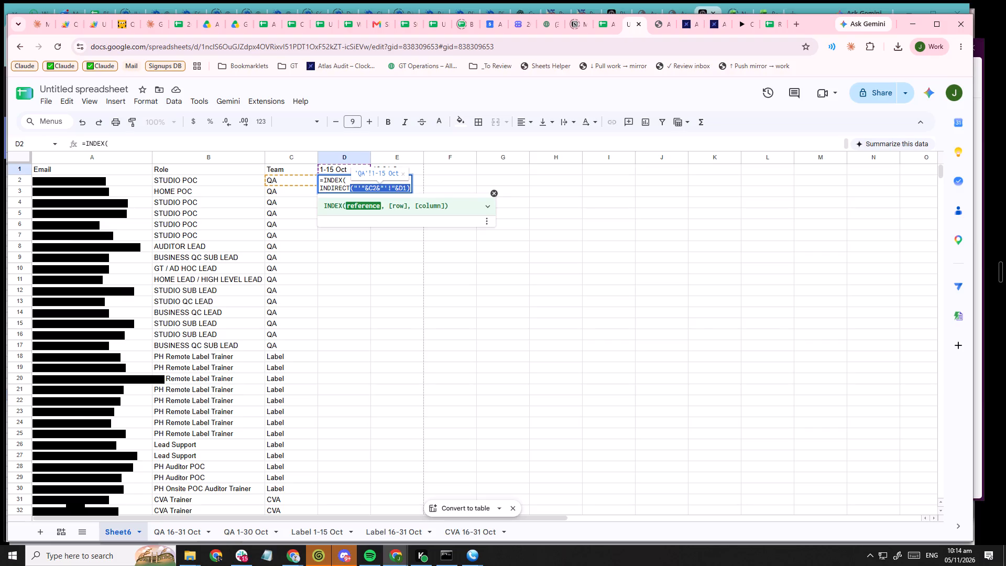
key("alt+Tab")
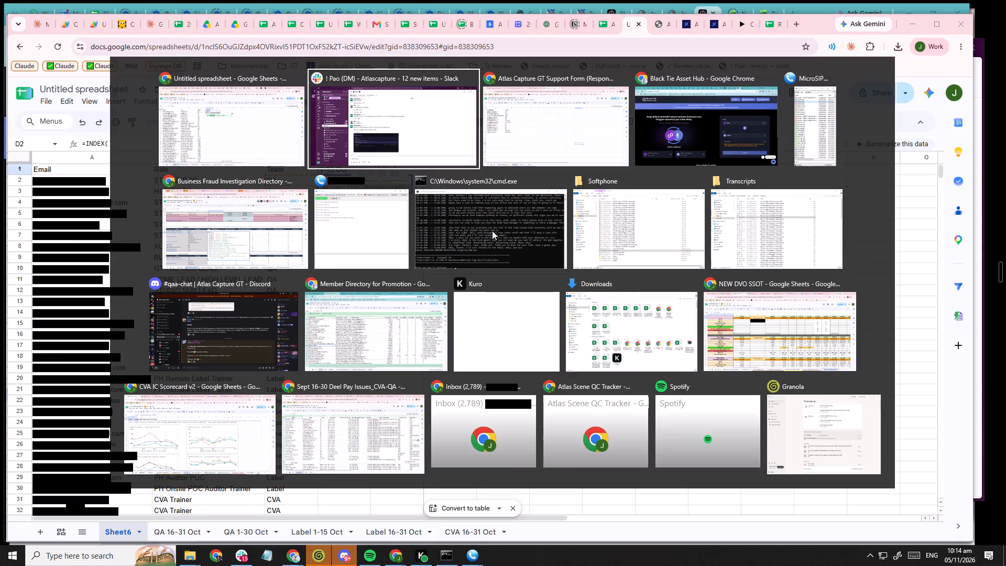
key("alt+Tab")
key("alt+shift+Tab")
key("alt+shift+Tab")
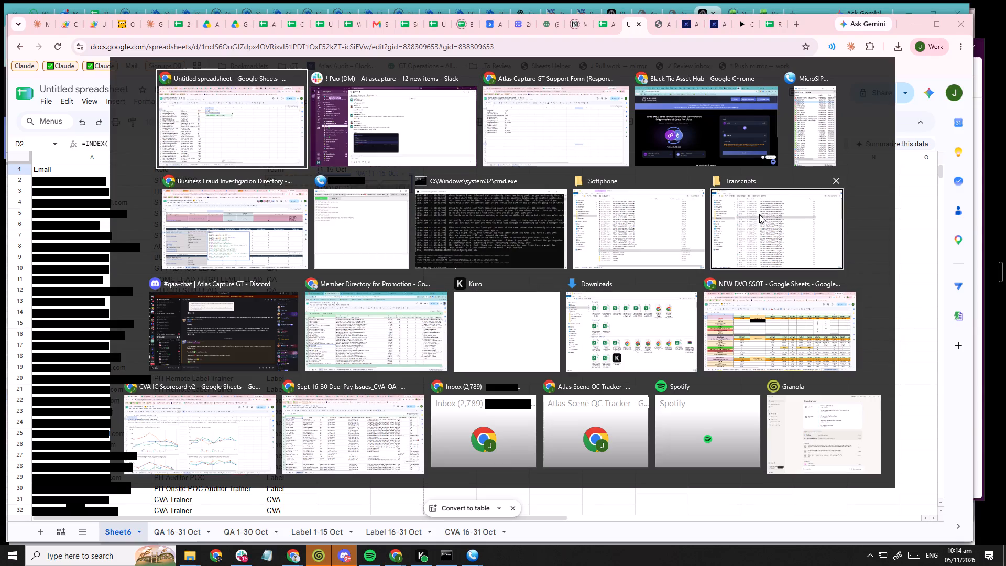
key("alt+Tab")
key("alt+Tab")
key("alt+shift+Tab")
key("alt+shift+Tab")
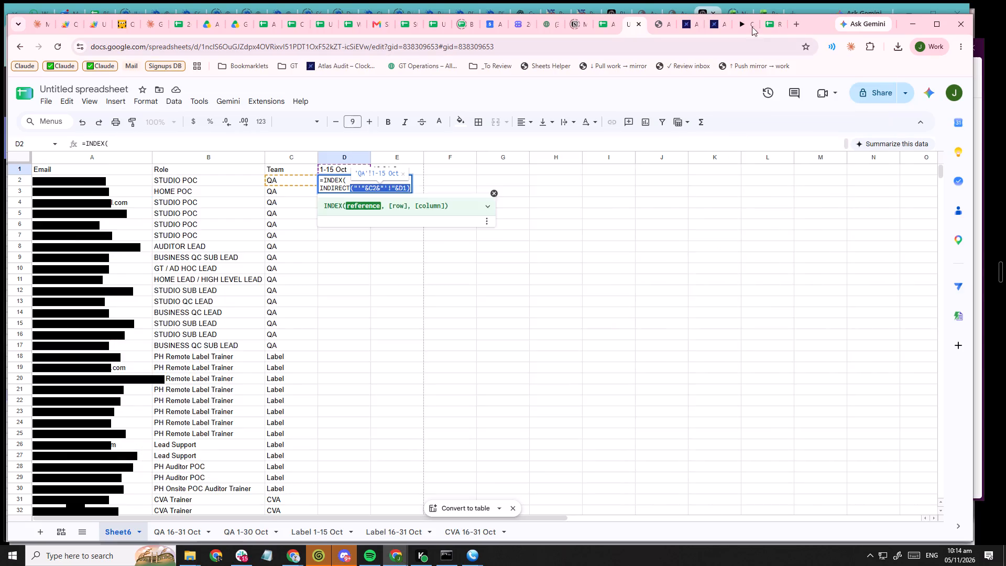
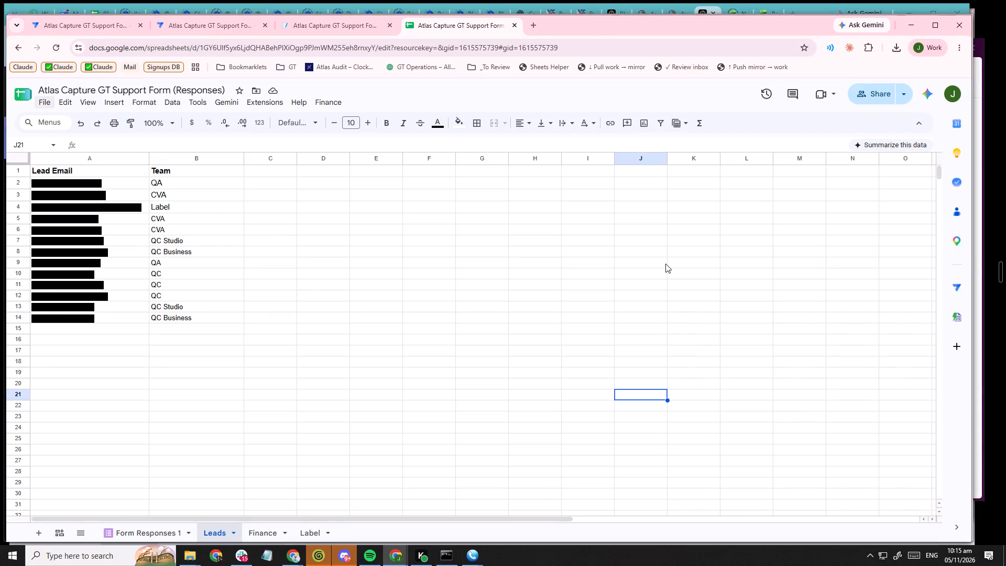
Switch to the Business Fraud Investigation Directory and examine how the first INDIRECT reference in C72's COUNTIFS formula is built and evaluated.
key("alt+Tab")
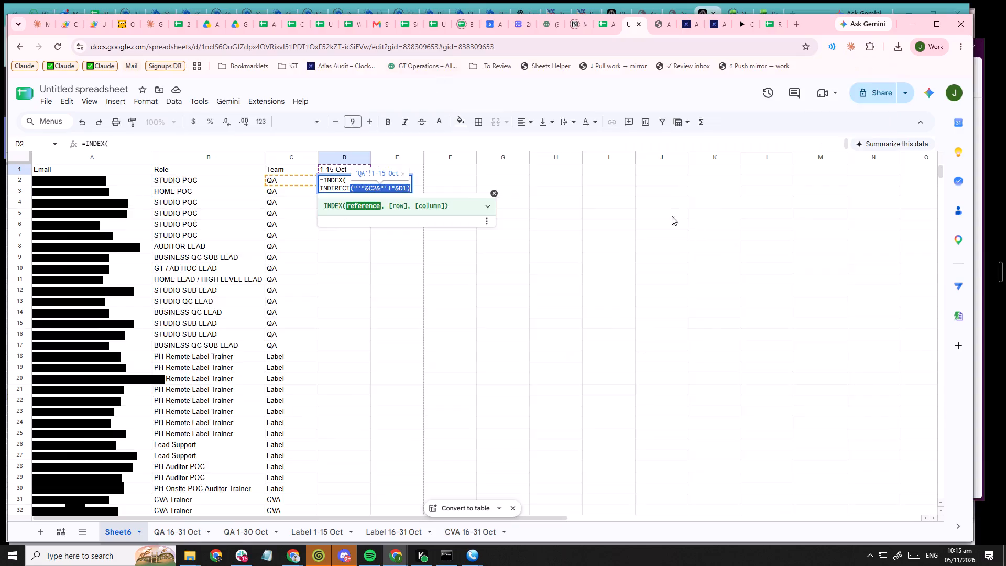
key("alt+Tab")
key("alt+Tab")
key("alt+Tab")
key("alt+shift+Tab")
key("alt+shift+Tab")
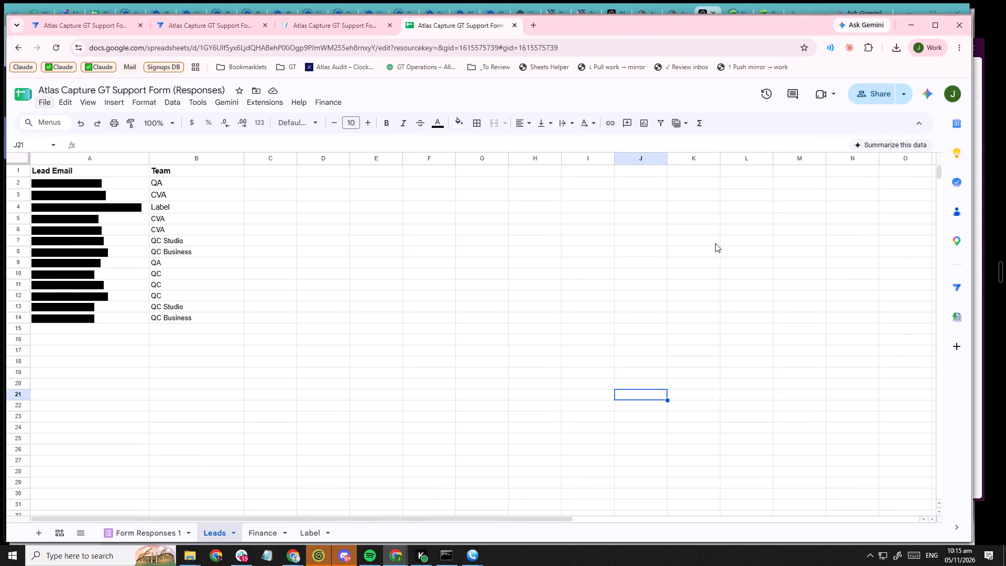
key("alt+Tab")
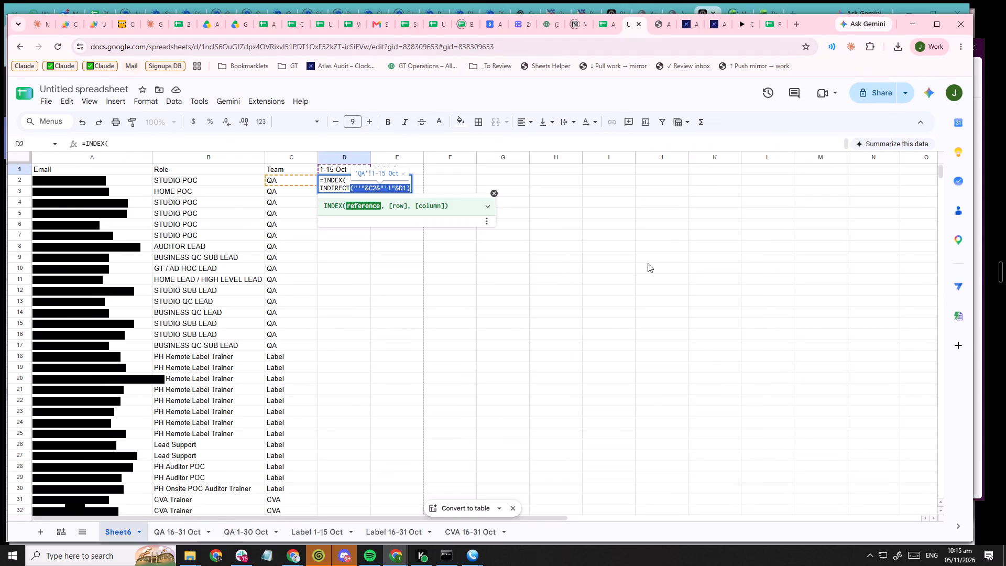
key("alt+Tab")
key("alt+Tab")
key("alt+Tab")
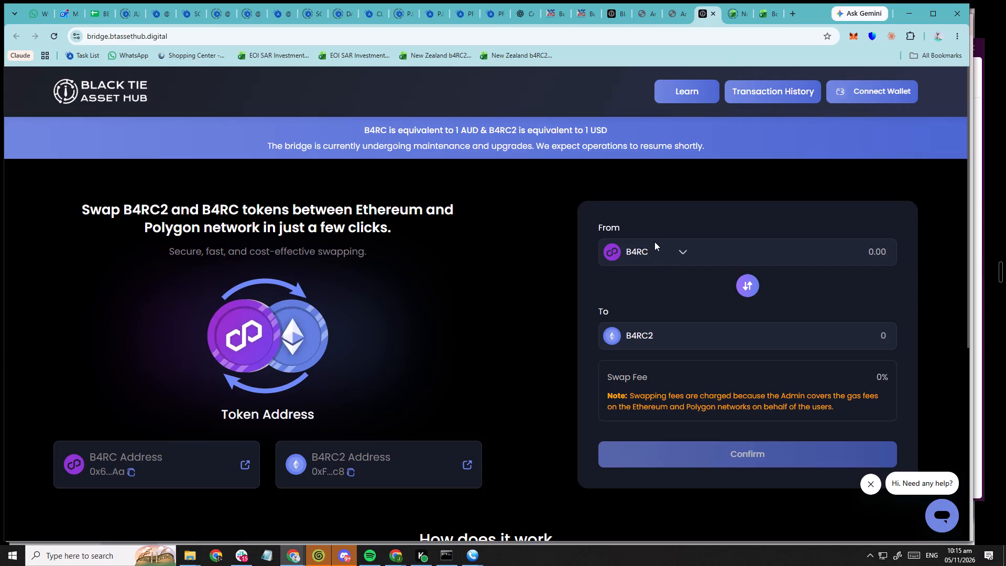
key("alt+Tab")
key("alt+Tab")
key("alt+Tab")
key("alt+Tab")
key("alt+Tab")
key("alt+Tab")
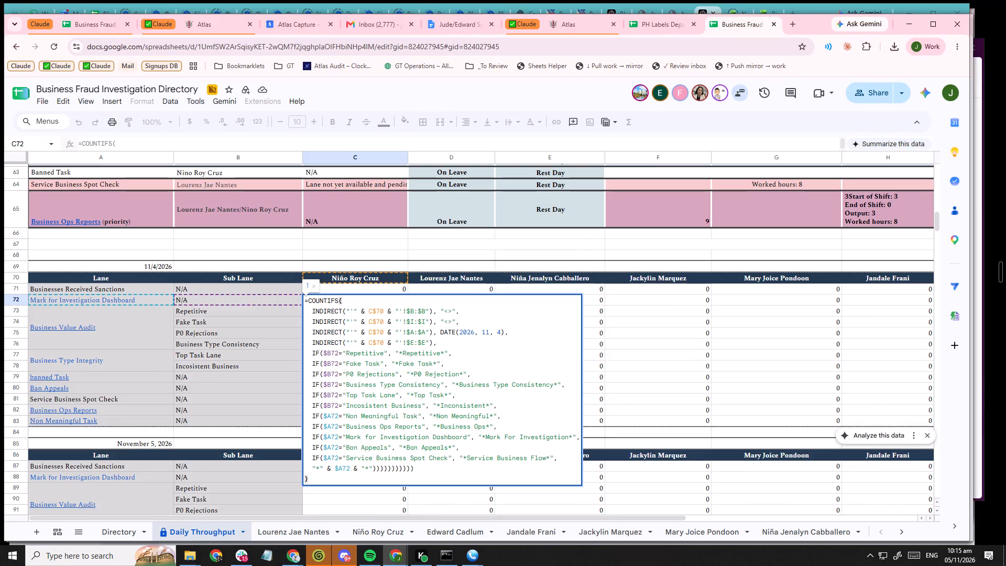
left_click_drag(346, 312, 429, 314)
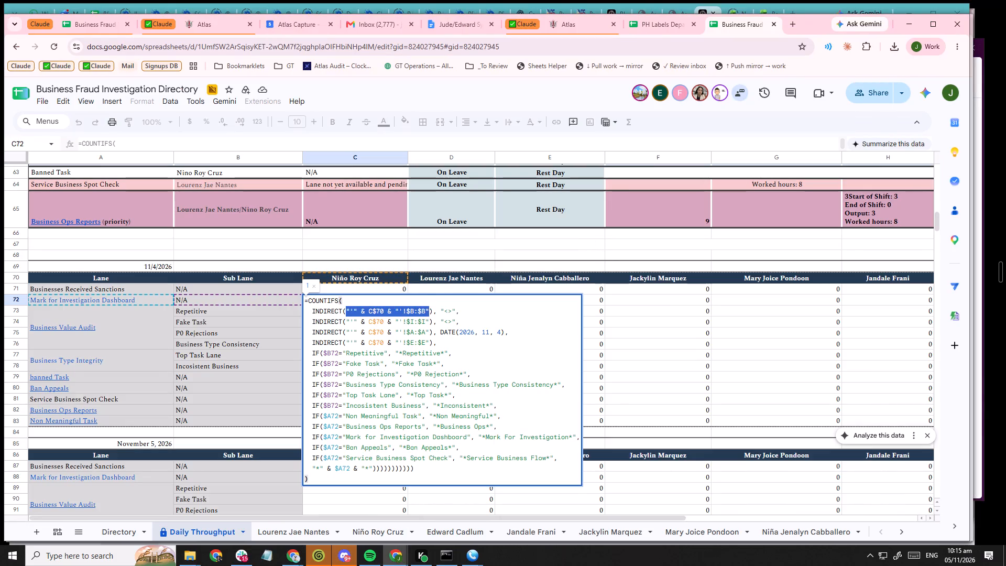
left_click_drag(429, 314, 430, 314)
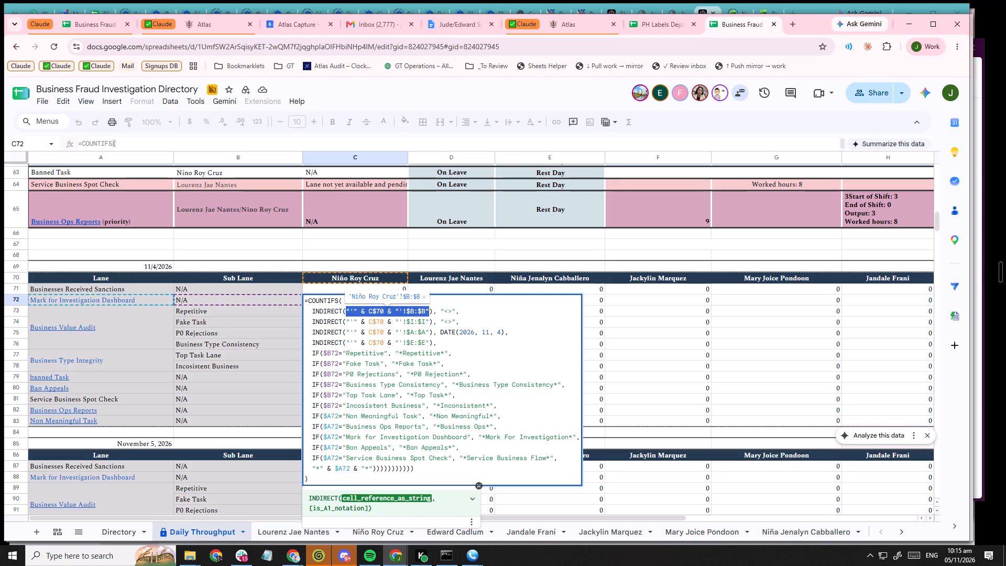
Back in Sheet6, replace the "'!" text between C2 and D1 in D2's INDIRECT argument with a space, " ".
key("alt+Tab")
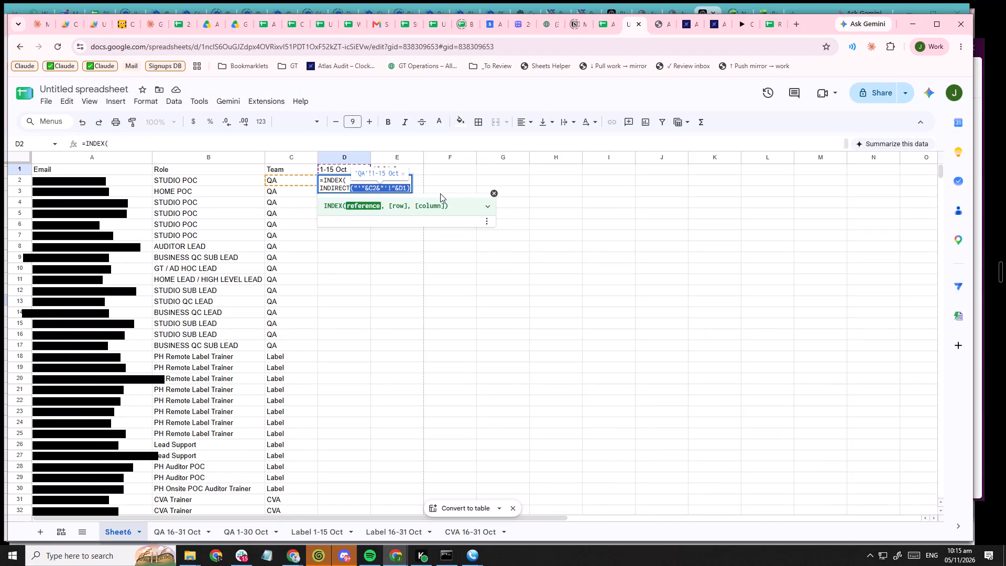
left_click(372, 171)
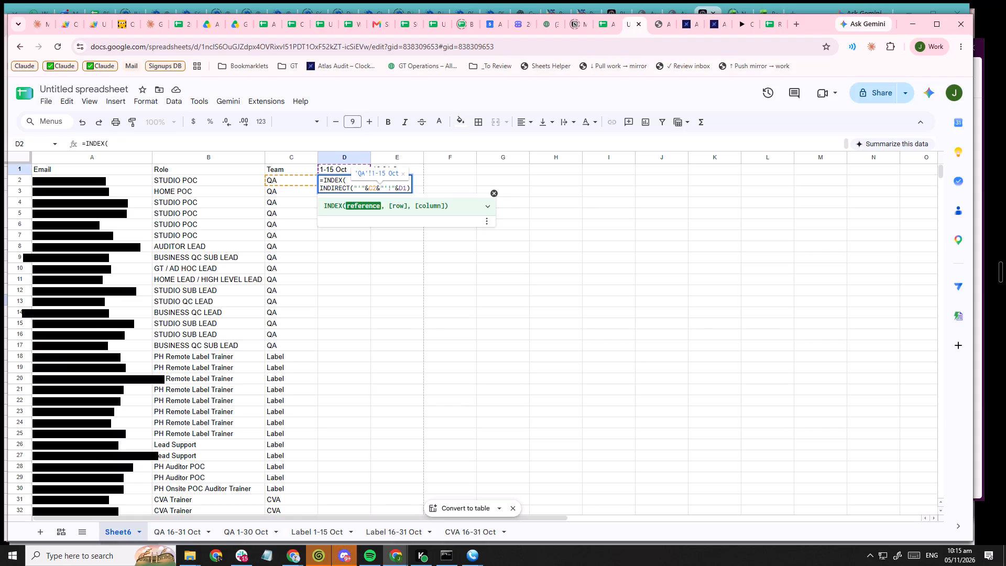
left_click(367, 186)
left_click(380, 187)
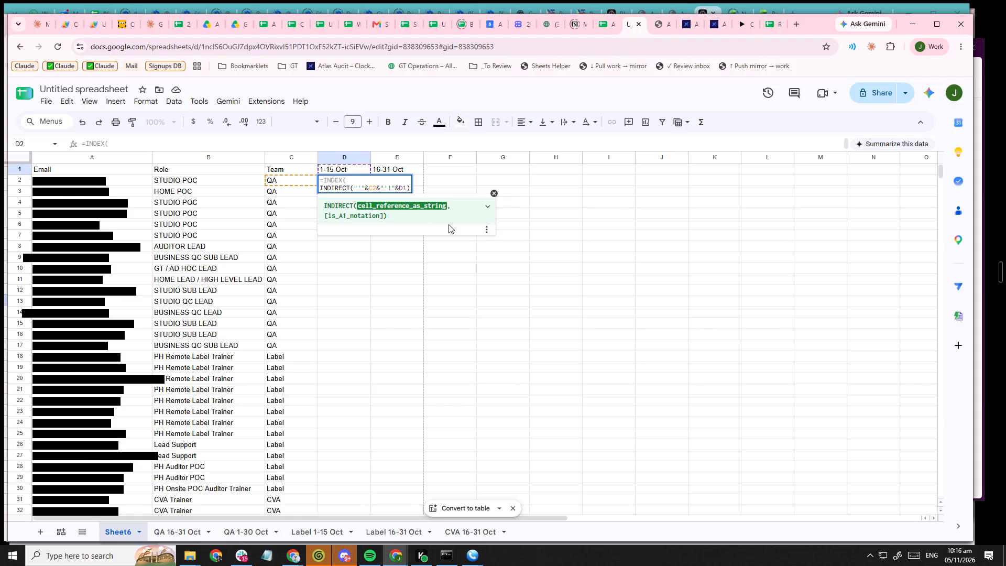
key("shift+Right")
key("shift+Right")
key("shift+Right")
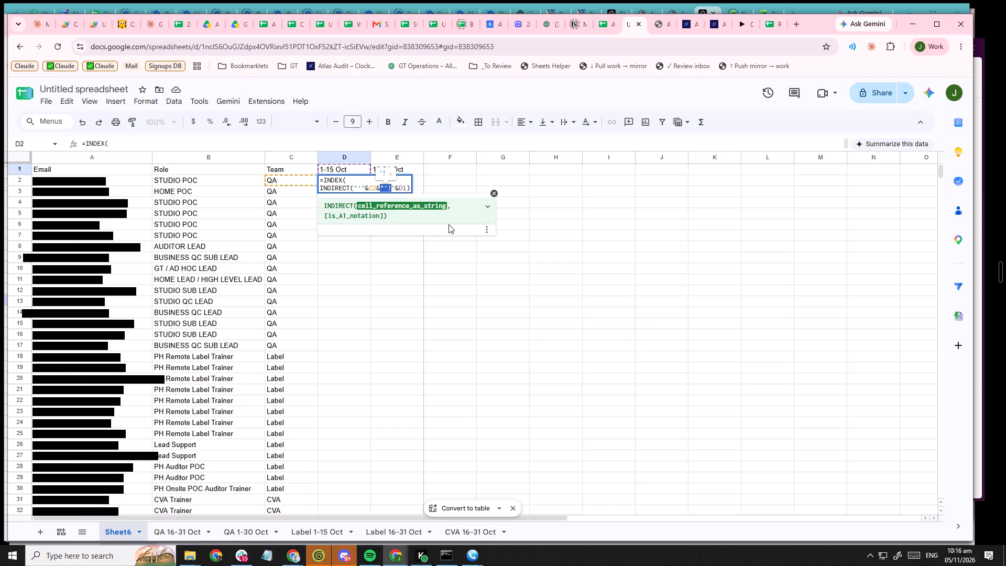
key("Left")
key("shift+Right")
key("shift+Right")
key("shift+Right")
key("shift+Right")
key("ctrl+x")
type("\" \"")
key("Right")
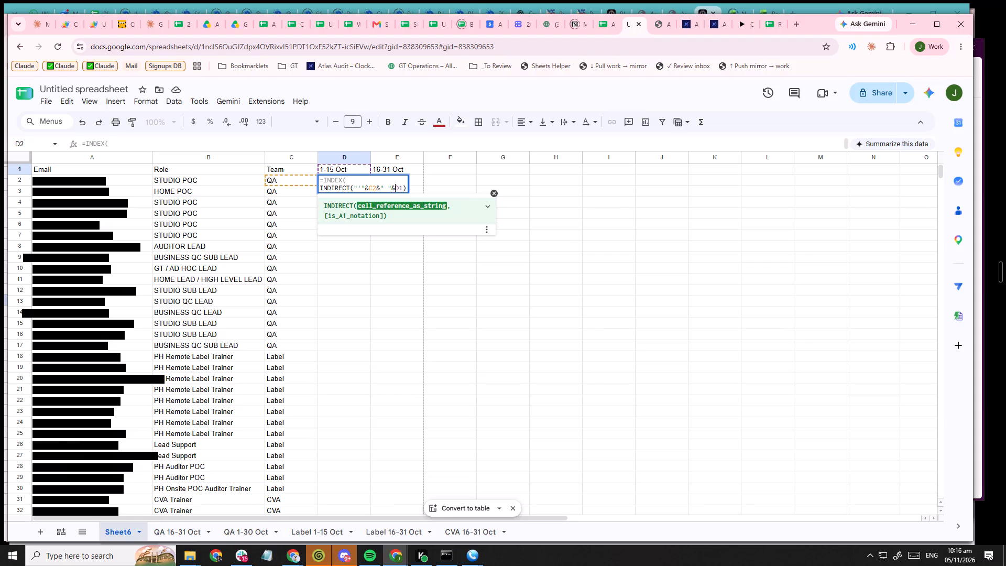
Examine what the joined team and pay-period text in D2's INDIRECT argument evaluates to.
key("Right")
key("Right")
key("shift+Left")
key("shift+Left")
key("shift+Left")
key("shift+Left")
key("shift+Left")
key("shift+Left")
key("shift+Left")
key("shift+Left")
key("shift+Left")
key("shift+Left")
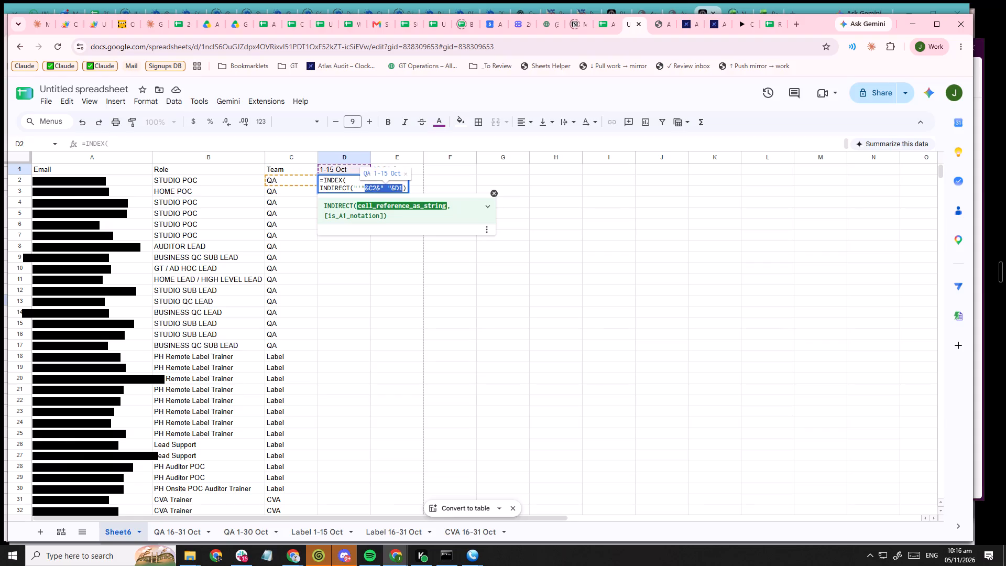
key("shift+Left")
key("shift+Left")
key("shift+Left")
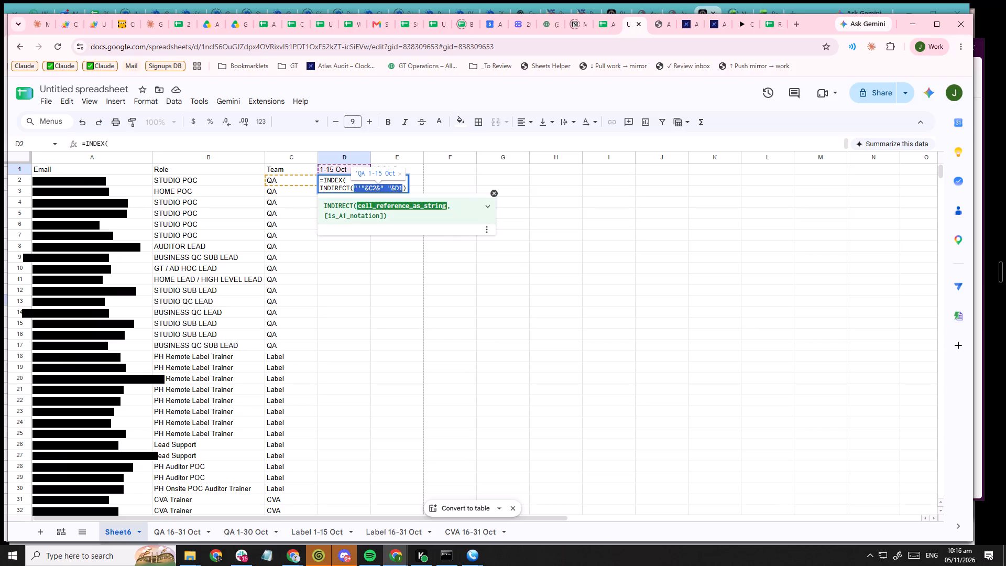
key("Right")
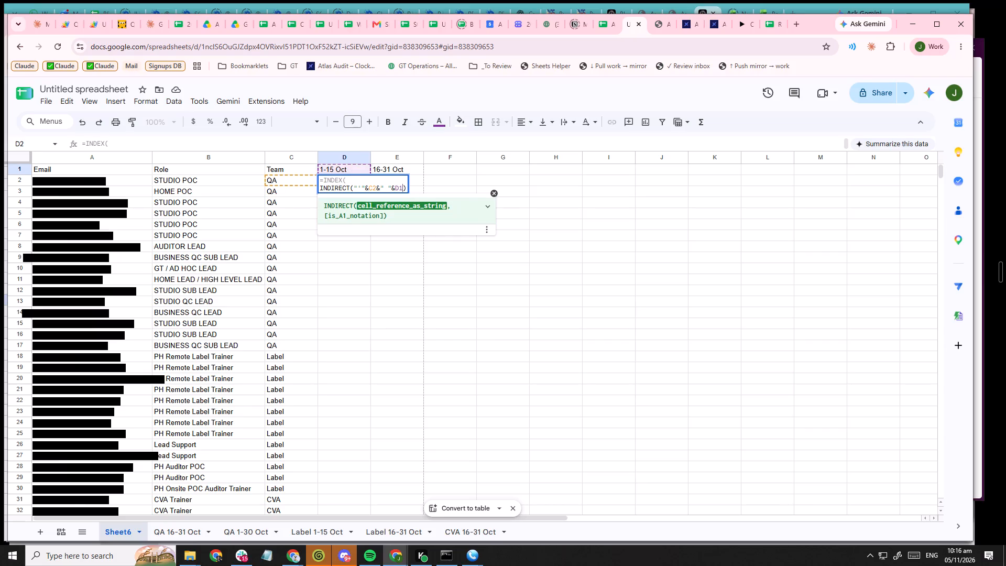
Append &"'!" after D1 inside D2's INDIRECT argument.
key("shift+ampersand")
key("ctrl+v")
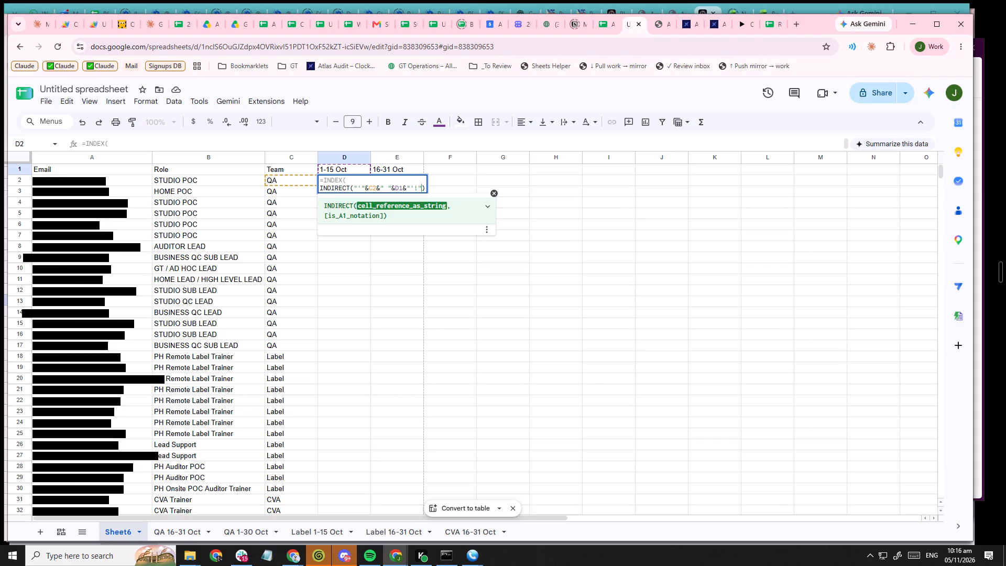
Examine what the full sheet reference text inside D2's INDIRECT function evaluates to.
key("shift+Left")
key("shift+Left")
key("shift+Left")
key("shift+Left")
key("shift+Left")
key("shift+Left")
key("shift+Left")
key("shift+Left")
key("shift+Left")
key("shift+Left")
key("shift+Left")
key("shift+Left")
key("shift+Left")
key("shift+Left")
key("shift+Left")
key("shift+Left")
key("shift+Left")
key("shift+Left")
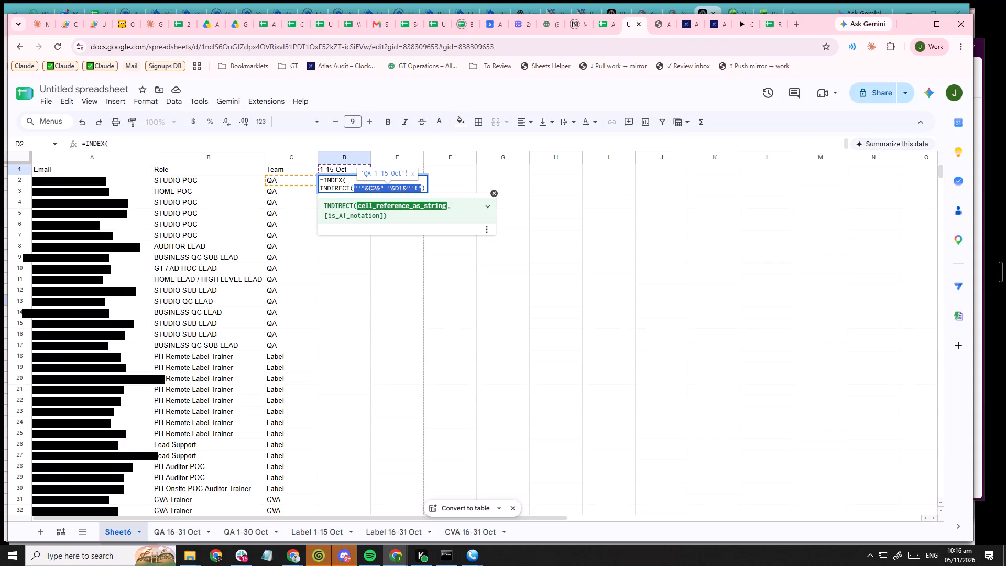
key("Right")
key("Left")
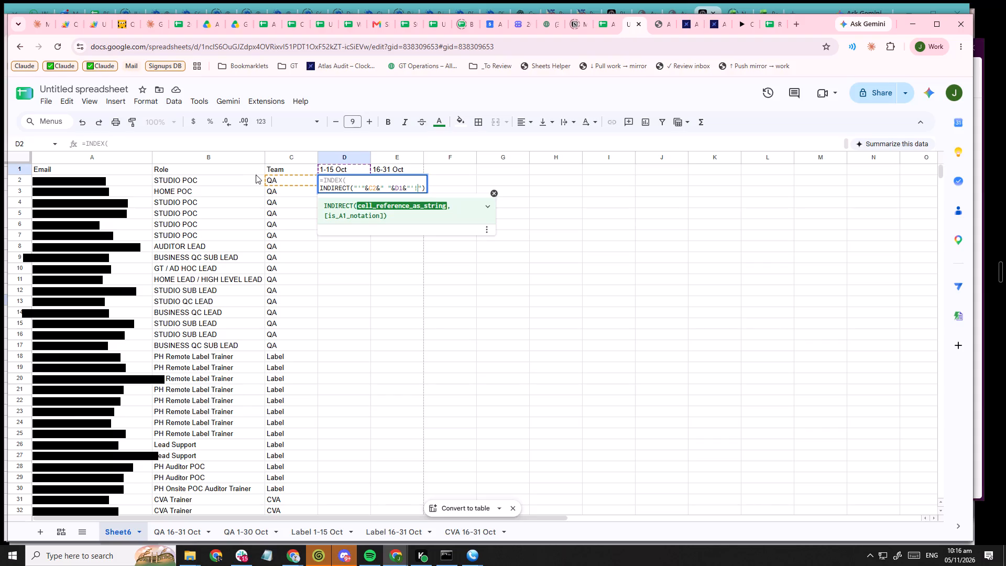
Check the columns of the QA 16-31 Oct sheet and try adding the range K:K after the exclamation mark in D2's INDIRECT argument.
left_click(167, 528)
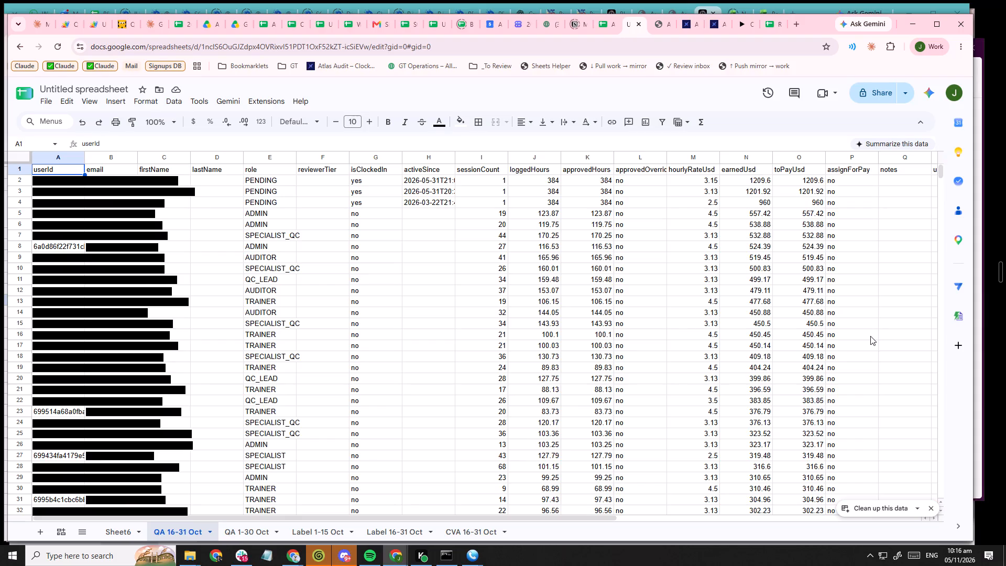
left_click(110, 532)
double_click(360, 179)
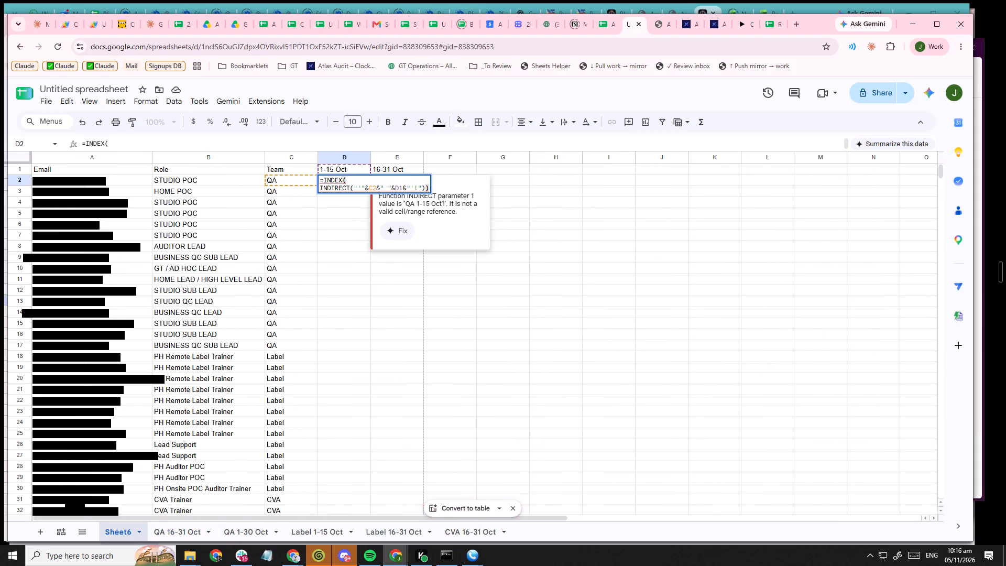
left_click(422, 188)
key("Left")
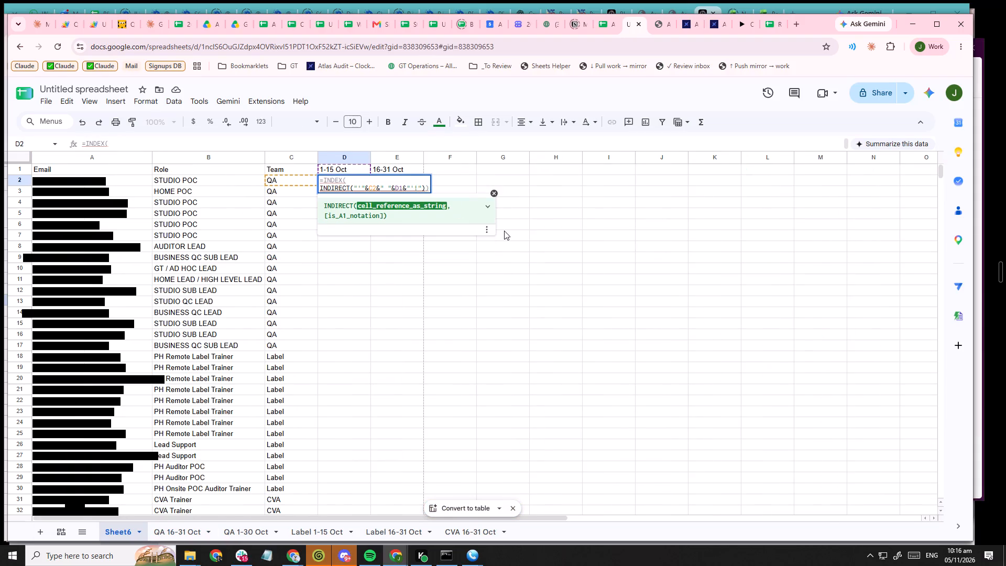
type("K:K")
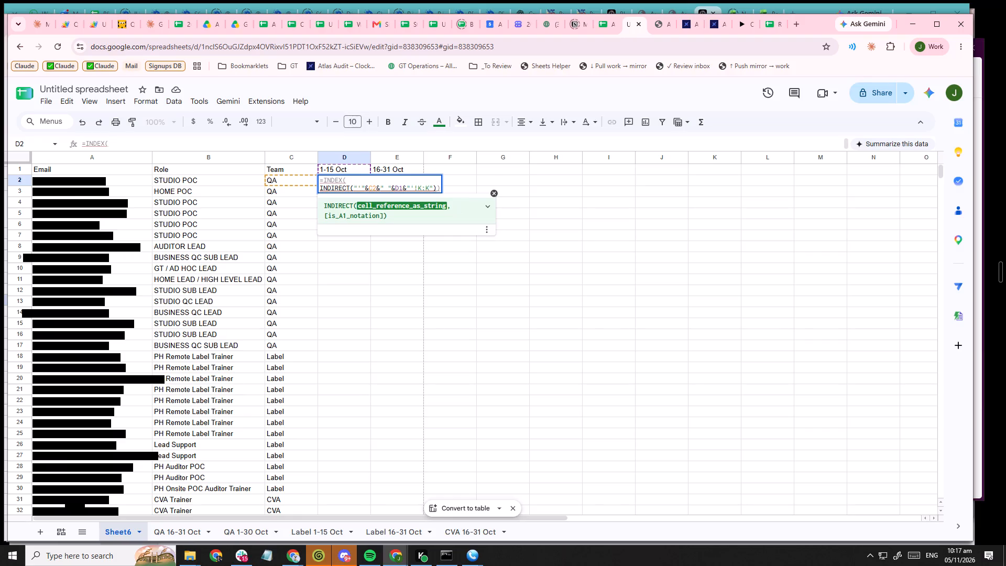
Examine what D2's INDIRECT argument with the K:K range evaluates to, and leave the cell without saving the edit.
key("Right")
key("shift+Left")
key("shift+Left")
key("shift+Left")
key("shift+Left")
key("shift+Left")
key("shift+Left")
key("shift+Left")
key("shift+Left")
key("shift+Left")
key("shift+Left")
key("shift+Left")
key("shift+Left")
key("shift+Left")
key("shift+Left")
key("shift+Left")
key("shift+Left")
key("shift+Left")
key("shift+Left")
key("shift+Left")
key("shift+Left")
key("shift+Left")
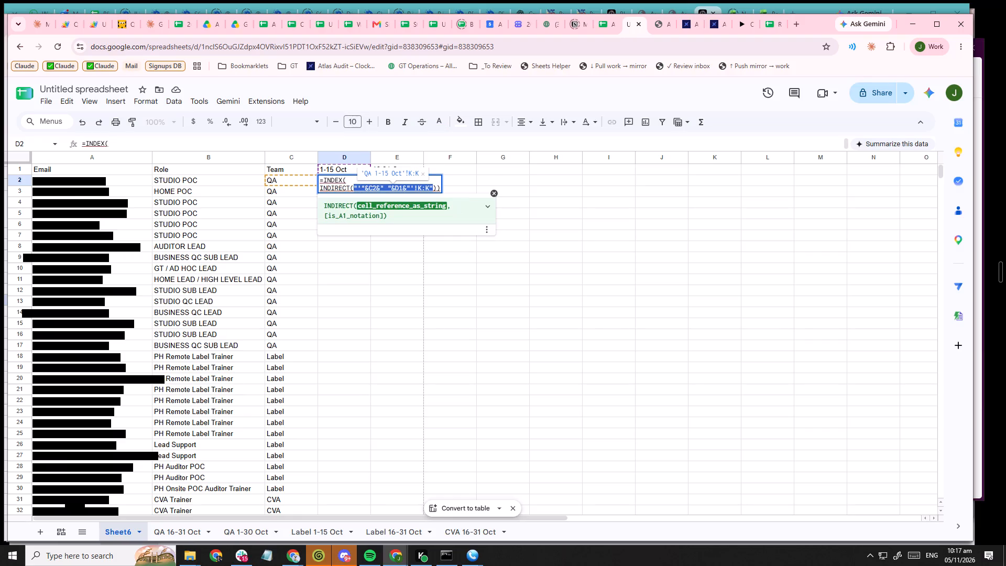
key("Escape")
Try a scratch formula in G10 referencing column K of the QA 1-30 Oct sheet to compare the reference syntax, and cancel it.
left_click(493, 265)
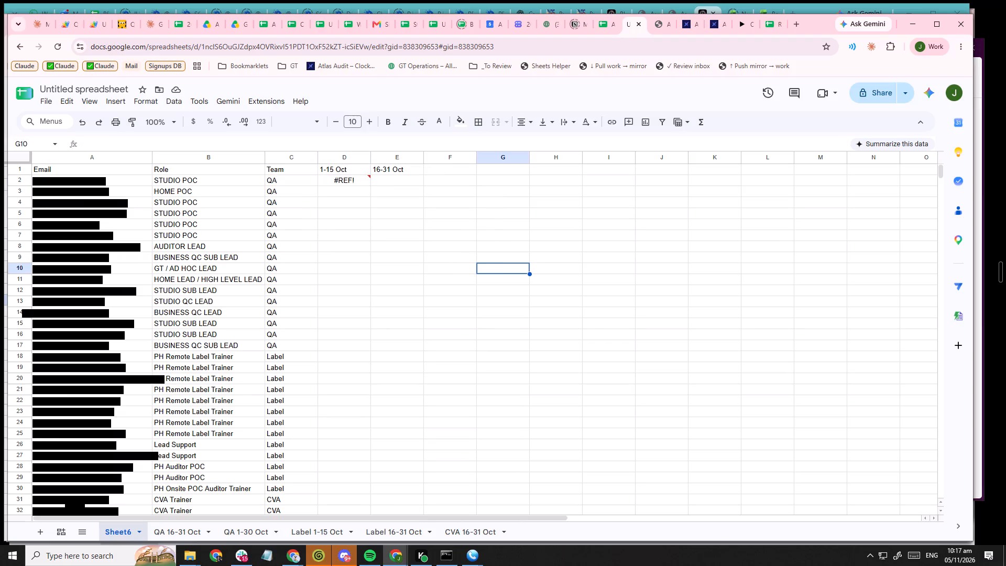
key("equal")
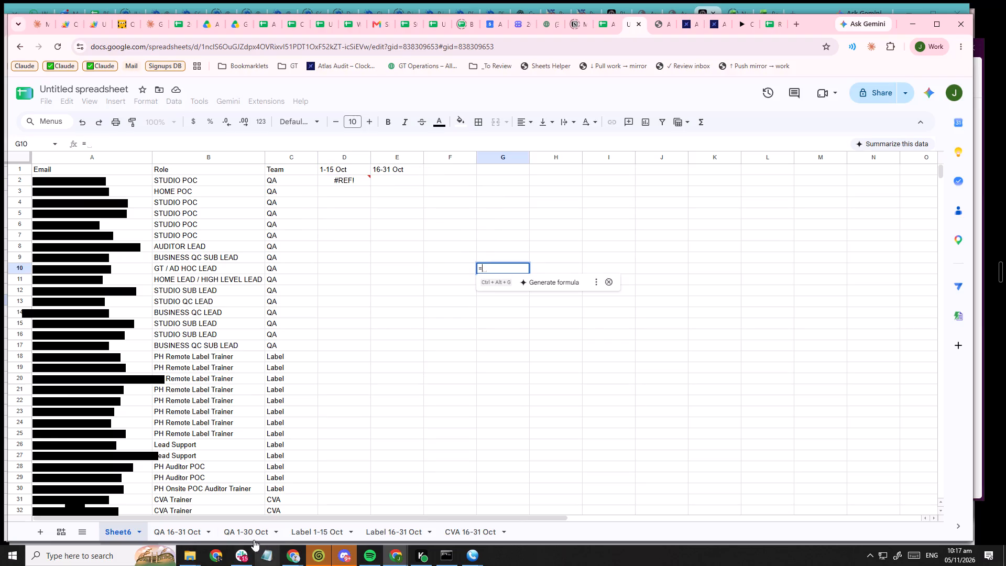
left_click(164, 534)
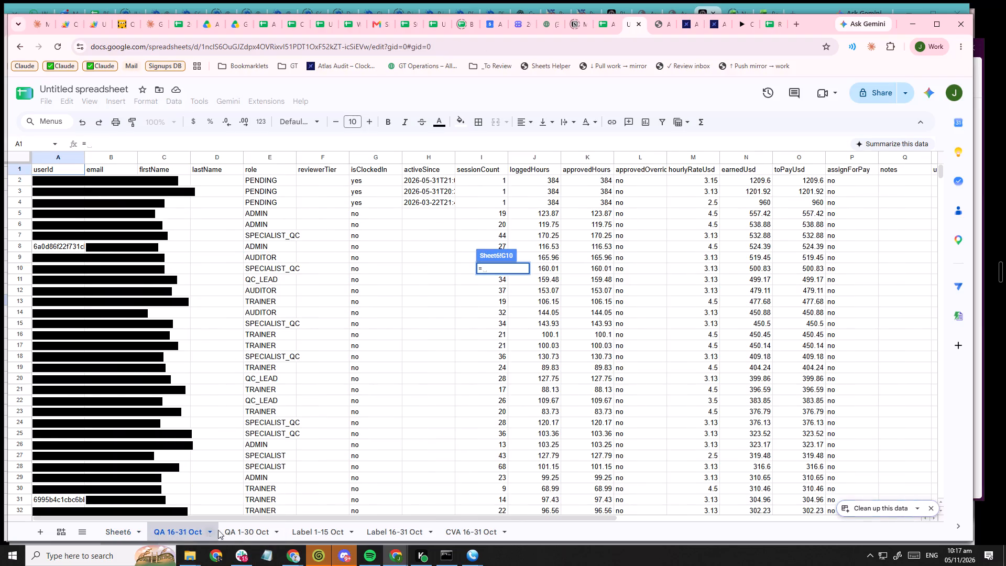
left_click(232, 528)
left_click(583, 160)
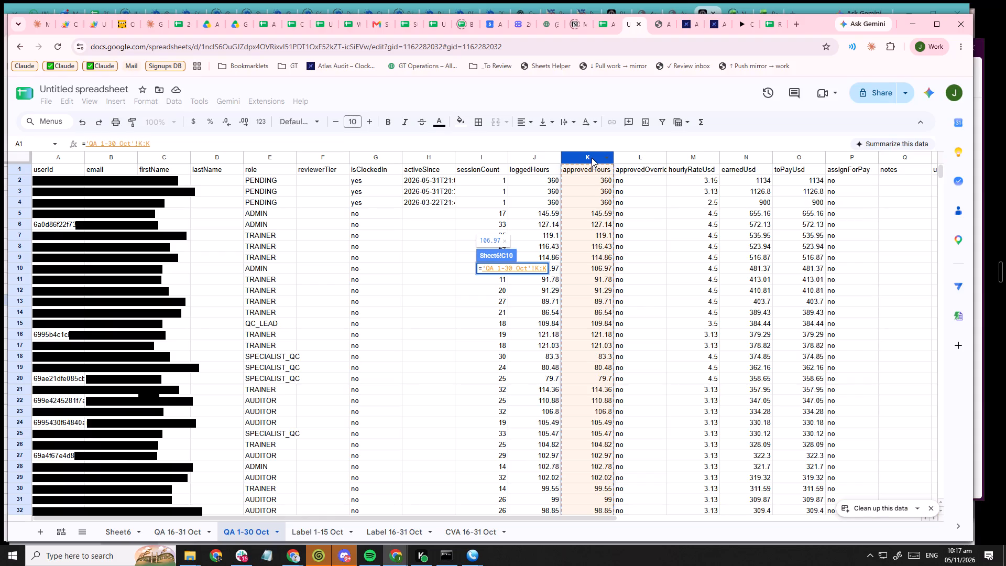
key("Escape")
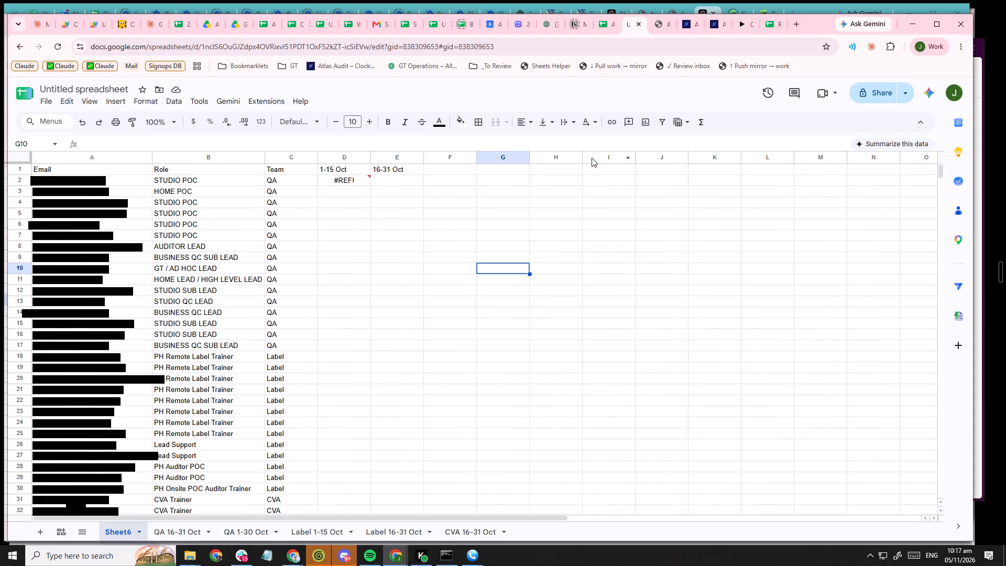
Insert the range K:K after the exclamation mark in D2's INDIRECT argument and save the formula.
left_click(324, 182)
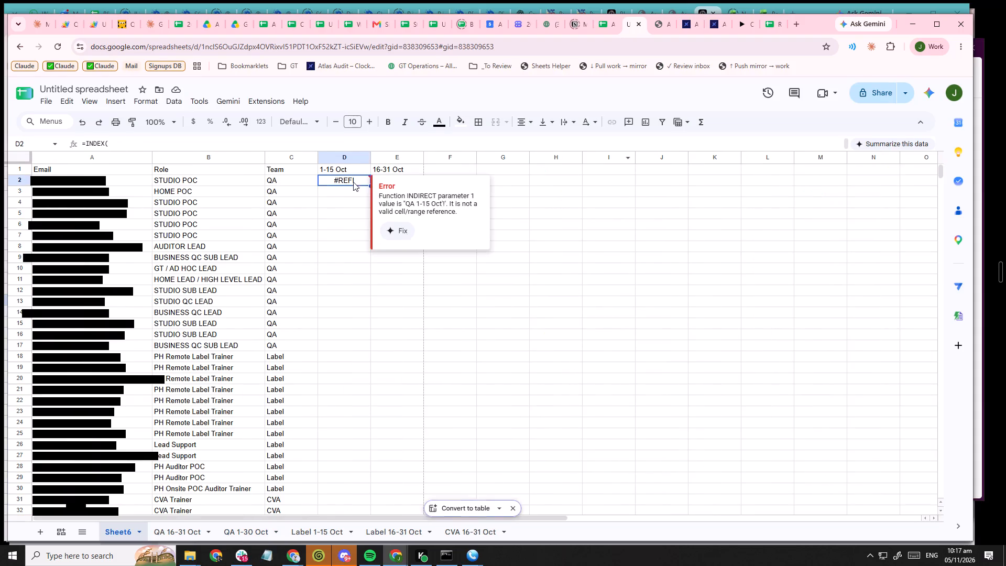
double_click(351, 180)
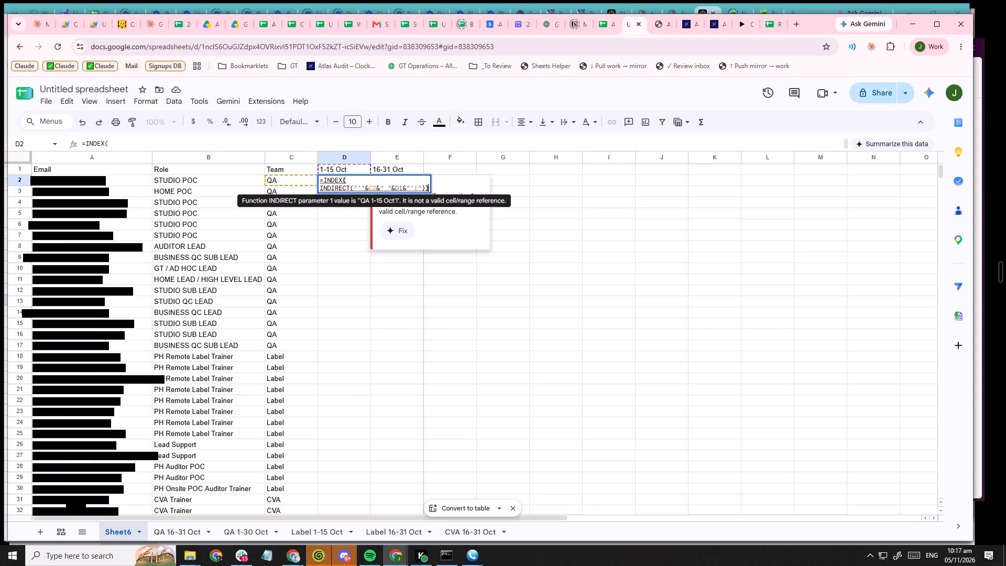
left_click_drag(319, 187, 371, 189)
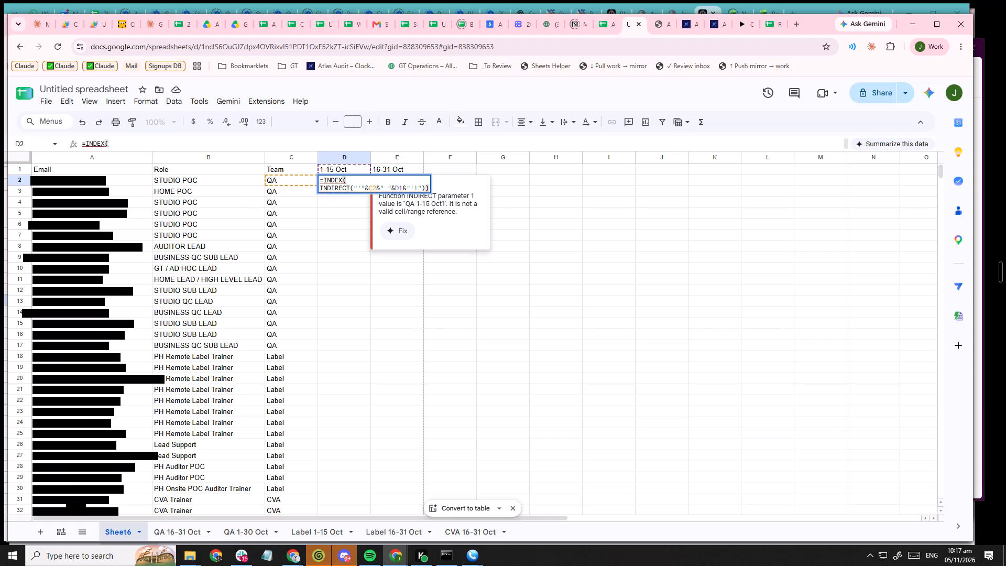
left_click_drag(426, 187, 343, 189)
left_click_drag(343, 189, 351, 190)
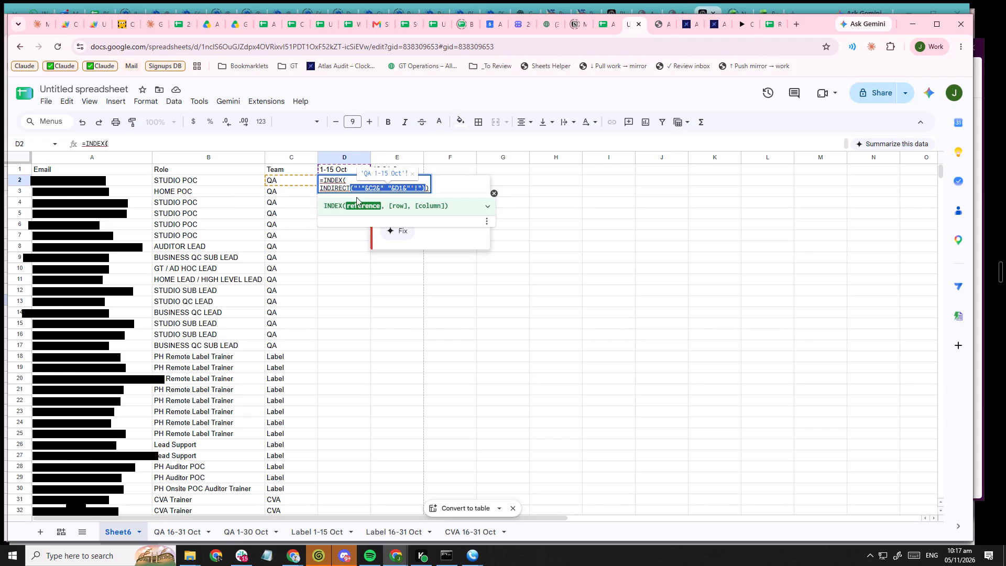
left_click(418, 186)
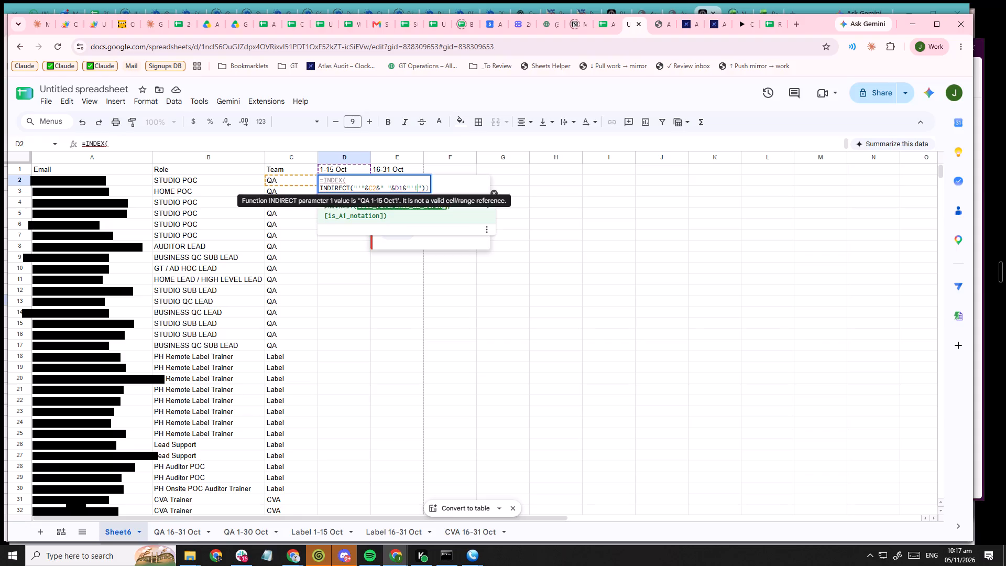
type("K:K")
key("Tab")
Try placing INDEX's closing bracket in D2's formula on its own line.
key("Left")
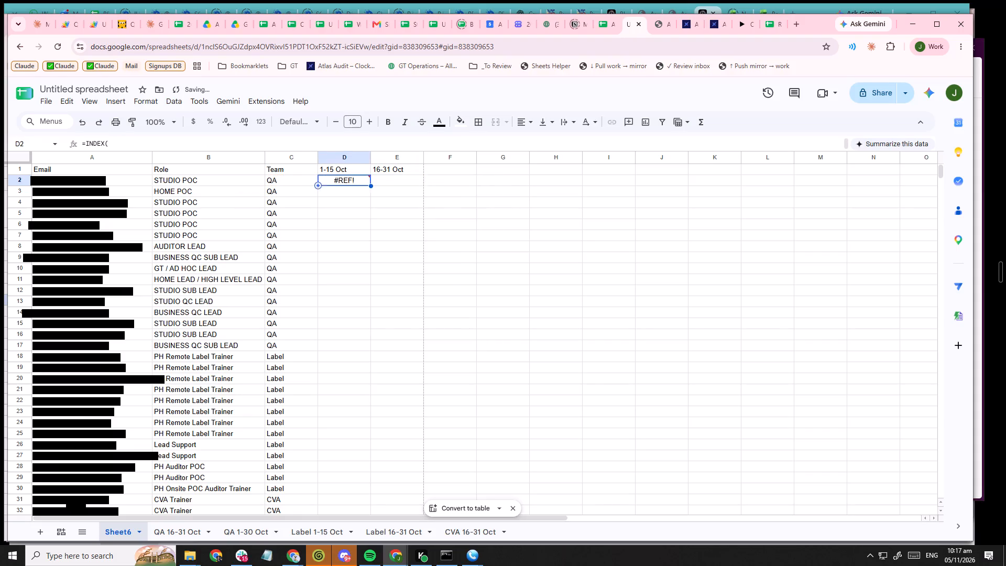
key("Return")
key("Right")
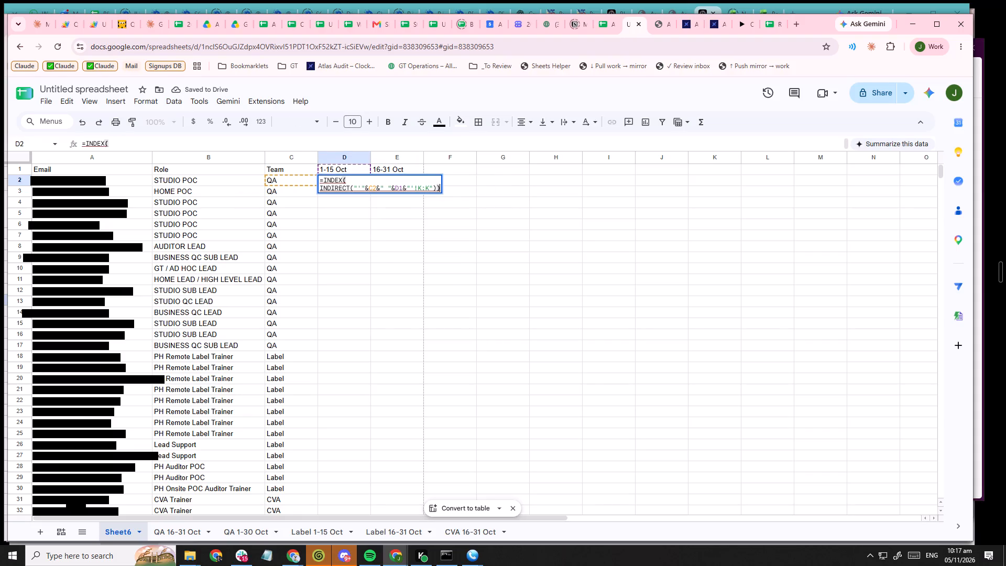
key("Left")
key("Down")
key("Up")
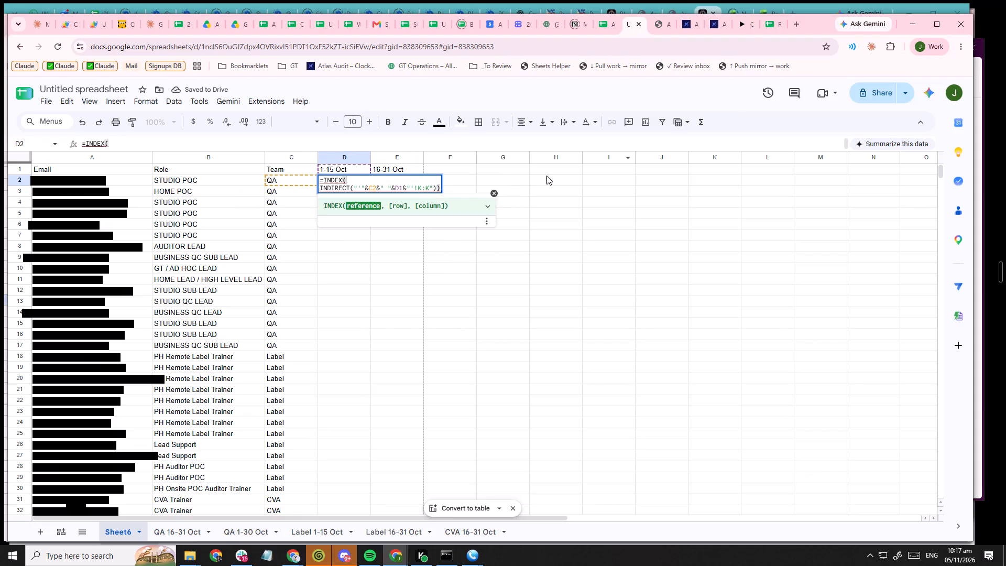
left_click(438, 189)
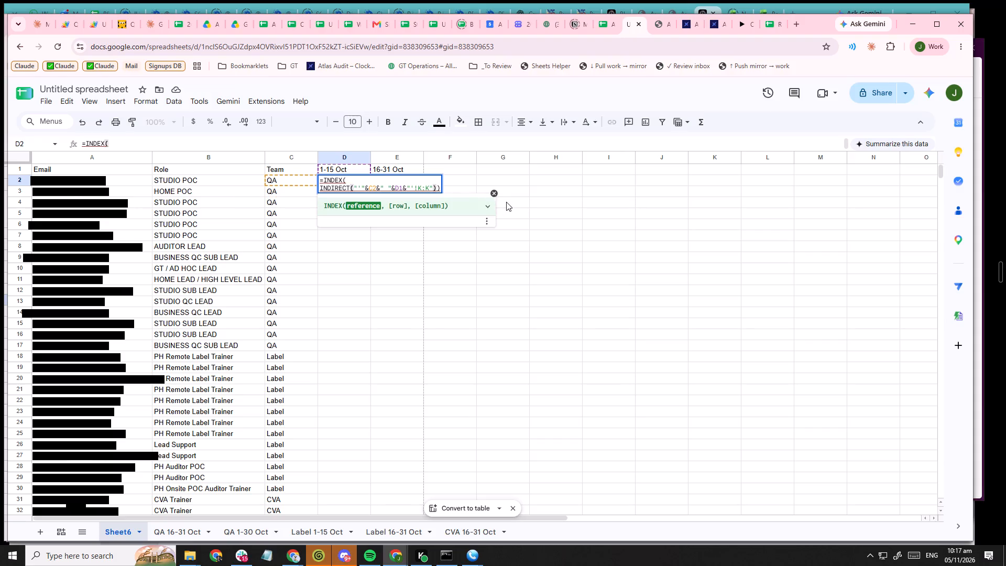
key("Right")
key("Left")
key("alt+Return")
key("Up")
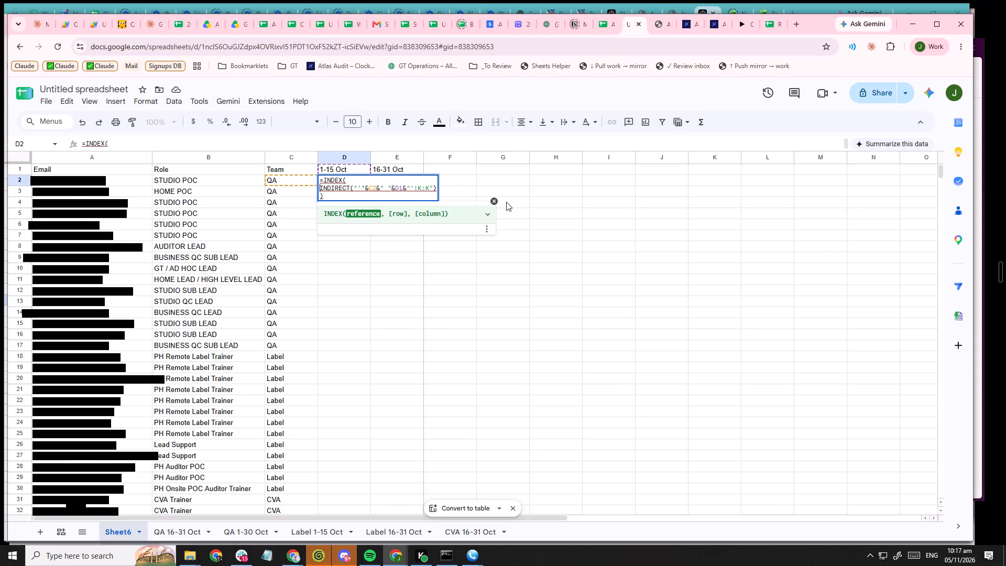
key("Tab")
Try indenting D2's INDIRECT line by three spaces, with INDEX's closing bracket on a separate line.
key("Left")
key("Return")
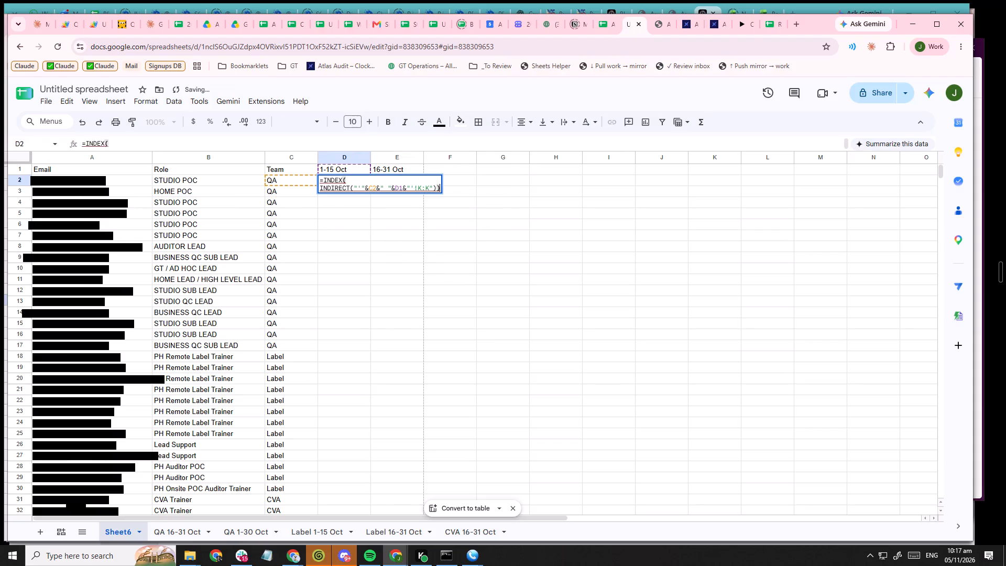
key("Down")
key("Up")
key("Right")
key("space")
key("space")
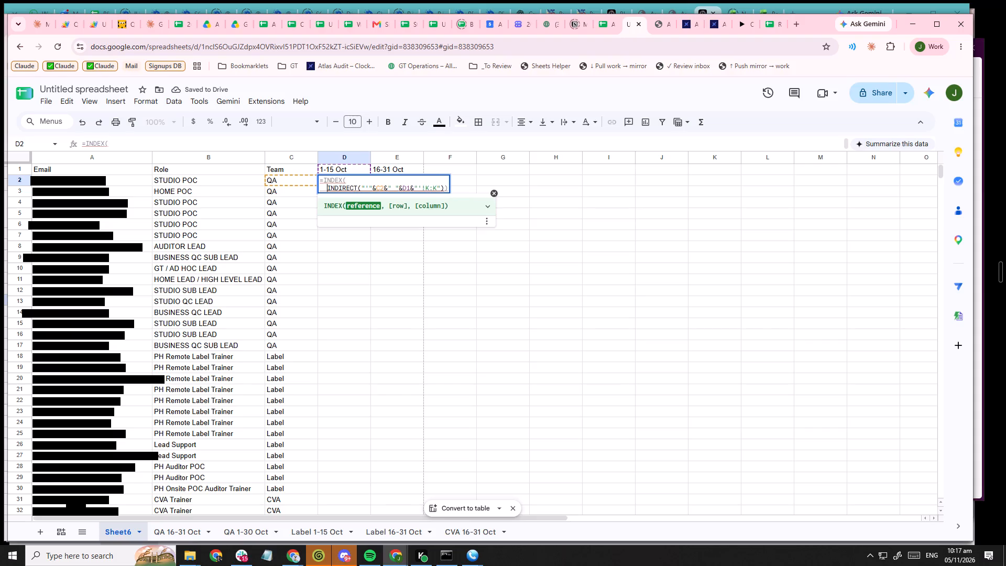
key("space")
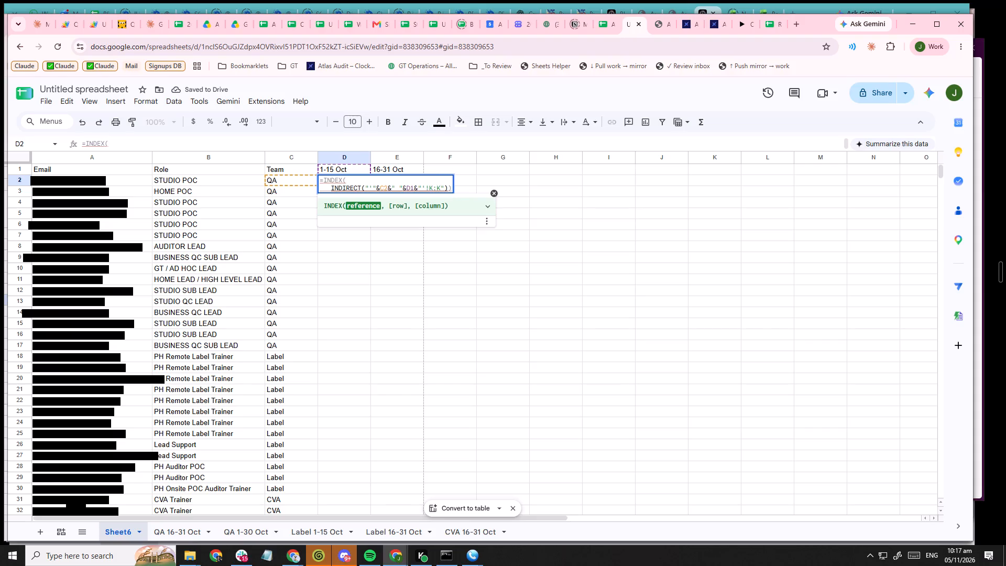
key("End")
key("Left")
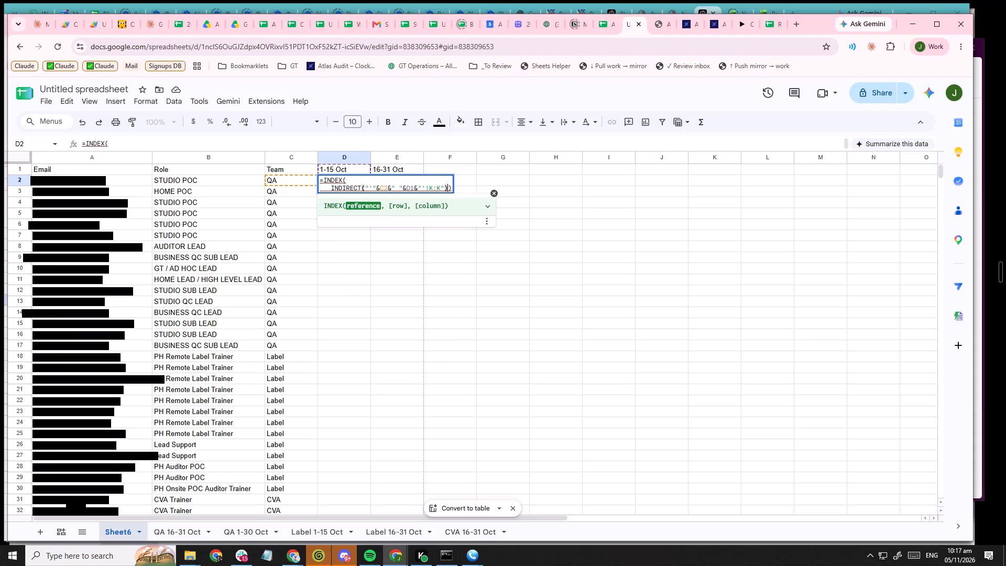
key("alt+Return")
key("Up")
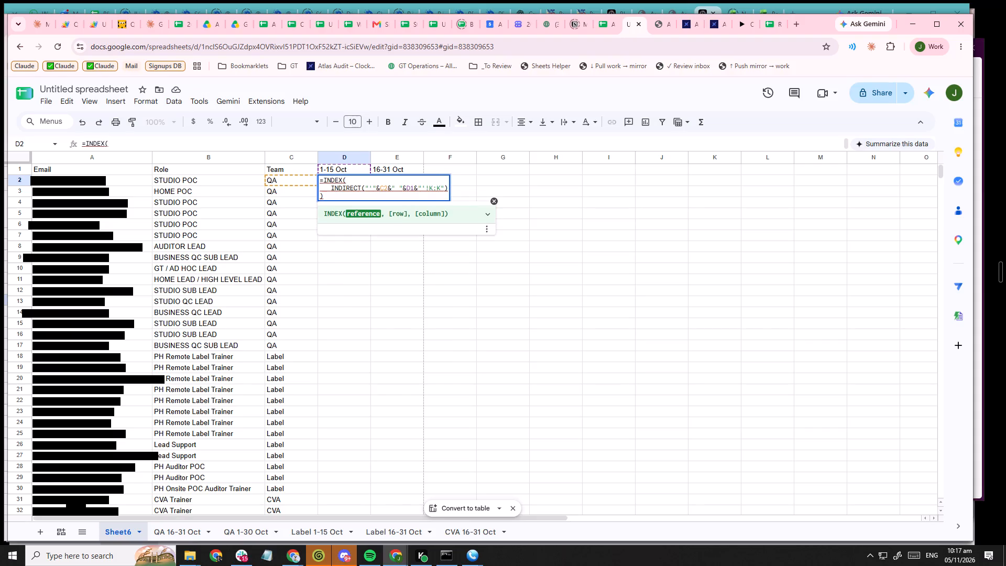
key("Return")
Lay out D2's formula with INDEX's closing bracket on its own line and the INDIRECT line indented by three spaces.
key("Up")
key("Return")
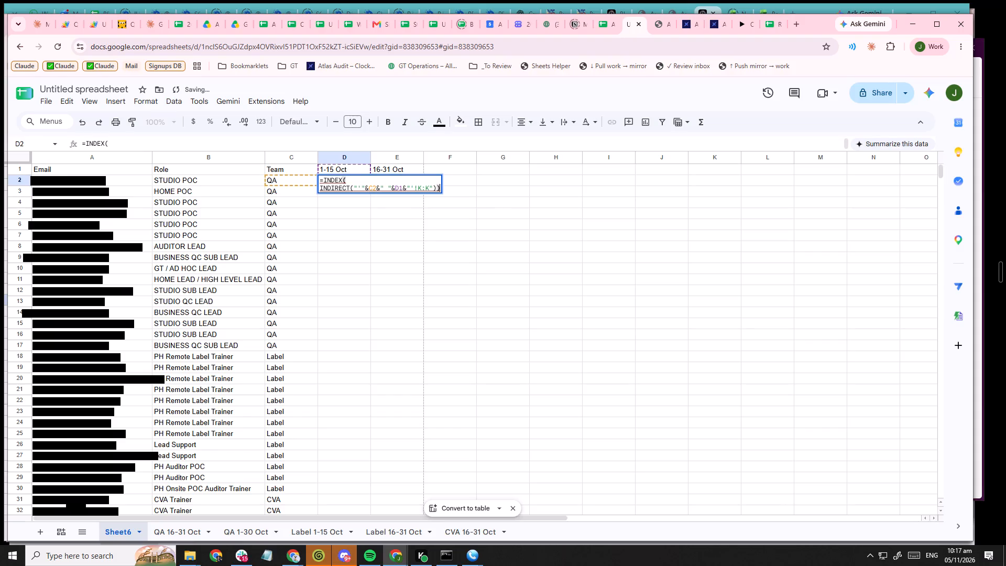
key("Down")
key("Left")
key("alt+Return")
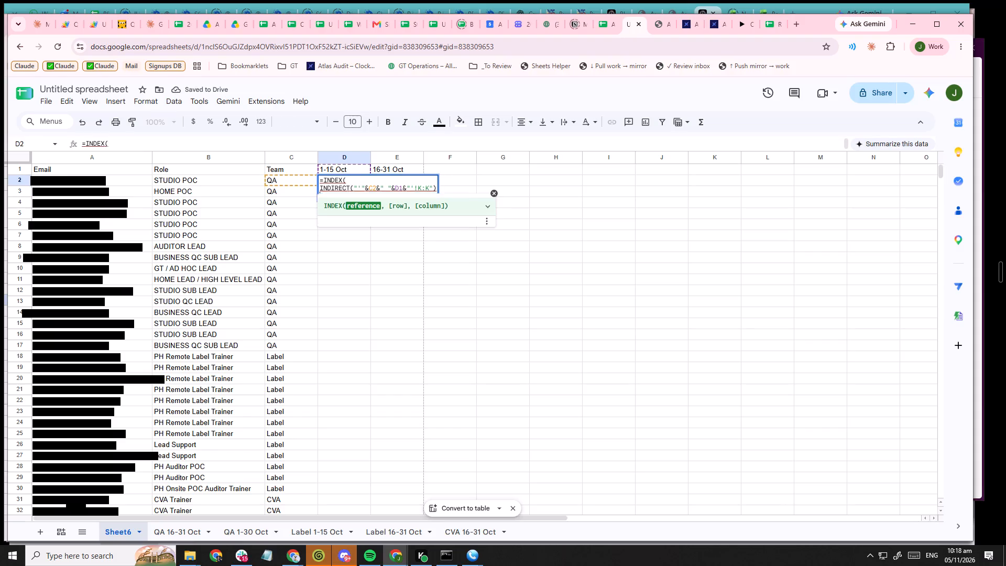
key("Up")
key("space")
key("space")
key("space")
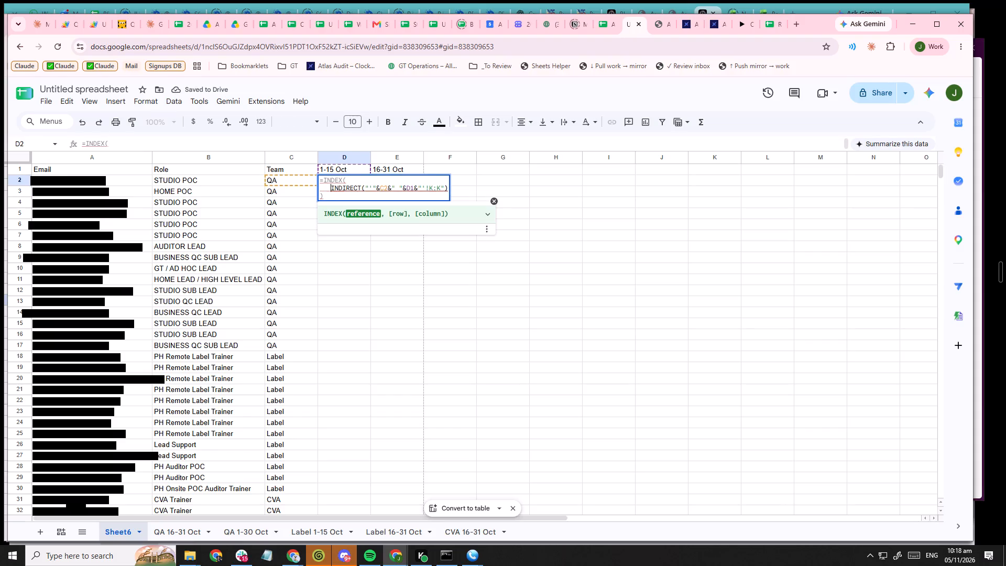
key("End")
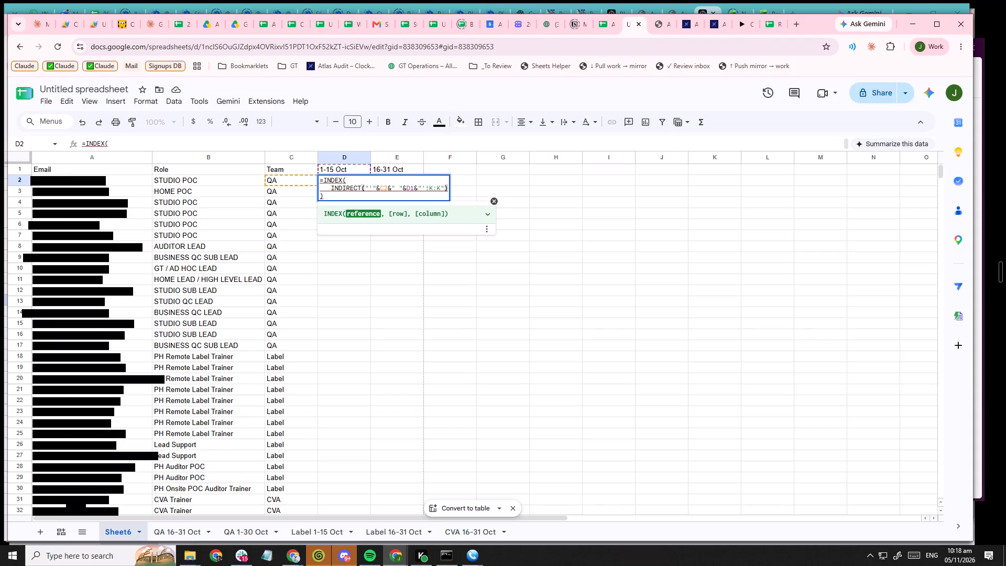
Add a comma after D2's INDIRECT function and start a new line for INDEX's row argument.
key("comma")
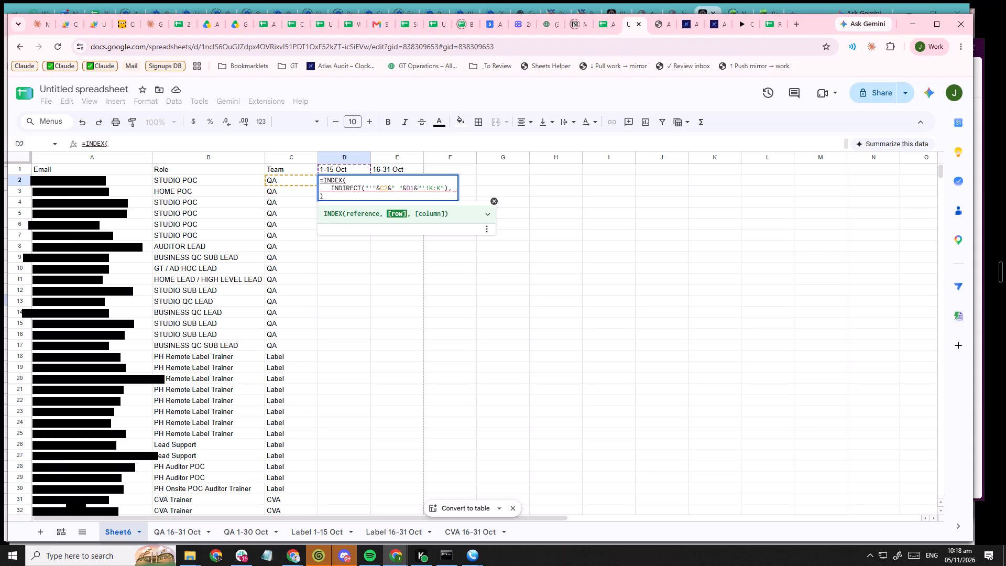
key("Left")
key("Right")
key("BackSpace")
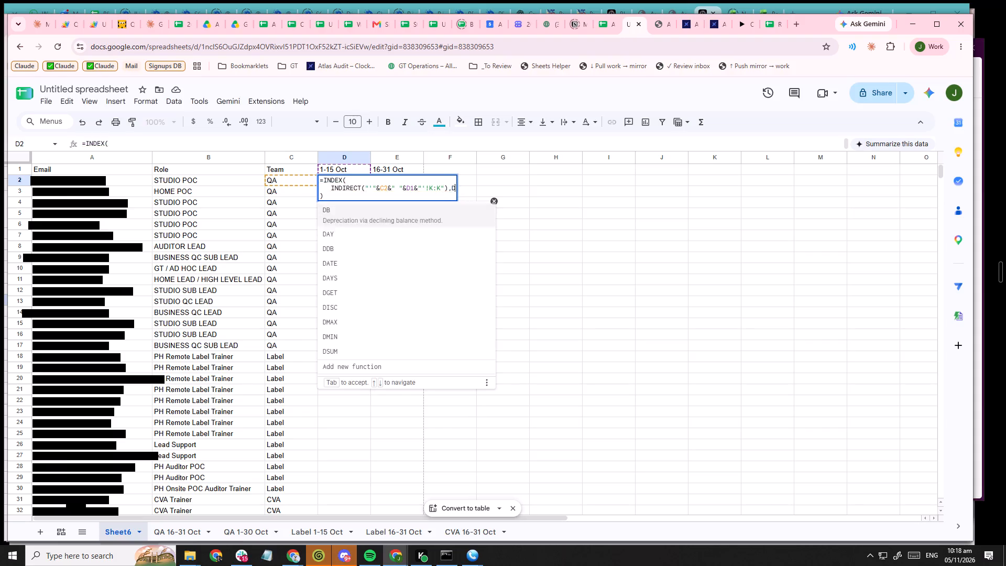
key("BackSpace")
key("Left")
key("BackSpace")
key("BackSpace")
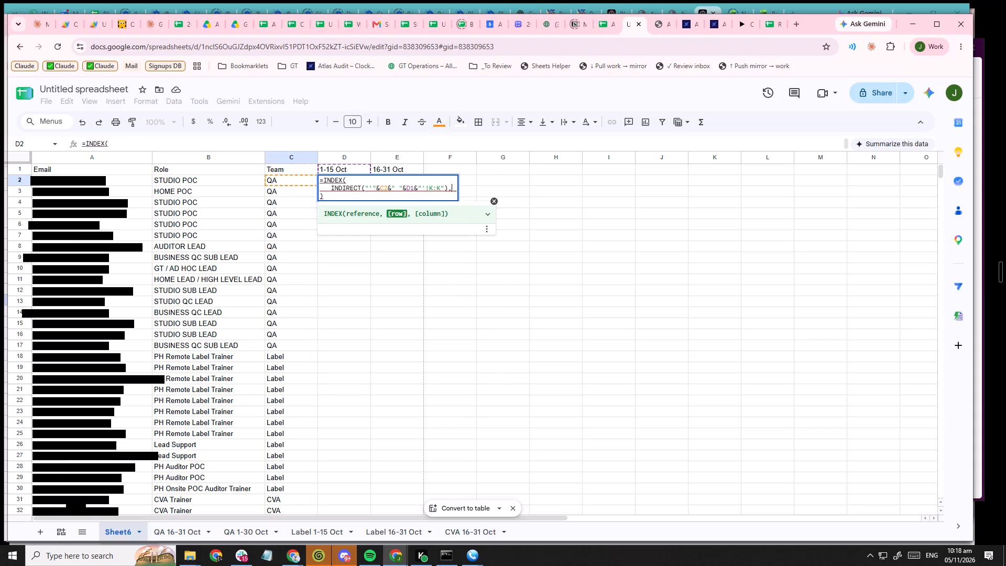
key("BackSpace")
key("comma")
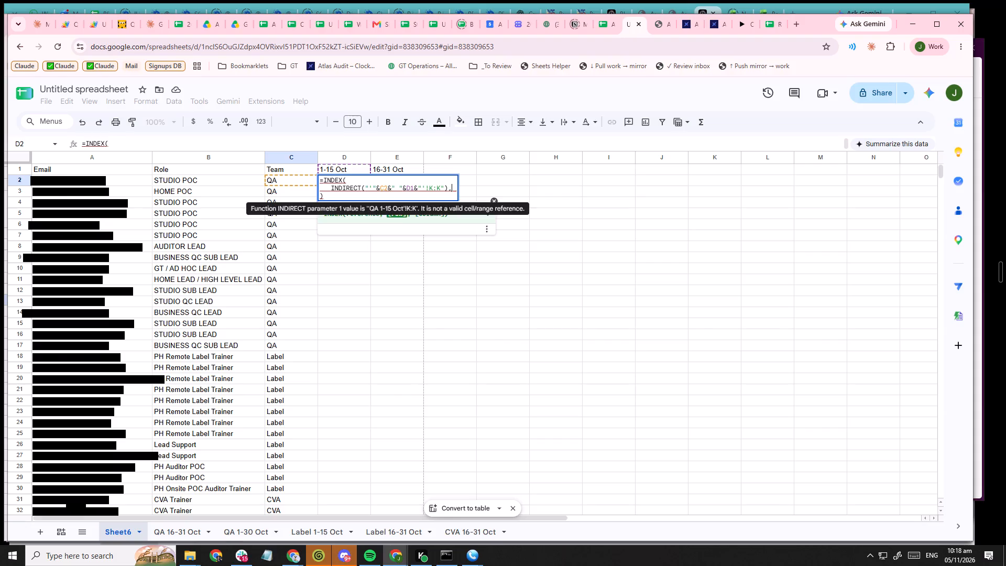
key("alt+Return")
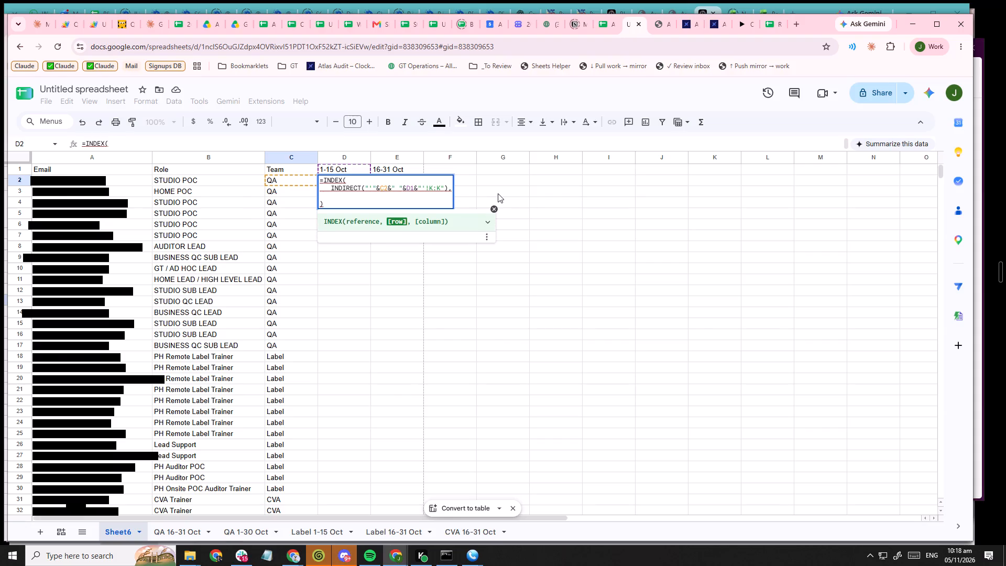
Begin INDEX's row argument with a MATCH function indented by three spaces, using the email cell A2 as search key.
key("space")
key("space")
key("space")
type("match")
key("Tab")
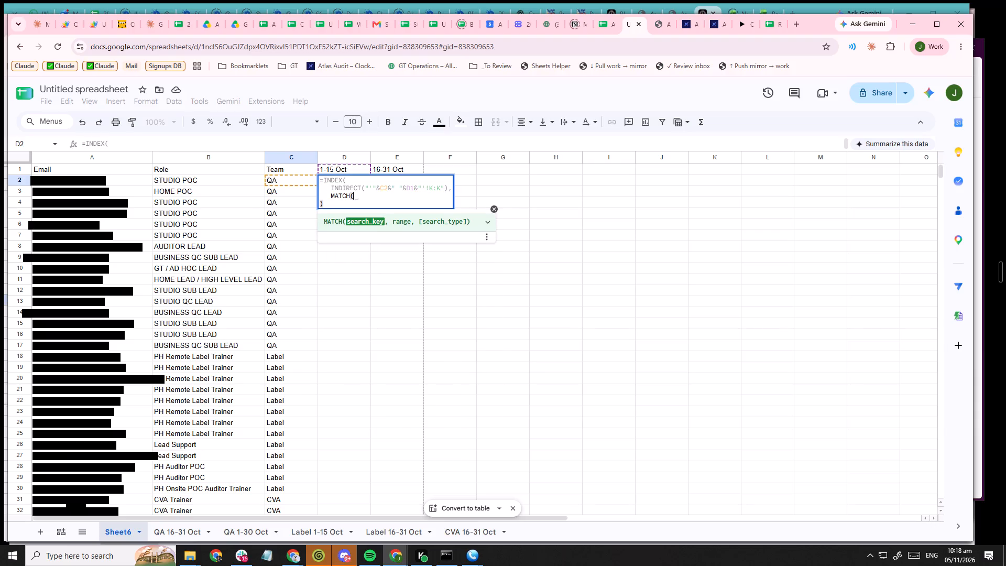
key("Left")
key("Left")
key("Left")
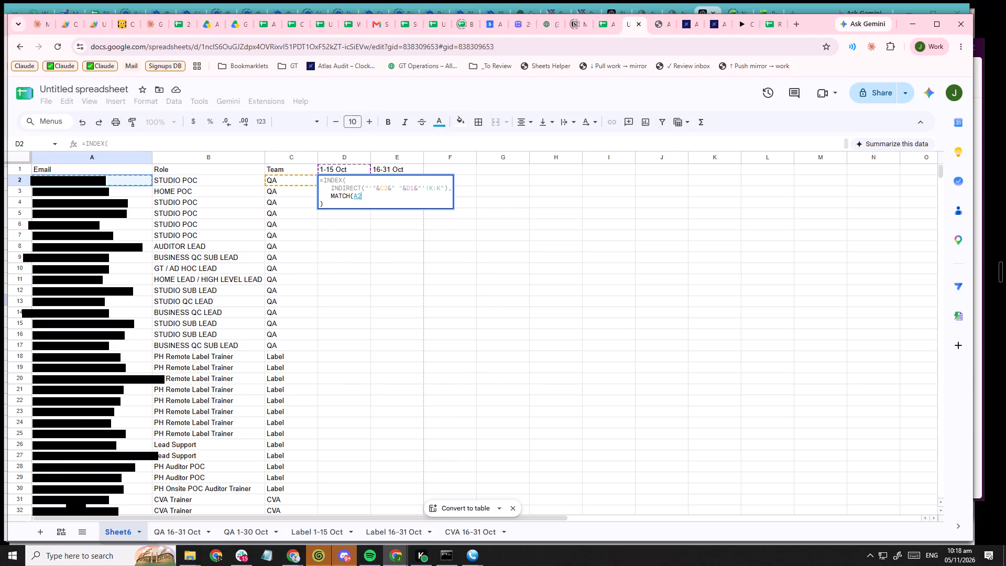
key("comma")
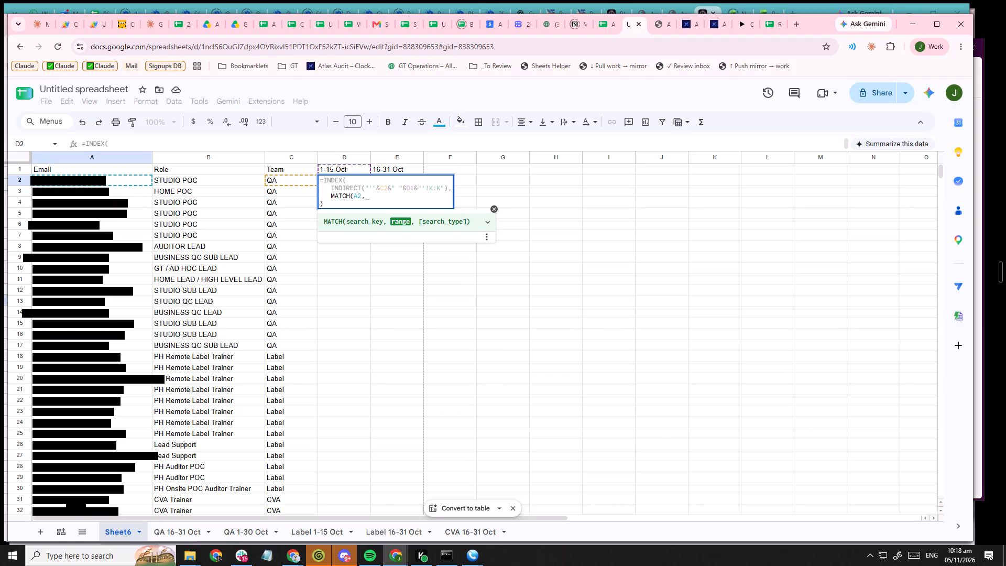
Copy the INDIRECT function into MATCH's range argument in D2 and change the copy's range to B:B.
left_click_drag(332, 186, 390, 188)
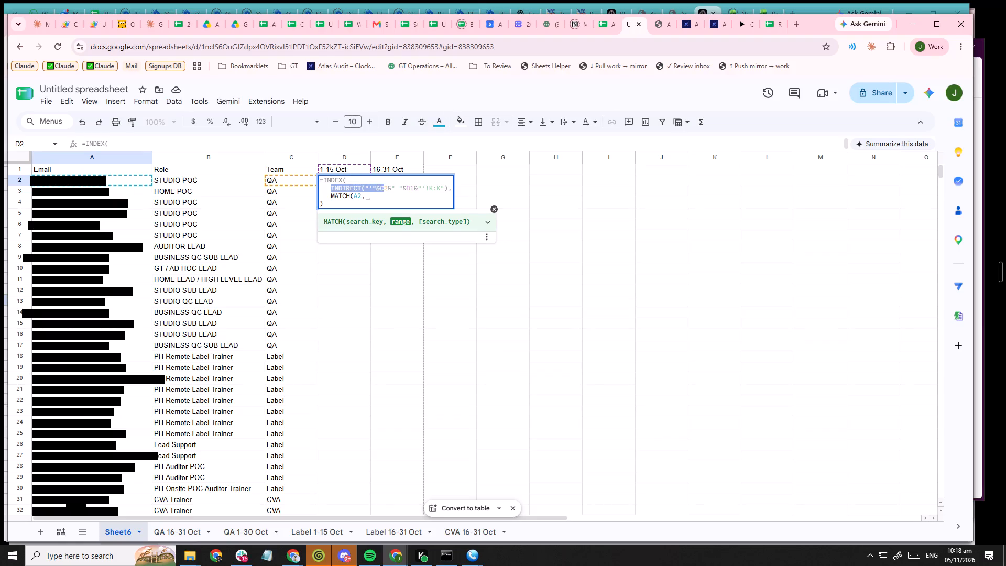
left_click_drag(390, 188, 449, 186)
key("ctrl+c")
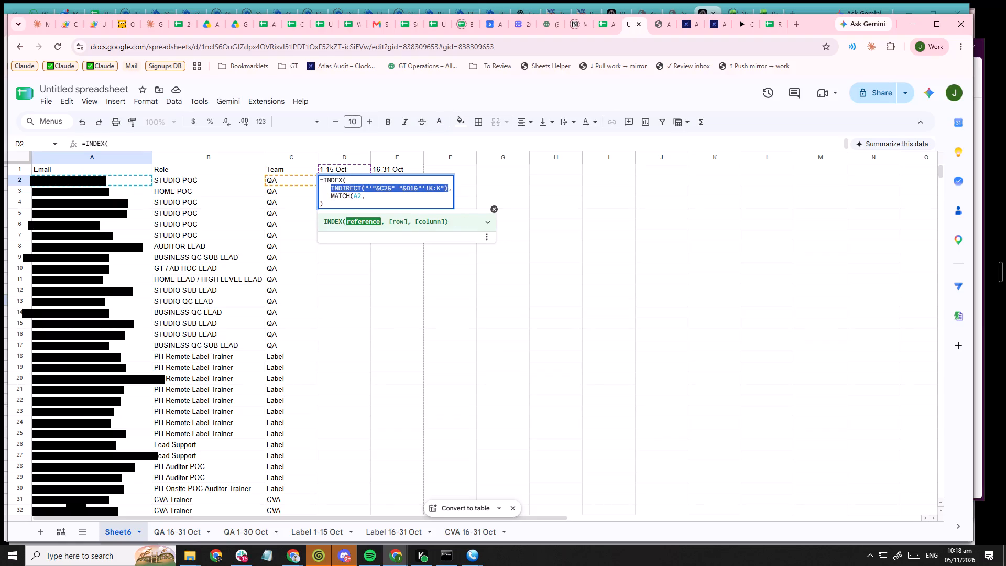
left_click(404, 195)
key("ctrl+v")
left_click(468, 195)
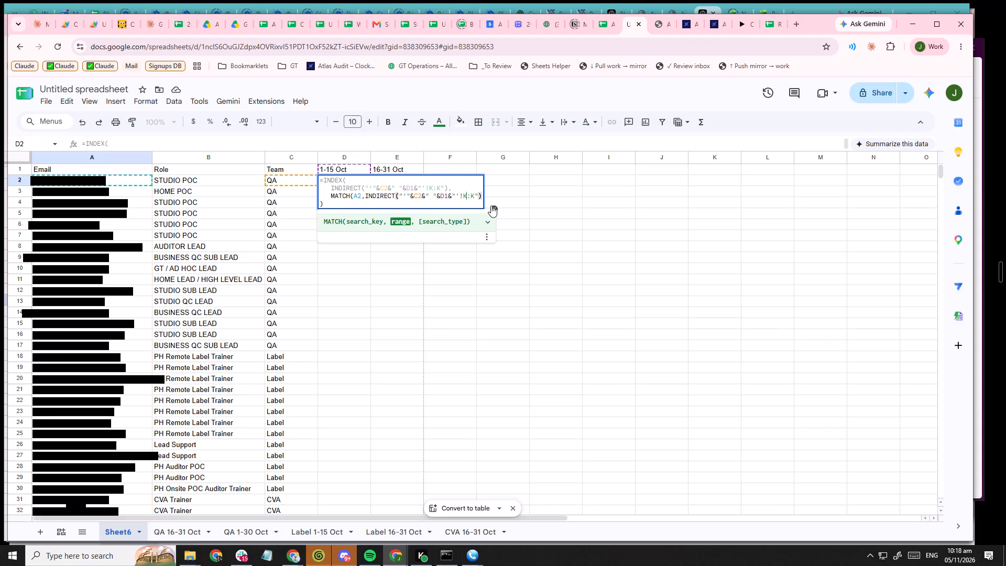
key("shift+Left")
key("shift+b")
key("Right")
key("Right")
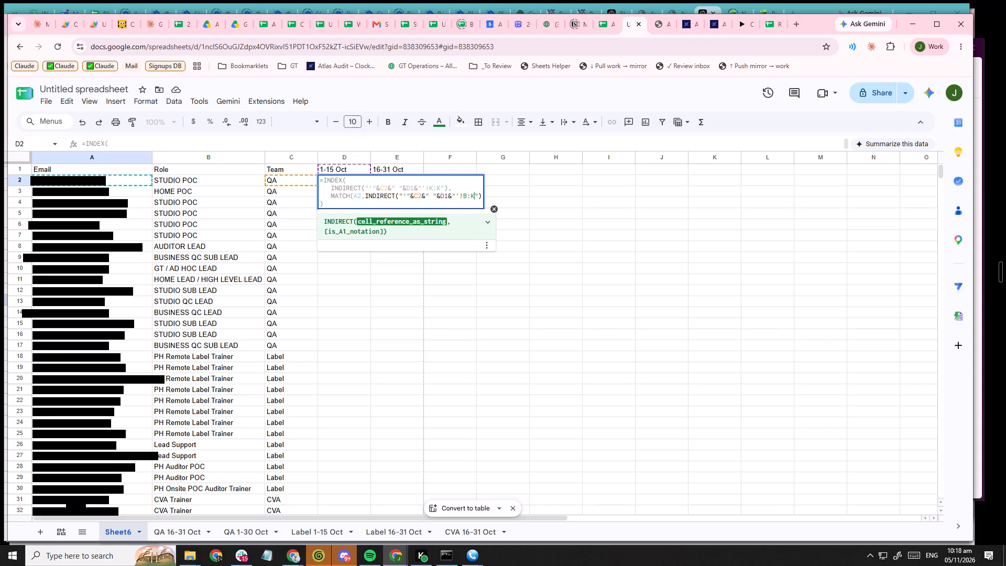
key("shift+Left")
key("shift+b")
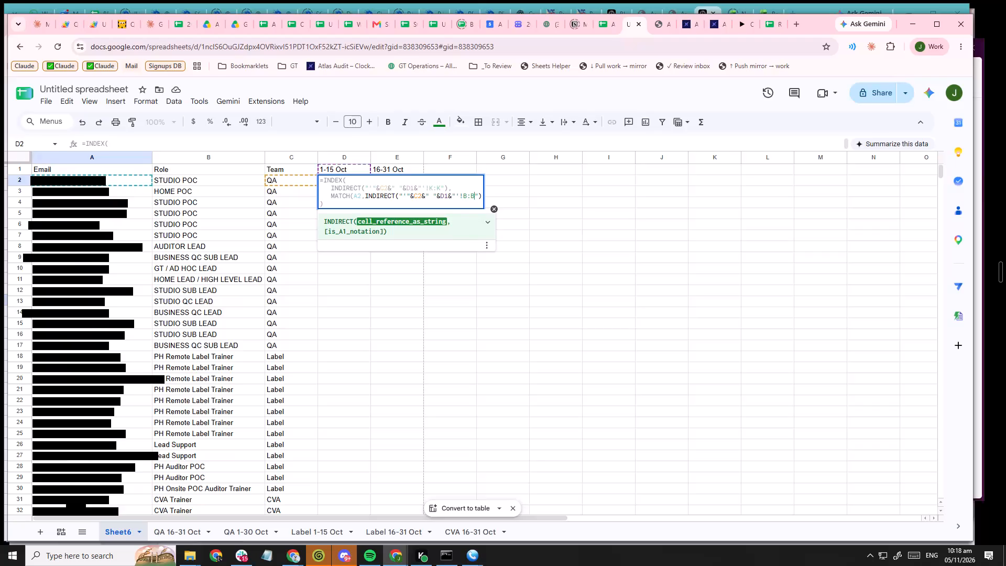
left_click(482, 196)
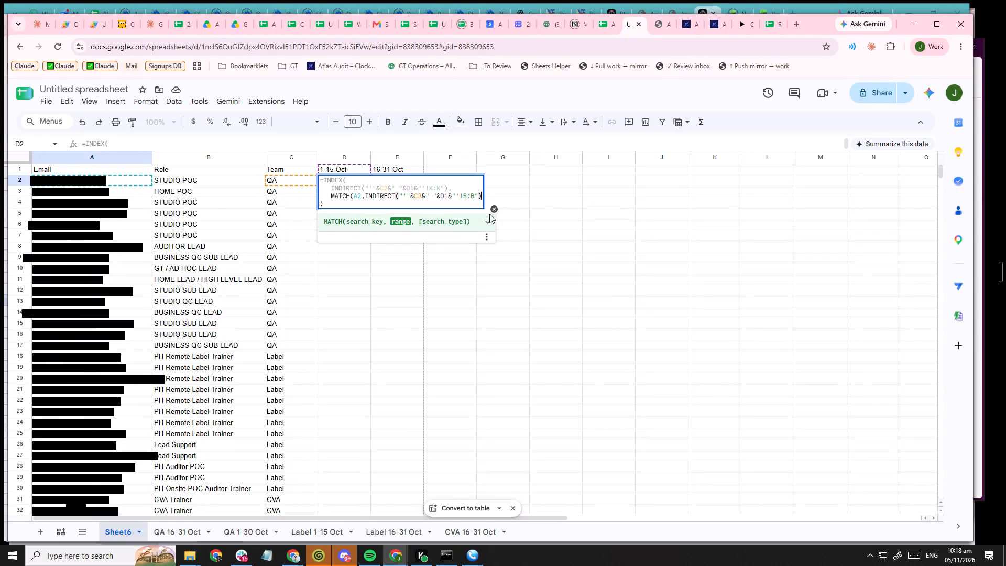
Close the MATCH function in D2's formula with search type 0.
key("comma")
type("0)")
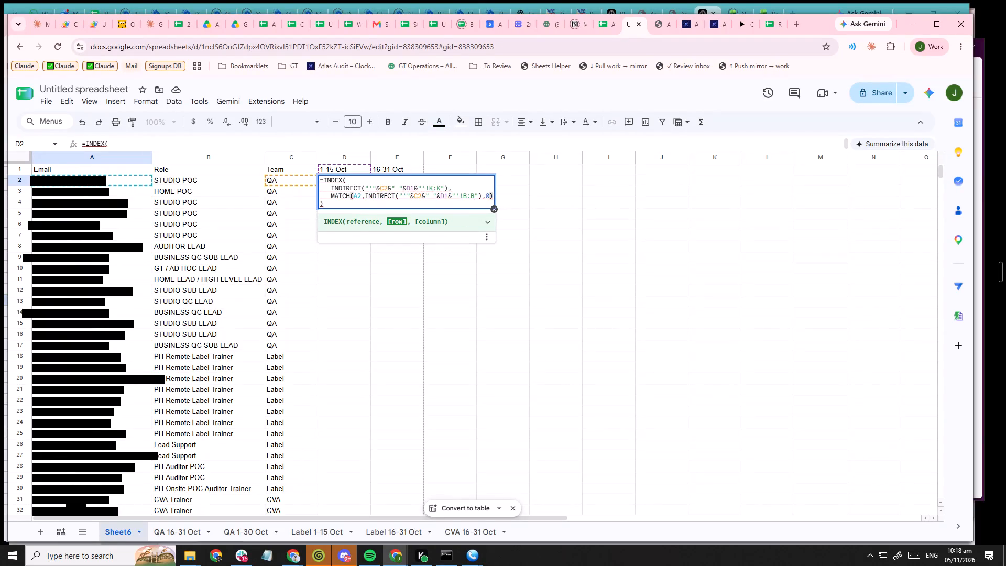
Add column argument 1 to D2's INDEX function on its own line, indented by three spaces, and enter the formula.
key("comma")
key("alt+Return")
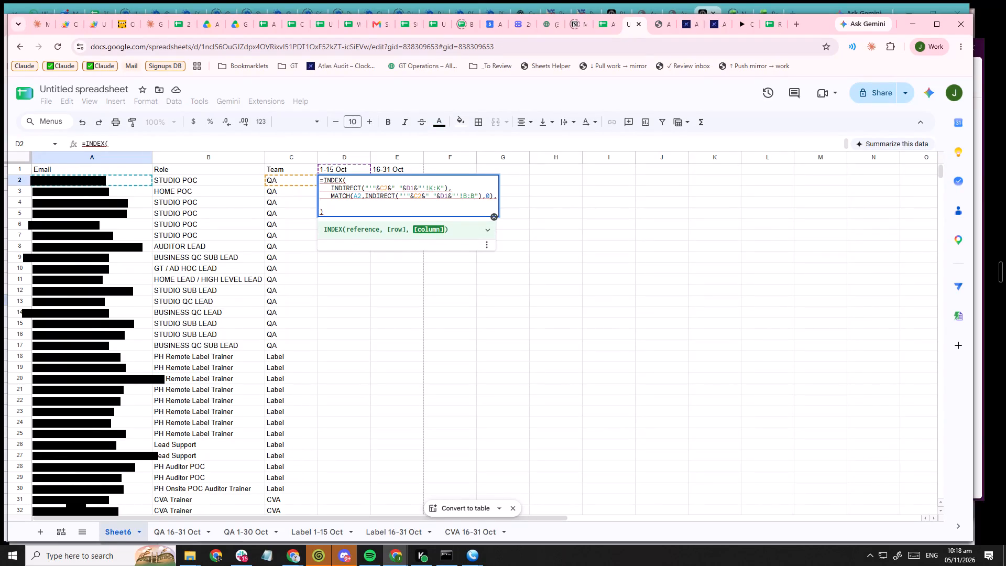
key("space")
key("space")
key("space")
type("1")
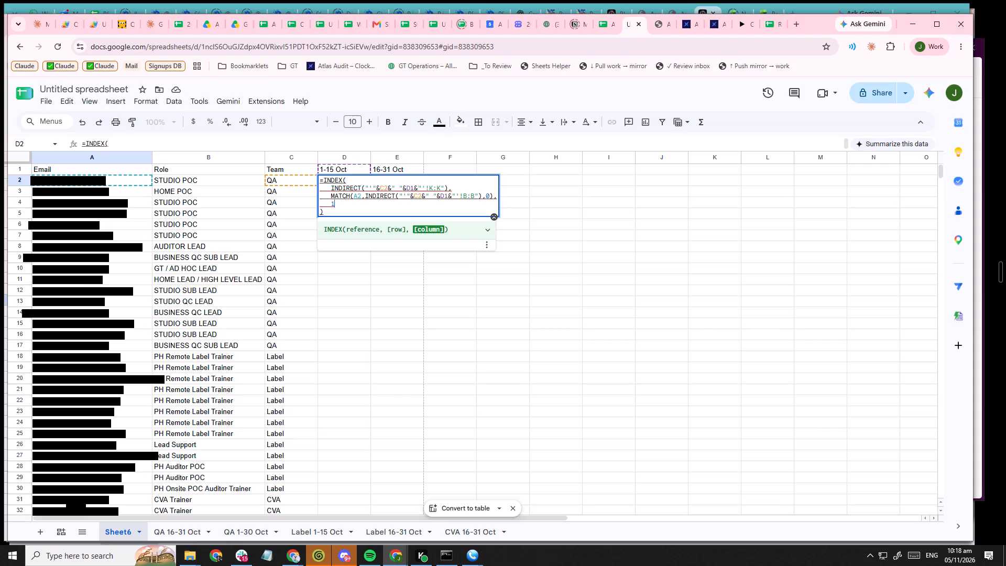
key("Down")
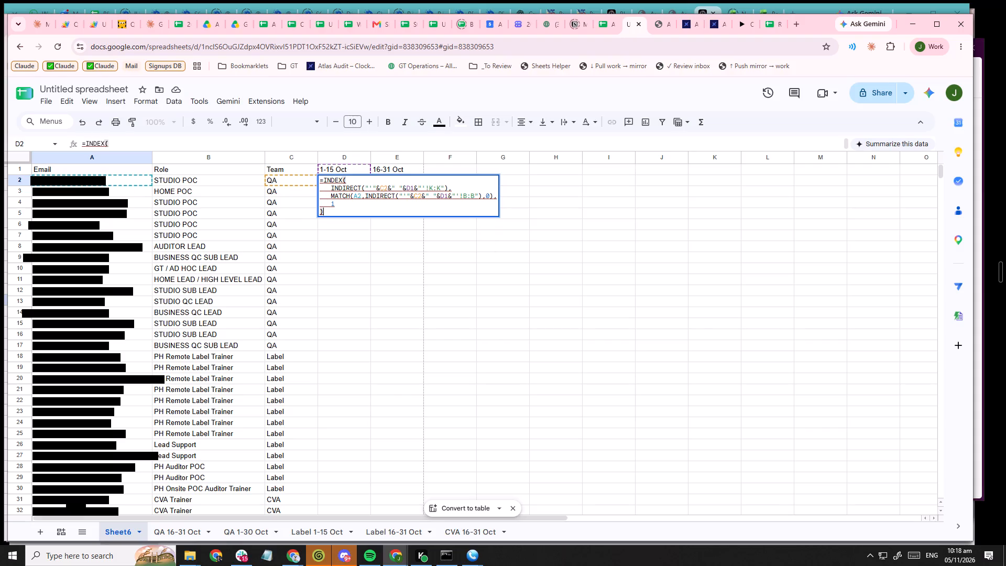
left_click(448, 187)
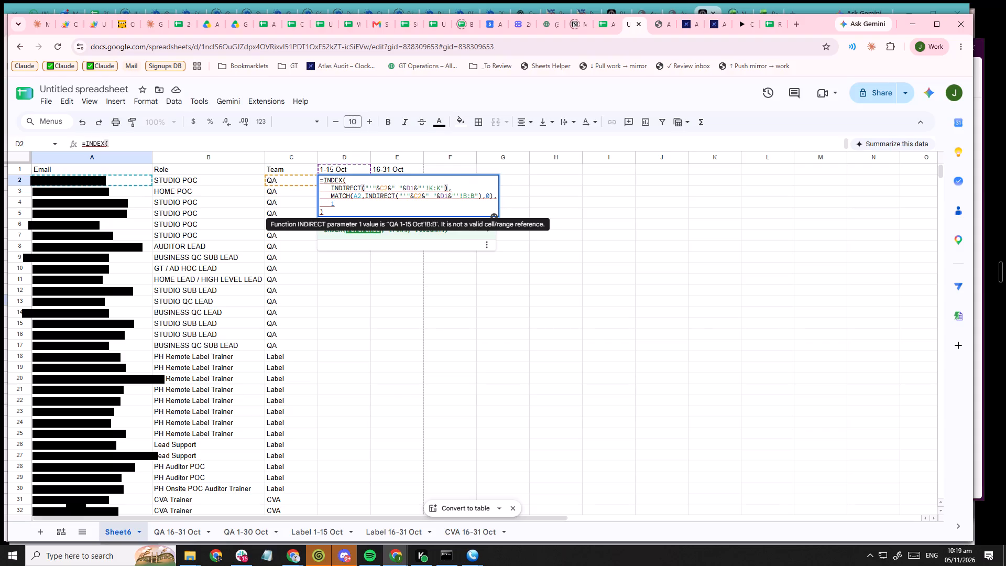
left_click(493, 193)
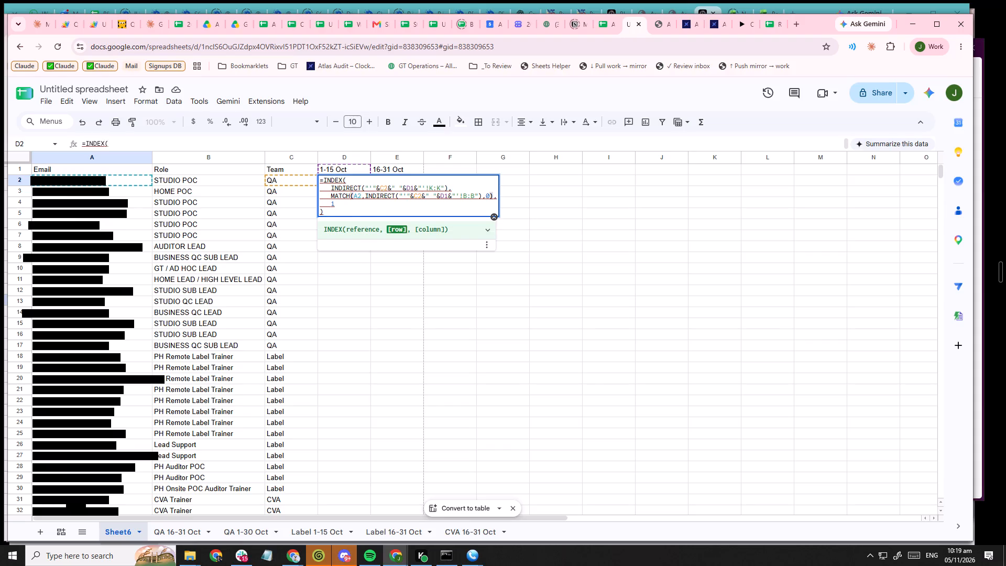
left_click(388, 208)
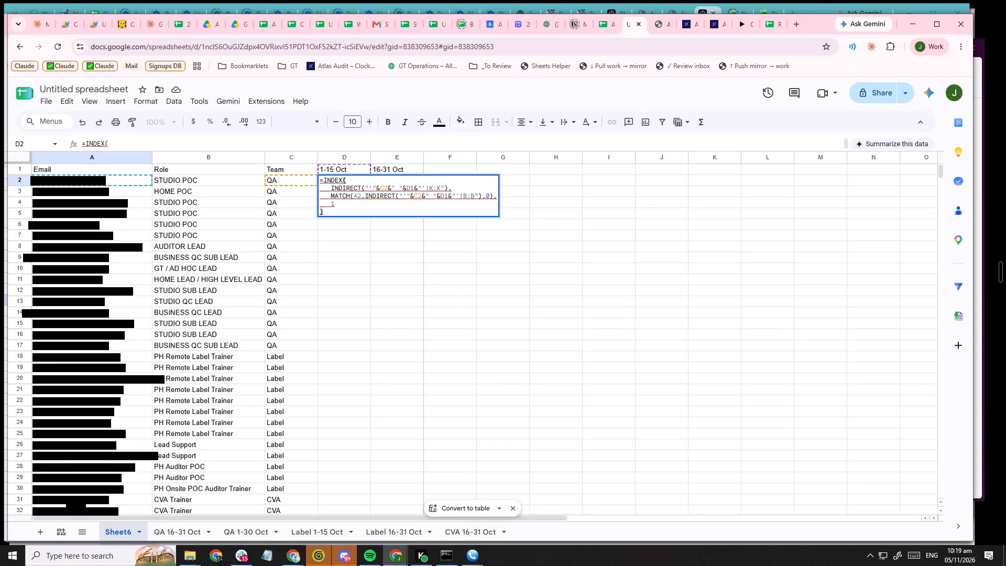
left_click(320, 205)
left_click(336, 205)
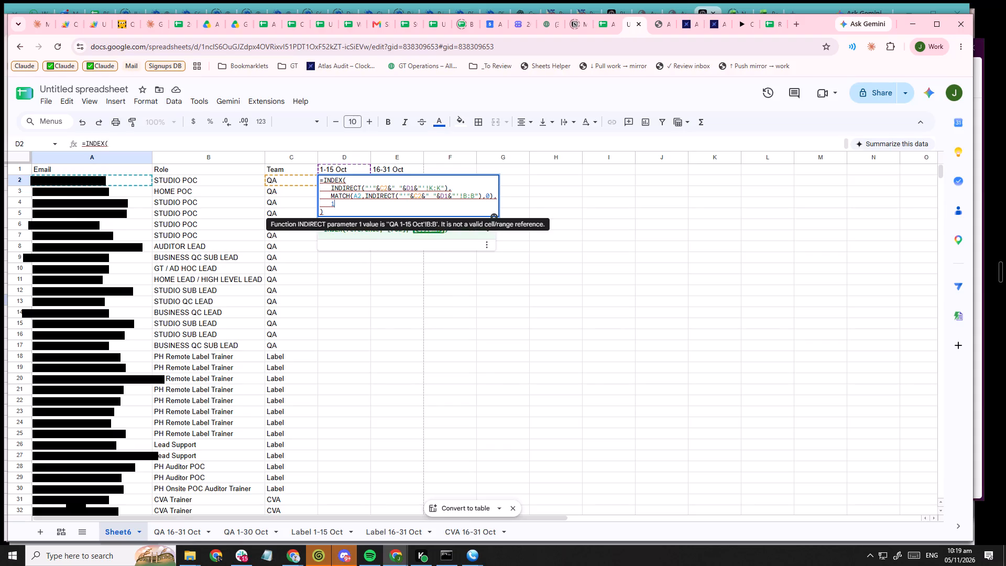
key("Tab")
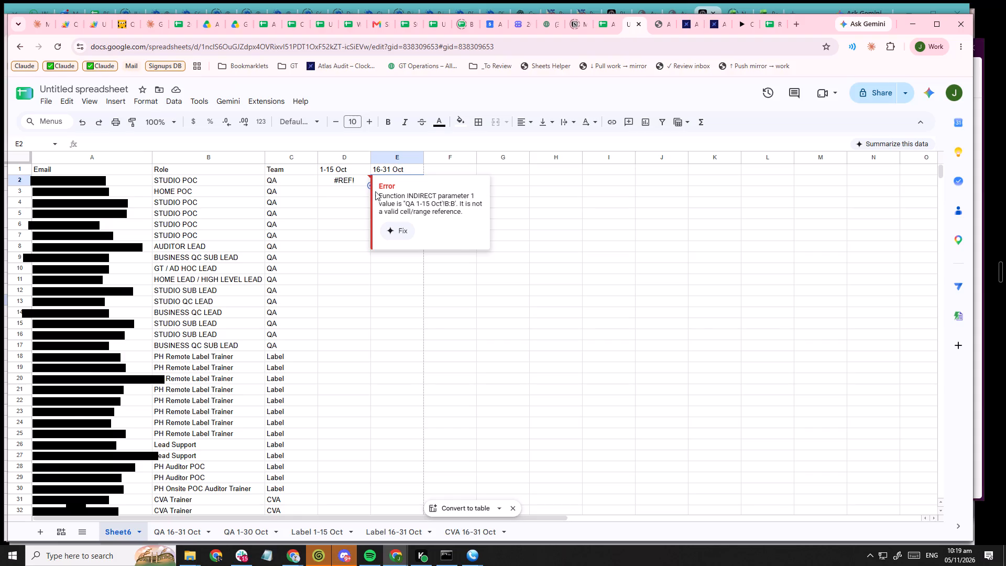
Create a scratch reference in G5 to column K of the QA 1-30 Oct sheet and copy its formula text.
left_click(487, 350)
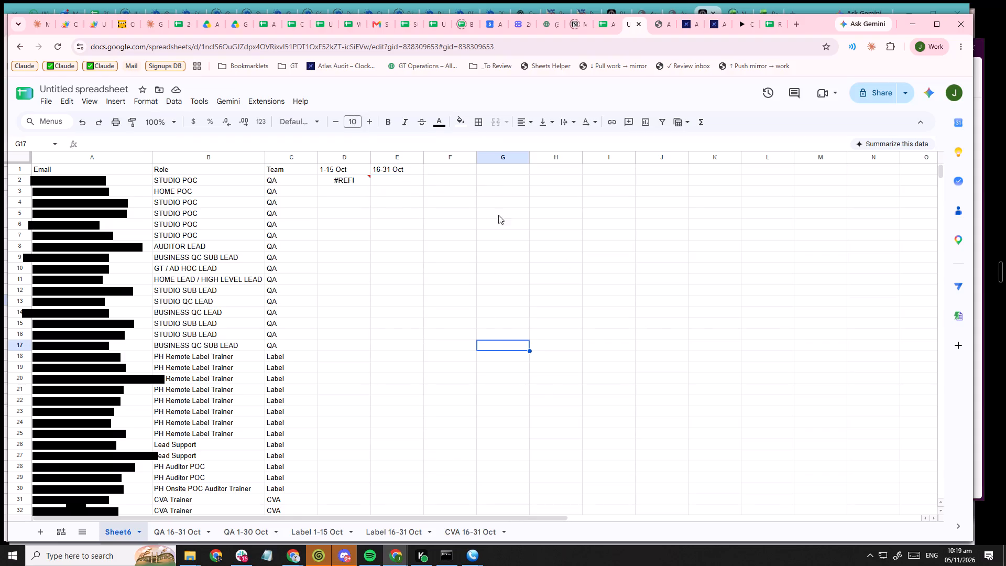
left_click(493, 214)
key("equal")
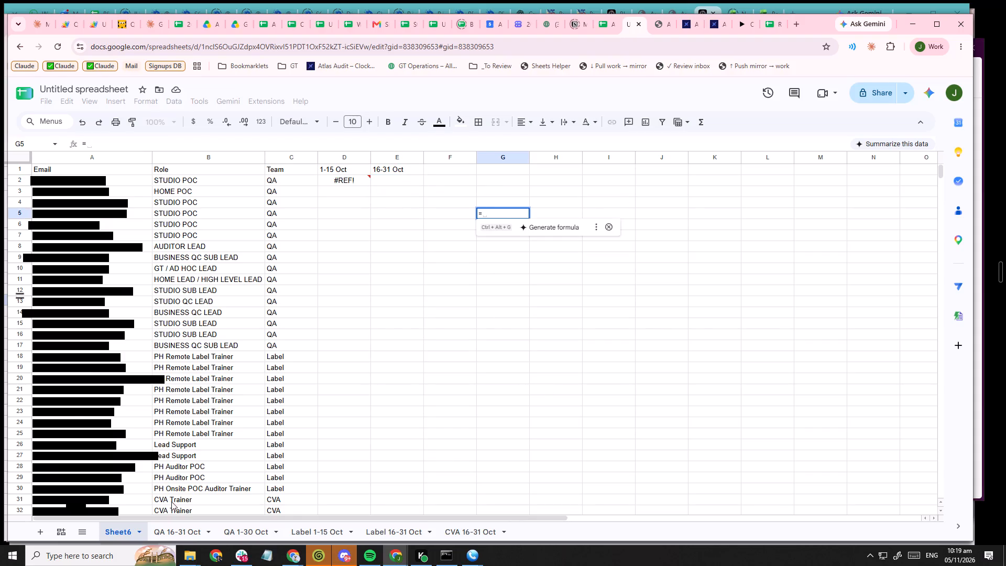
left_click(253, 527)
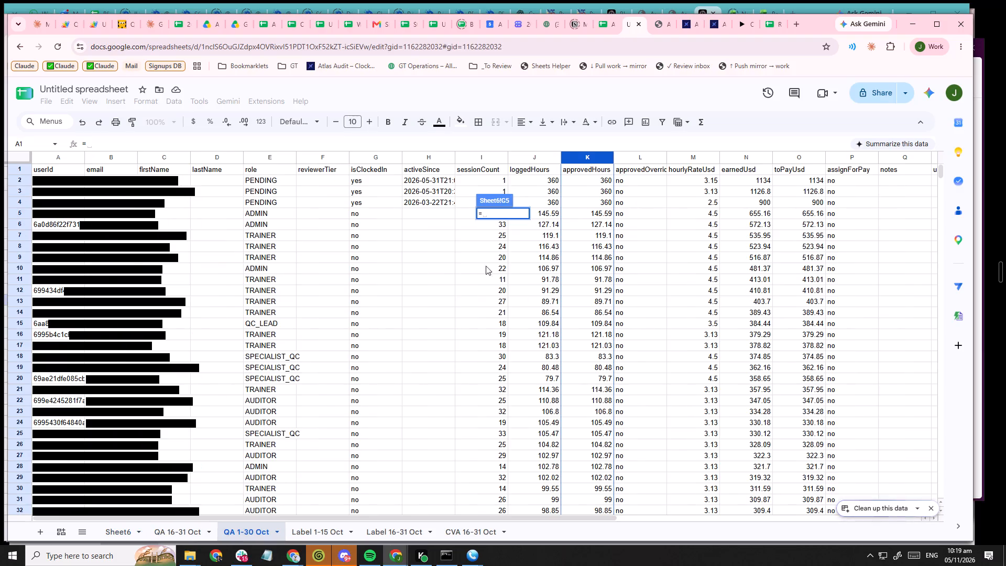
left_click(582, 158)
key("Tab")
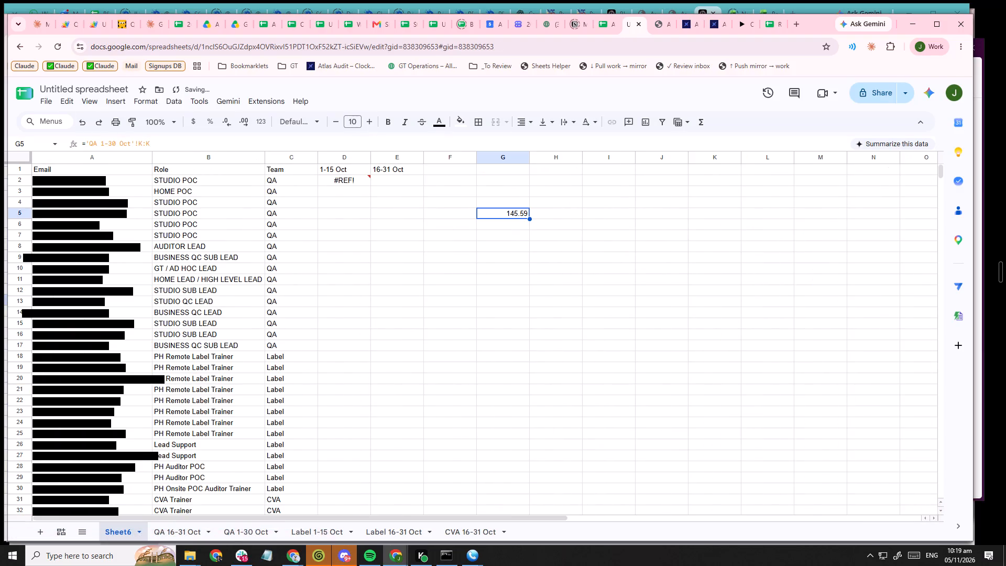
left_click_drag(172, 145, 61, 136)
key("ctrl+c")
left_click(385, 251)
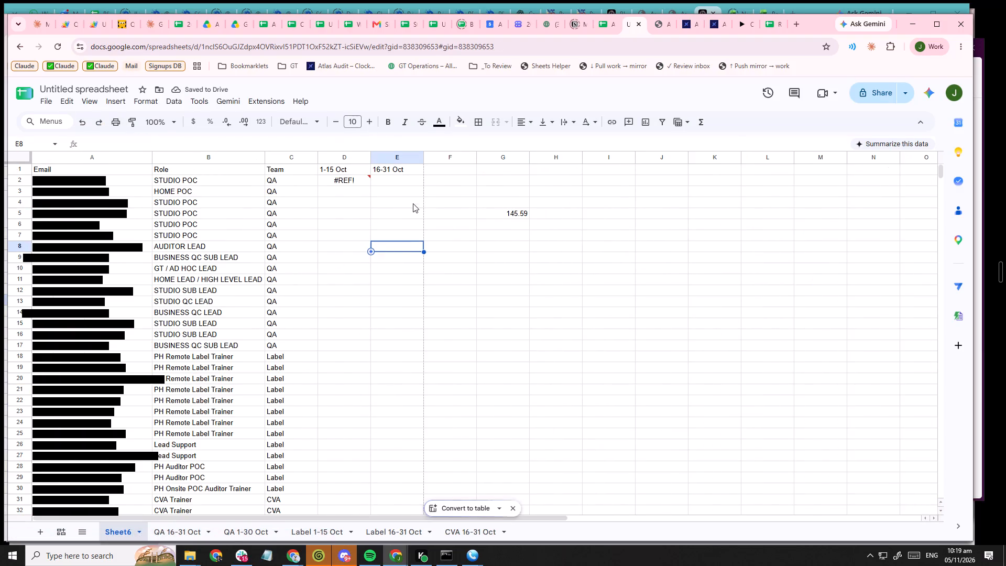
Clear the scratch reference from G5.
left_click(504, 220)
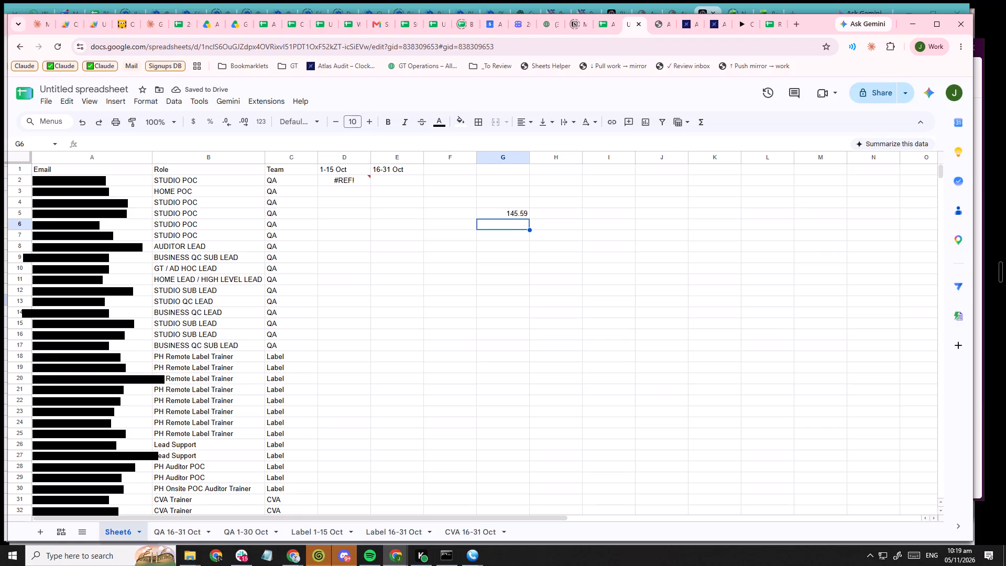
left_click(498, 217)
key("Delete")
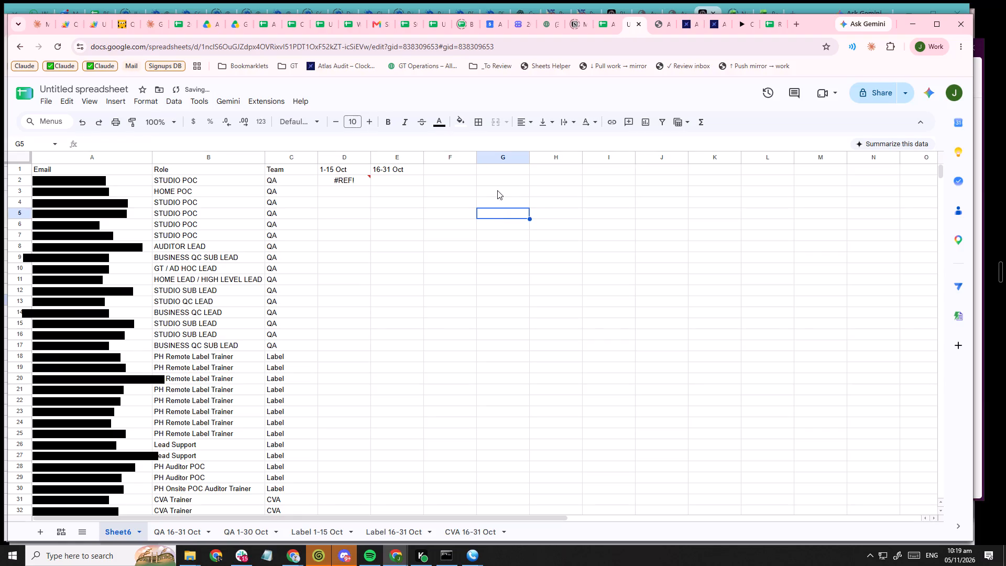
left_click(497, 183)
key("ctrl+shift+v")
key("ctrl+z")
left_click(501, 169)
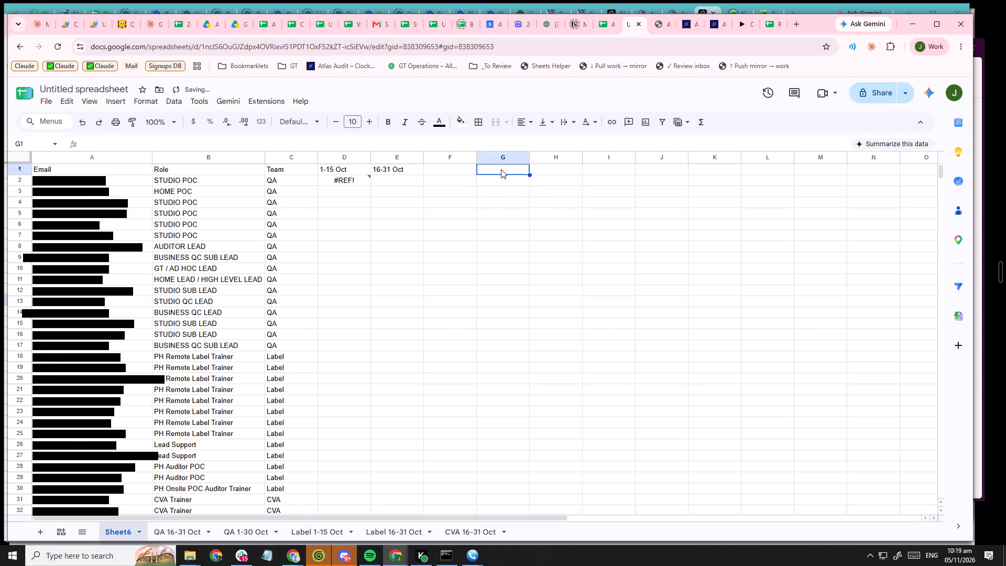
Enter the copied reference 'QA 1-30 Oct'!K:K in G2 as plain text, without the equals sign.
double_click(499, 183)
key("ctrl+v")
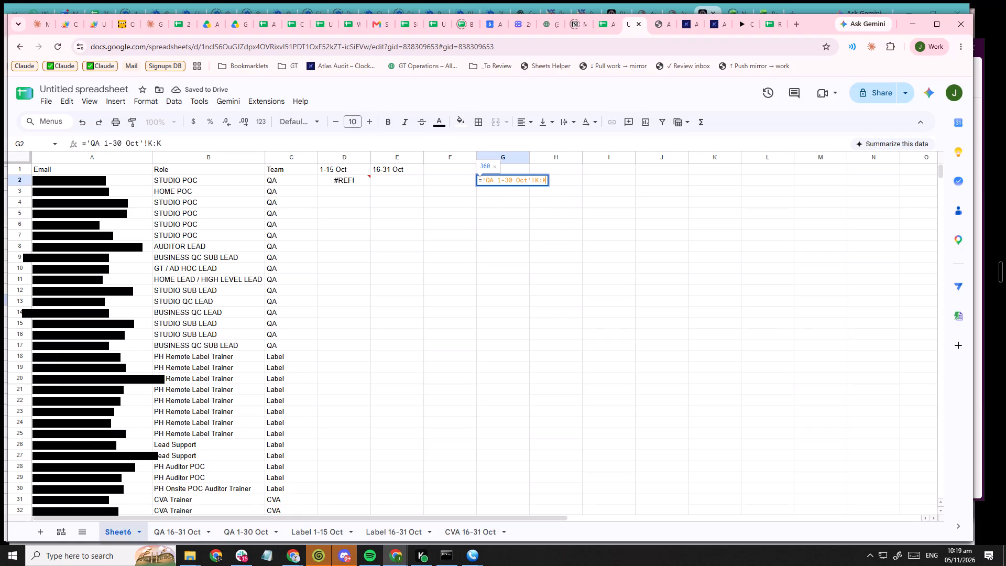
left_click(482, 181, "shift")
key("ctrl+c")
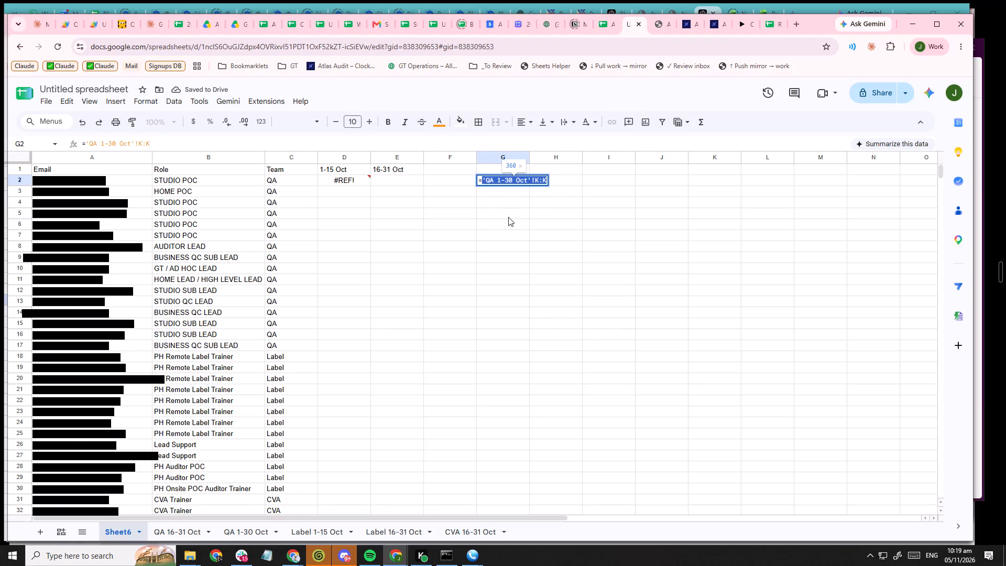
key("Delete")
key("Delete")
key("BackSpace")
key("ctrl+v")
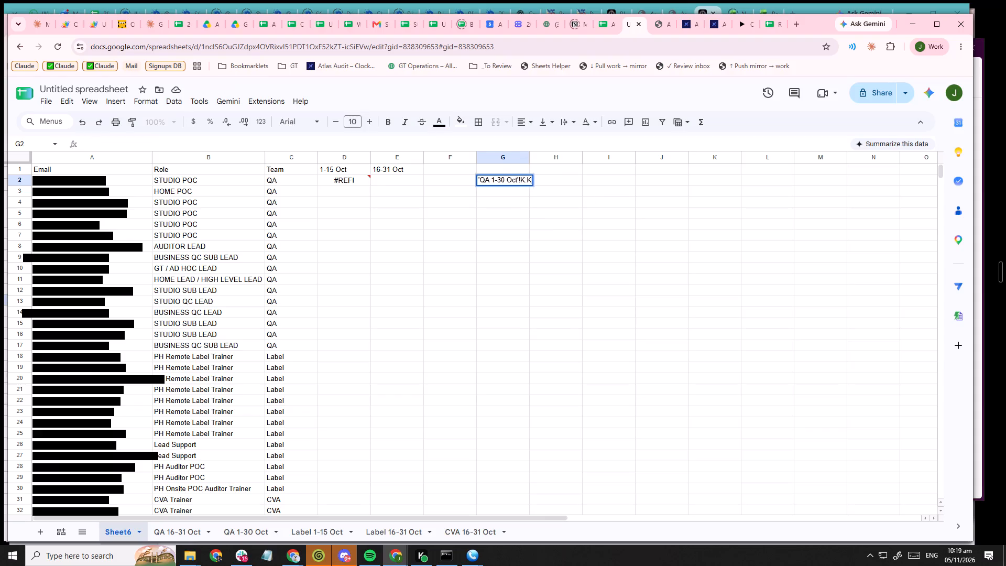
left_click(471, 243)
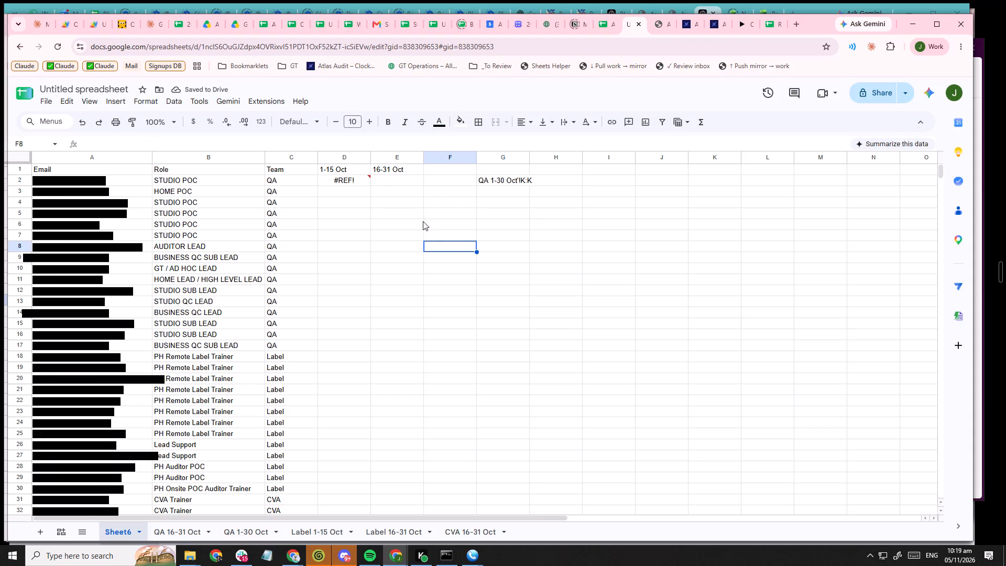
Rename the QA 1-30 Oct sheet as QA 1-15 Oct.
left_click(327, 183)
left_click(353, 228)
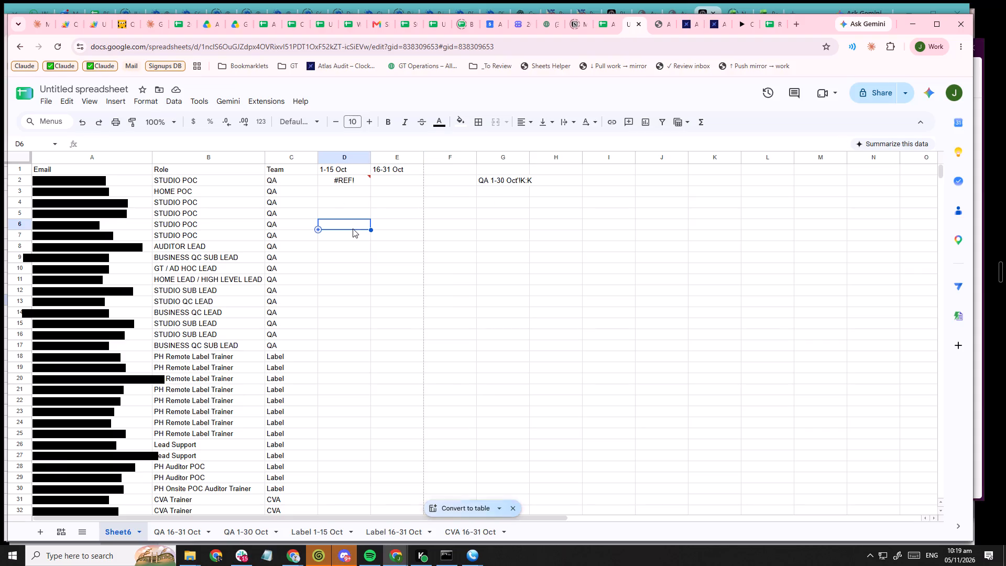
double_click(237, 537)
left_click(255, 533)
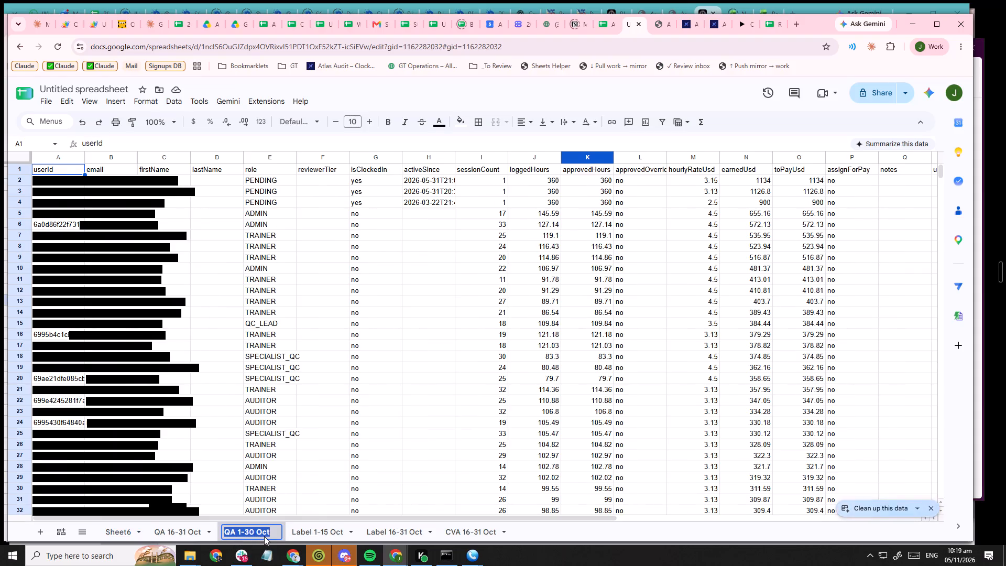
key("Right")
key("Left")
key("Left")
key("Left")
key("Left")
key("shift+Left")
key("shift+Left")
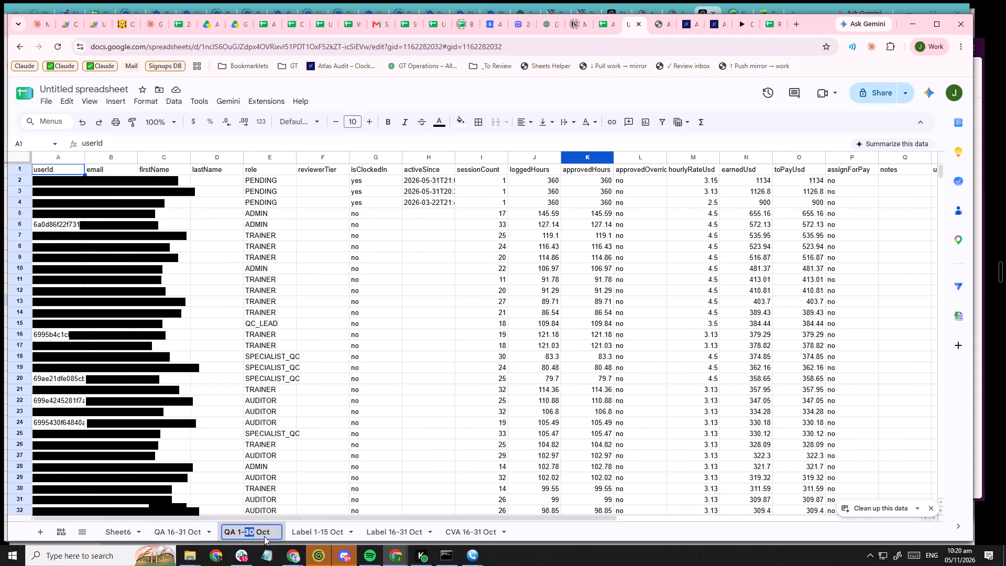
type("15")
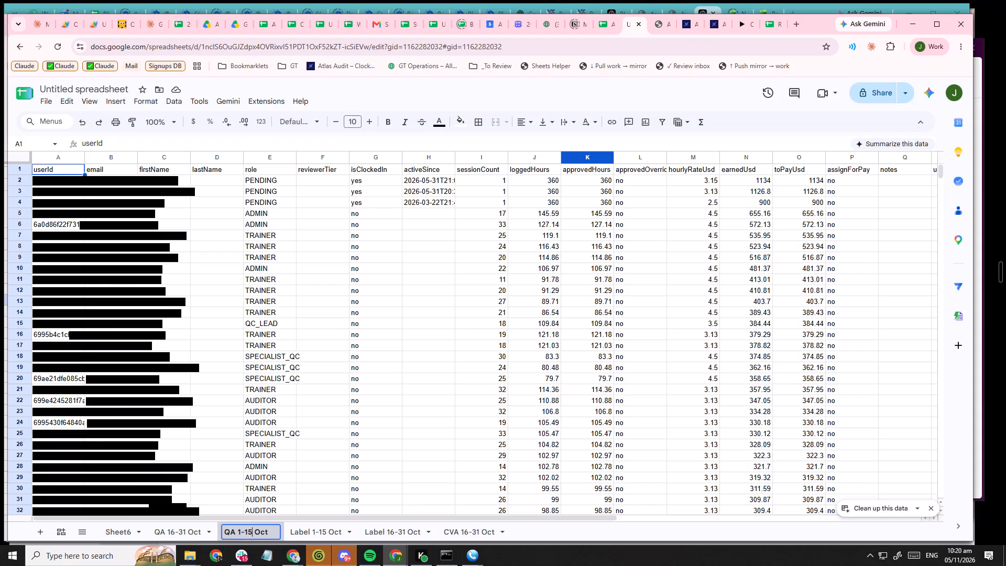
key("Tab")
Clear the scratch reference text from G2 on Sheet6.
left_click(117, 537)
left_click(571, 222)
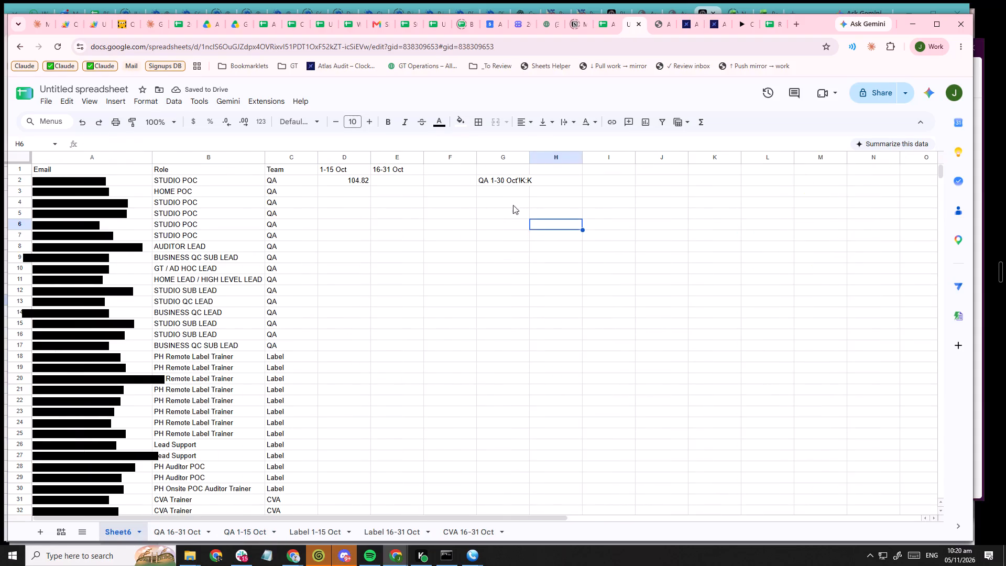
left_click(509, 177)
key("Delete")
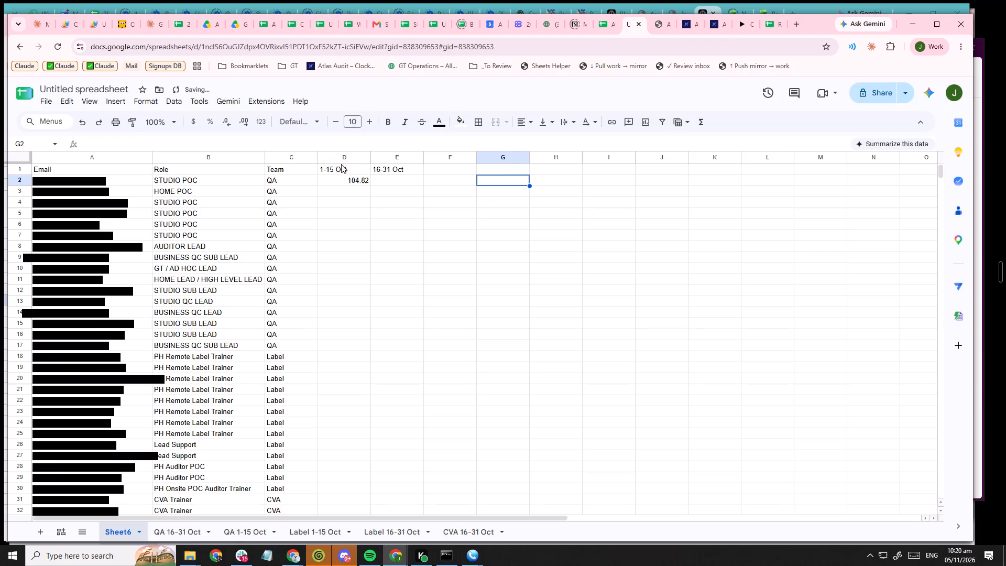
Check D2's result by finding A2's email on the QA 1-15 Oct sheet and examining its row, returning to Sheet6.
left_click(344, 177)
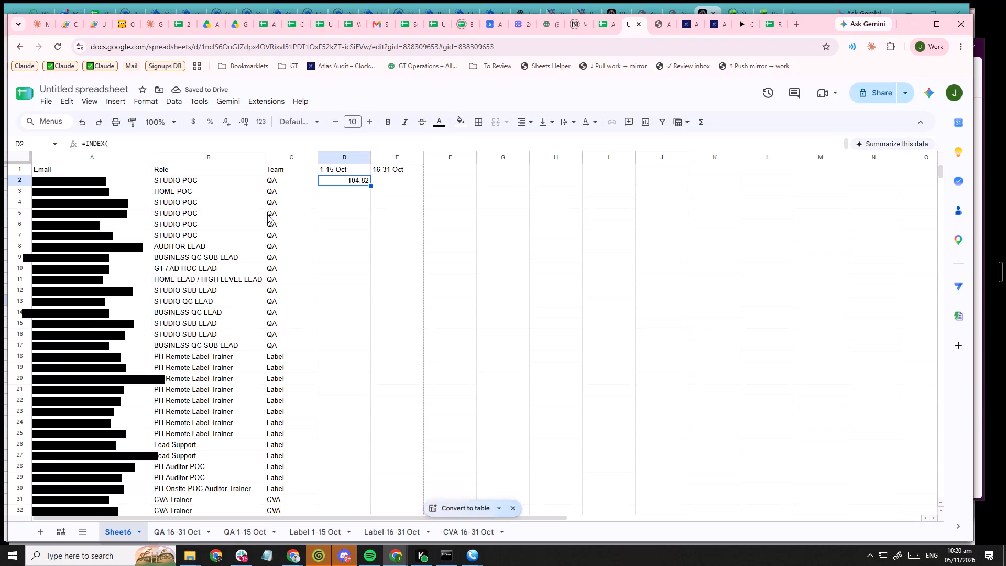
left_click(76, 177)
key("ctrl+c")
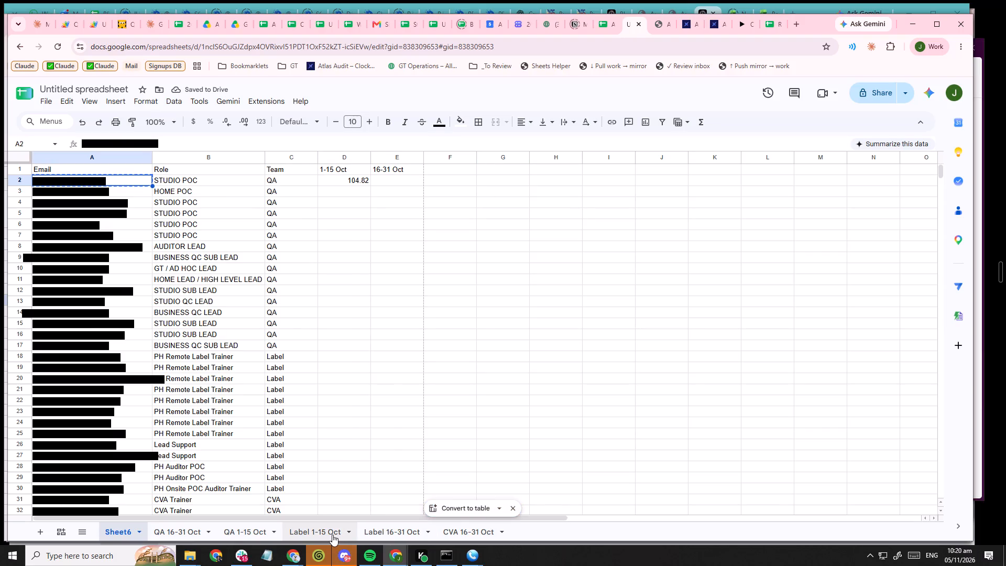
left_click(252, 527)
key("ctrl+f")
key("ctrl+v")
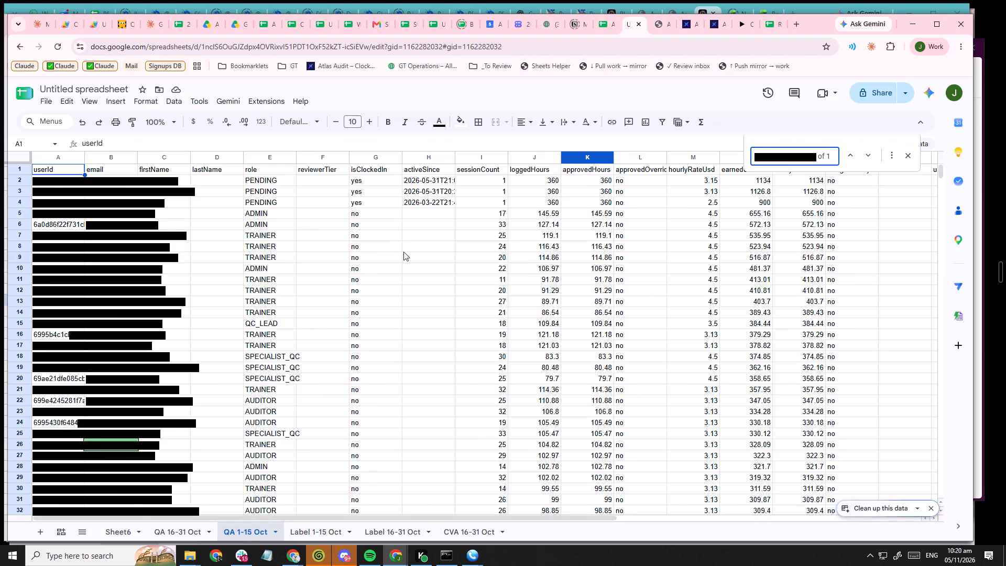
left_click(20, 443)
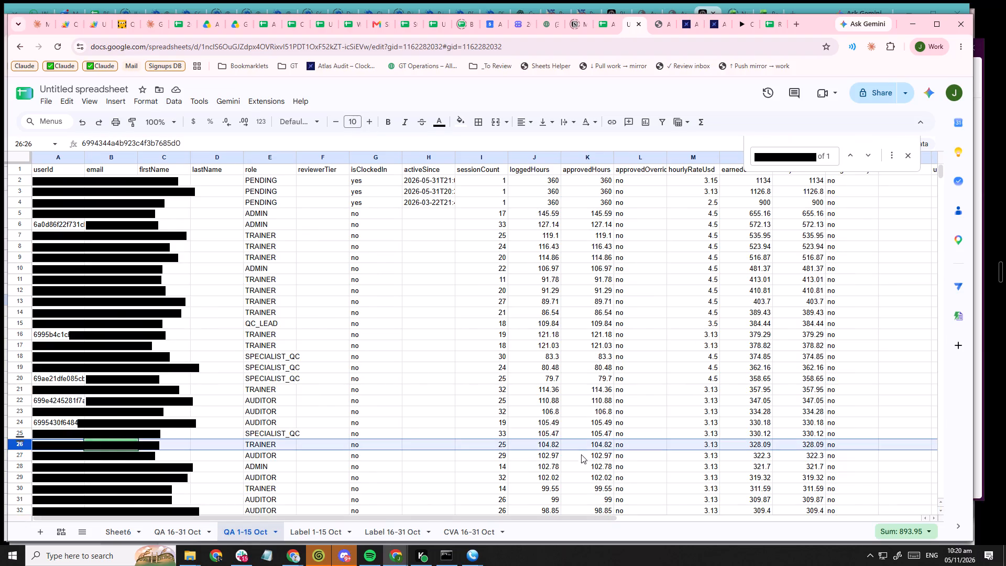
left_click(108, 531)
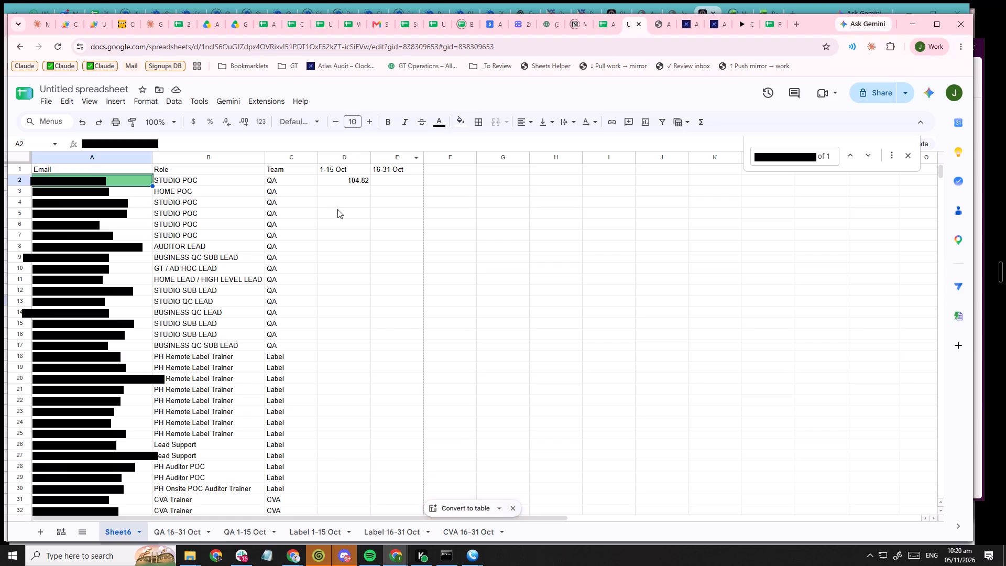
In D2's formula on Sheet6, lock the MATCH search key's column by changing the reference to $A2.
left_click(337, 209)
left_click(335, 181)
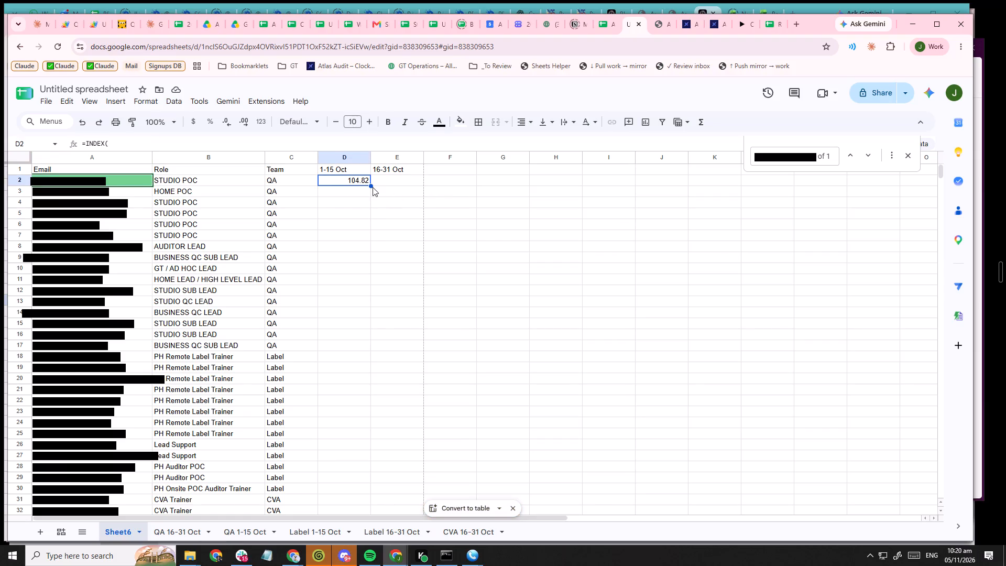
double_click(348, 179)
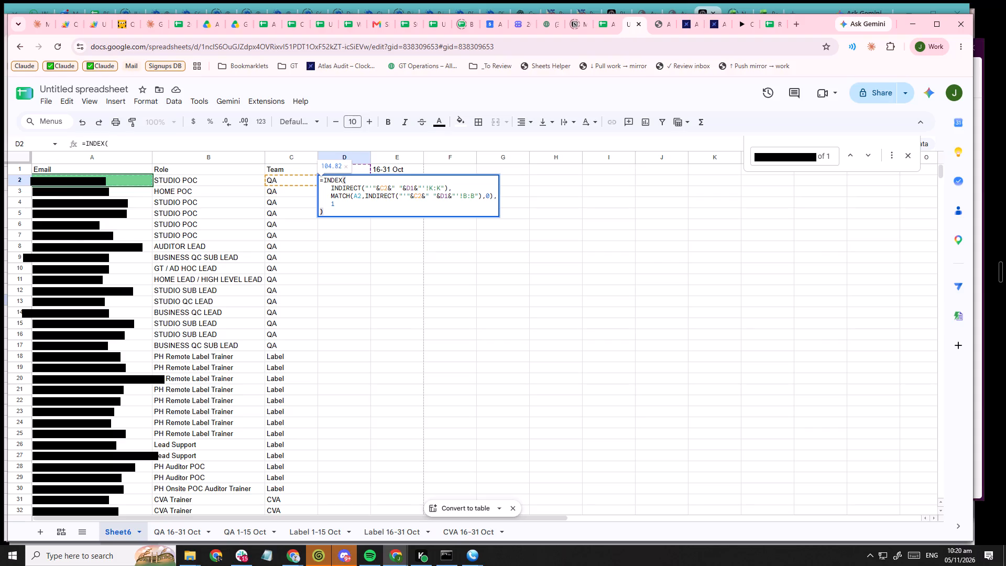
left_click(356, 195)
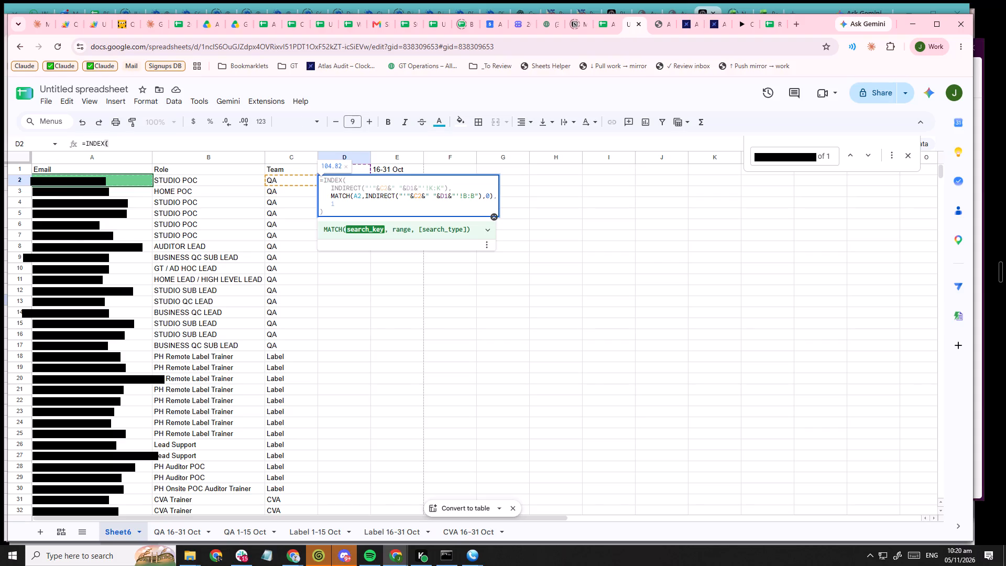
key("Left")
key("shift+dollar")
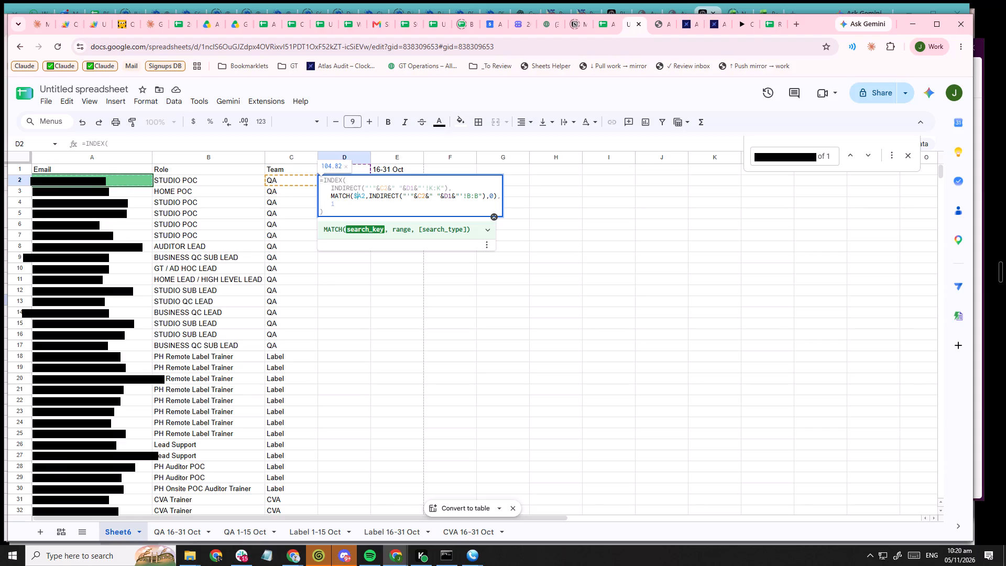
In the K:K INDIRECT of D2's formula, change the team reference to $C2 and the period header reference to D$1.
key("Up")
key("Right")
key("Right")
key("Right")
key("Right")
key("Right")
key("Right")
key("Right")
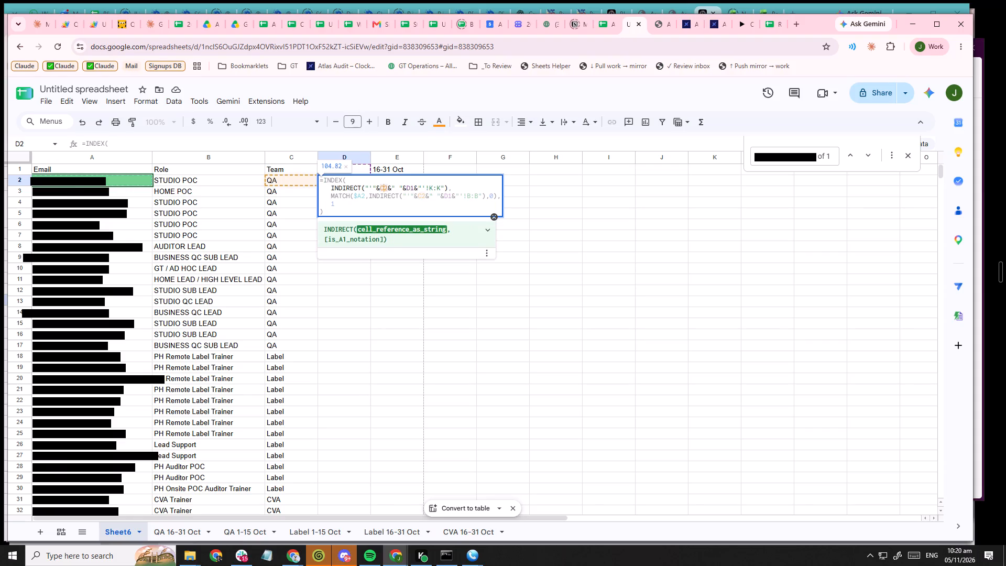
key("Left")
key("shift+dollar")
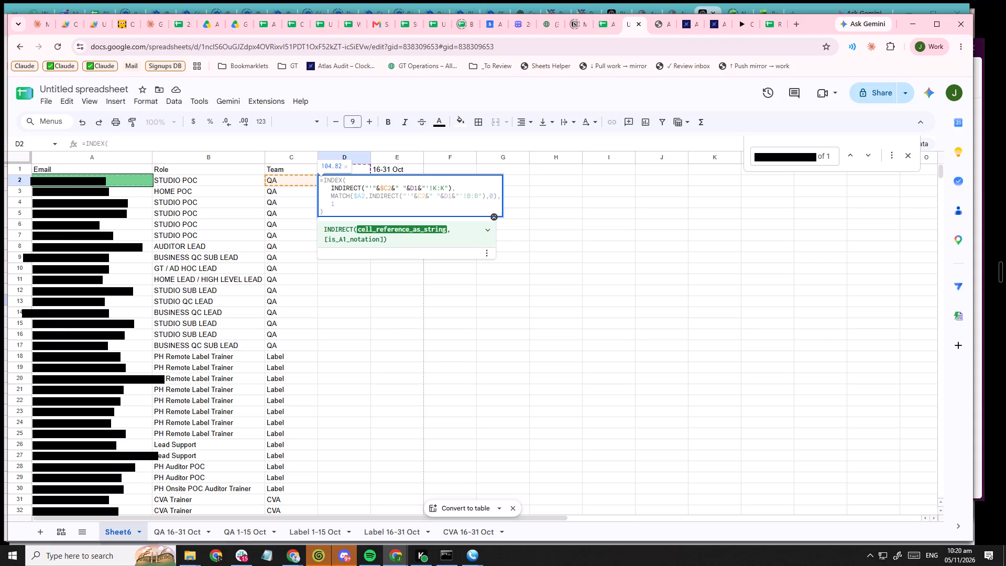
key("Right")
key("Right")
key("Right")
key("Right")
key("Right")
key("Right")
key("Right")
key("Right")
key("Left")
key("Right")
key("shift+dollar")
key("Right")
key("Right")
Make the same changes, $C2 and D$1, in the formula's B:B INDIRECT and commit the edited formula in D2.
key("Down")
key("Left")
key("Left")
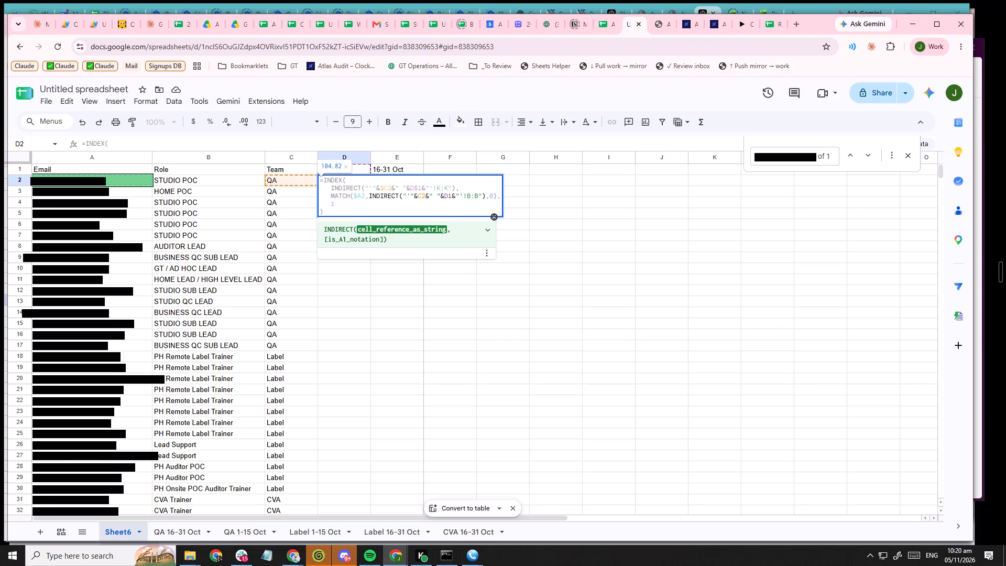
key("shift+dollar")
key("Right")
key("Right")
key("Right")
key("Right")
key("Right")
key("Right")
key("Right")
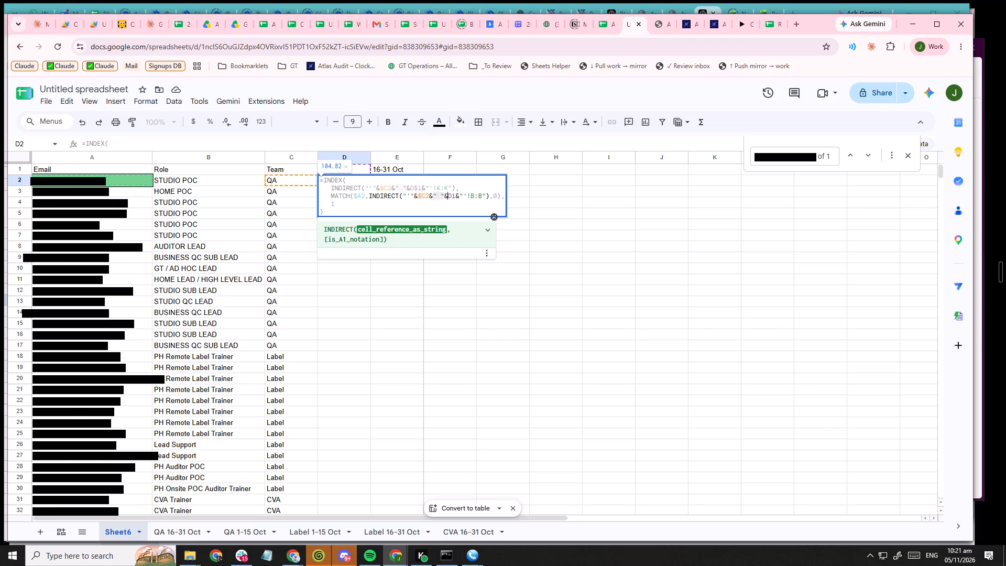
key("Right")
key("shift+dollar")
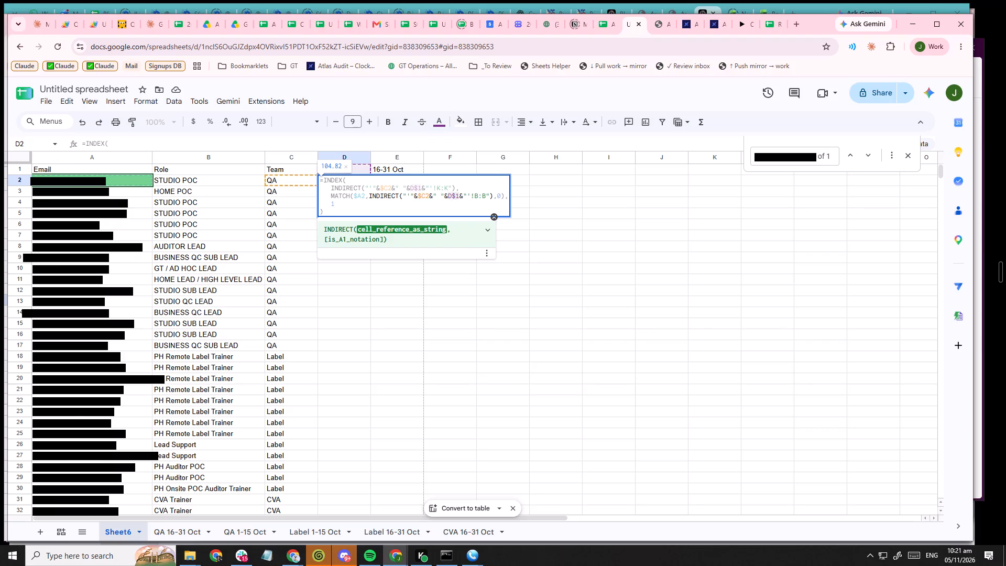
key("Tab")
key("Tab")
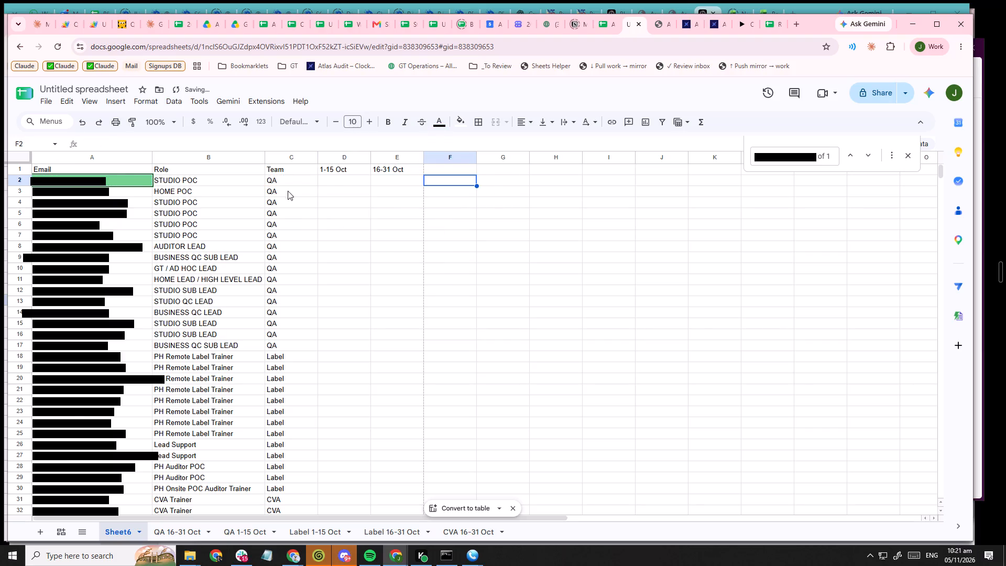
Fill D2's formula across into E2 for the 16-31 Oct period.
left_click(341, 183)
left_click_drag(371, 185, 379, 185)
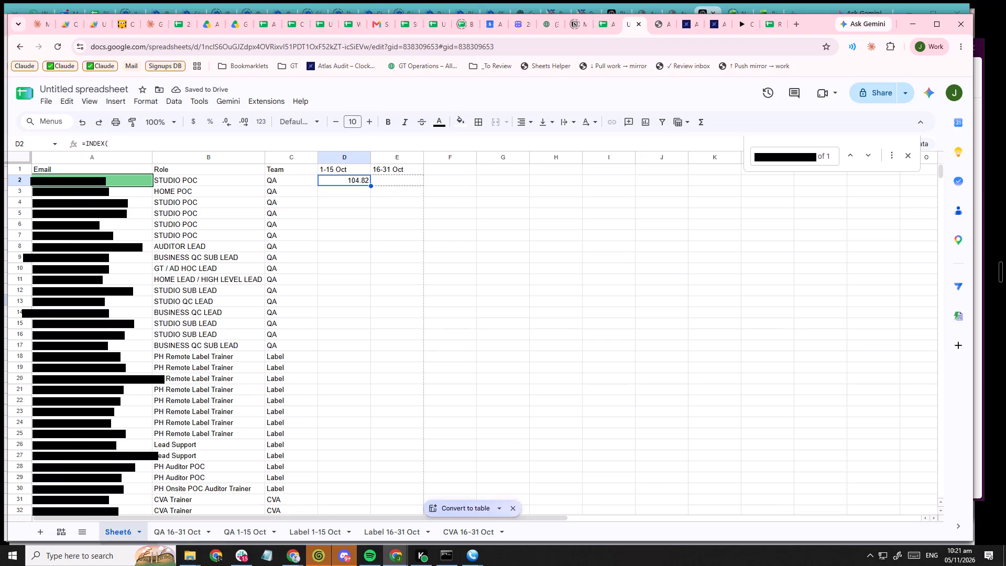
left_click_drag(379, 185, 384, 185)
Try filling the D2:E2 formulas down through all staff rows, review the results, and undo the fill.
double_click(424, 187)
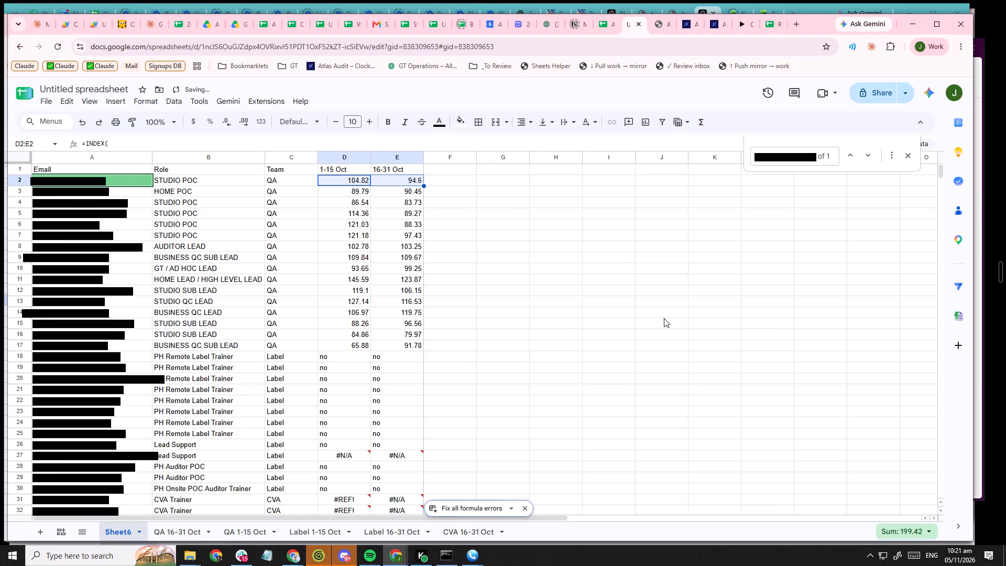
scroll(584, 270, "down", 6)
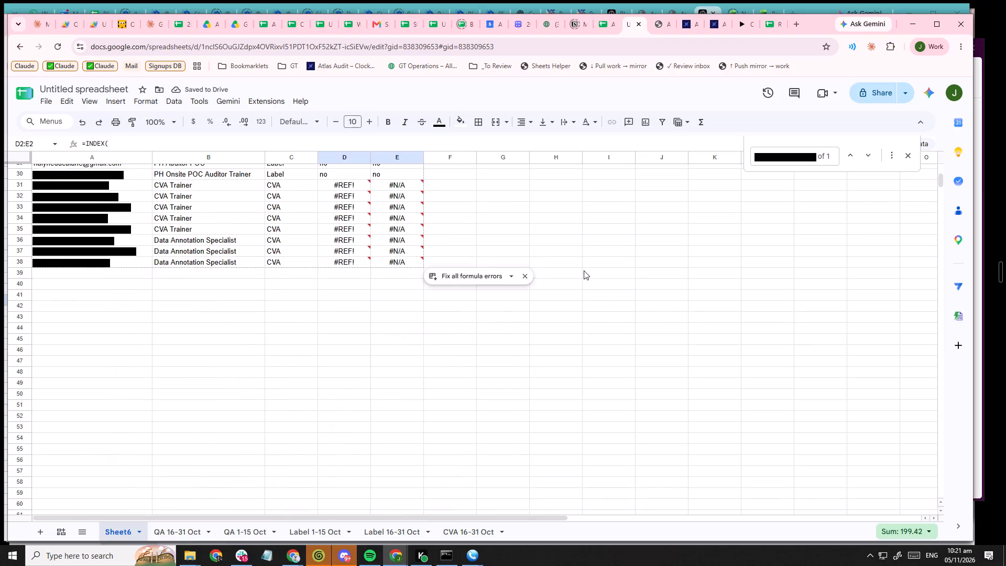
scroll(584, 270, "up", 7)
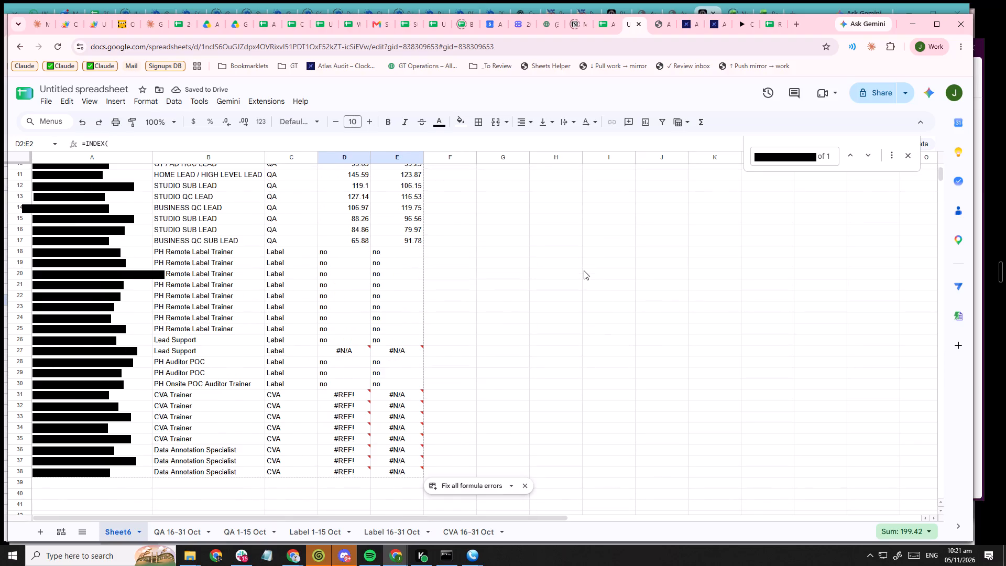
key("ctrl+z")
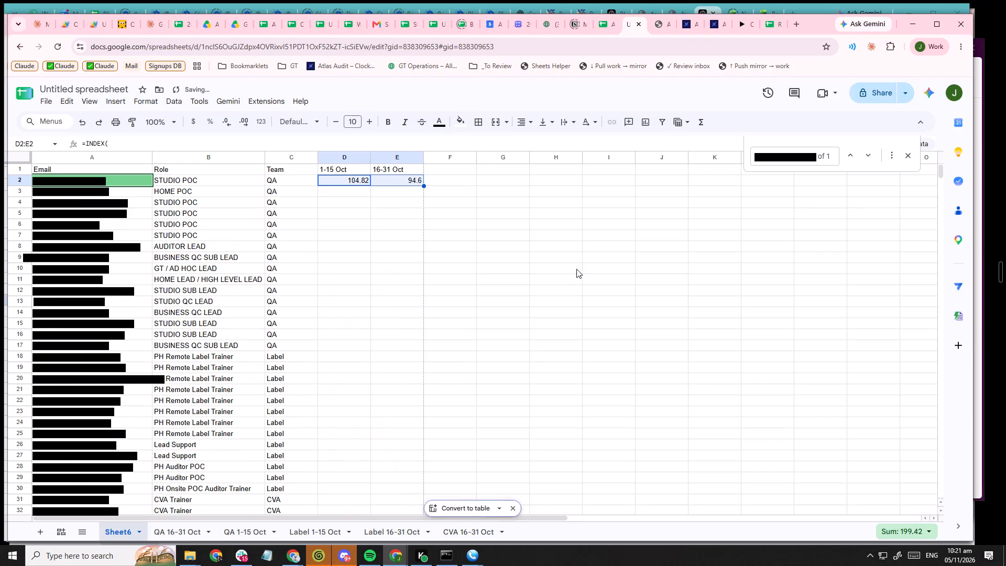
Delete the isClockedIn column from the Label 1-15 Oct sheet.
left_click(258, 533)
left_click(310, 534)
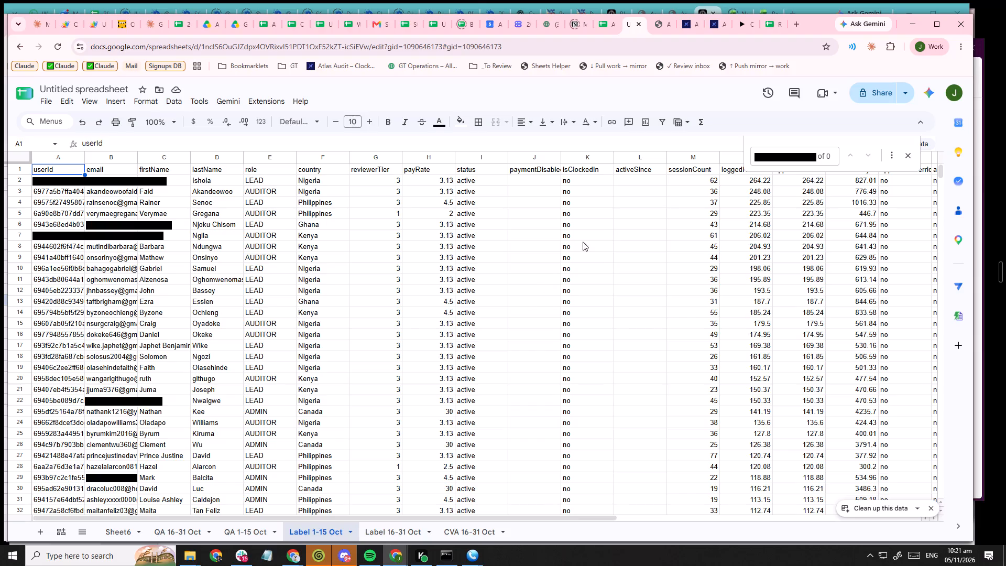
left_click(602, 202)
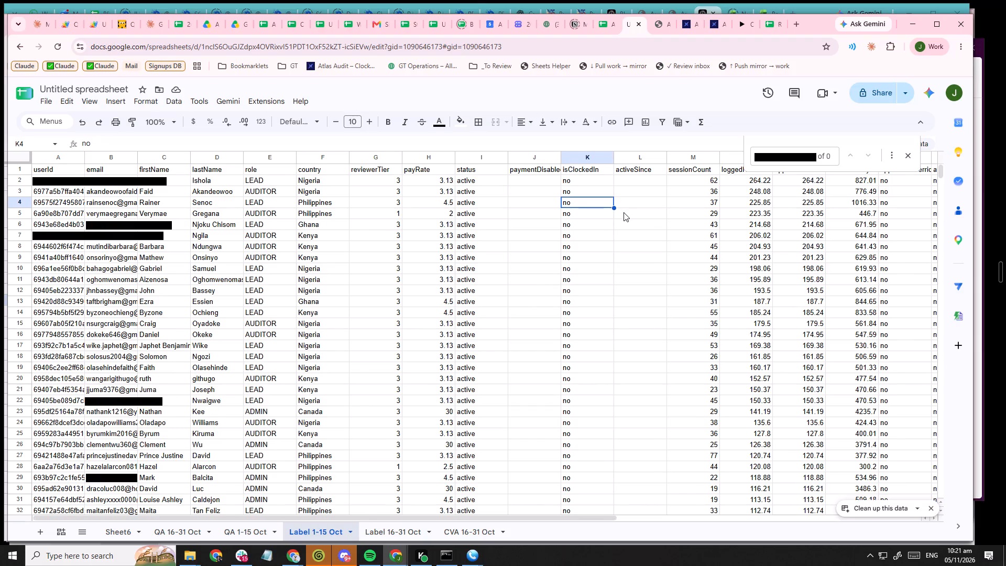
scroll(624, 213, "down", 2, "shift")
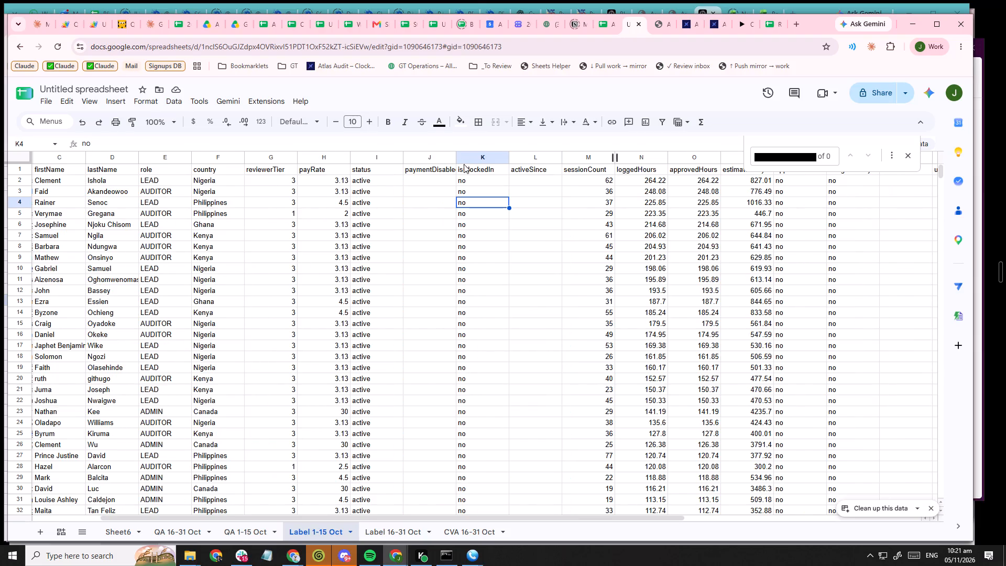
left_click(477, 157)
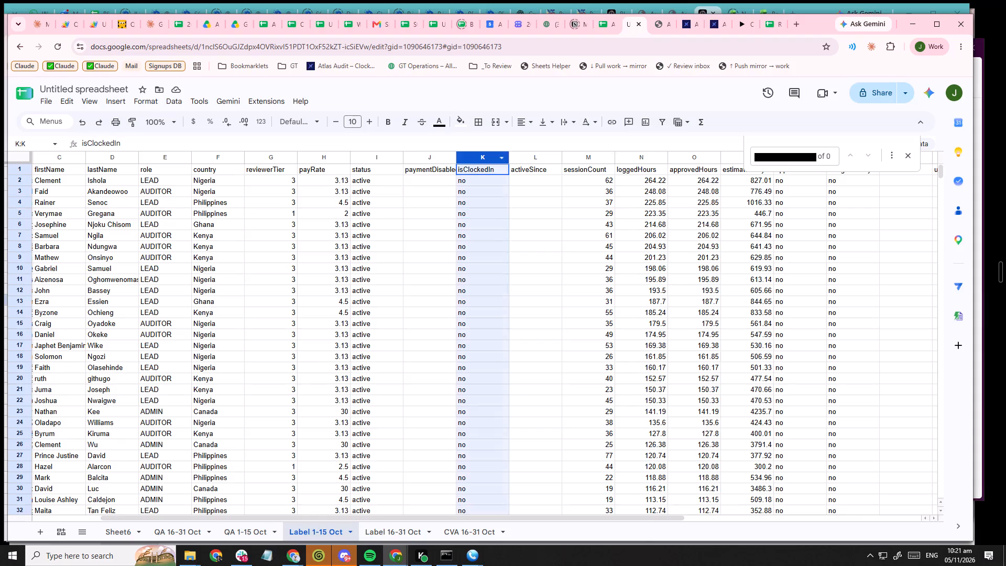
right_click(477, 157)
left_click(542, 278)
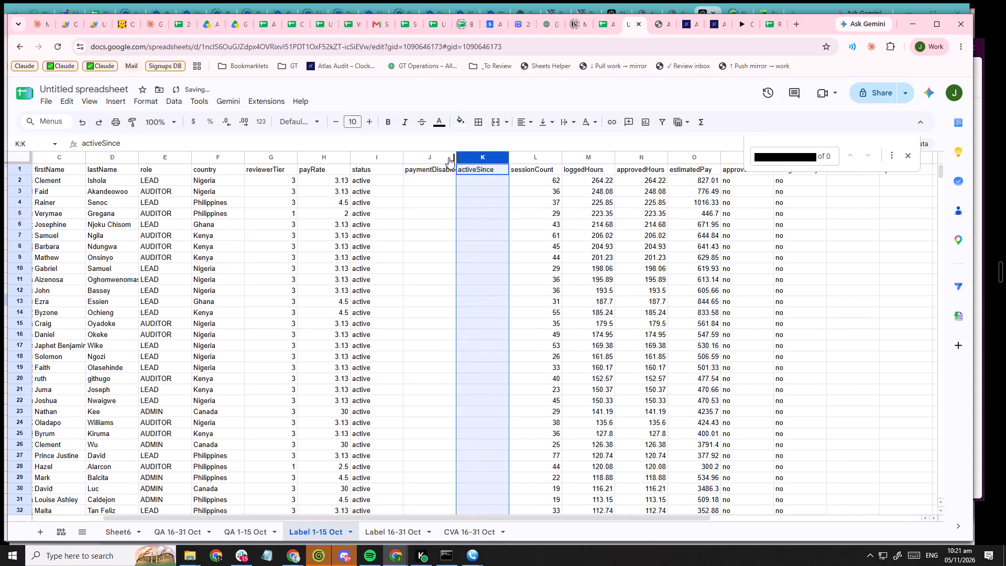
Delete the activeSince and sessionCount columns from the Label 1-15 Oct sheet.
left_click_drag(538, 159, 515, 161)
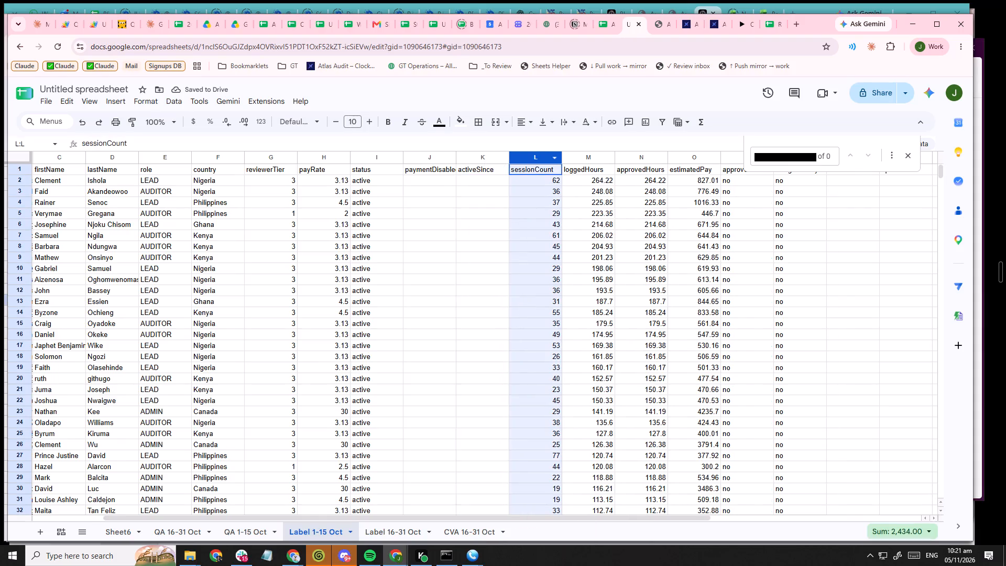
left_click_drag(515, 161, 496, 161)
right_click(491, 164)
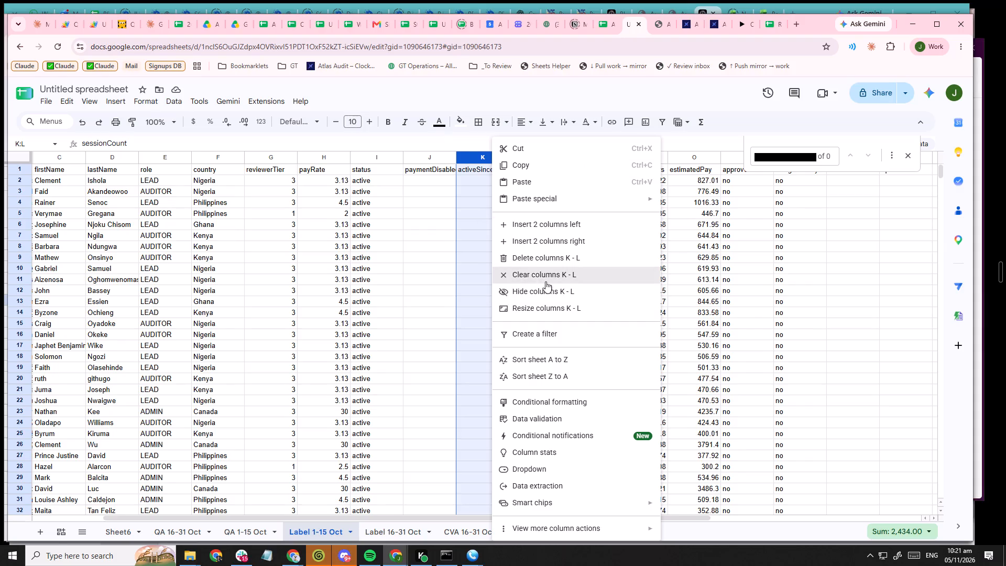
left_click(556, 260)
left_click(440, 229)
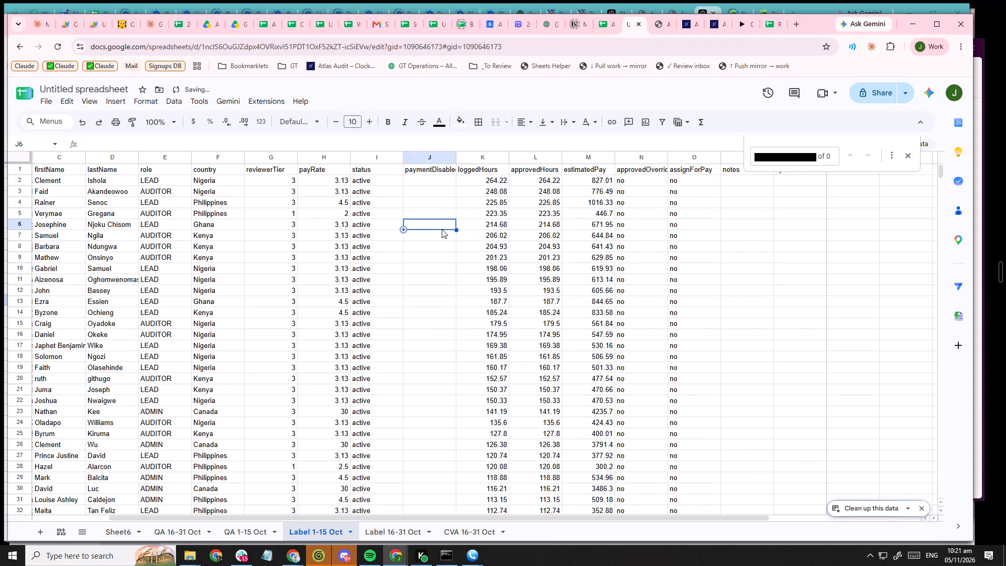
Look through the logged and approved hours down the rows of the Label 1-15 Oct sheet.
scroll(530, 258, "down", 5)
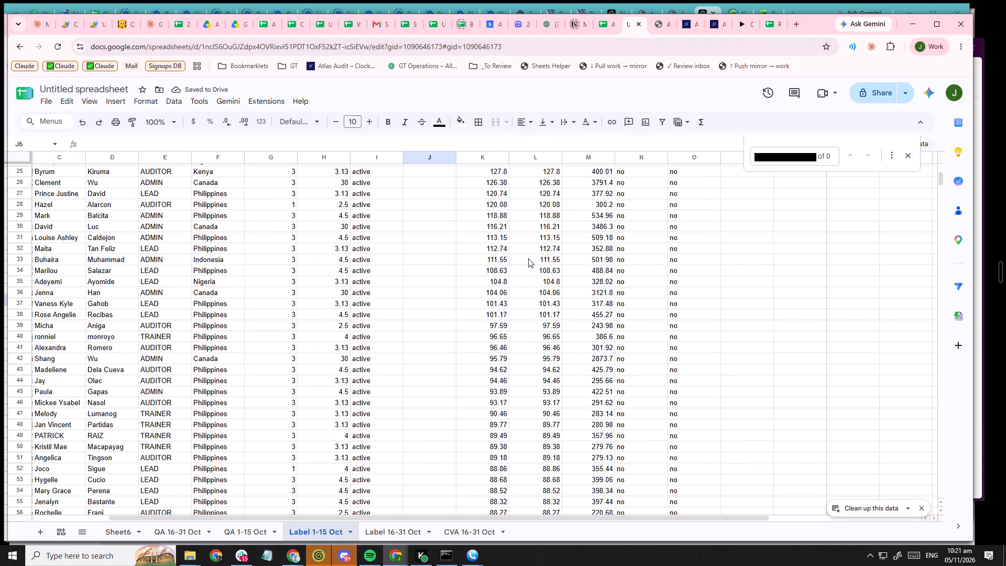
scroll(528, 258, "down", 4)
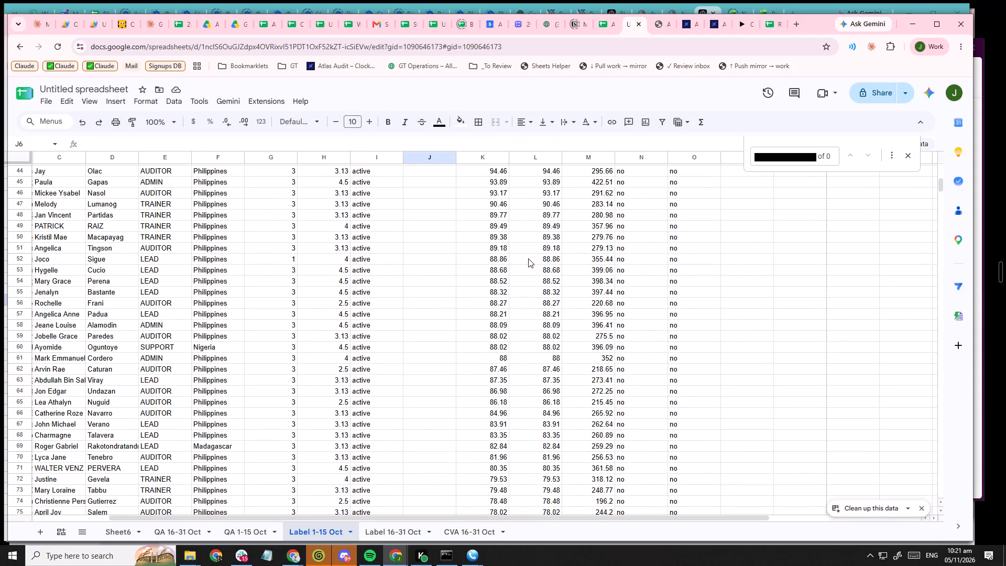
scroll(528, 258, "down", 2)
scroll(528, 258, "up", 2)
scroll(528, 258, "down", 7)
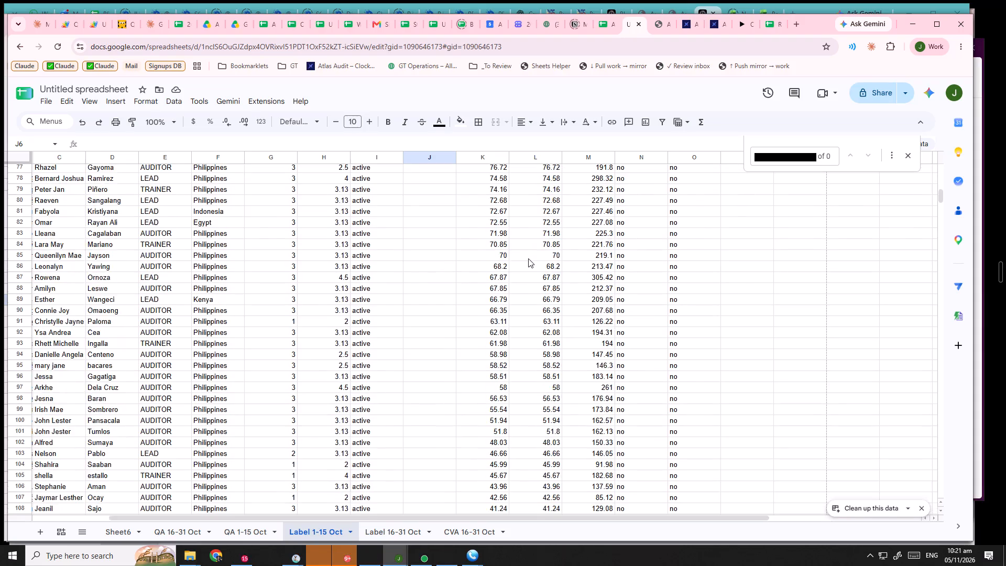
scroll(528, 258, "down", 6)
scroll(524, 258, "up", 15)
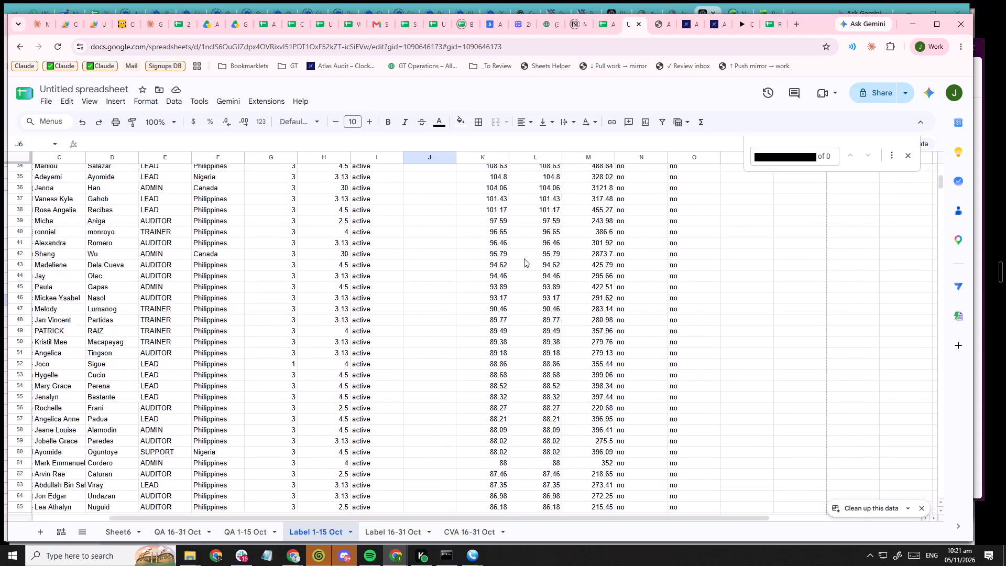
scroll(524, 258, "up", 20)
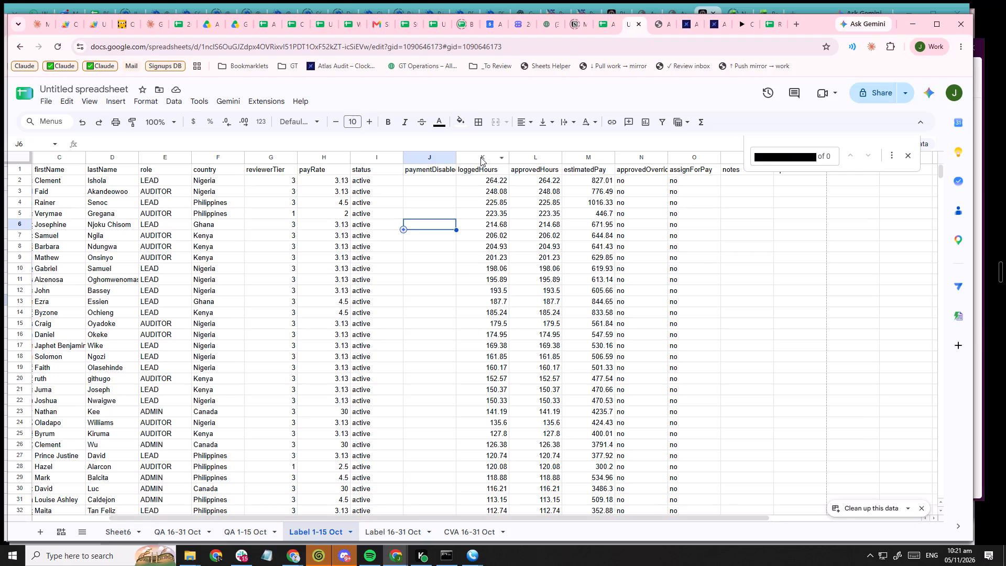
Delete the paymentDisabledReason column from Label 1-15 Oct and compare the column layout with the QA 1-15 Oct sheet.
left_click(424, 157)
right_click(424, 157)
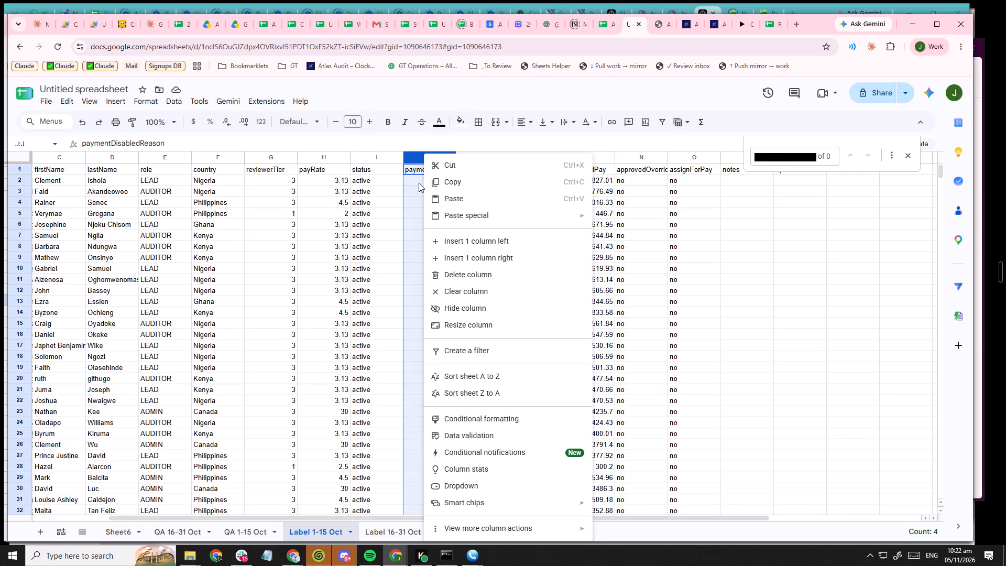
left_click(494, 275)
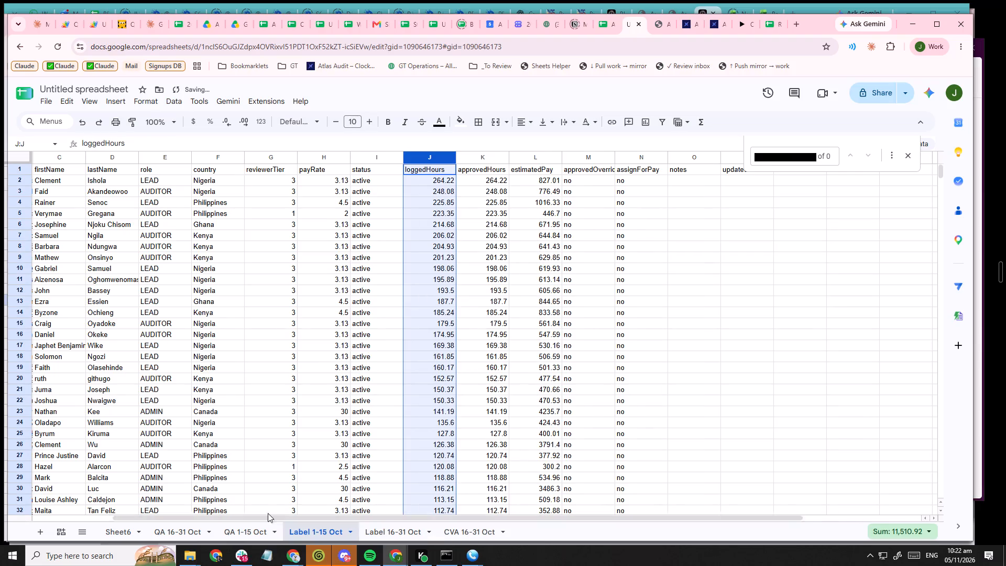
left_click(250, 531)
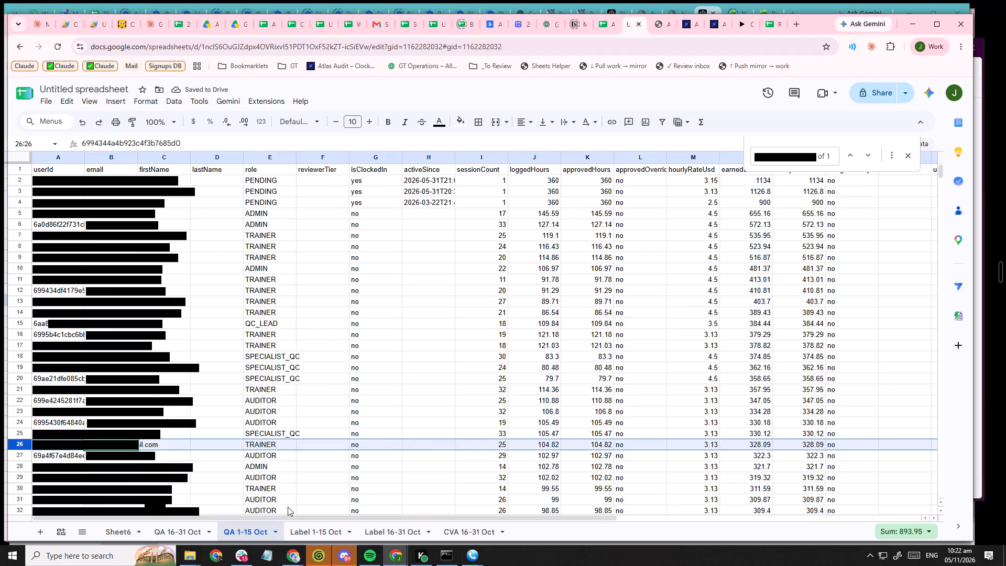
left_click(316, 528)
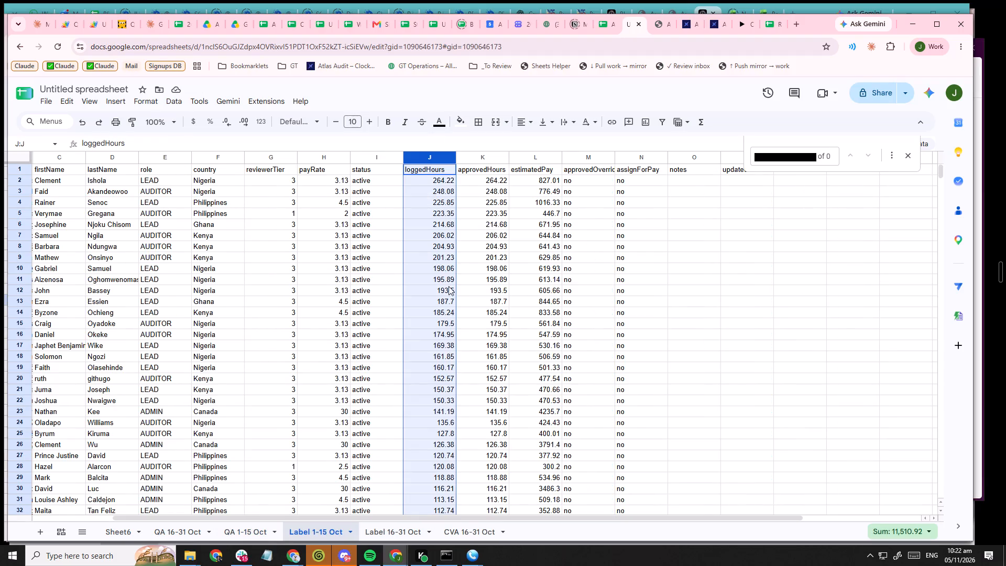
Delete the paymentDisabledReason, isClockedIn, activeSince and sessionCount columns from the Label 16-31 Oct sheet.
left_click(381, 538)
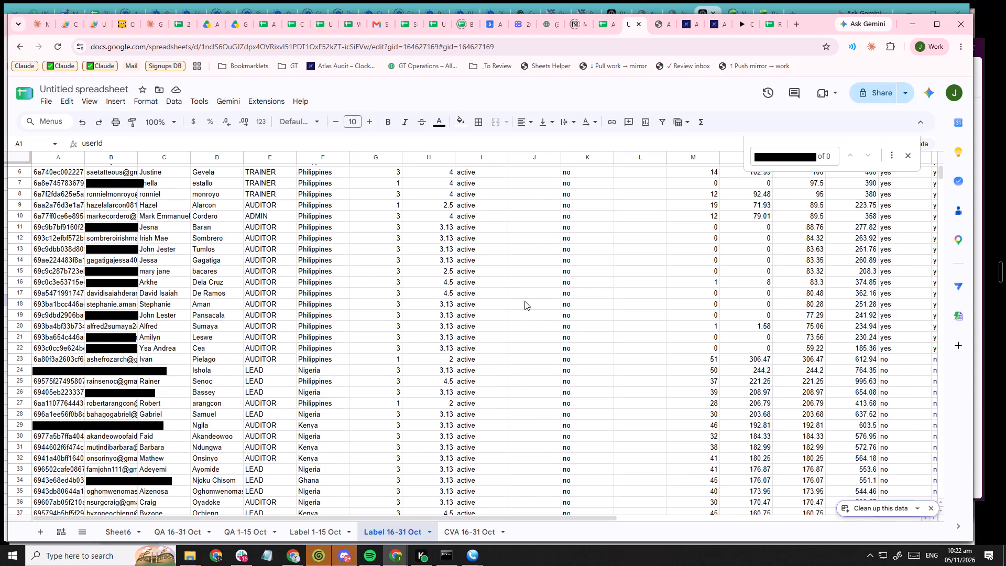
left_click_drag(524, 156, 658, 156)
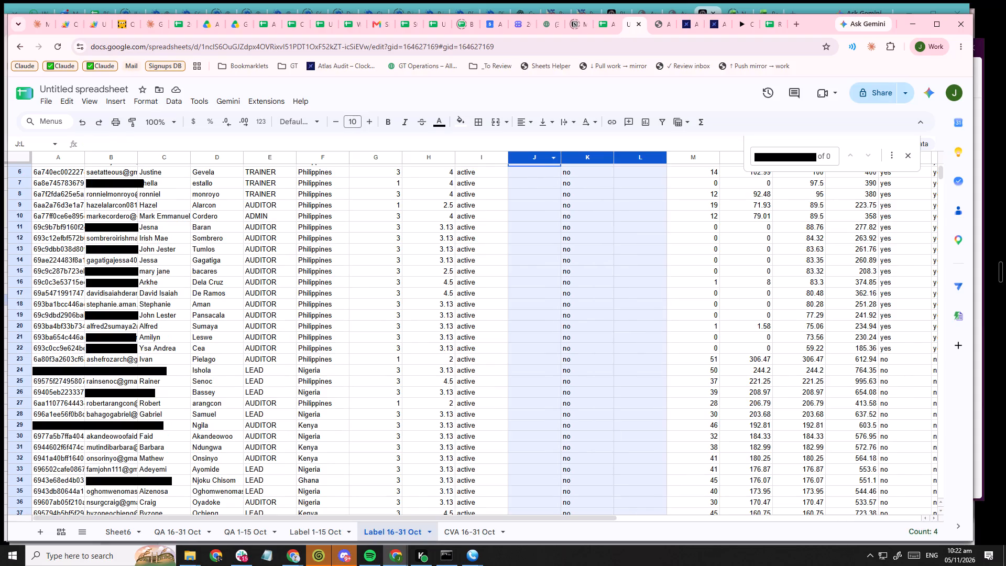
left_click_drag(658, 156, 682, 158)
scroll(662, 212, "down", 3, "shift")
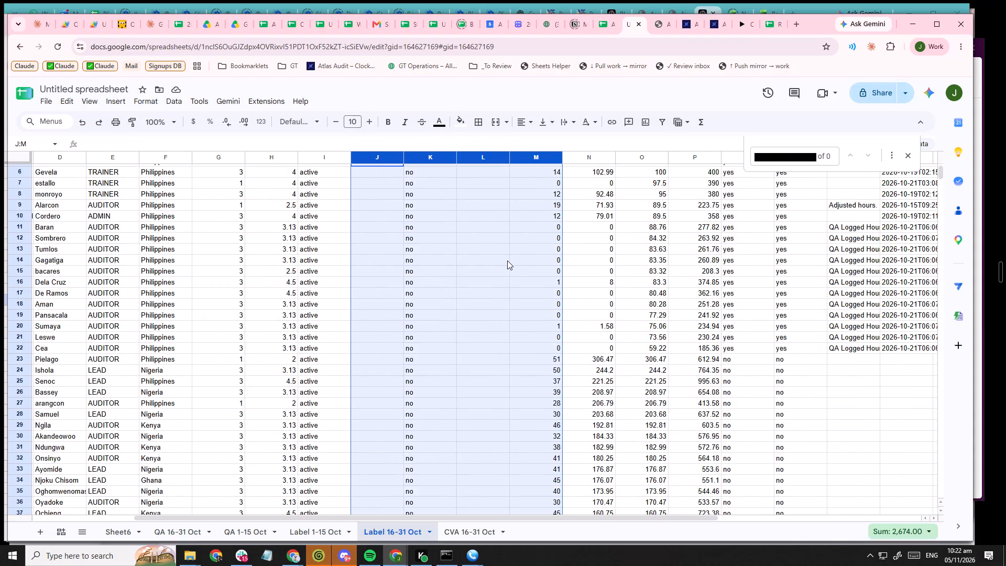
scroll(515, 263, "up", 12)
right_click(517, 260)
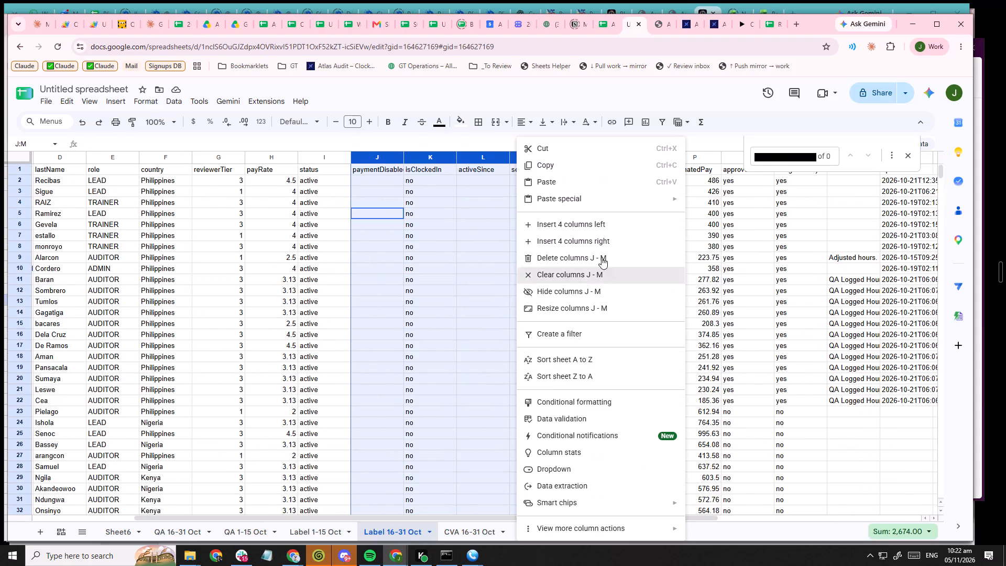
left_click(599, 265)
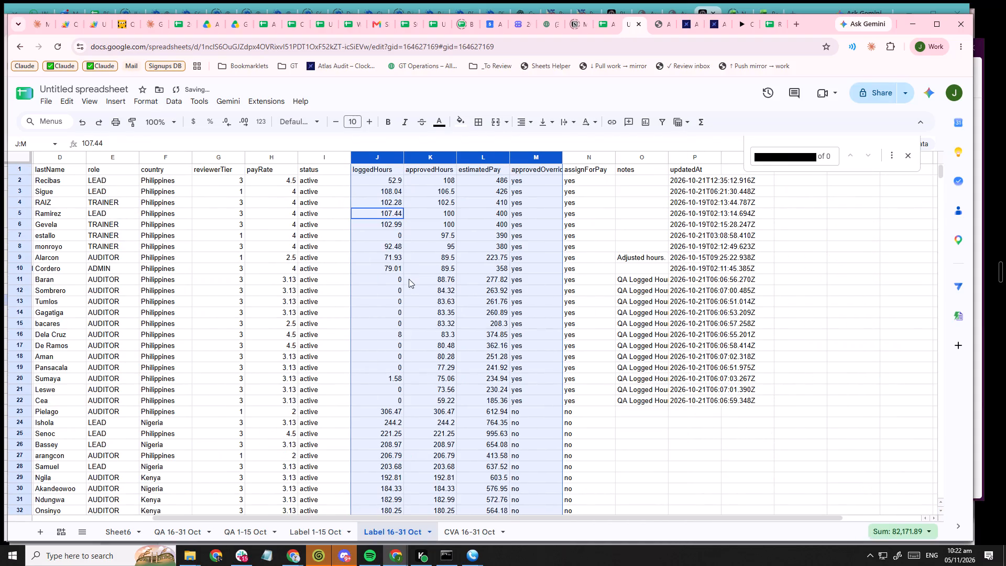
left_click(393, 305)
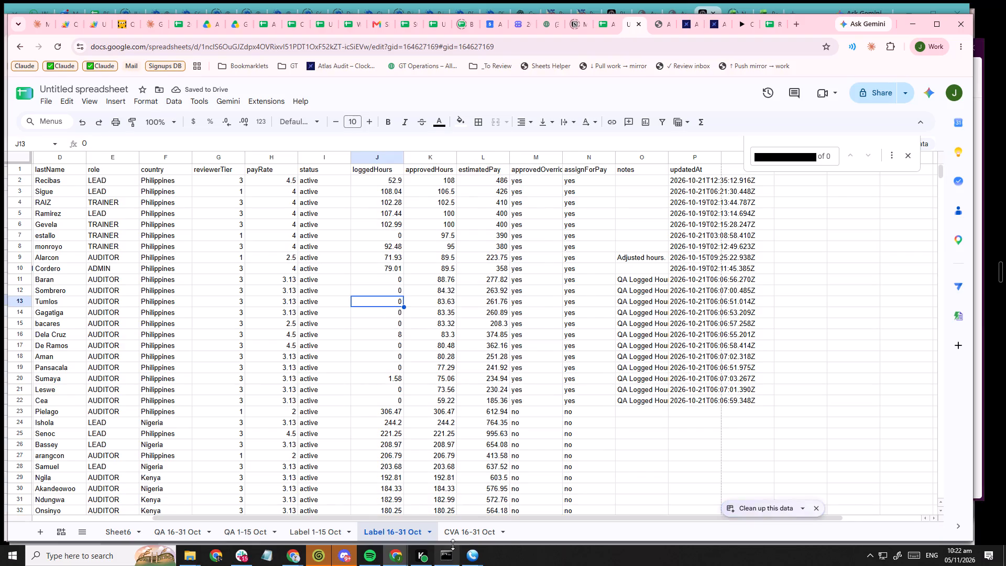
Delete the Invoice column from the CVA 16-31 Oct sheet and check the rows down to the end of the data.
left_click(458, 538)
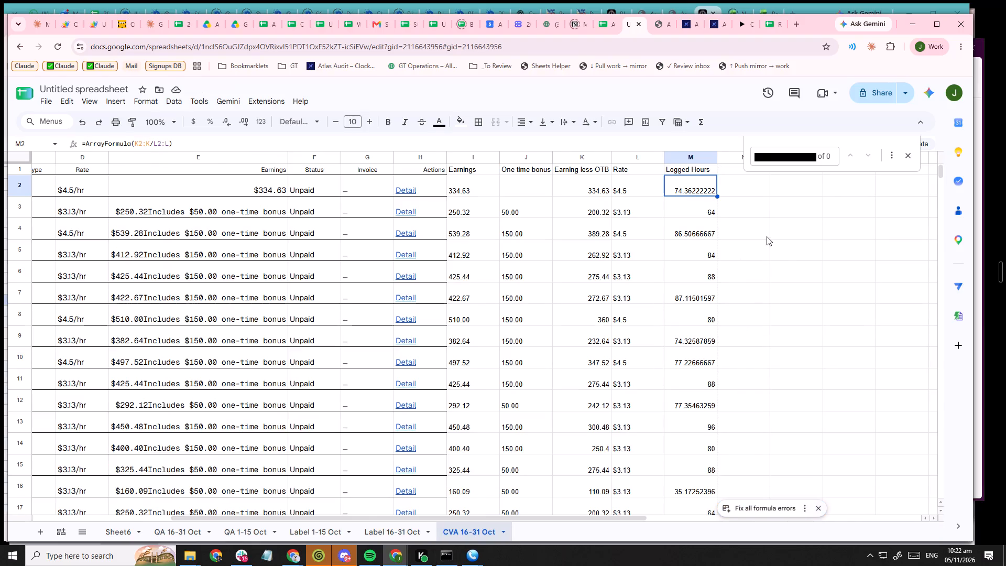
left_click(356, 158)
right_click(354, 159)
left_click(435, 273)
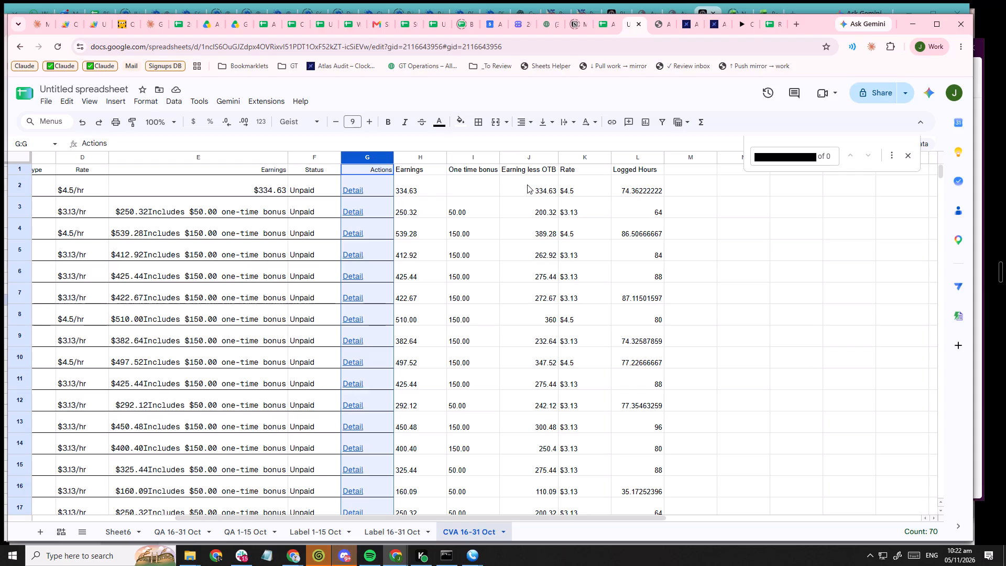
scroll(530, 185, "down", 5)
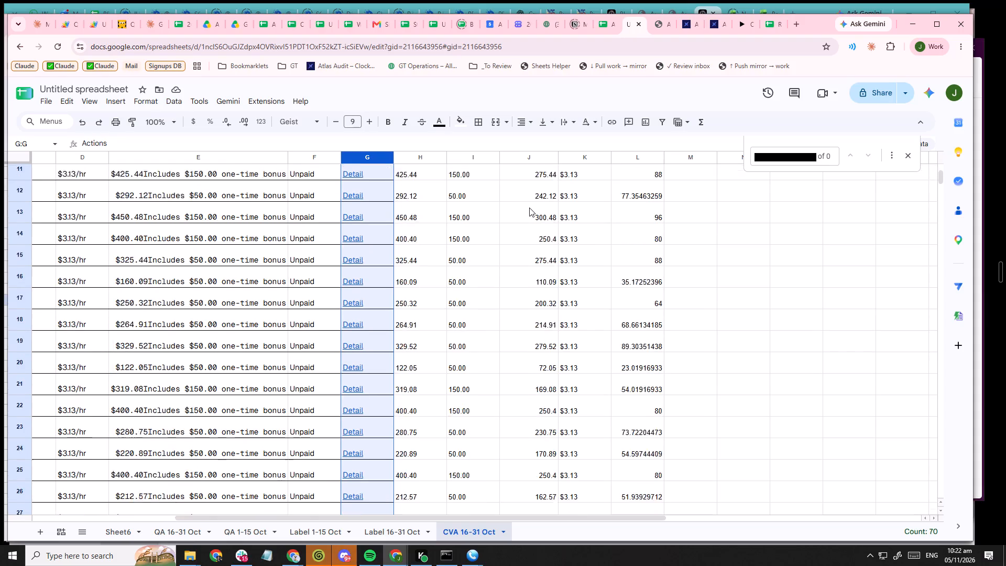
scroll(524, 221, "down", 15)
scroll(539, 220, "down", 7)
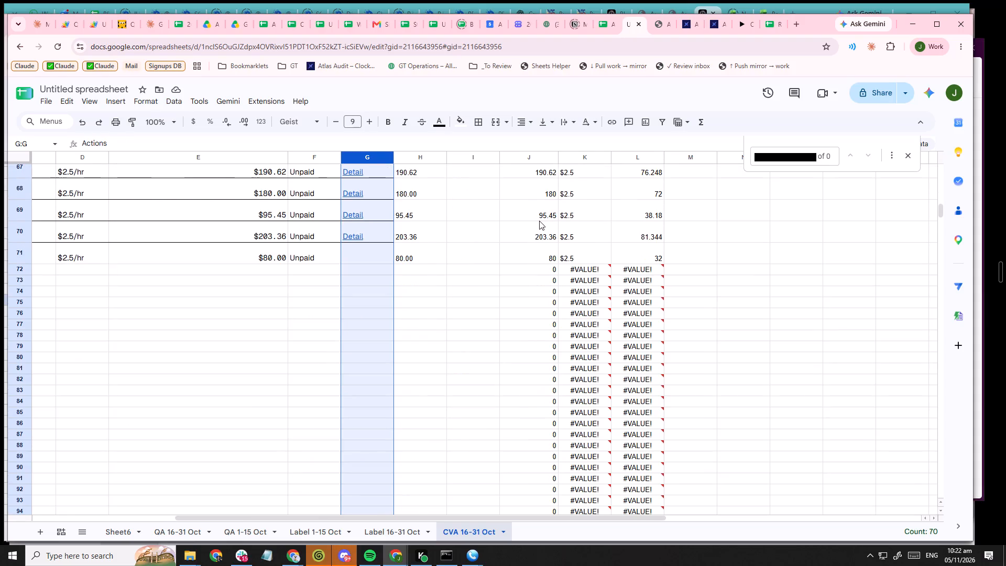
scroll(539, 221, "up", 20)
scroll(539, 221, "up", 19)
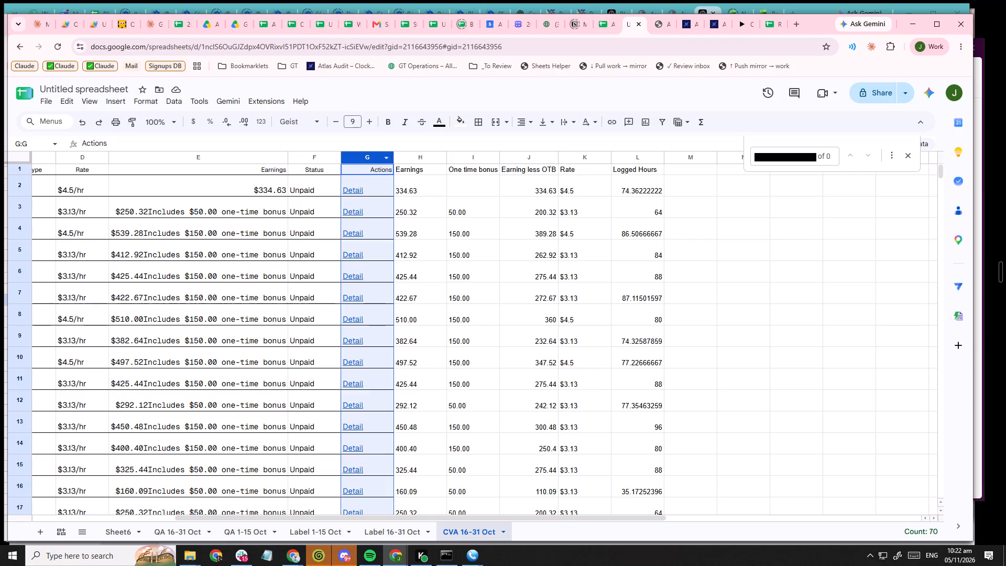
Delete the Status and Actions columns from the CVA 16-31 Oct sheet and check the remaining columns down the rows.
left_click_drag(315, 156, 356, 160)
right_click(359, 167)
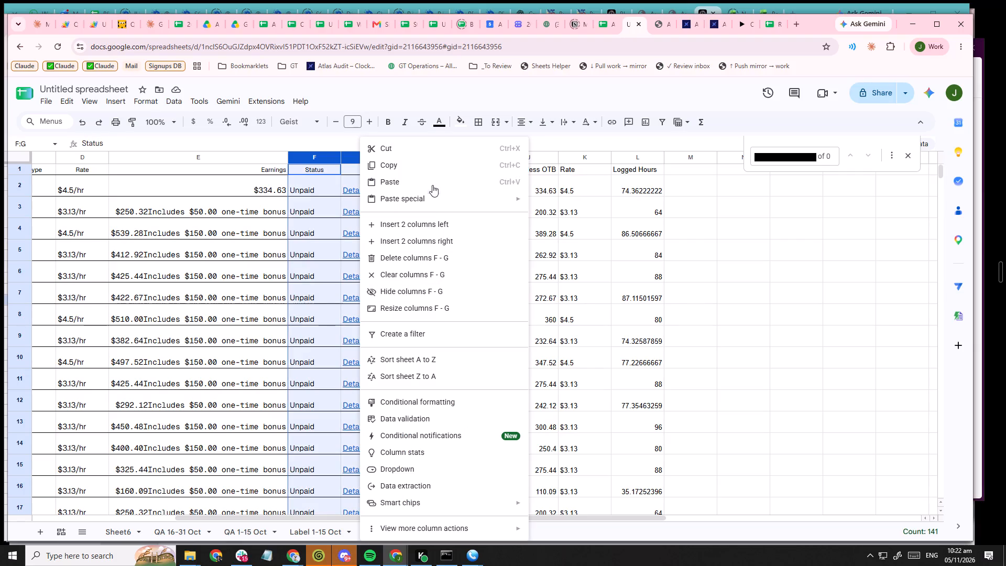
left_click(442, 253)
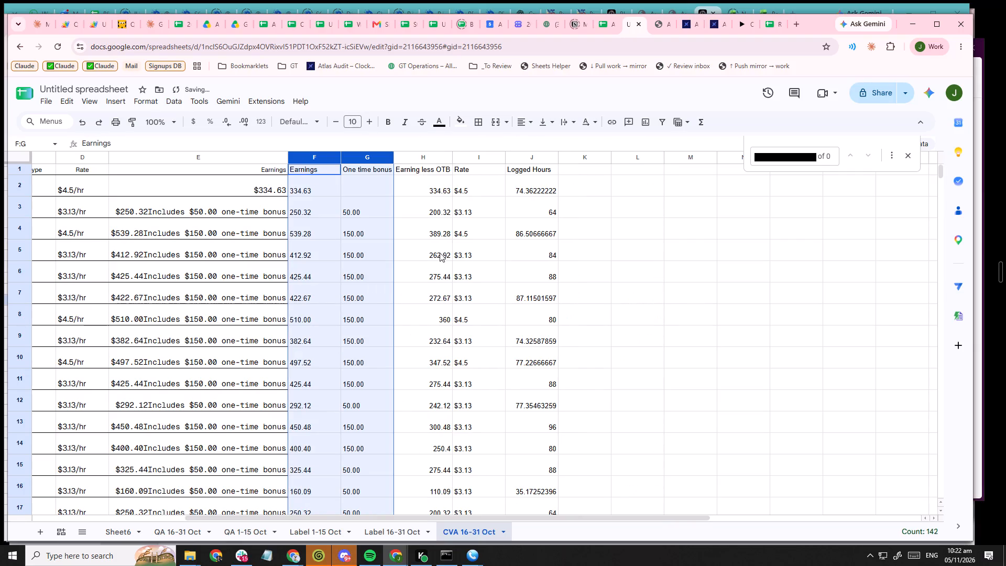
left_click(614, 178)
scroll(616, 191, "down", 6)
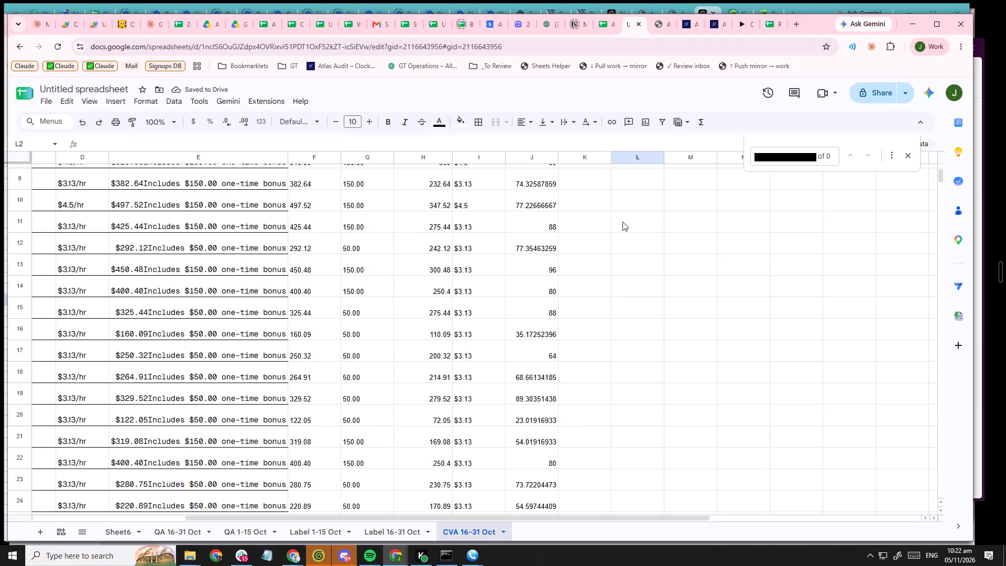
scroll(622, 222, "down", 13)
scroll(651, 333, "down", 7)
scroll(629, 362, "up", 3)
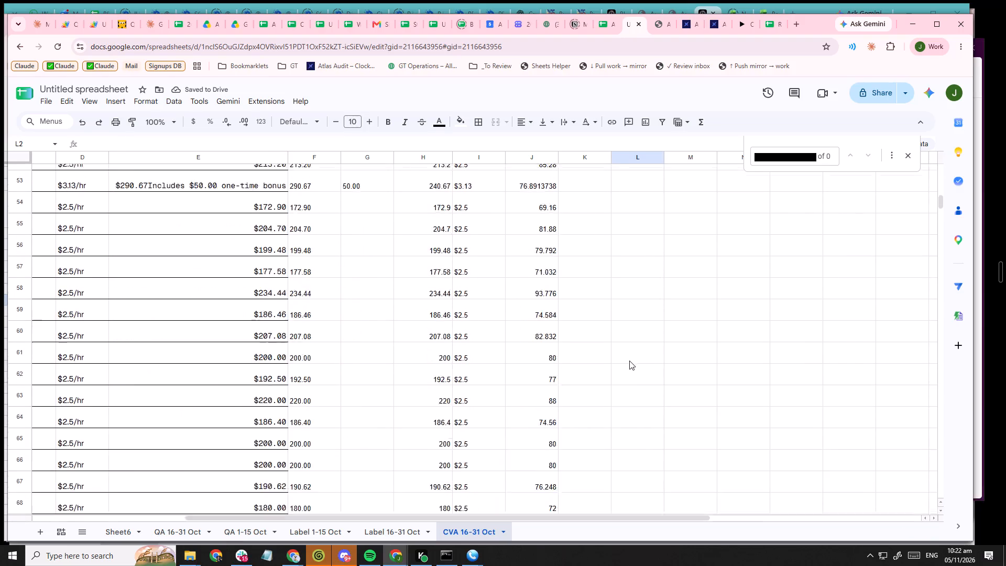
scroll(629, 361, "up", 20)
scroll(629, 361, "up", 5)
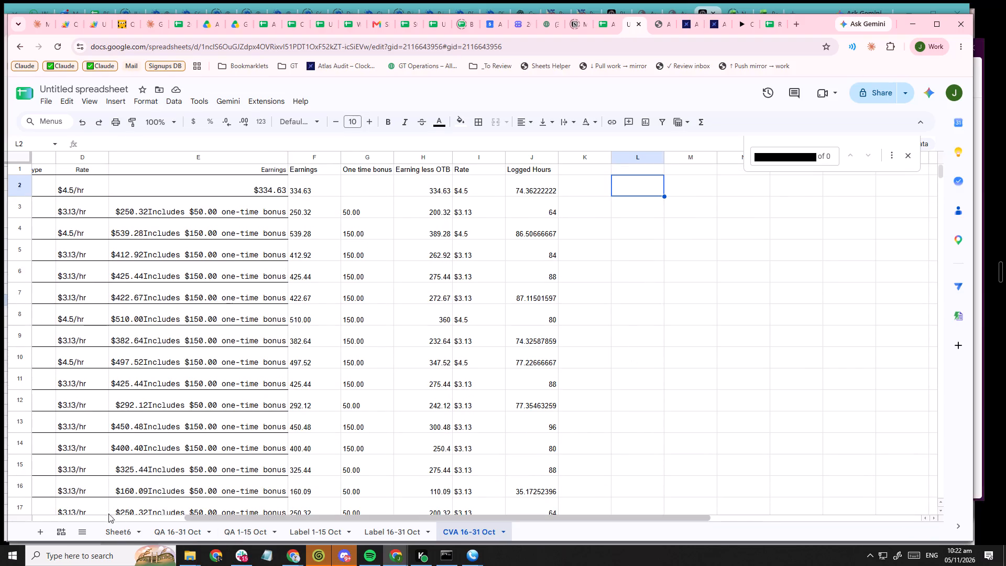
Fill the approved-hours formulas for 1-15 Oct and 16-31 Oct in Sheet6 down to all staff rows.
left_click(121, 532)
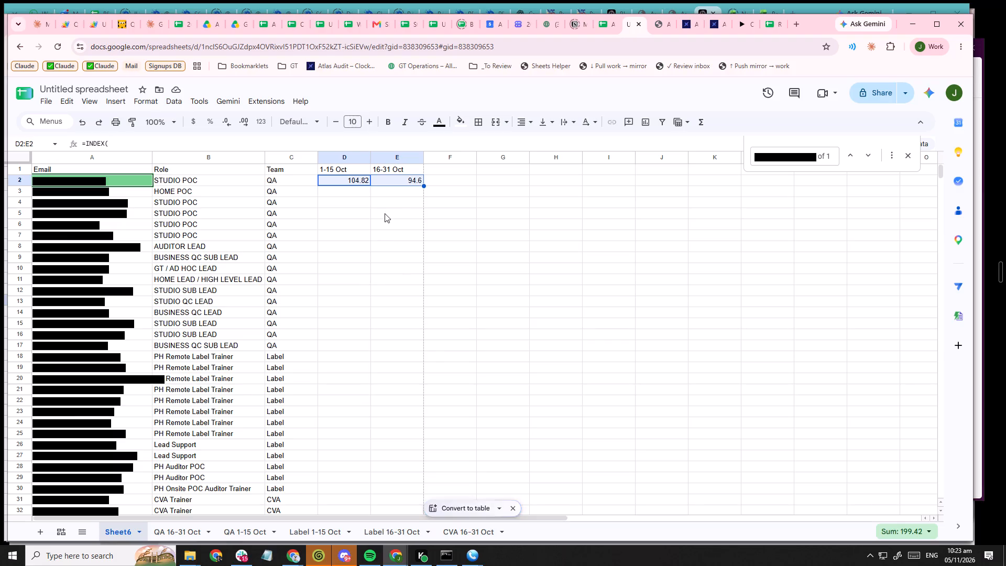
double_click(424, 187)
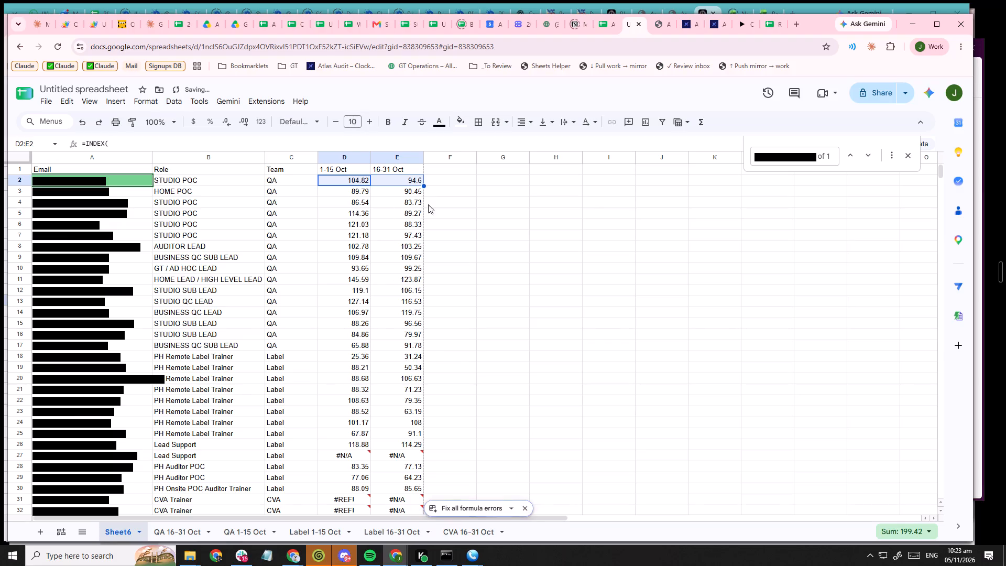
scroll(519, 293, "down", 3)
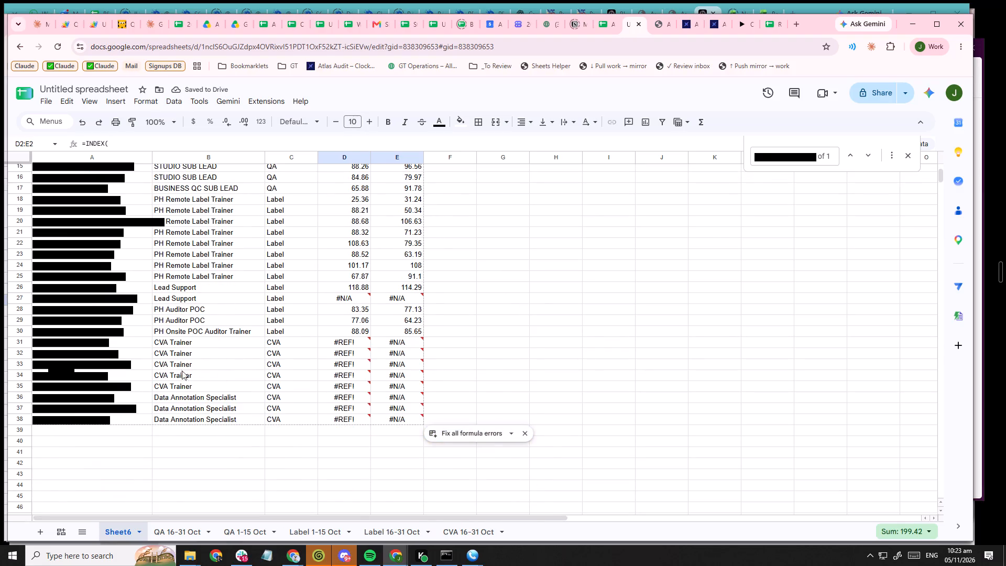
left_click(136, 347)
key("ctrl+c")
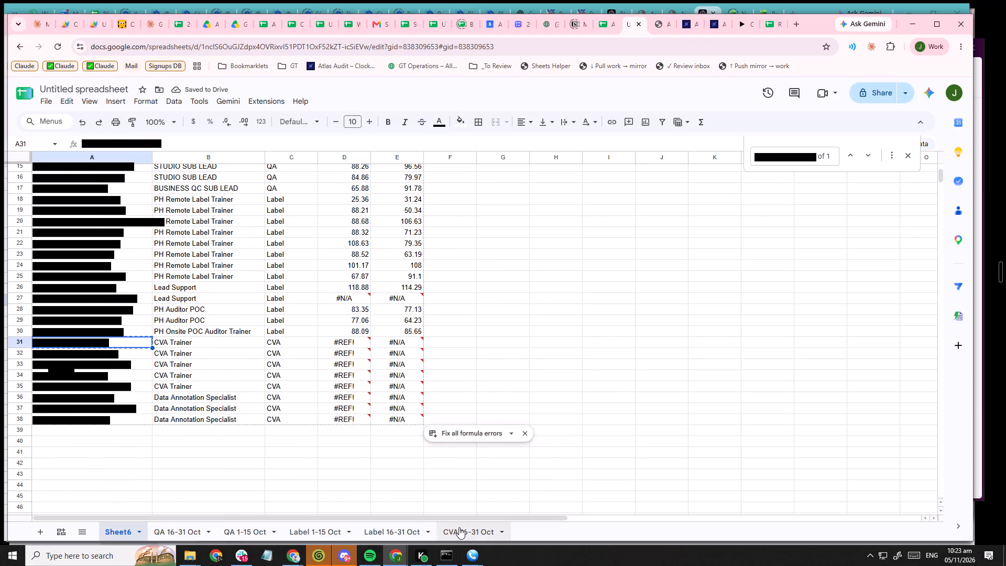
left_click(468, 531)
key("ctrl+f")
key("ctrl+v")
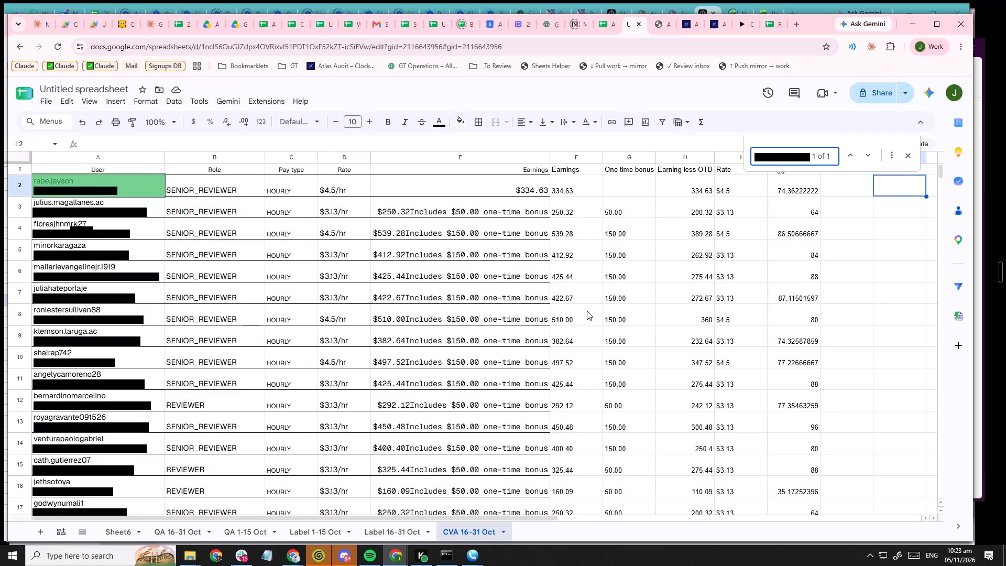
scroll(587, 311, "down", 4, "shift")
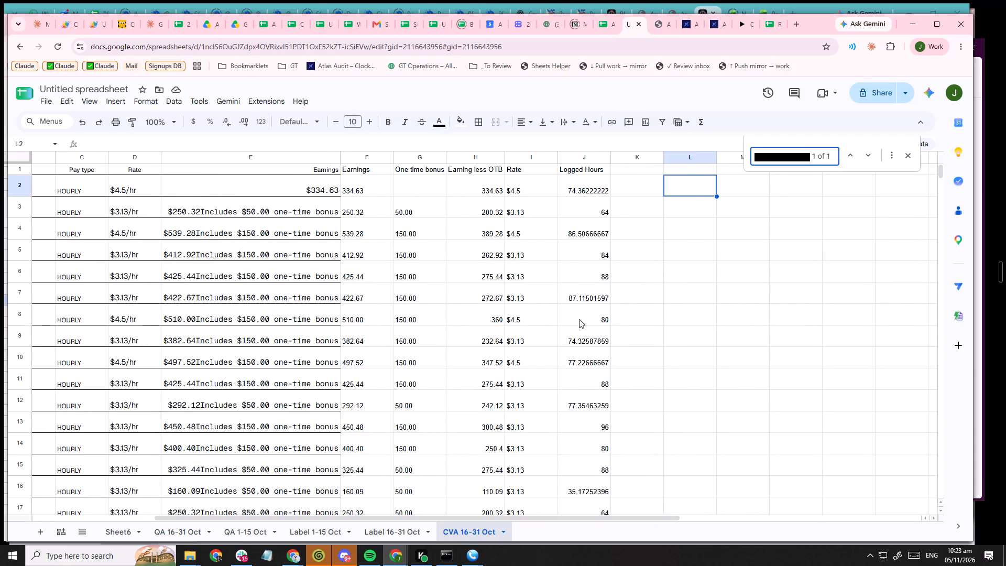
scroll(579, 319, "up", 5, "shift")
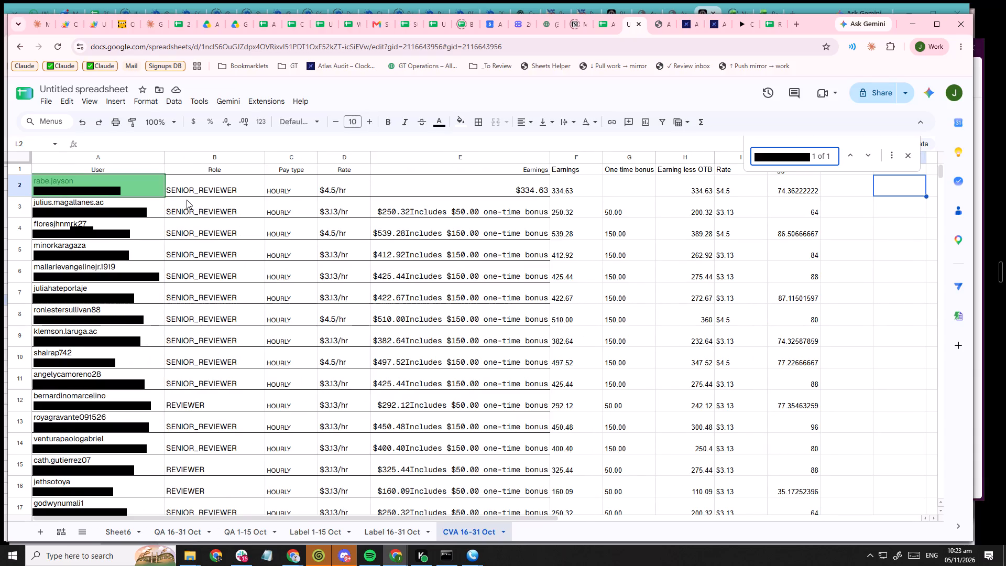
left_click(110, 192)
left_click(111, 192)
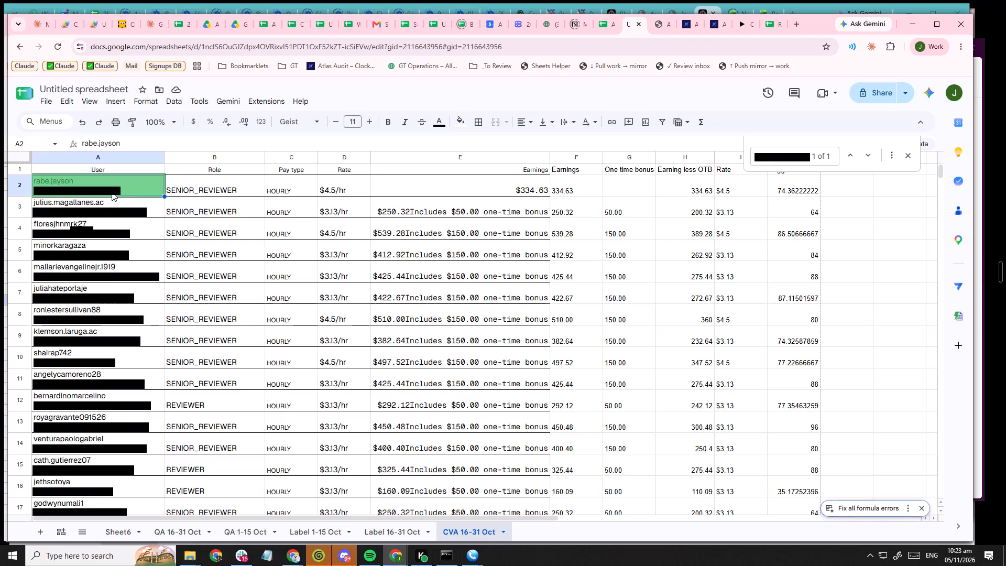
key("Escape")
key("Escape")
Examine the User entries and the position of the Logged Hours column in the CVA 16-31 Oct sheet.
scroll(267, 287, "down", 13)
scroll(223, 362, "down", 3)
scroll(223, 362, "up", 1)
scroll(223, 362, "down", 2)
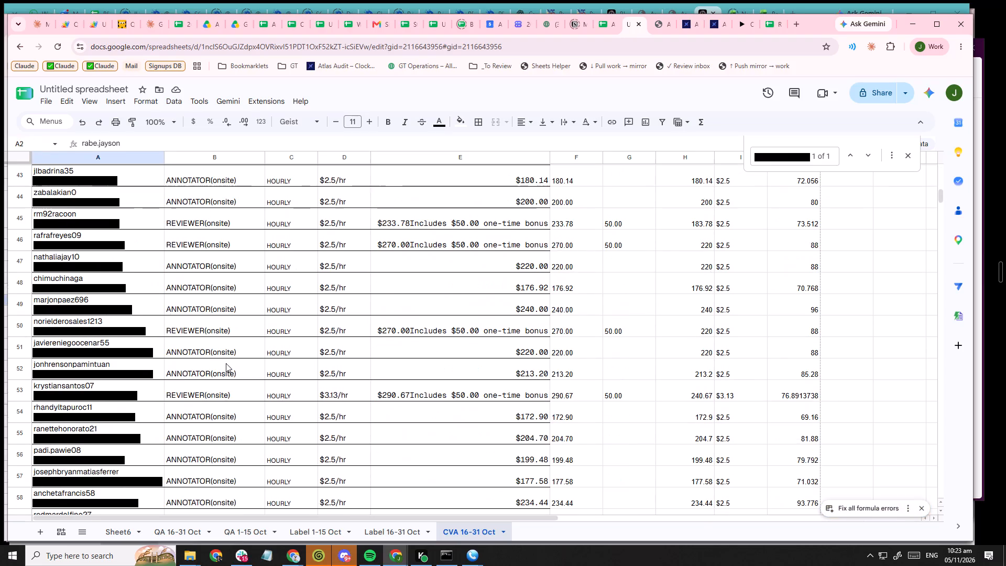
scroll(224, 363, "up", 20)
scroll(224, 363, "up", 7)
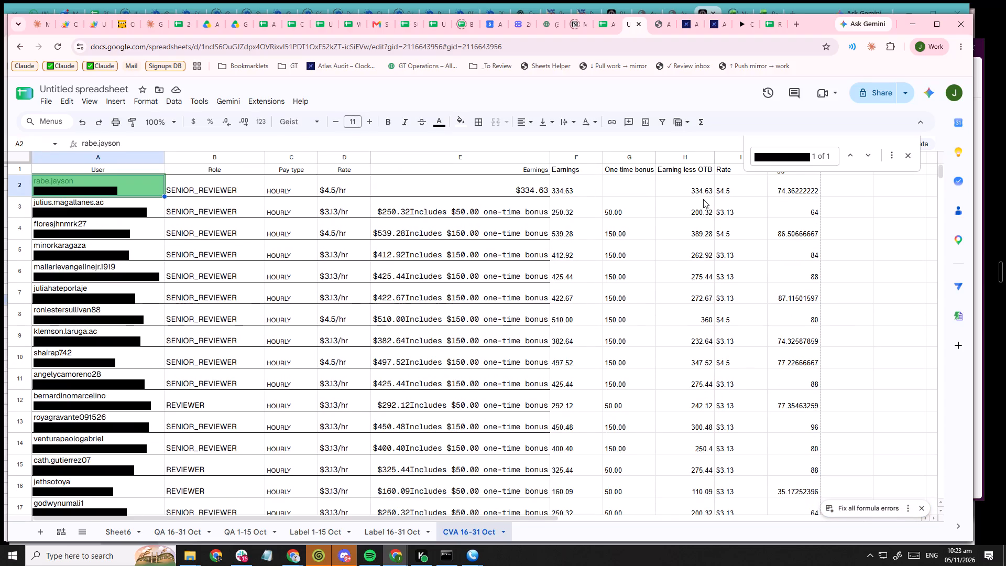
left_click(847, 183)
scroll(821, 225, "down", 4, "shift")
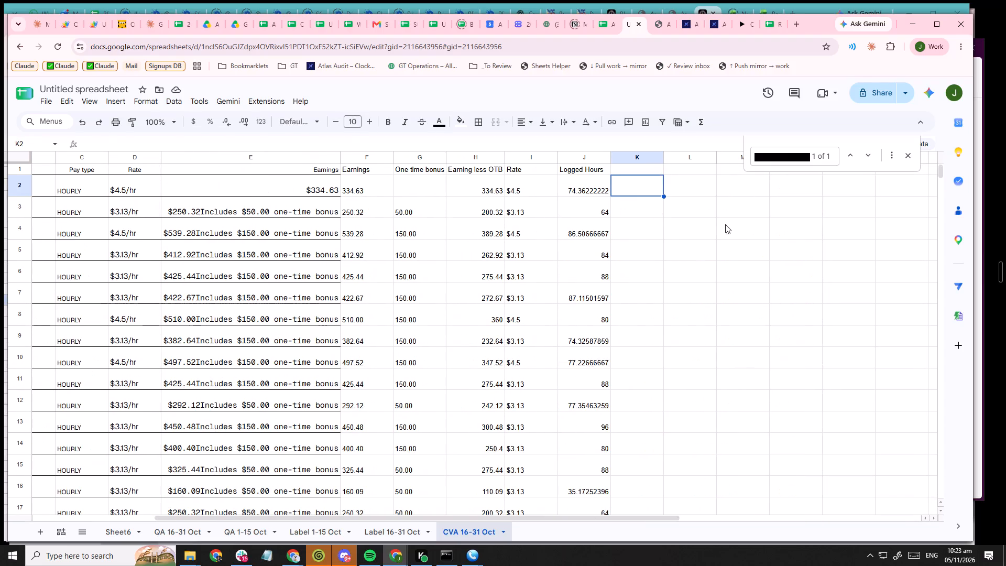
scroll(655, 280, "up", 10, "shift")
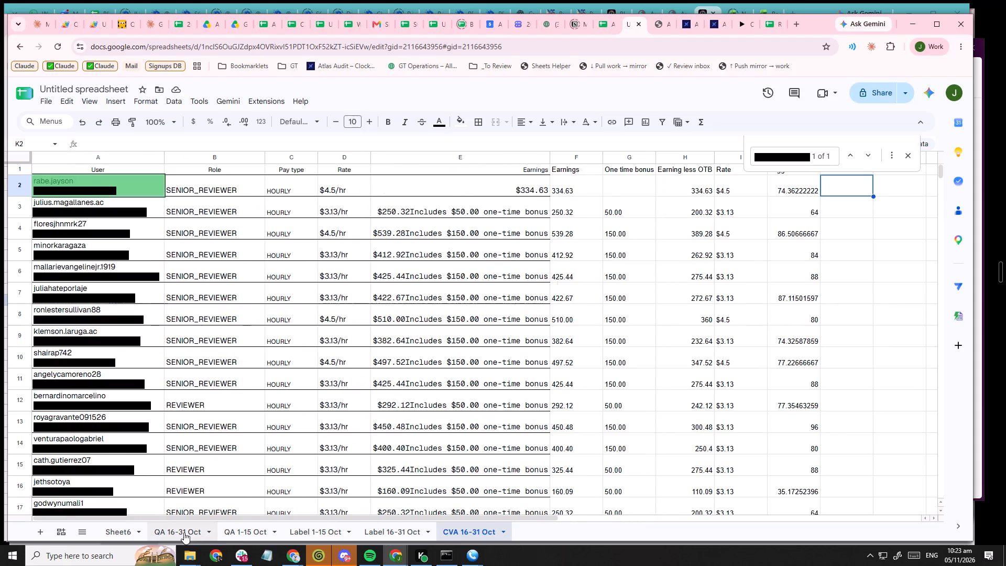
Compare the column layouts of the QA 16-31 Oct, Label 1-15 Oct and Label 16-31 Oct sheets with CVA 16-31 Oct.
left_click(184, 532)
scroll(225, 379, "up", 4, "shift")
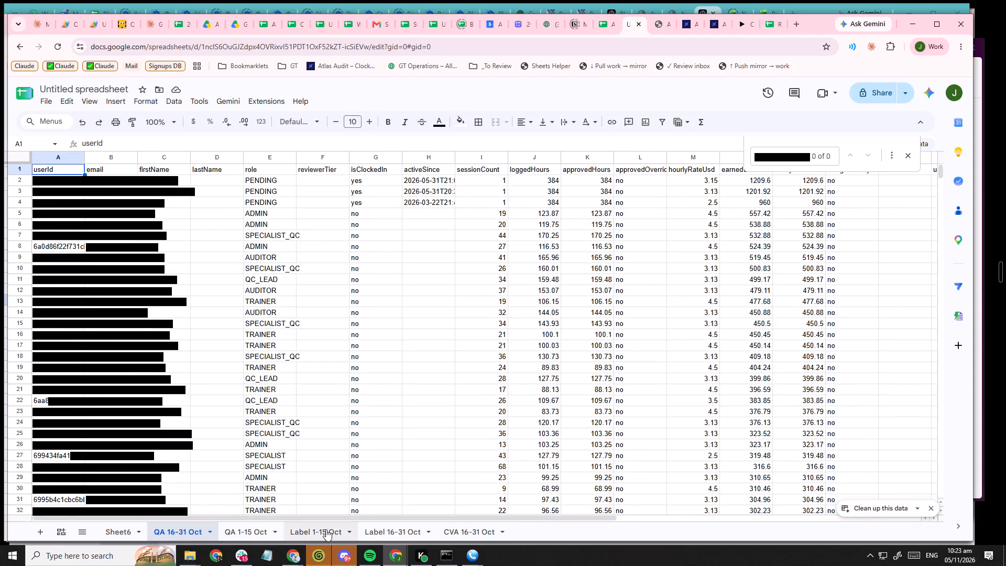
left_click(326, 529)
scroll(185, 418, "up", 6, "shift")
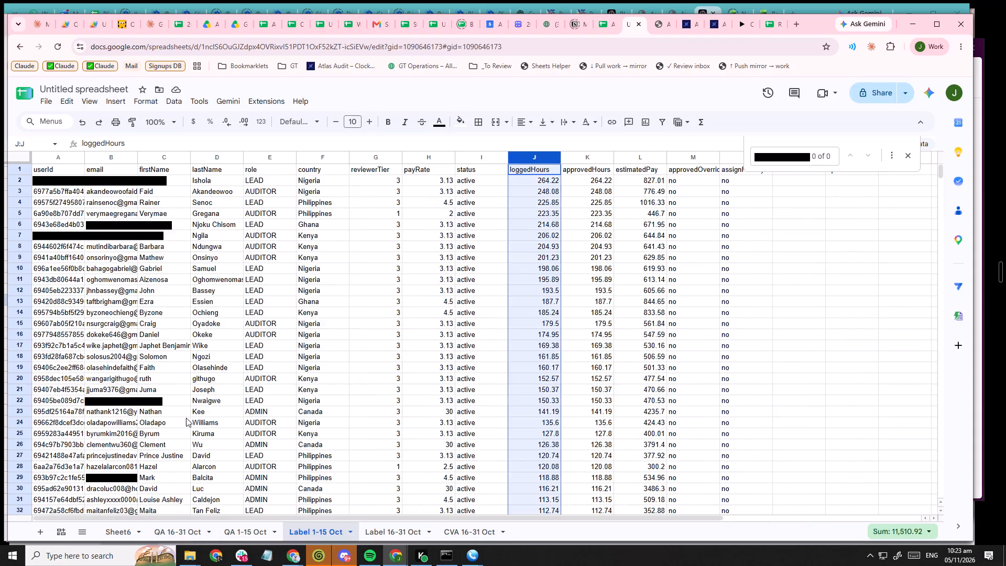
scroll(186, 418, "up", 11, "shift")
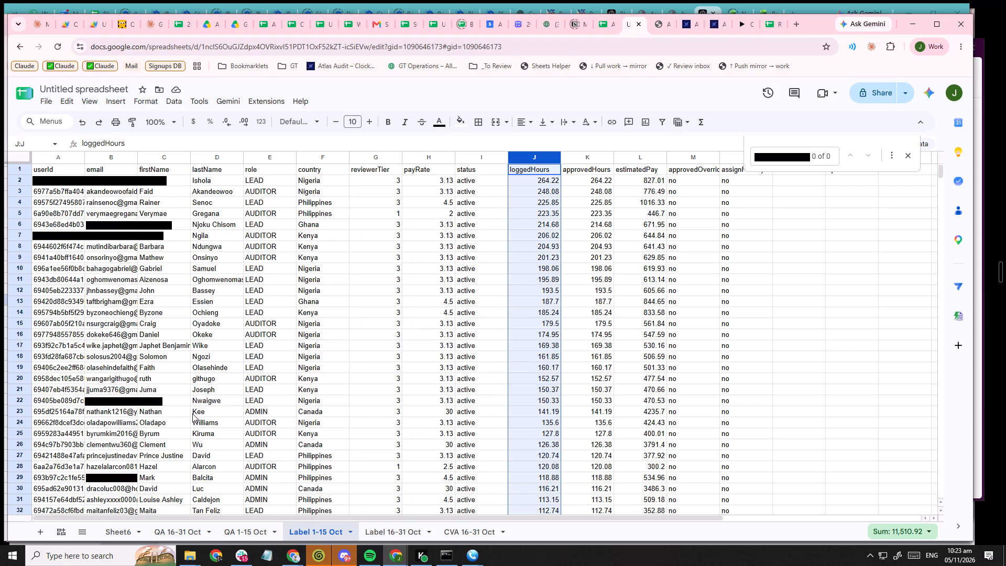
left_click(399, 524)
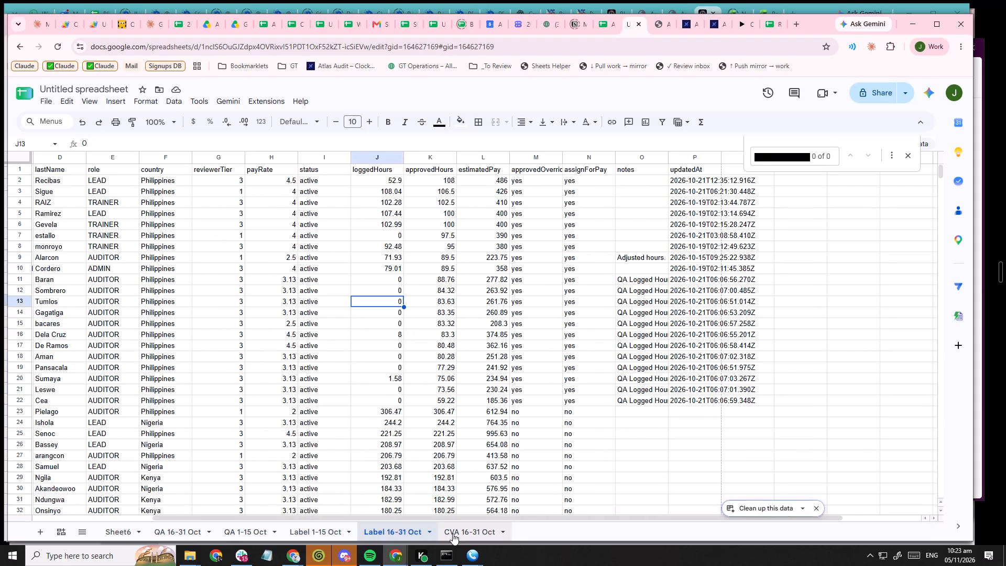
left_click(457, 534)
scroll(218, 290, "up", 9, "shift")
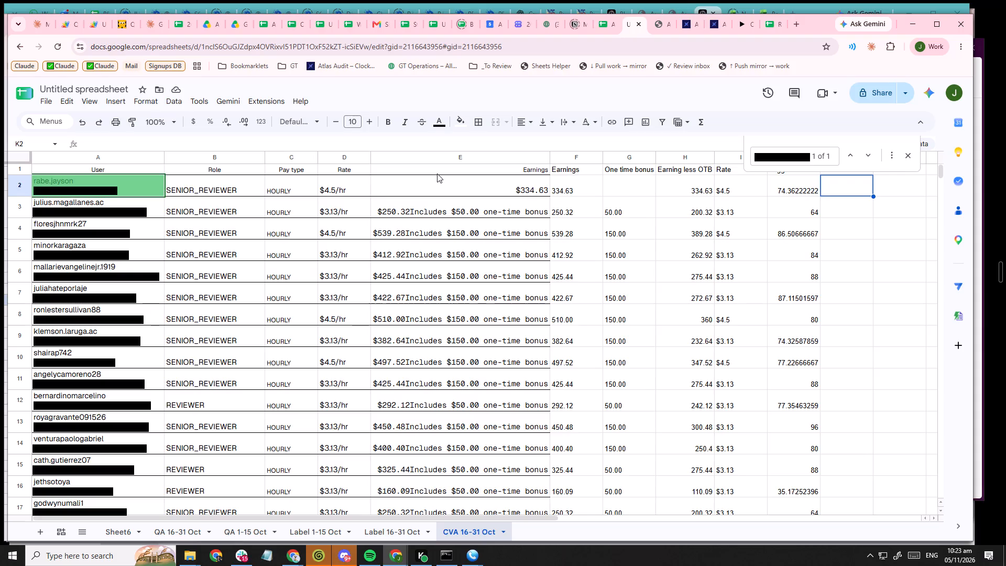
scroll(437, 173, "down", 3)
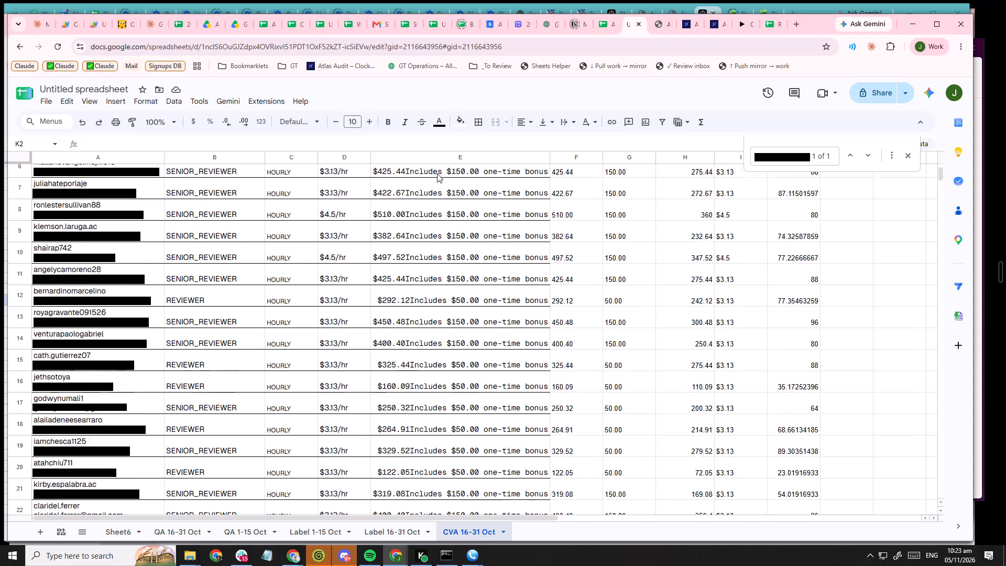
scroll(437, 173, "down", 2)
scroll(437, 173, "up", 14)
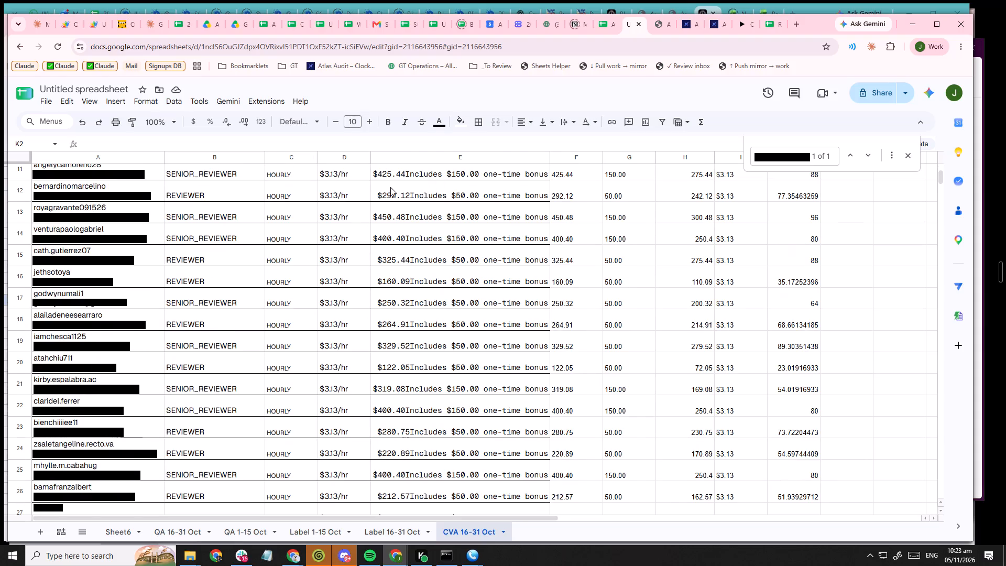
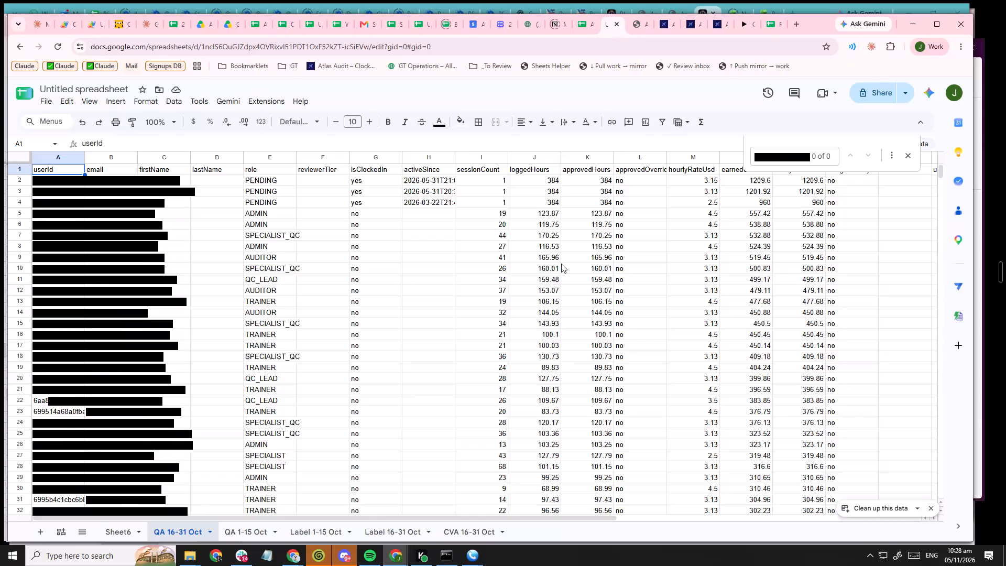
Examine the logged and approved hours in the QA 16-31 Oct sheet, including the row 7 SPECIALIST_QC entry.
scroll(561, 264, "down", 5)
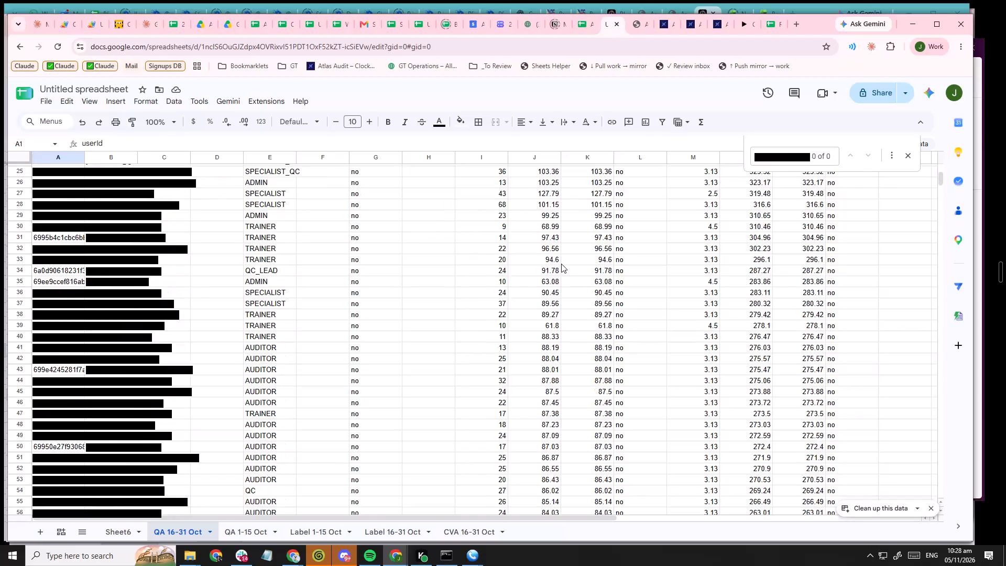
scroll(561, 264, "down", 6)
scroll(564, 261, "up", 17)
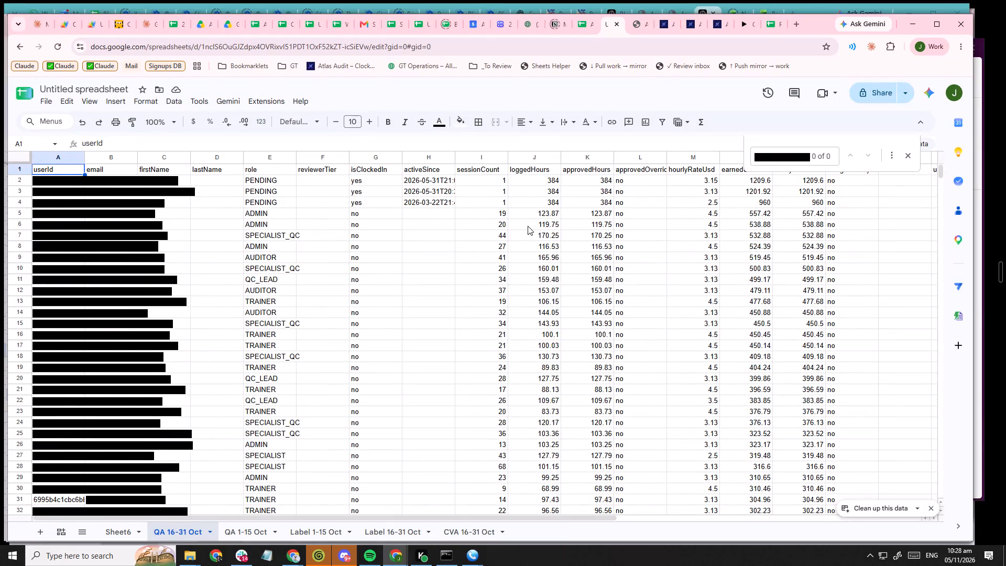
left_click(534, 237)
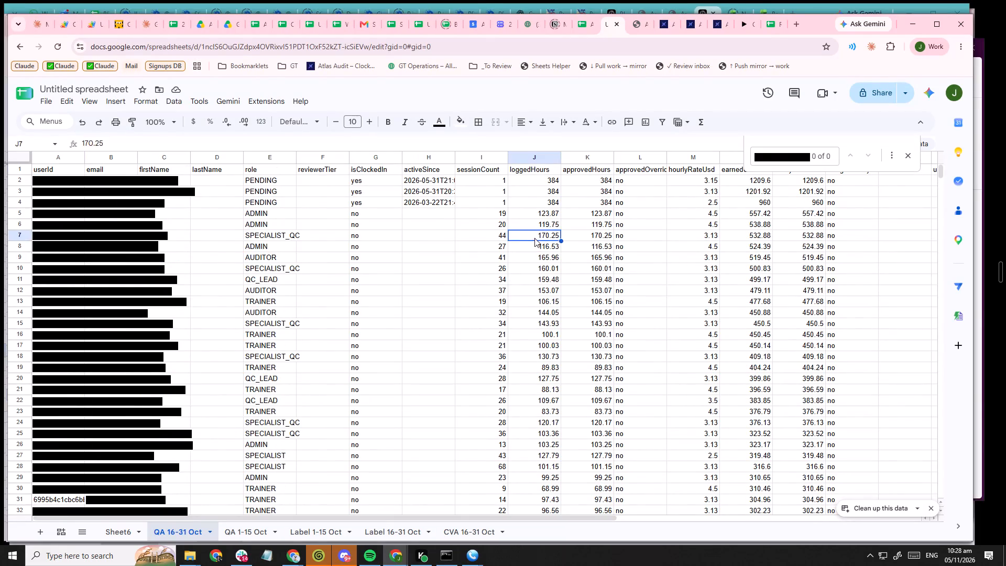
left_click(92, 234)
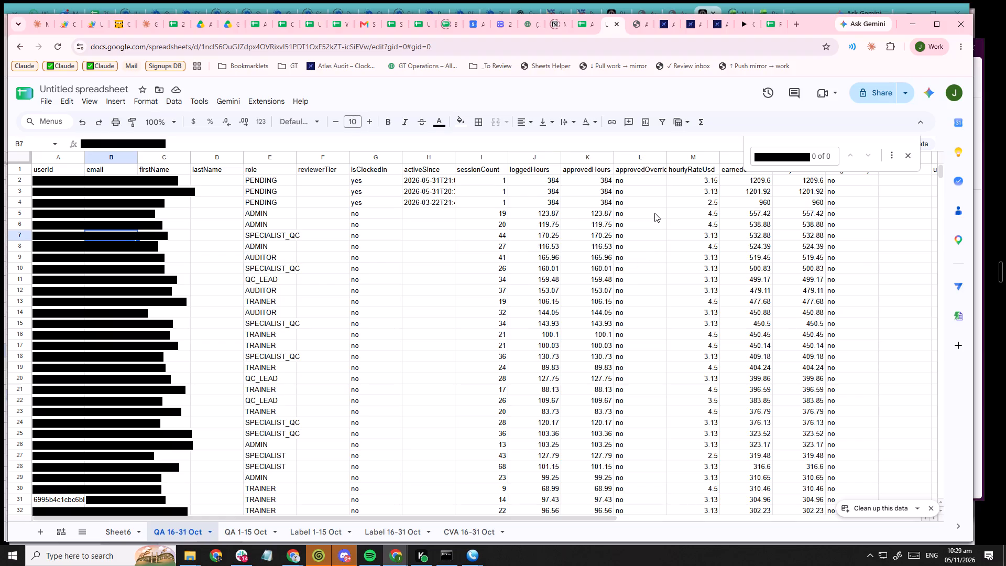
key("ctrl+c")
scroll(654, 213, "up", 5)
scroll(483, 182, "down", 5)
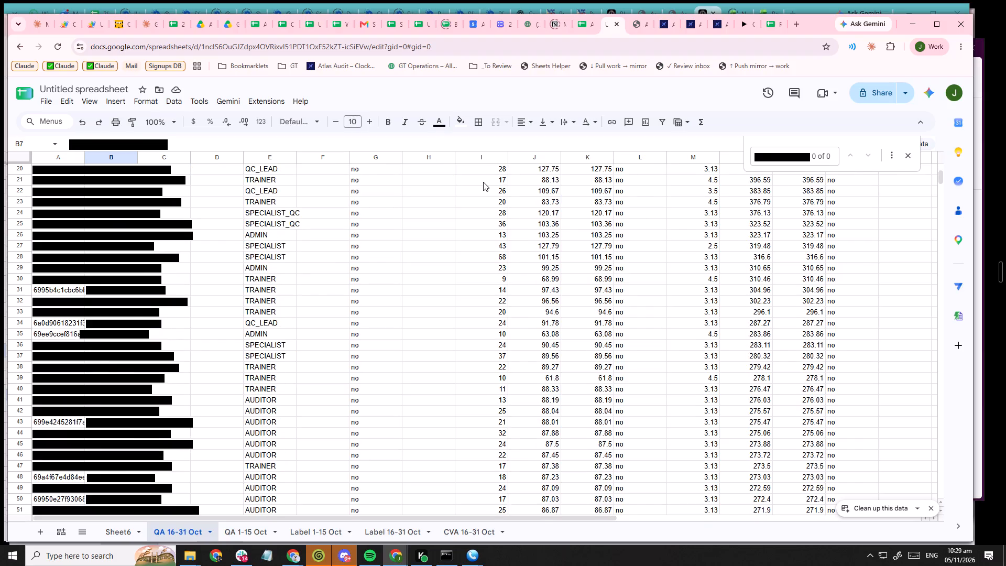
scroll(483, 182, "up", 11)
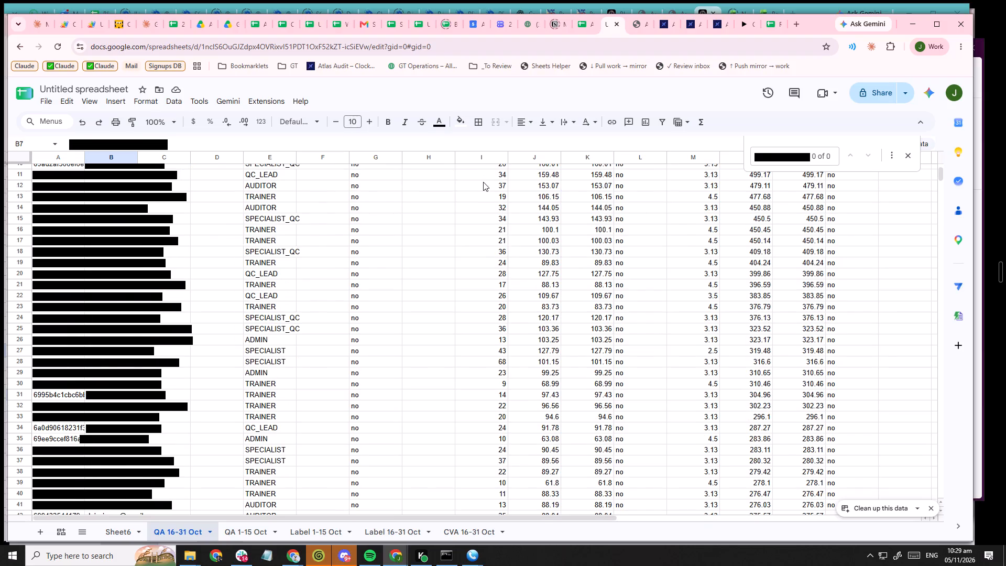
scroll(483, 182, "down", 5, "shift")
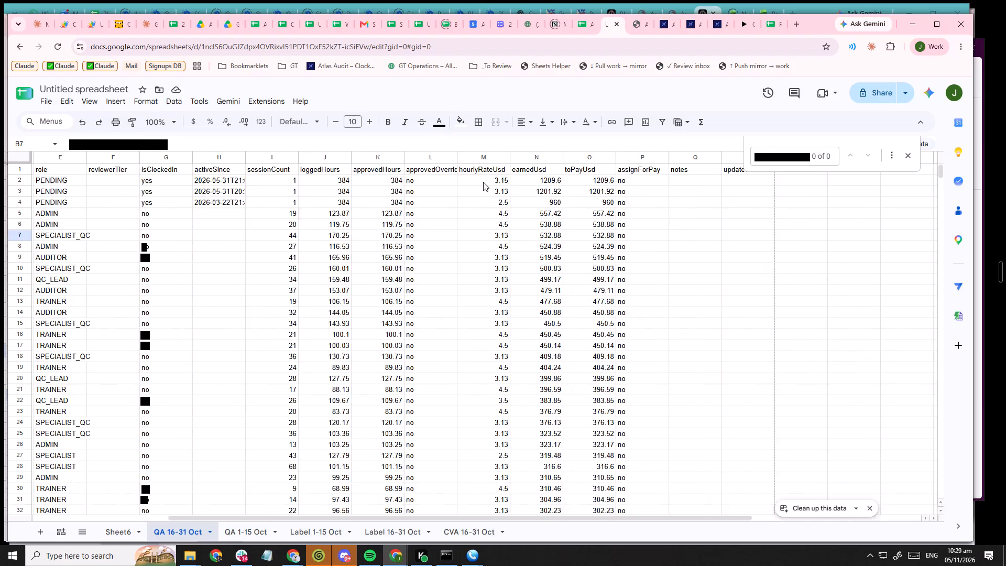
scroll(483, 182, "up", 10, "shift")
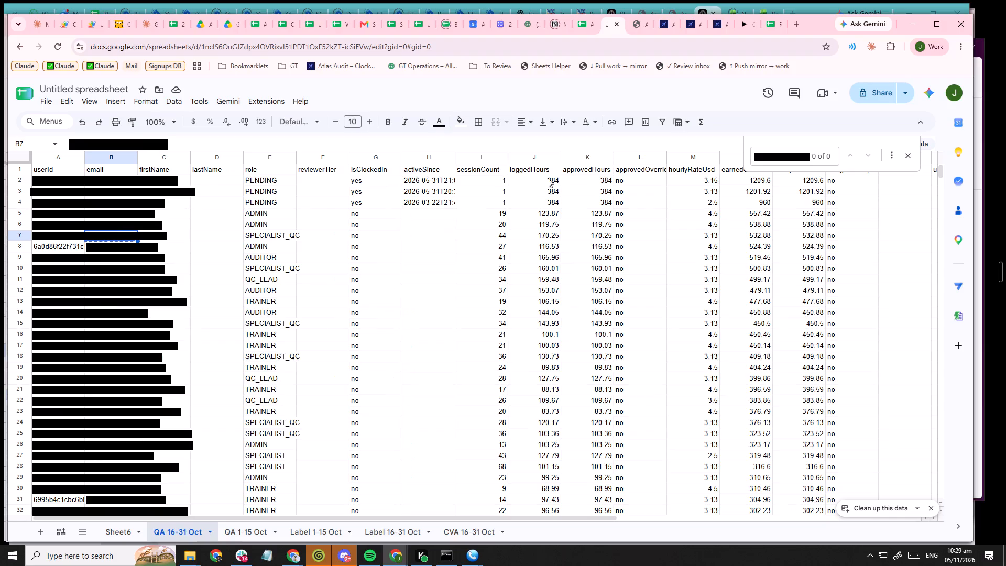
Sort the whole QA 16-31 Oct sheet by loggedHours from Z to A, treating the first row as a header.
left_click(20, 156)
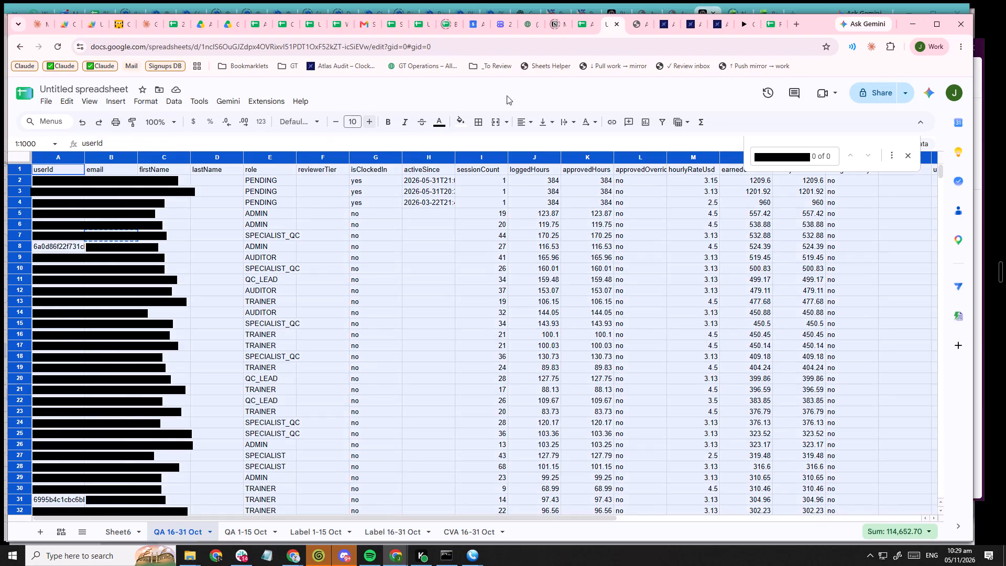
left_click(184, 101)
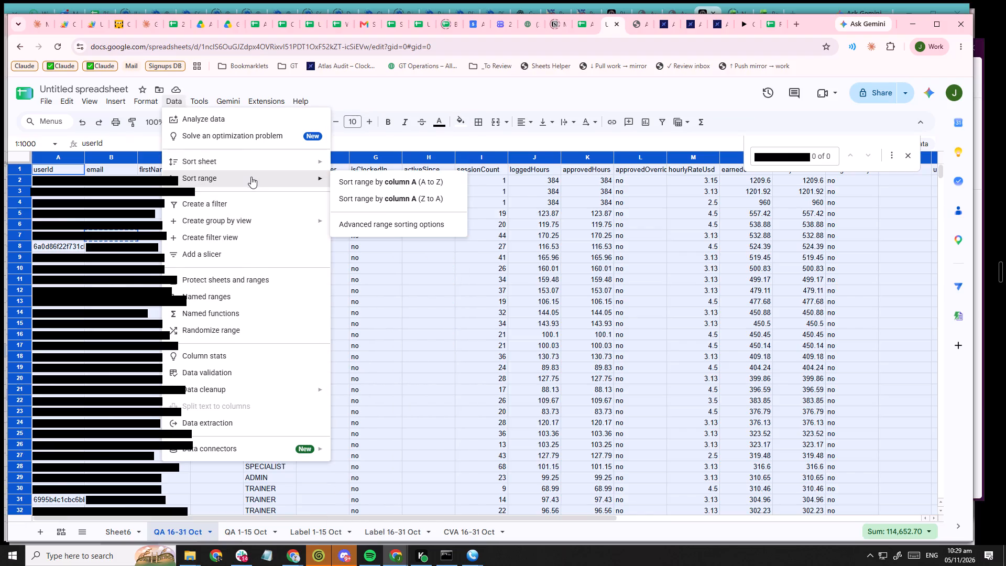
left_click(251, 177)
left_click(301, 177)
left_click(365, 227)
left_click(391, 268)
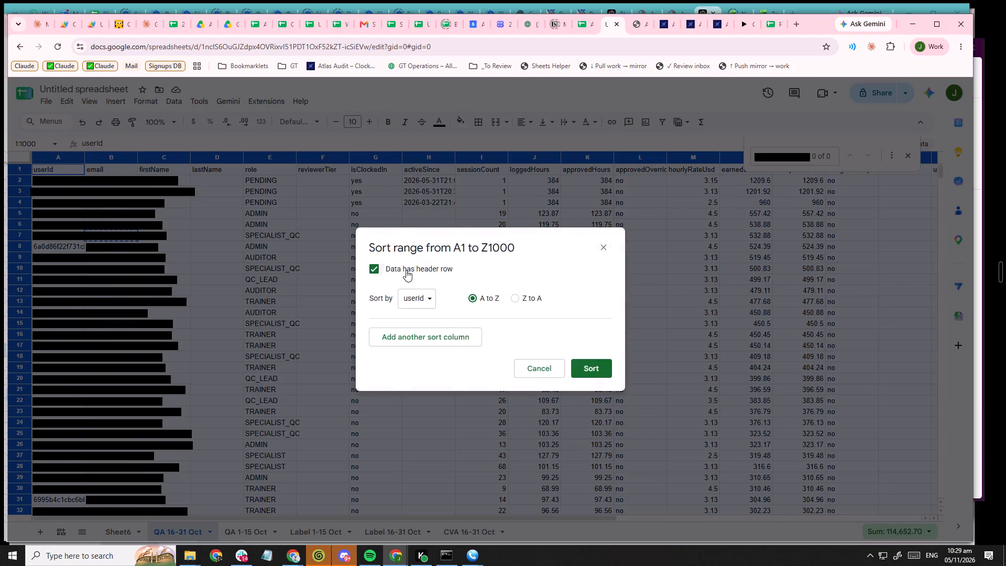
left_click(432, 287)
left_click(430, 291)
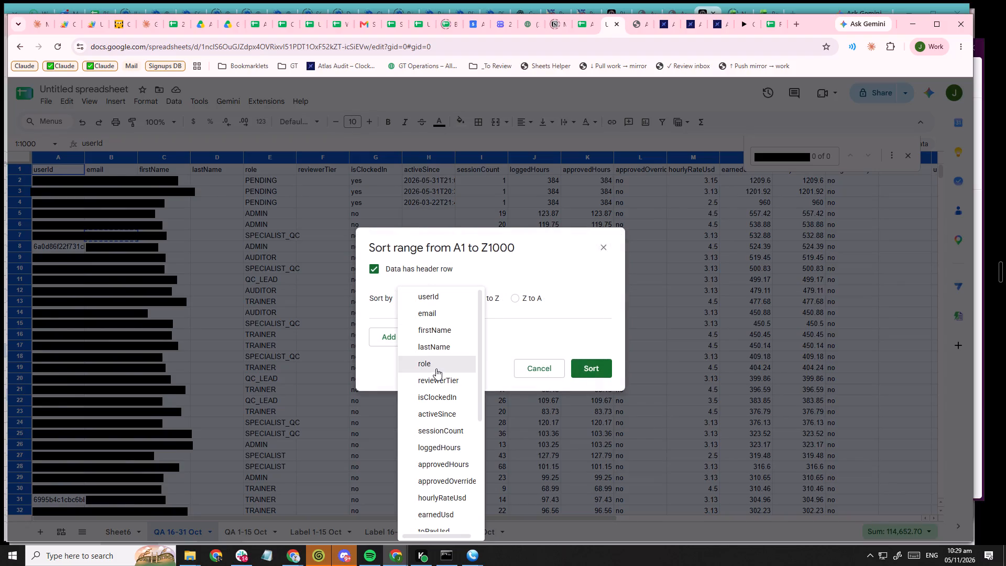
left_click(453, 440)
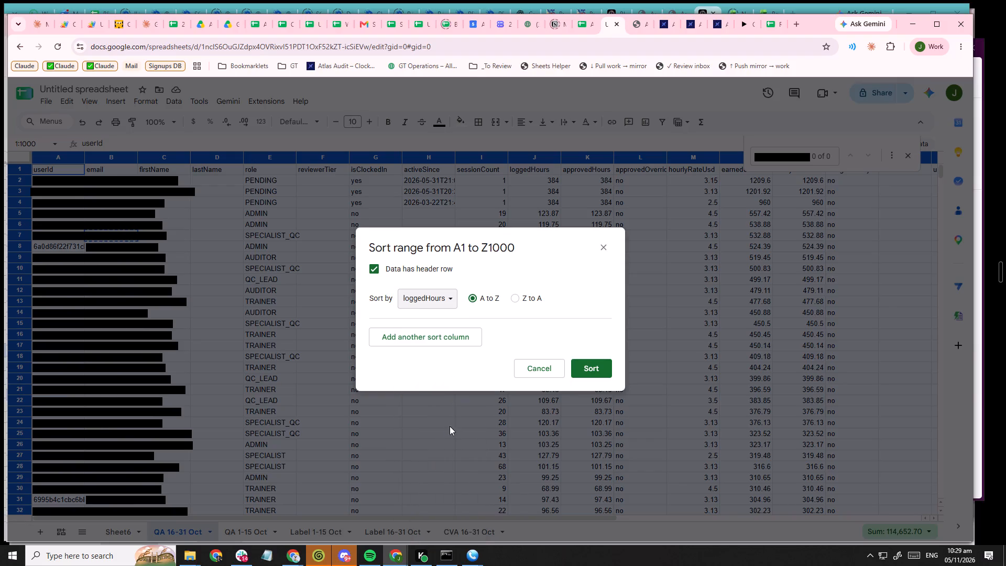
left_click(548, 288)
left_click(534, 296)
left_click(584, 369)
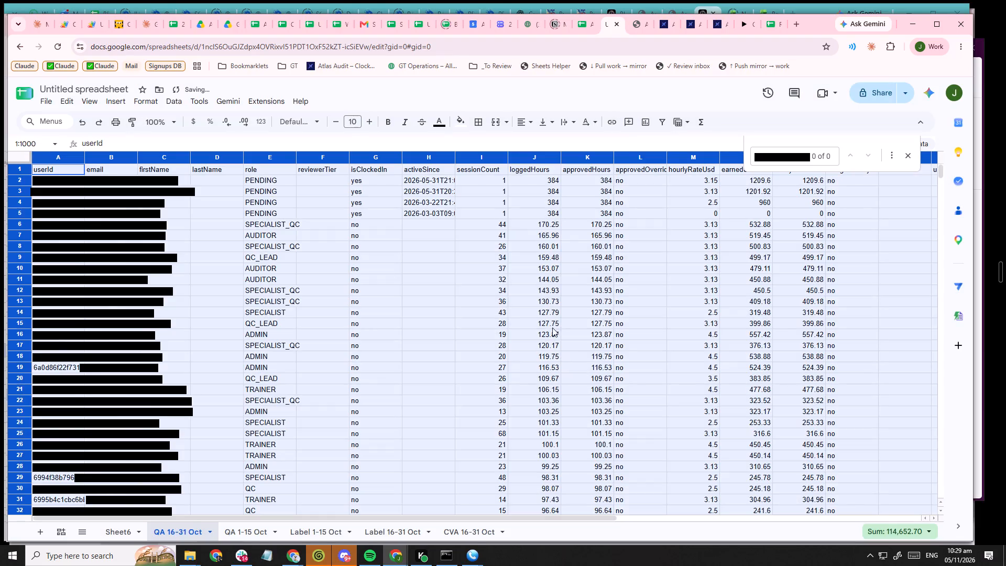
left_click(677, 256)
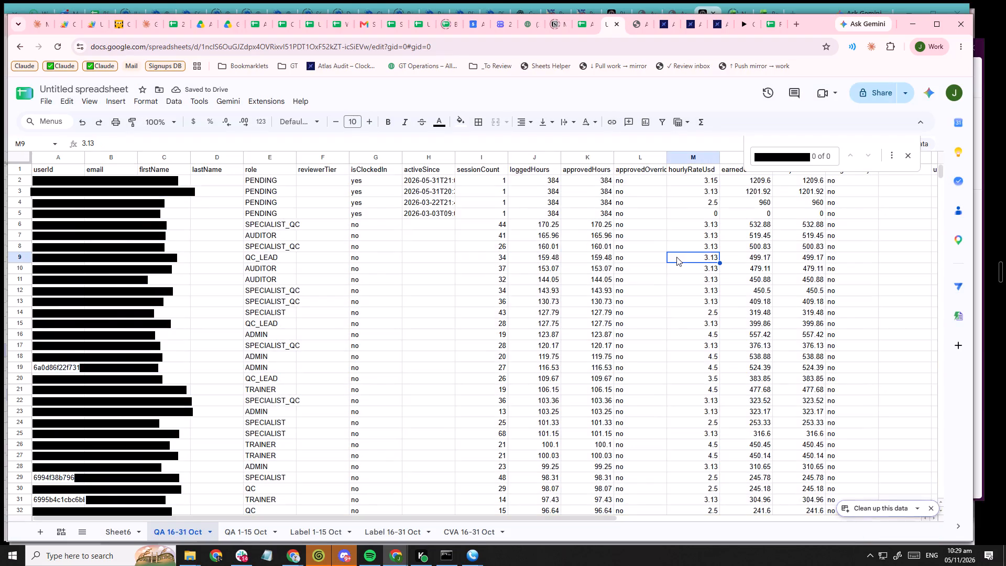
Search Sheet6 and the QA 1-15 Oct sheet for the email of the row 21 trainer in QA 16-31 Oct.
left_click(526, 392)
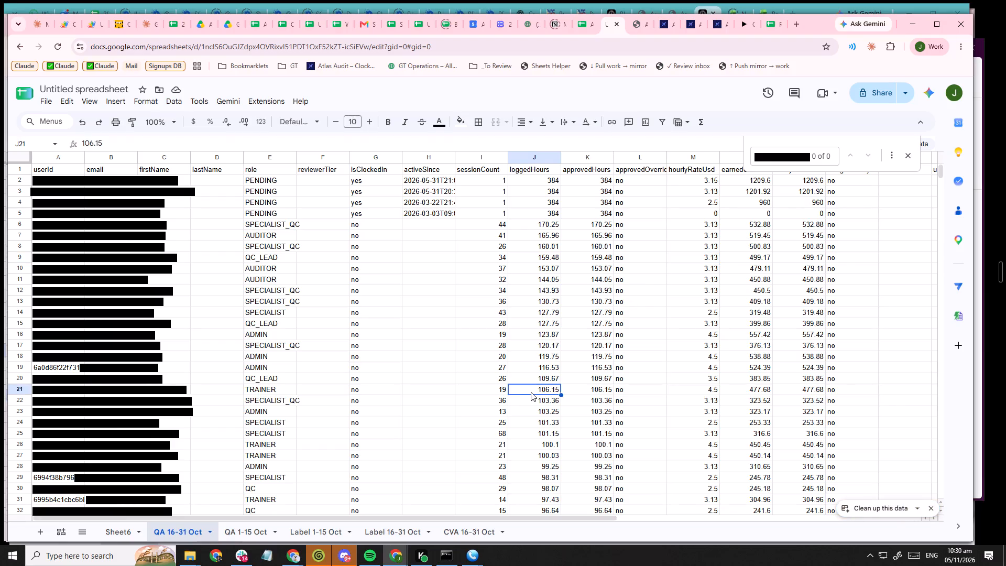
left_click(169, 386)
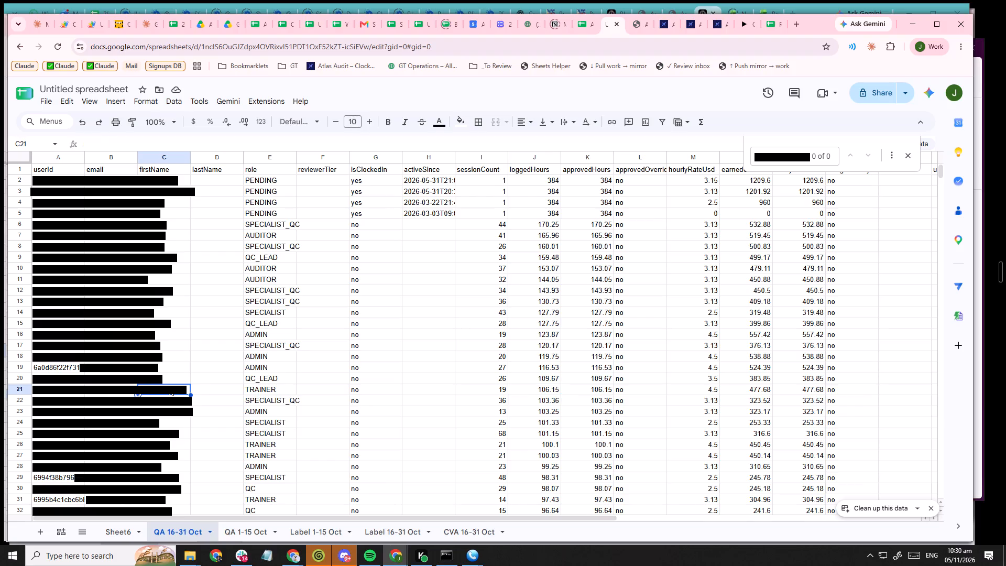
left_click(123, 386)
key("ctrl+c")
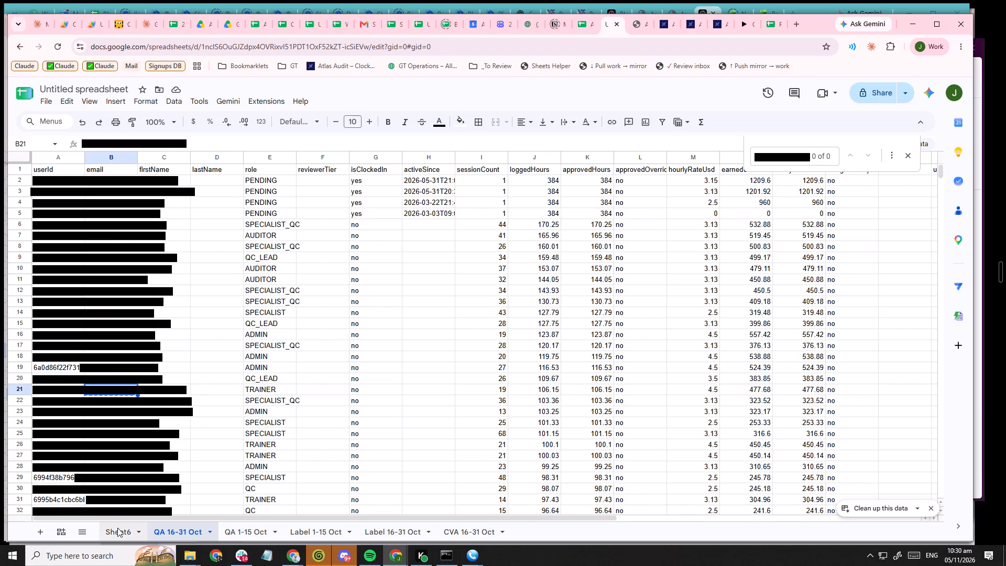
left_click(117, 528)
key("ctrl+f")
key("ctrl+v")
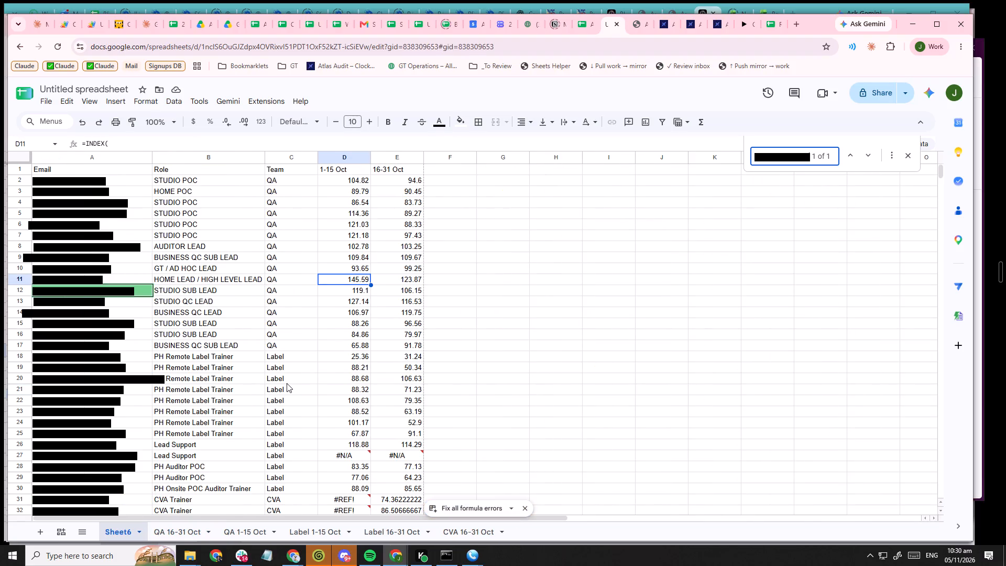
left_click(255, 528)
key("ctrl+f")
key("ctrl+v")
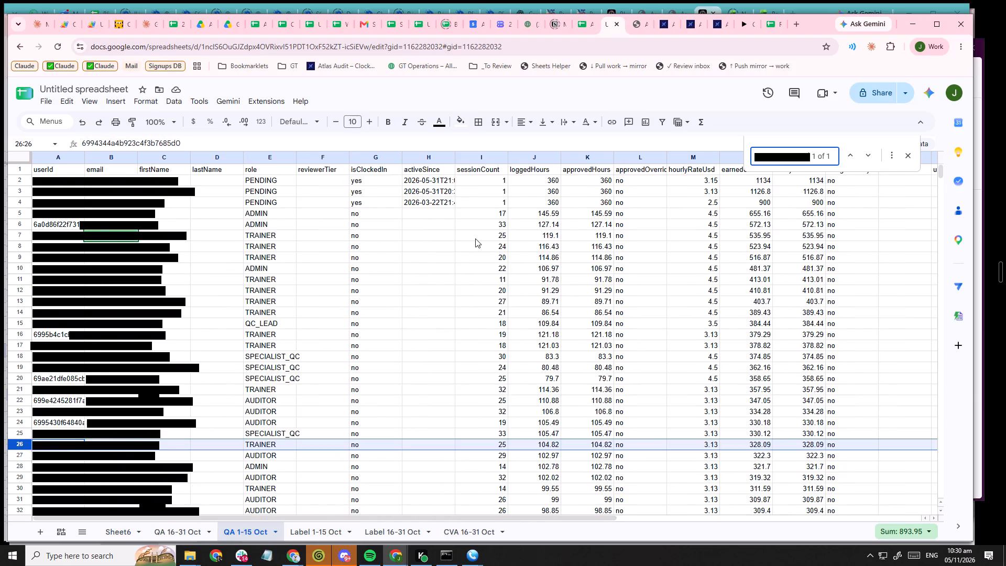
Fit the email column's width to its contents in the QA 1-15 Oct sheet.
double_click(137, 156)
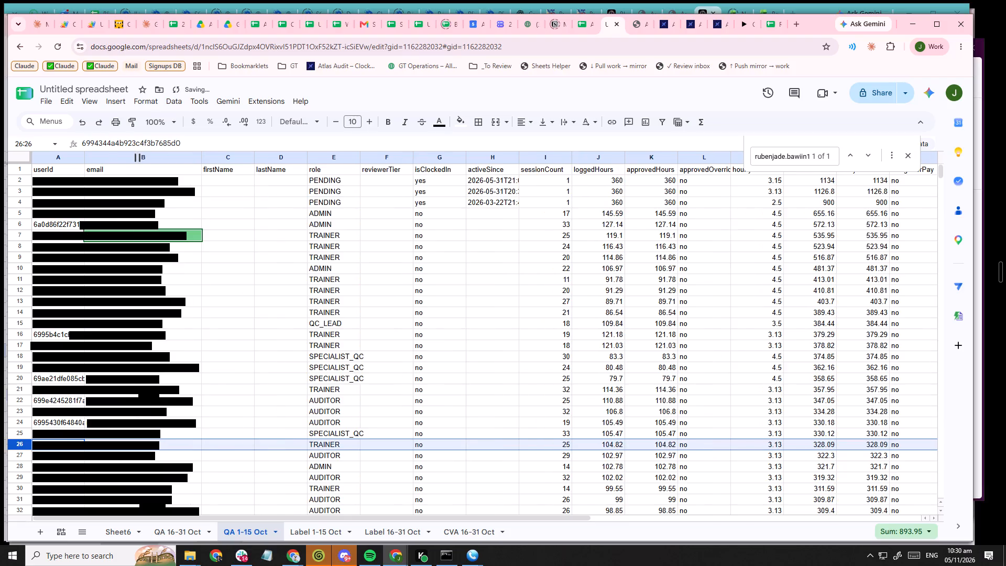
Compare the same trainer's hours between row 7 of QA 1-15 Oct and row 21 of QA 16-31 Oct.
left_click(22, 233)
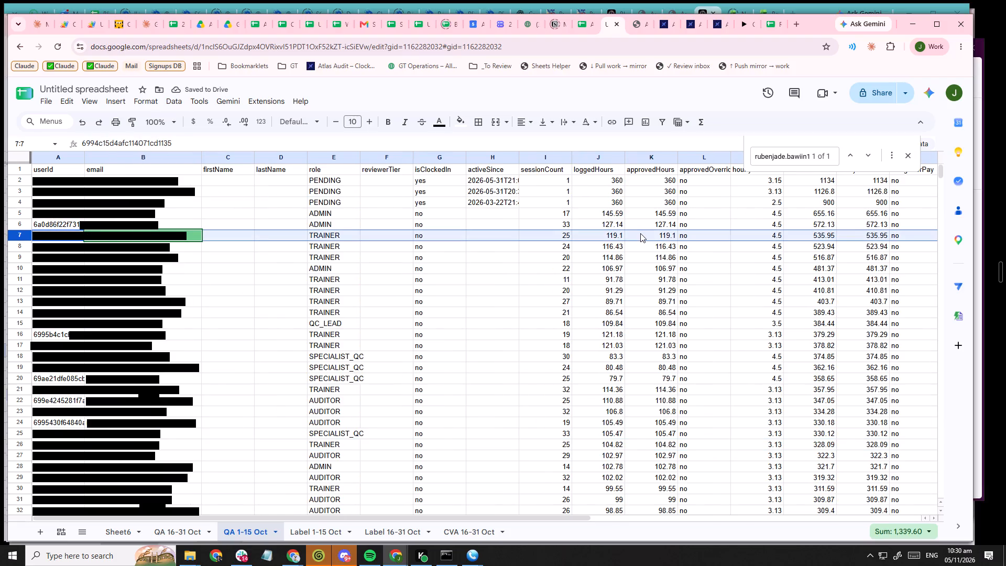
scroll(642, 251, "up", 6)
left_click(194, 531)
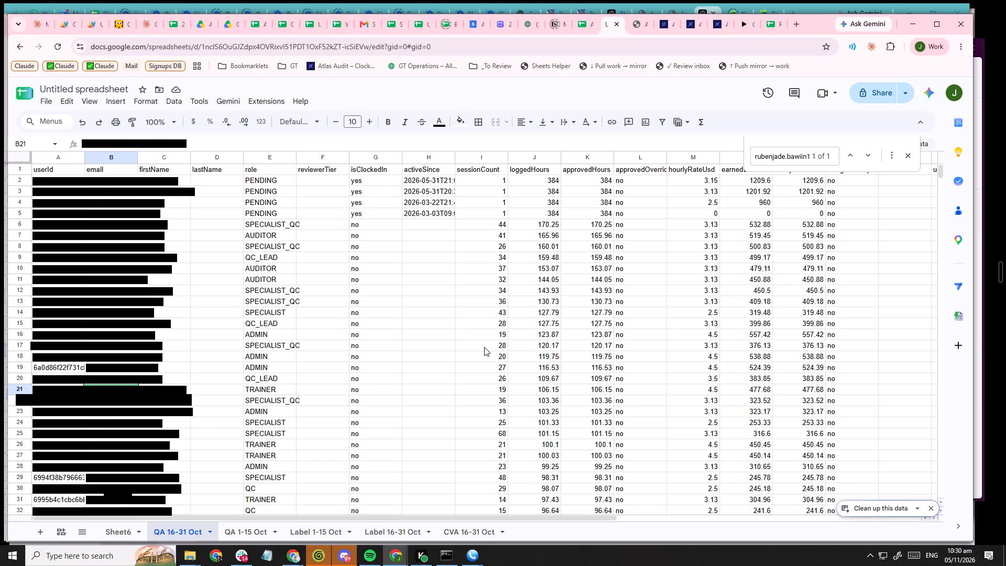
left_click(23, 388)
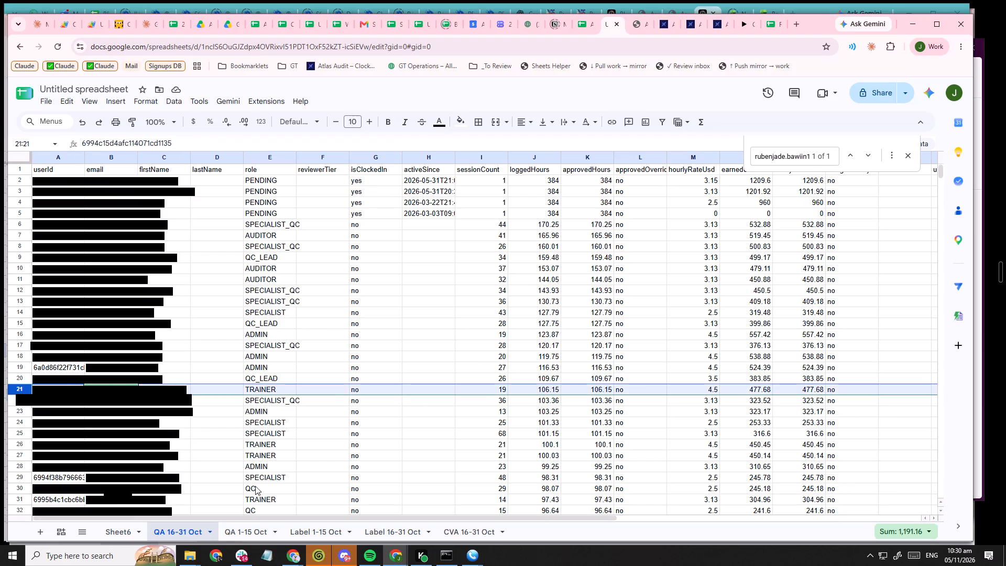
left_click(244, 538)
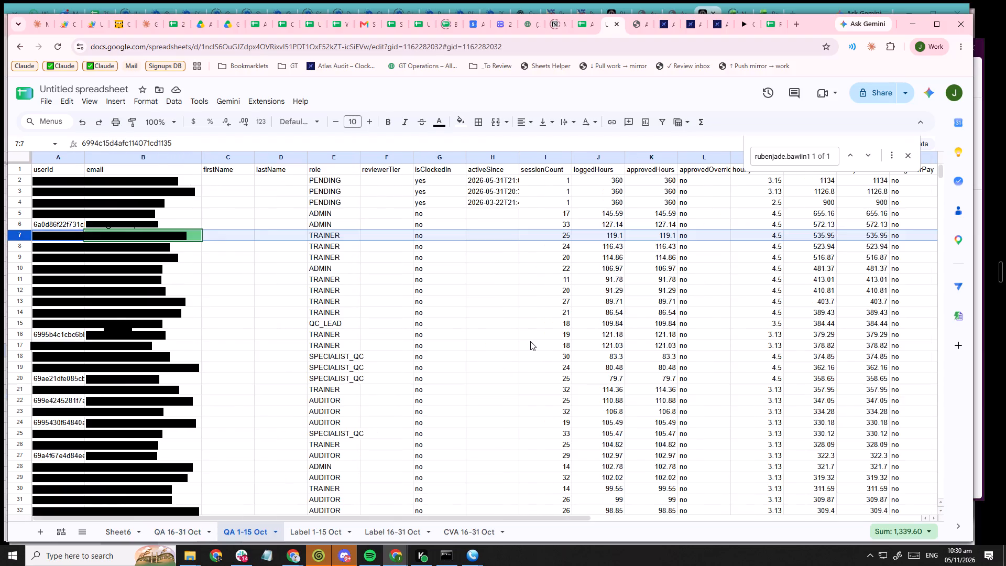
scroll(530, 341, "up", 9)
left_click(191, 530)
scroll(415, 352, "up", 8)
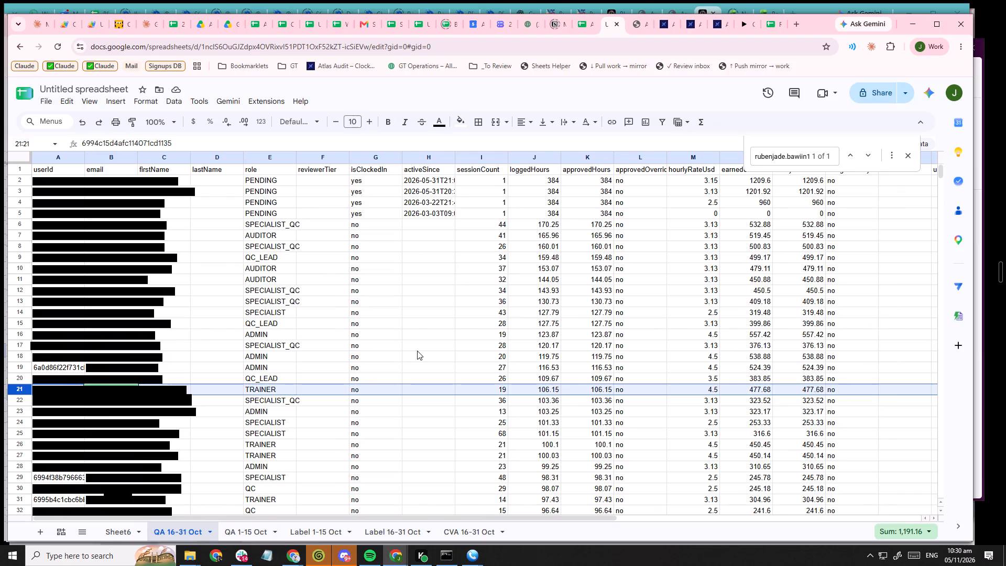
Sort the whole QA 1-15 Oct sheet by loggedHours from Z to A, treating the first row as a header.
left_click(238, 534)
scroll(185, 238, "up", 3)
left_click(18, 158)
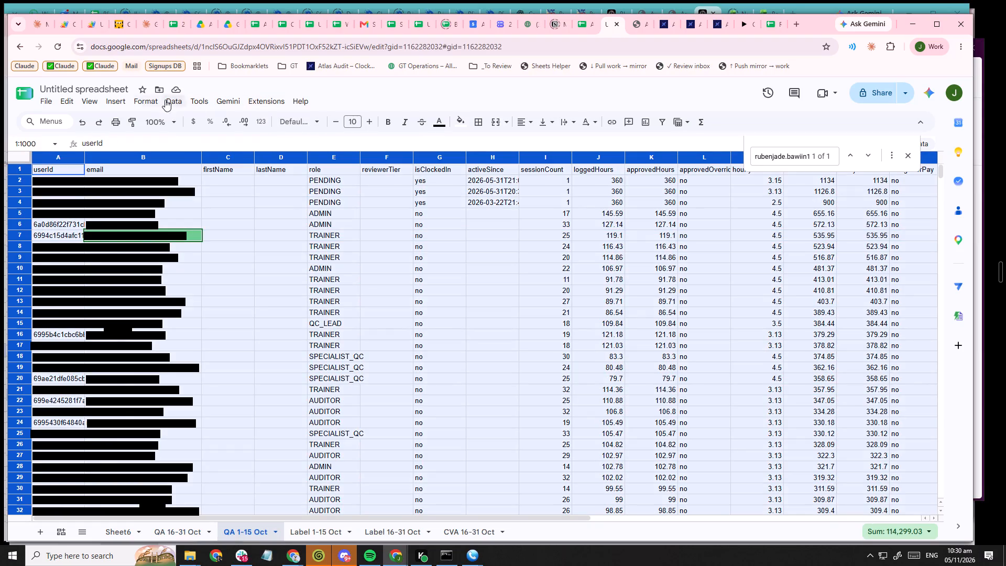
left_click(139, 100)
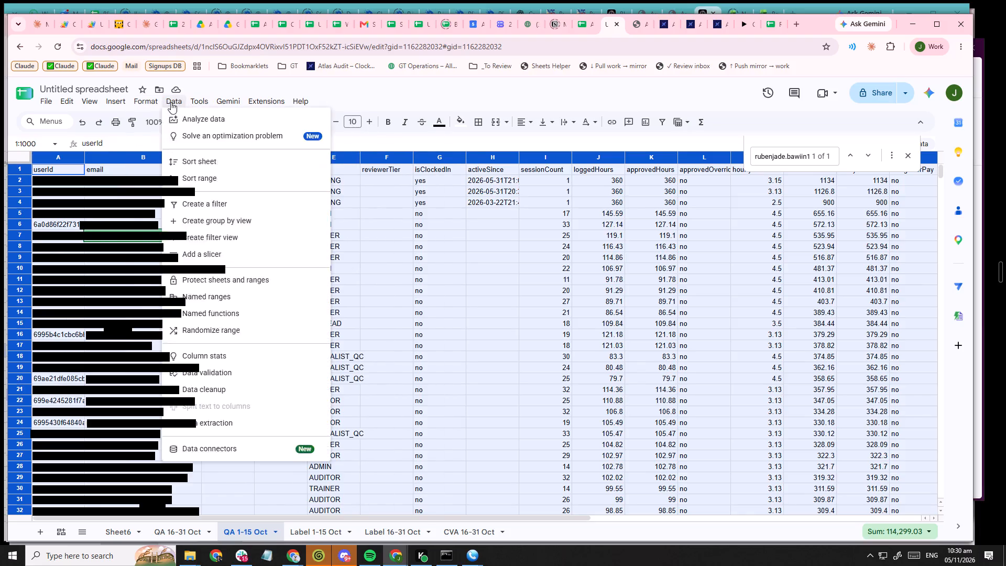
left_click(171, 102)
left_click(177, 103)
left_click(215, 181)
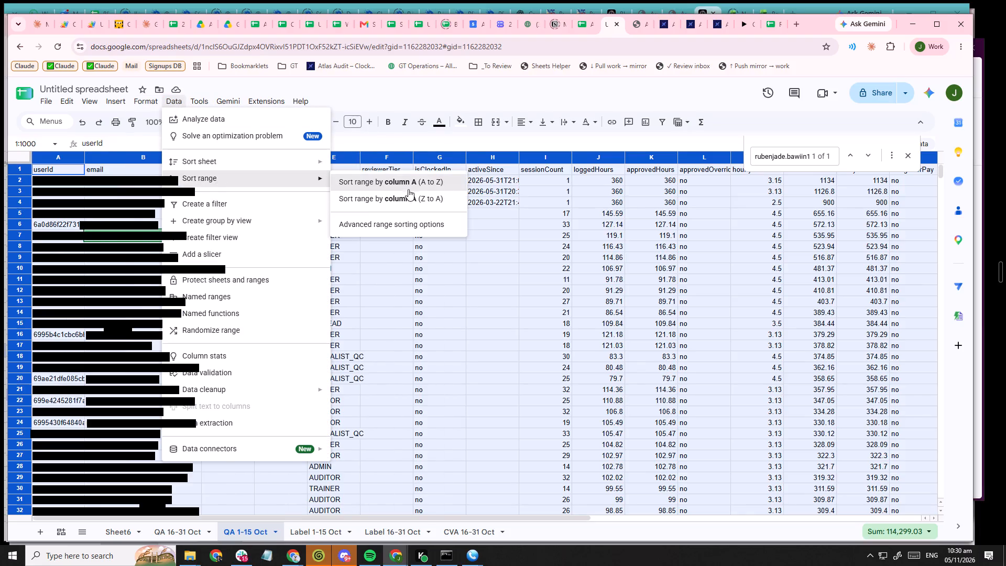
left_click(394, 223)
left_click(379, 273)
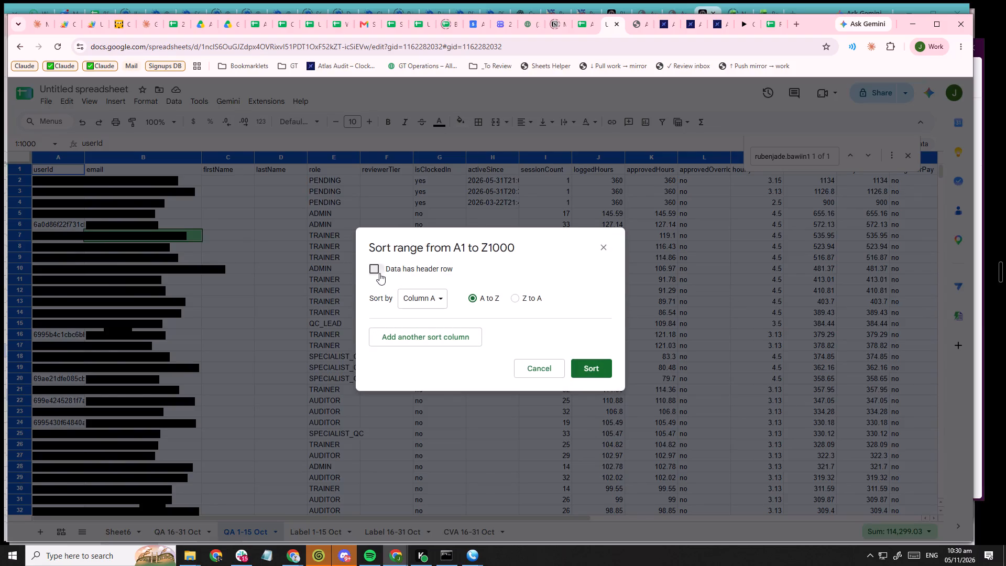
left_click(409, 295)
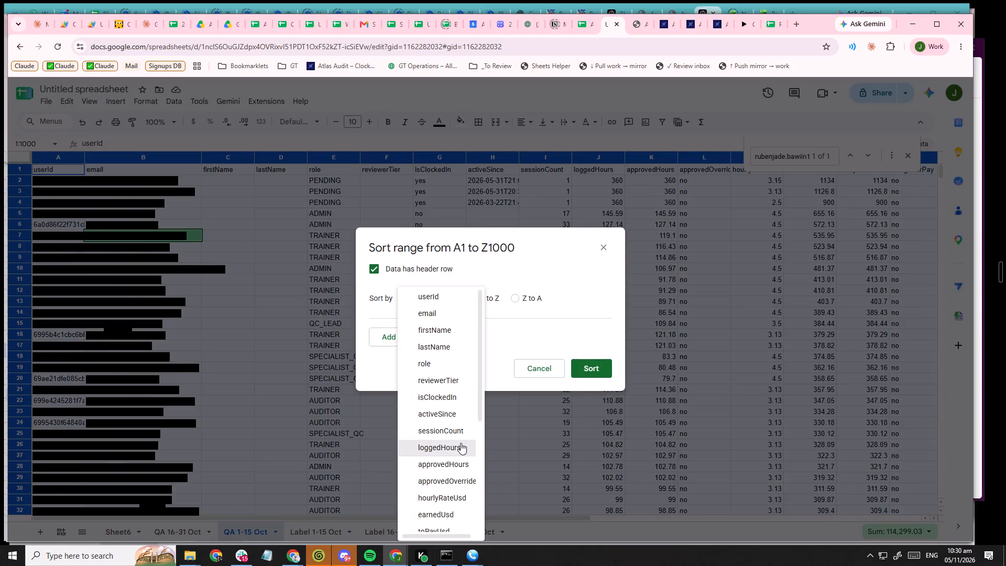
left_click(461, 443)
left_click(515, 299)
left_click(581, 372)
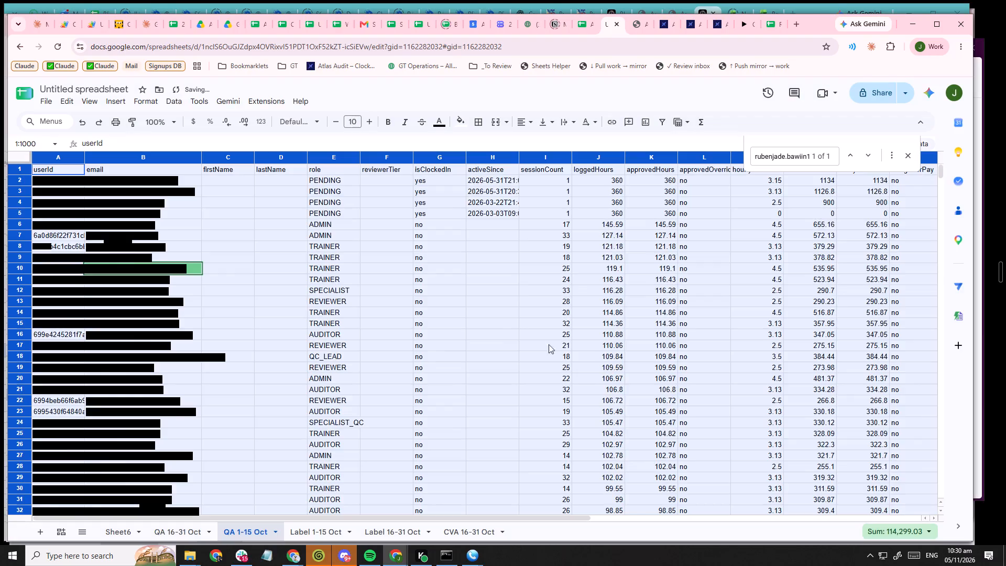
scroll(518, 334, "up", 3)
left_click(23, 222)
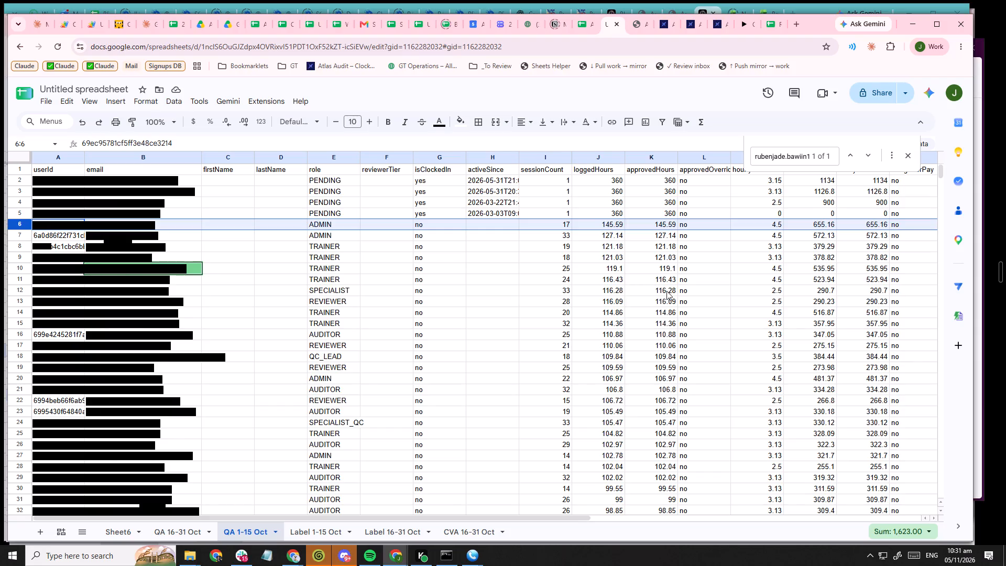
Move the QA 16-31 Oct sheet so it sits directly after QA 1-15 Oct in the sheet order.
left_click(182, 525)
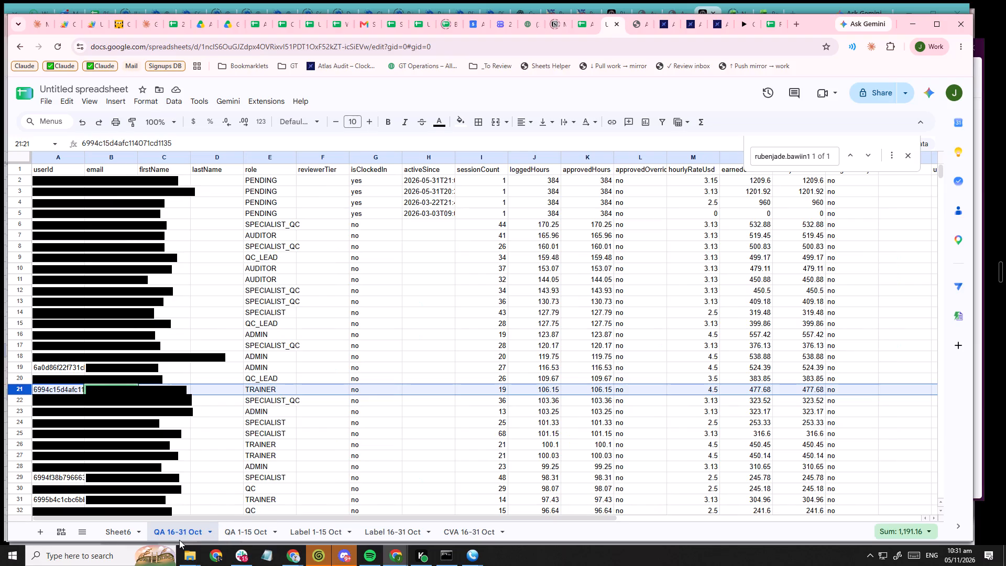
left_click_drag(179, 531, 238, 527)
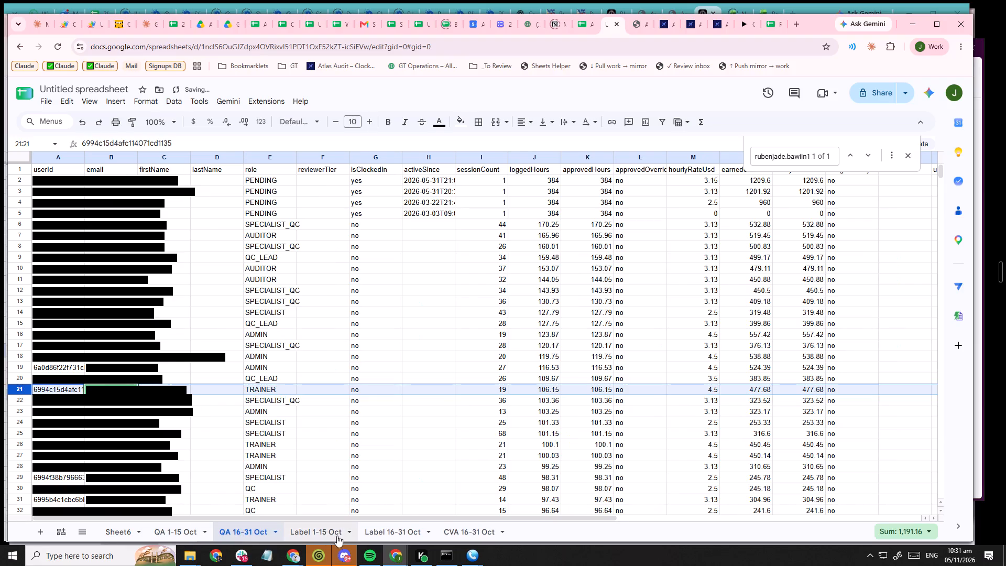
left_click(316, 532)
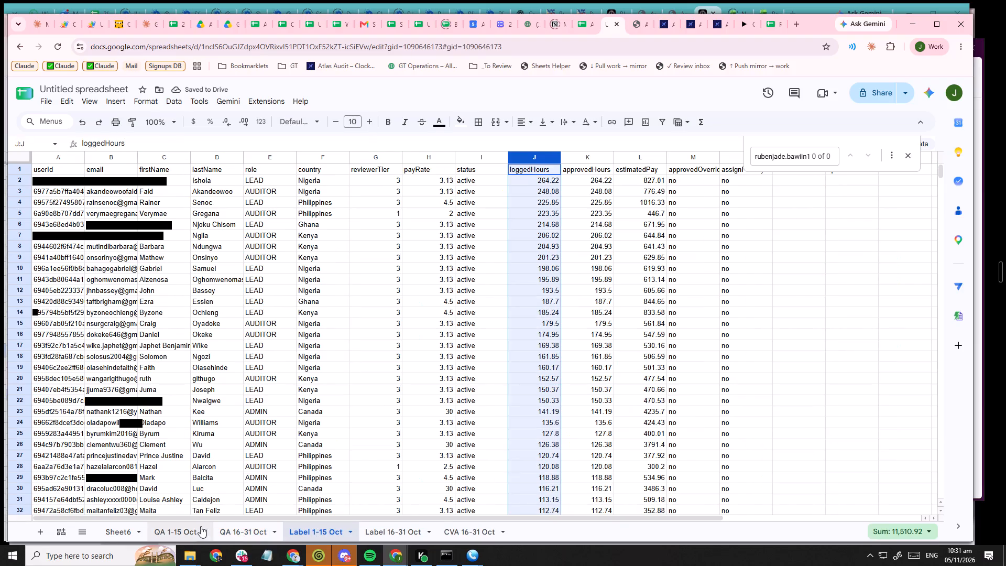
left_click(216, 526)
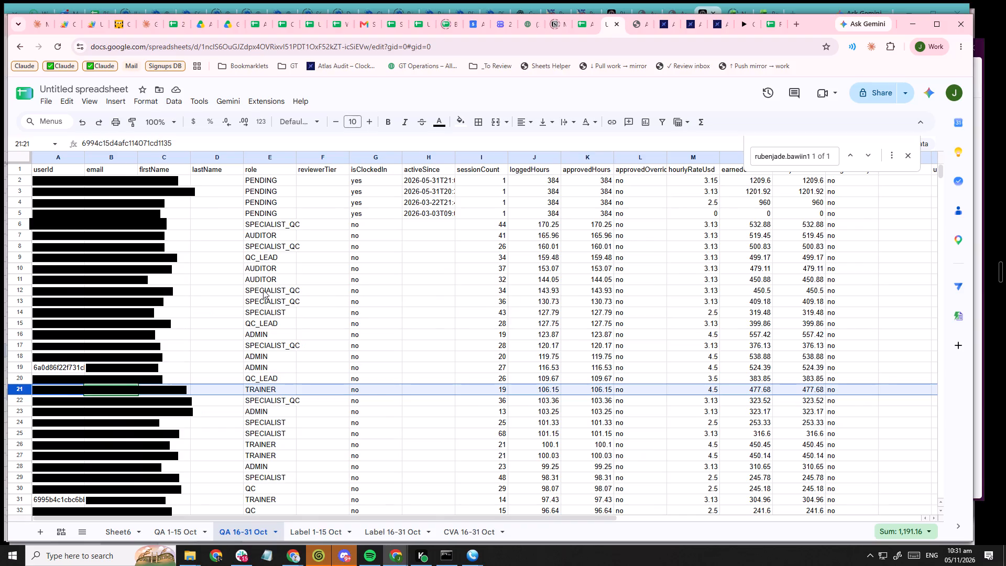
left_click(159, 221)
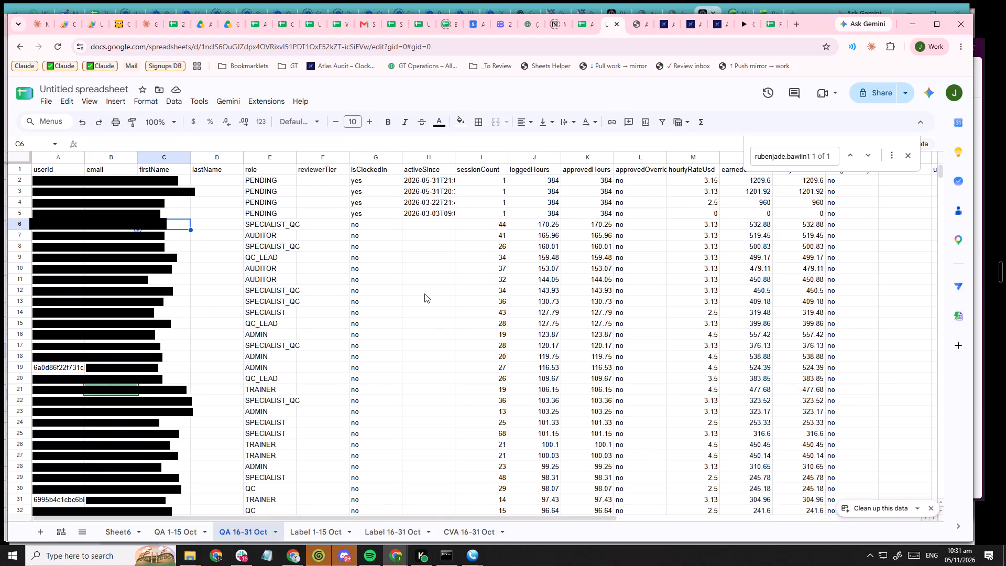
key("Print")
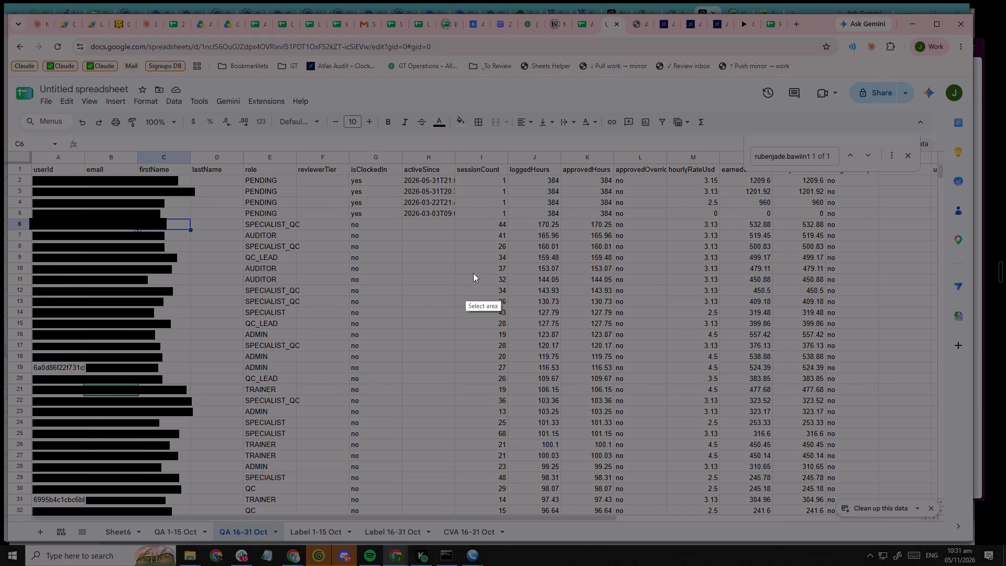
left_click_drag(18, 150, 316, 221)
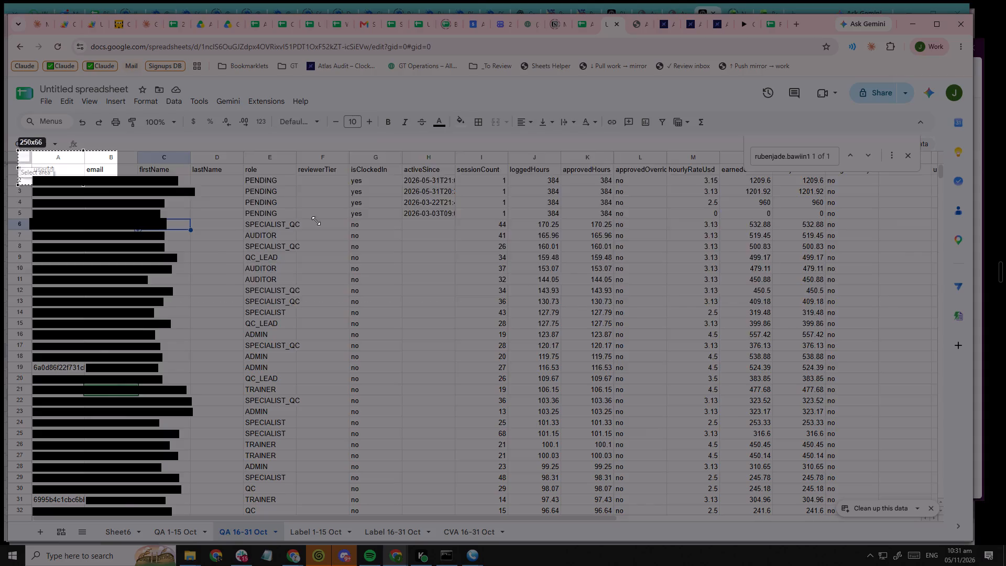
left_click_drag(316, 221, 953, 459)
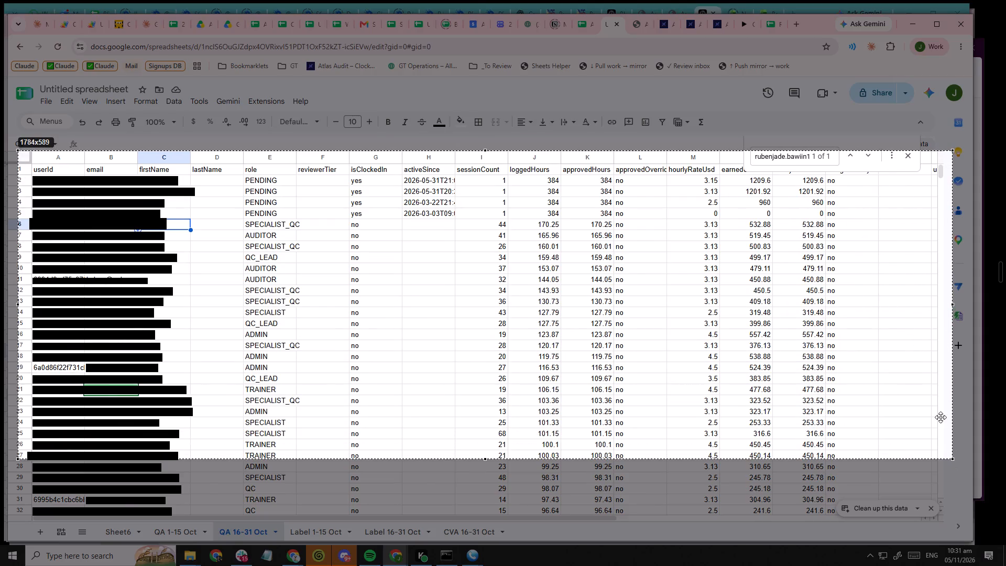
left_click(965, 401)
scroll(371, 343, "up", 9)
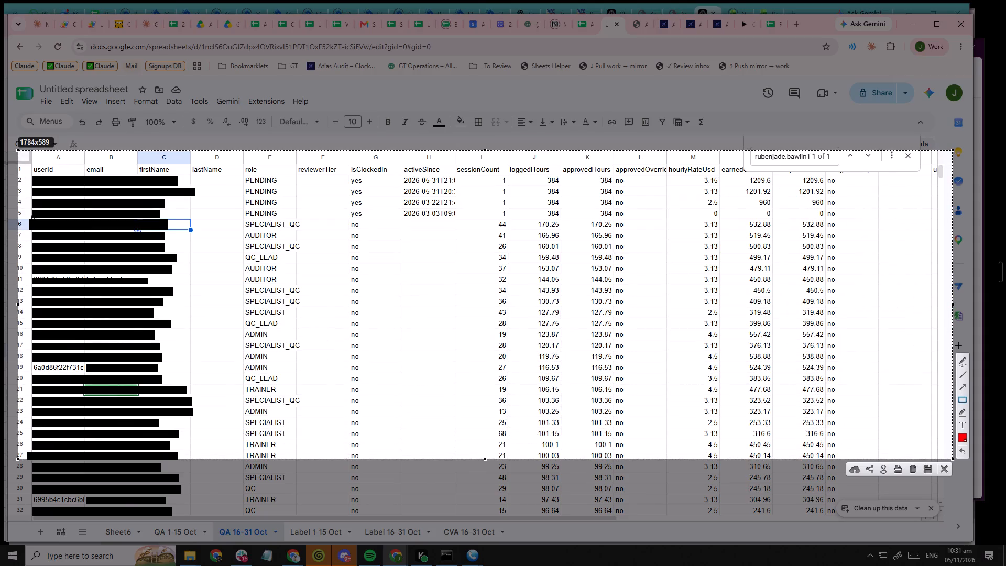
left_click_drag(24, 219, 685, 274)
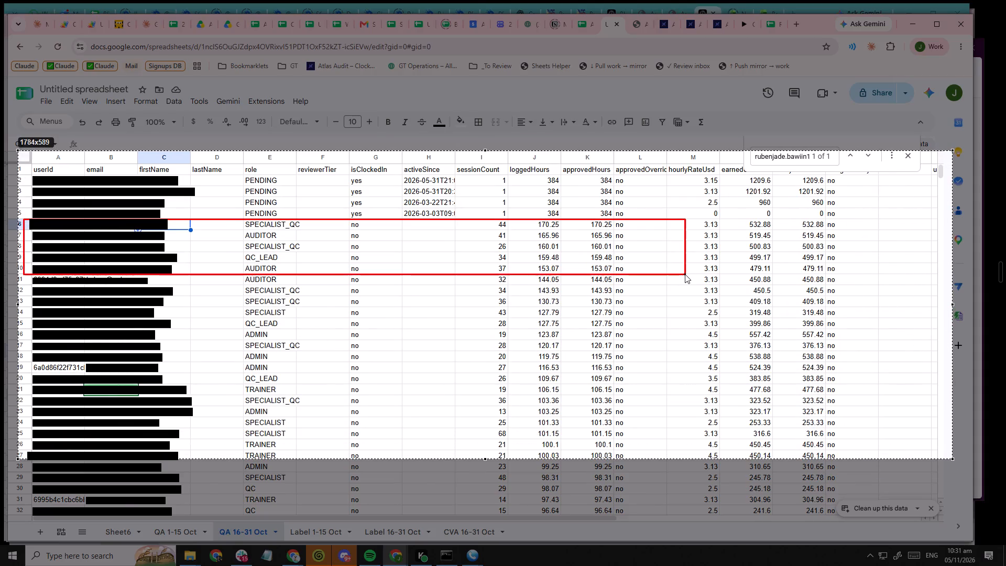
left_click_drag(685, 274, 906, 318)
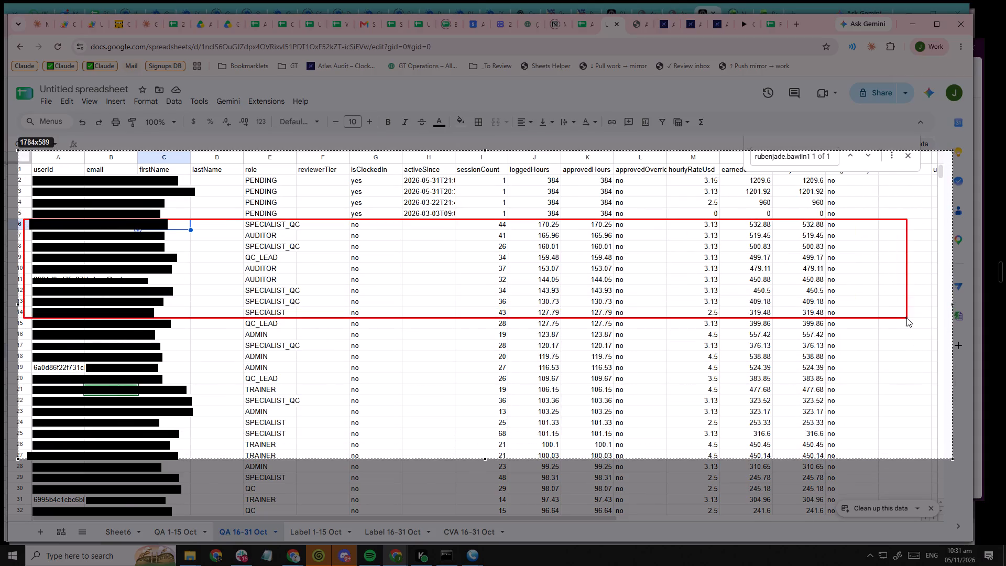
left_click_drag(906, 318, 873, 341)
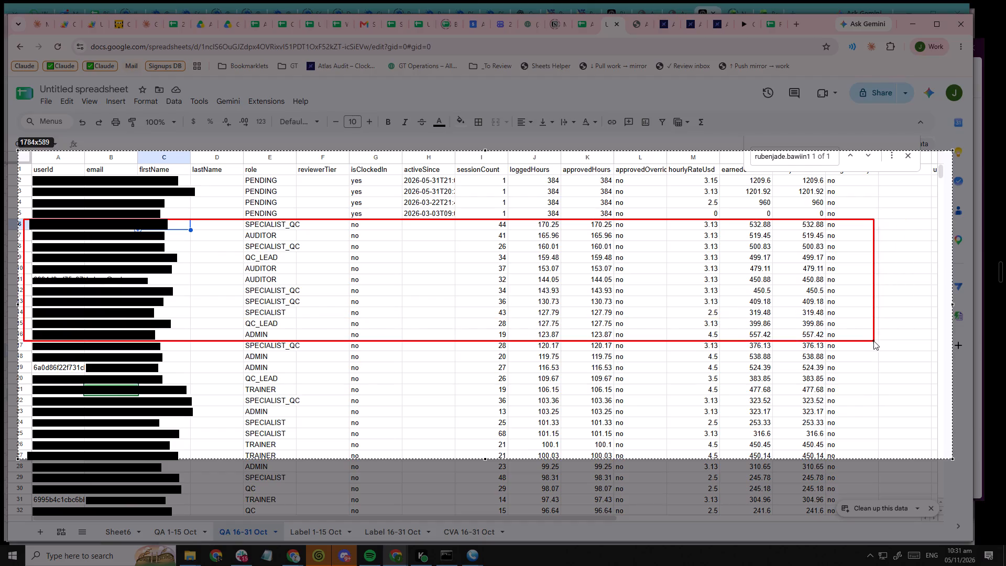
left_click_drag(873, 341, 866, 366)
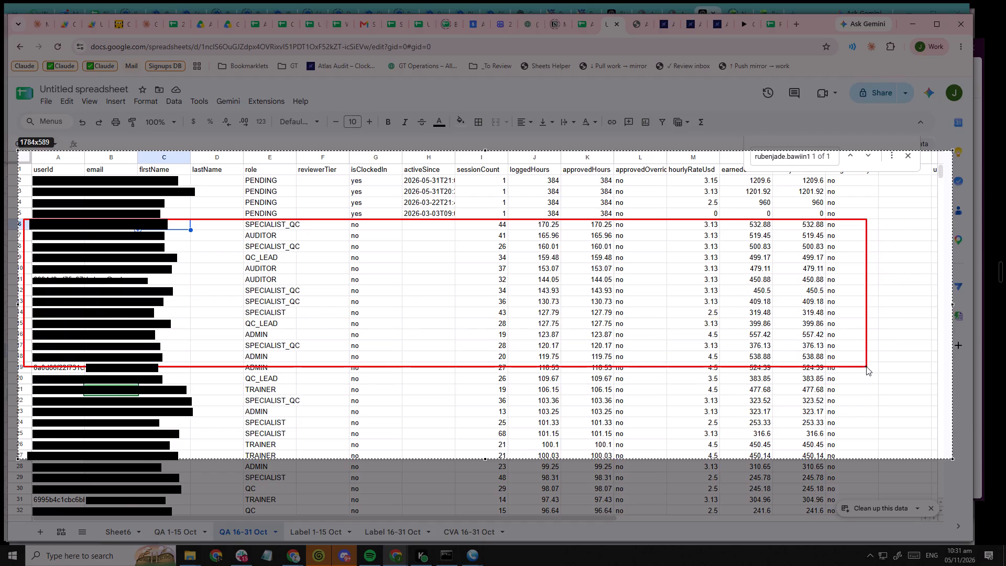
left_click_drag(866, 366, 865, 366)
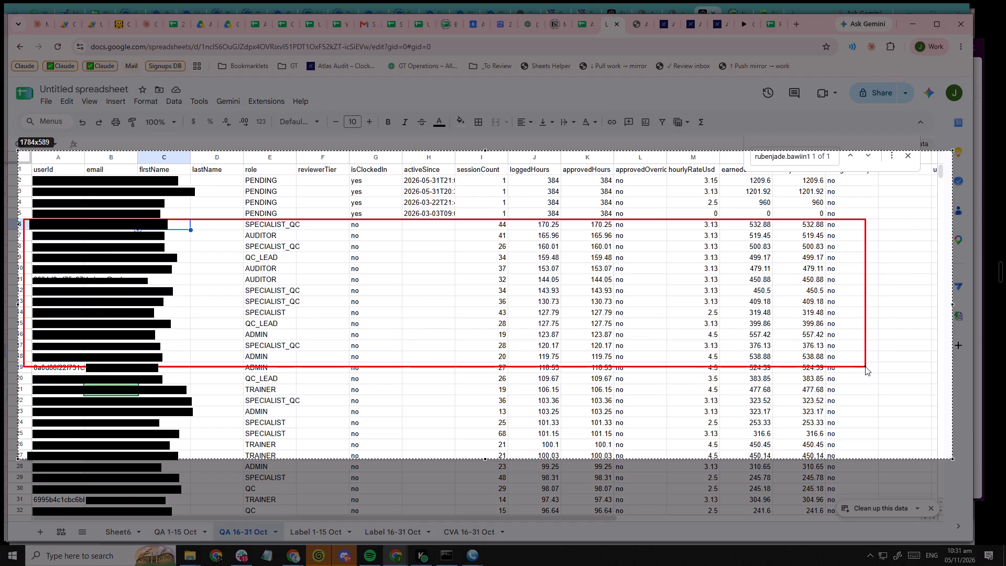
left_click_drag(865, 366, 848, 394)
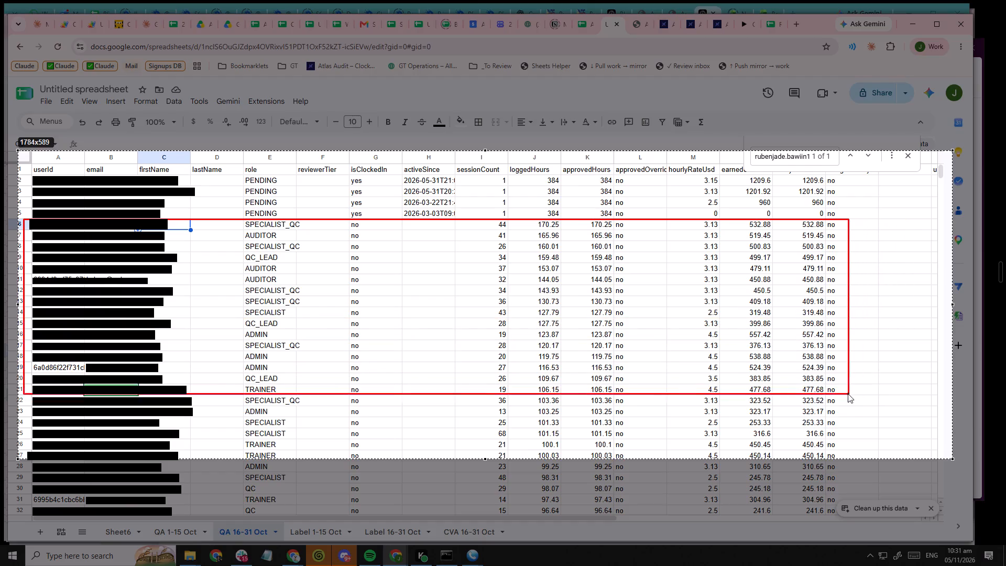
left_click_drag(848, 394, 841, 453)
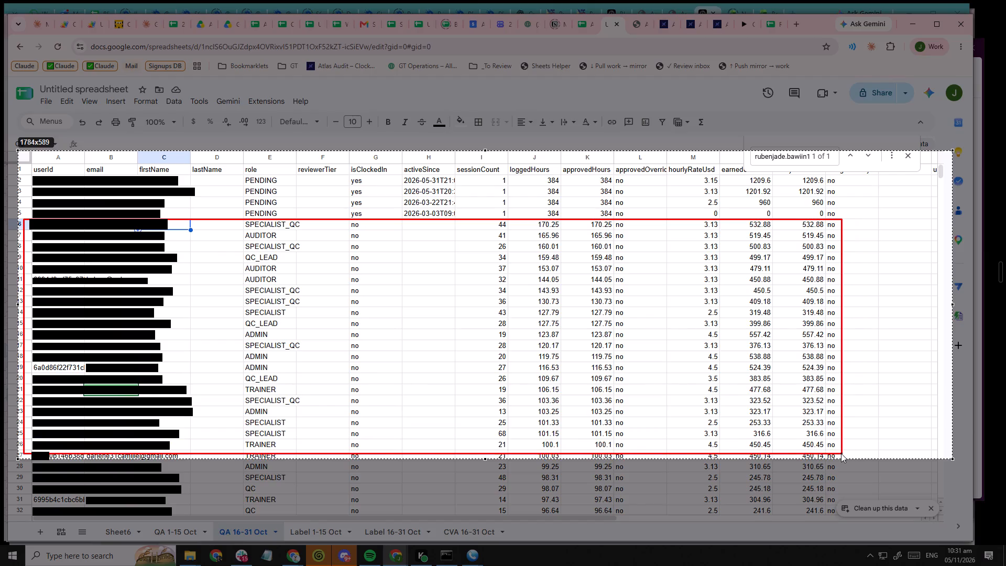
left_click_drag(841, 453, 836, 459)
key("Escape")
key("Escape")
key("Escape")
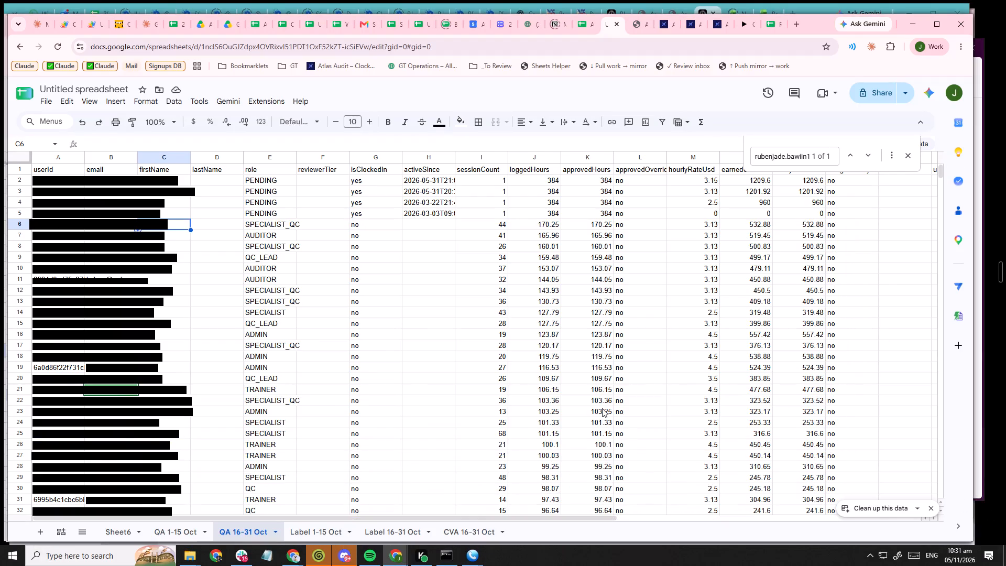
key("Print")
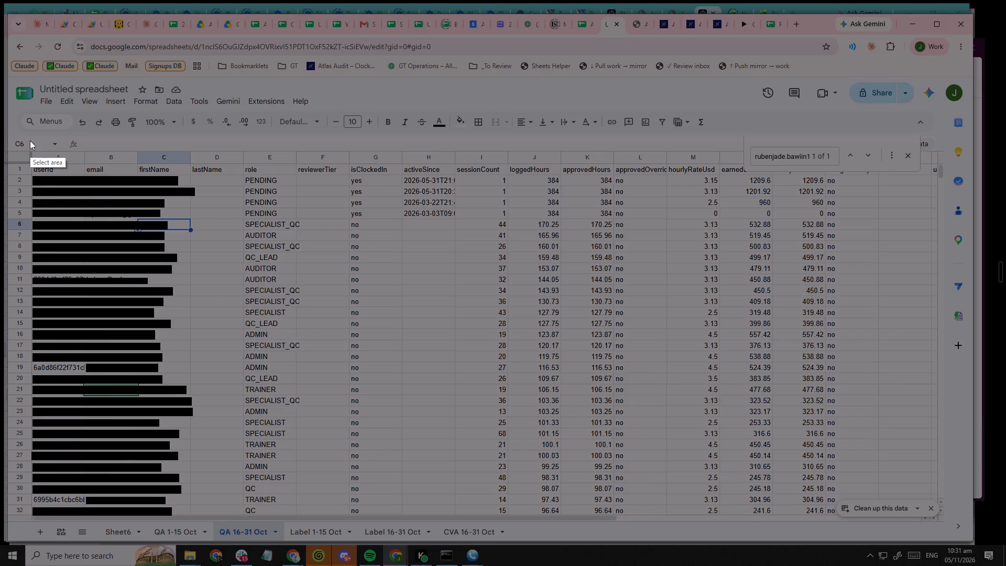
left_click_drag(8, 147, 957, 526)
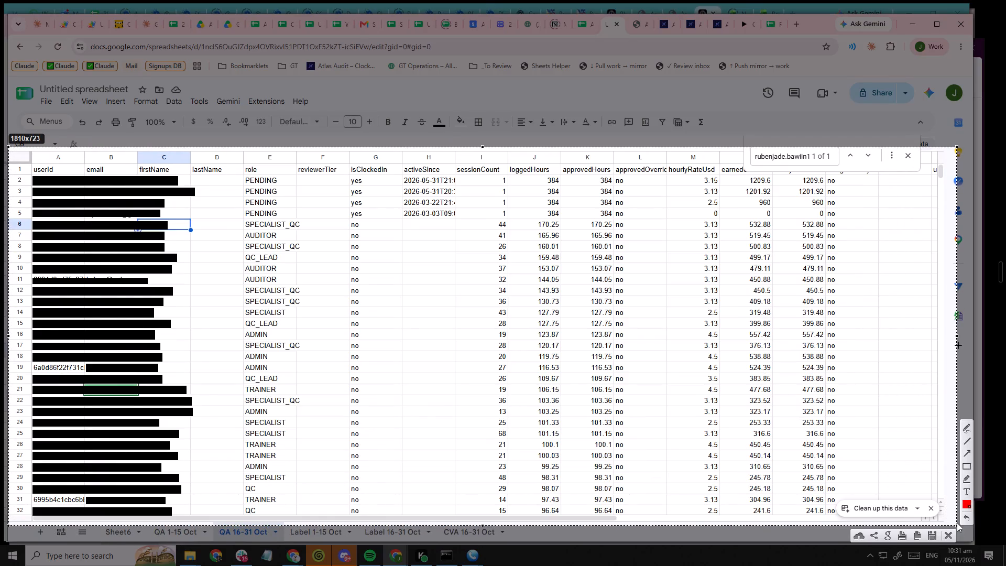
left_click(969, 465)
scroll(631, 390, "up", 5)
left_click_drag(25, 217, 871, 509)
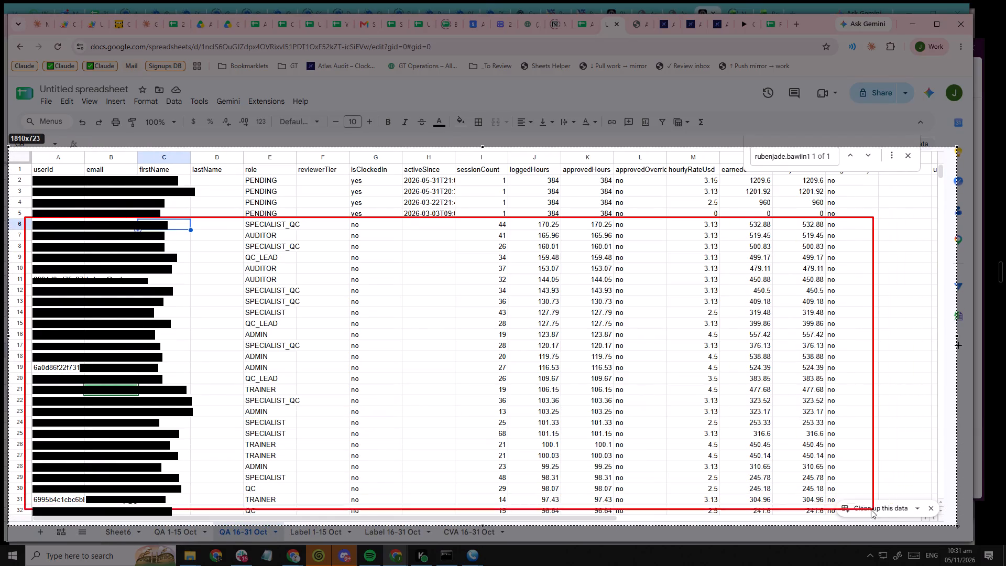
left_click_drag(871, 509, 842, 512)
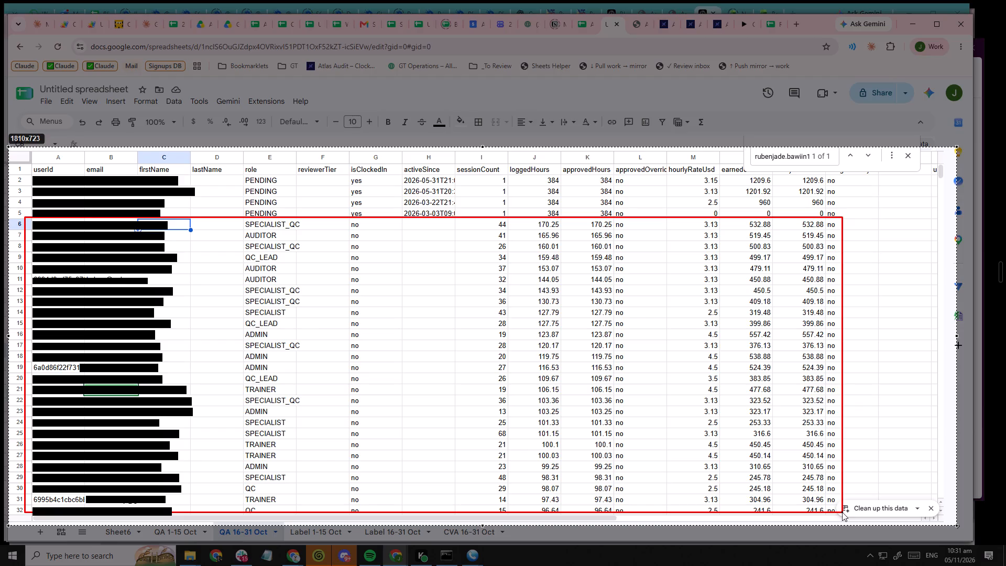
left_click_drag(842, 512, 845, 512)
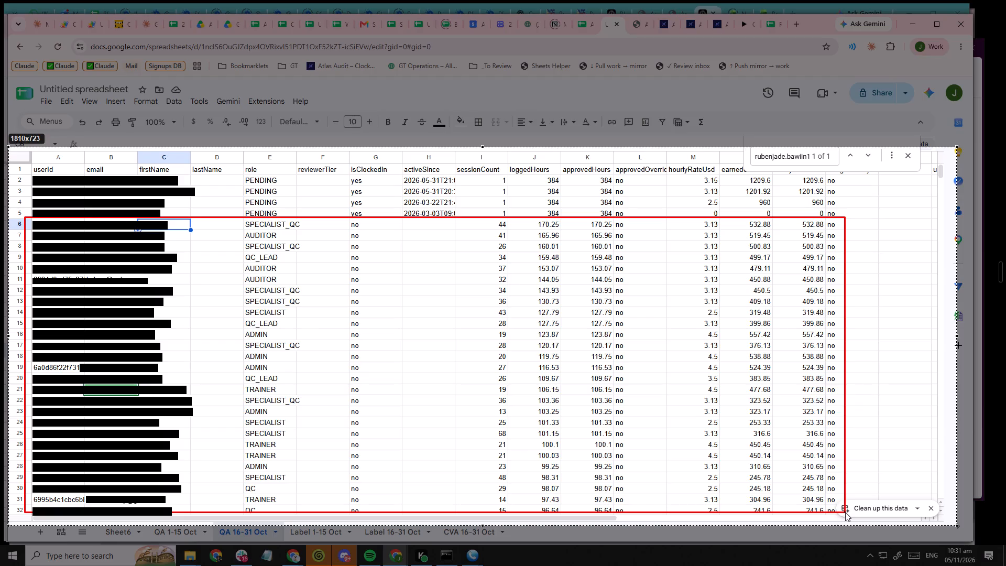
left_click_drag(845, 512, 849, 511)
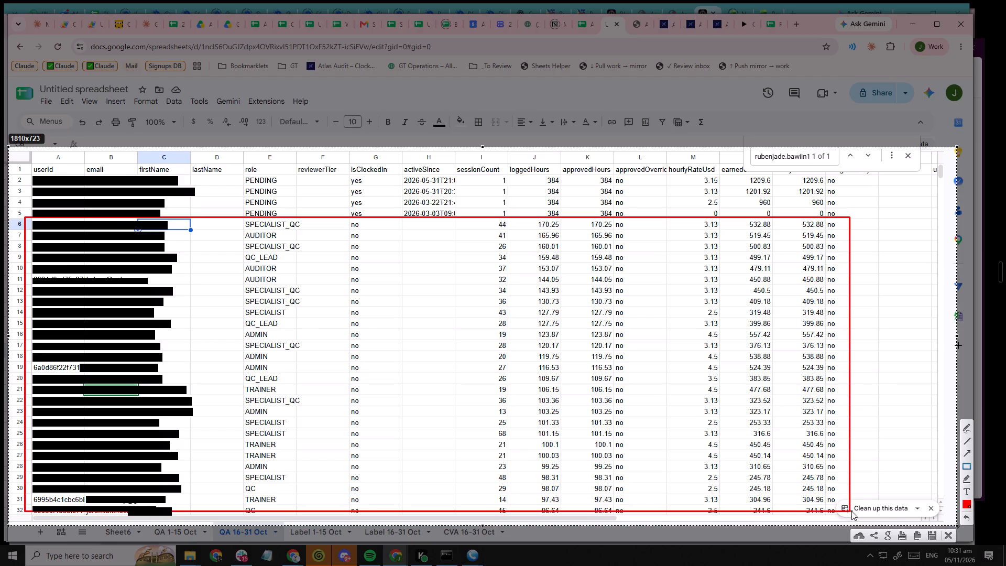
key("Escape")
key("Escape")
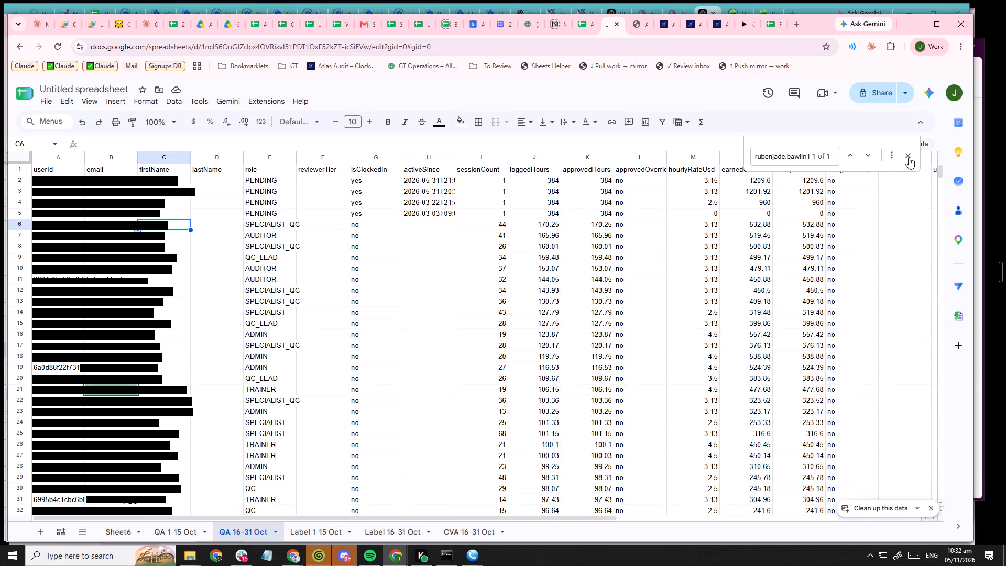
Close the email search on the QA 16-31 Oct sheet so the column headers are uncovered.
left_click(909, 157)
left_click(879, 428)
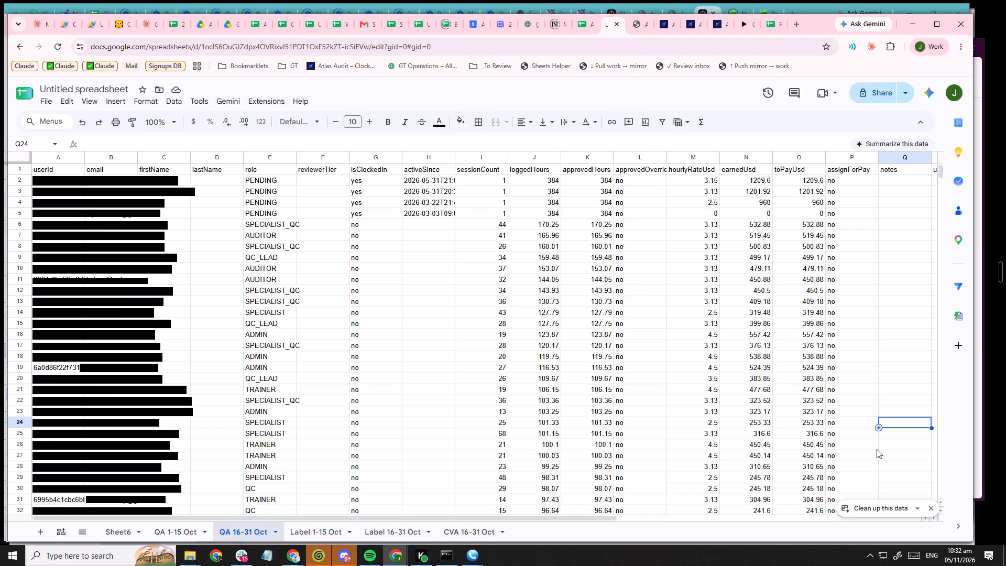
Start a Lightshot screen capture framing the QA 16-31 Oct grid from the column headers through row 32, columns A to Q.
key("Print")
left_click(12, 143)
left_click_drag(10, 144, 406, 440)
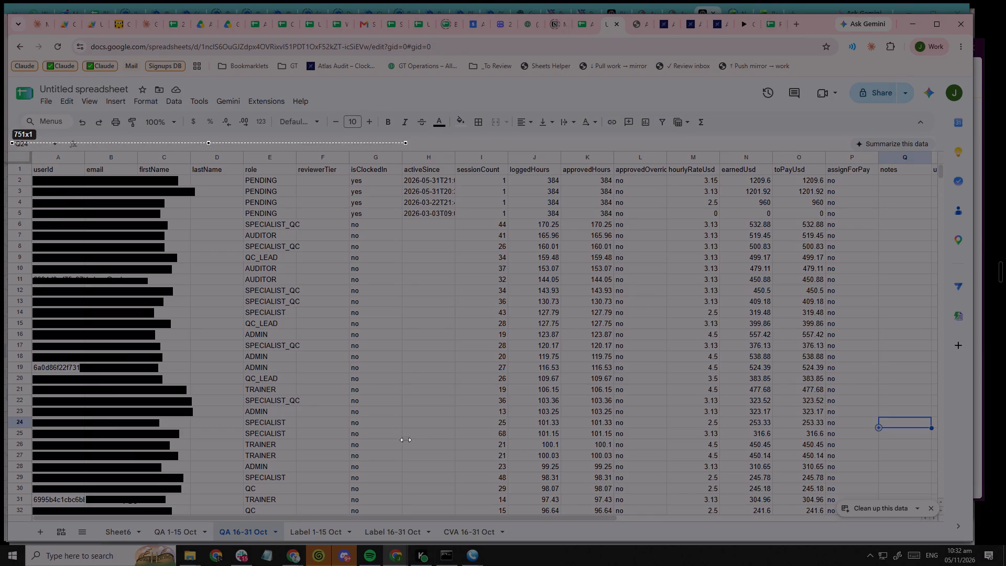
left_click_drag(406, 440, 406, 428)
left_click(406, 144)
left_click_drag(404, 144, 406, 150)
left_click_drag(406, 150, 930, 518)
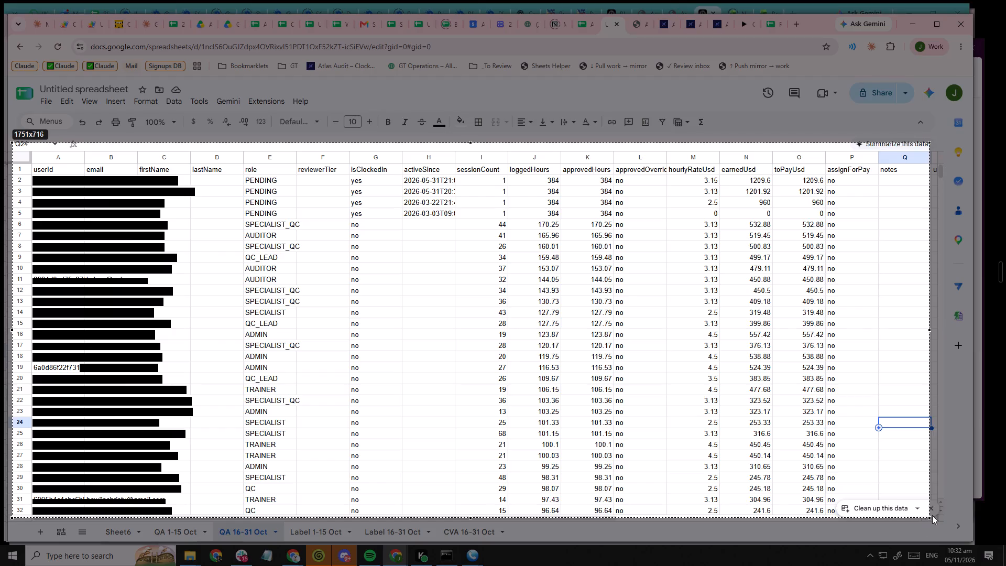
Outline rows 6 to about 25, from userId to assignForPay, with a red rectangle and copy the annotated capture.
left_click(938, 462)
scroll(695, 341, "up", 3)
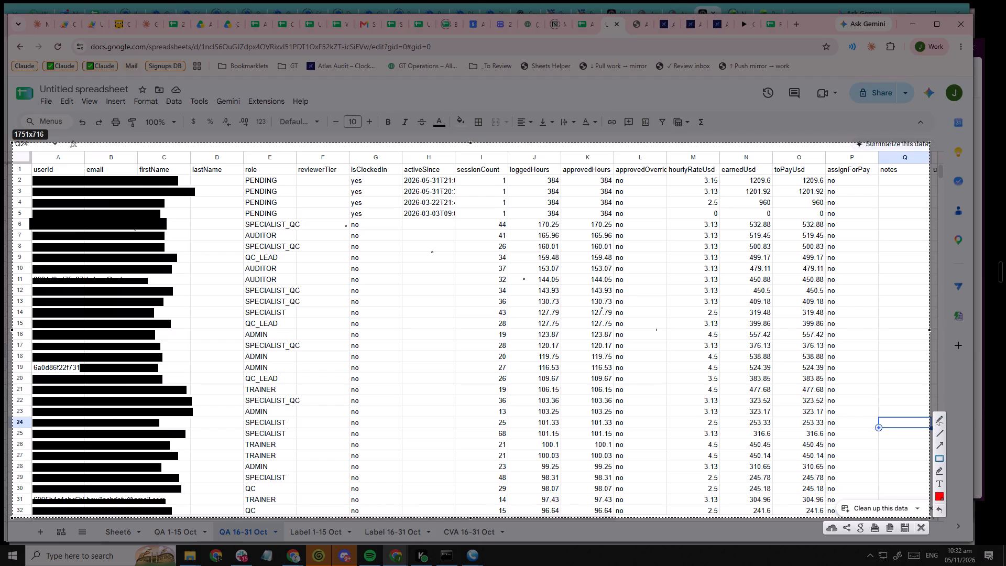
left_click_drag(30, 218, 845, 514)
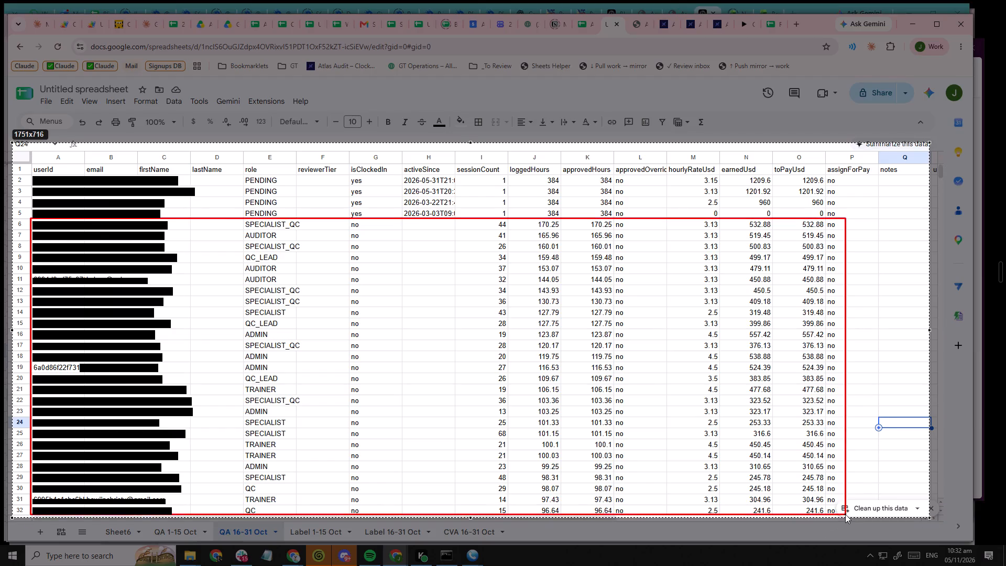
left_click_drag(845, 514, 857, 494)
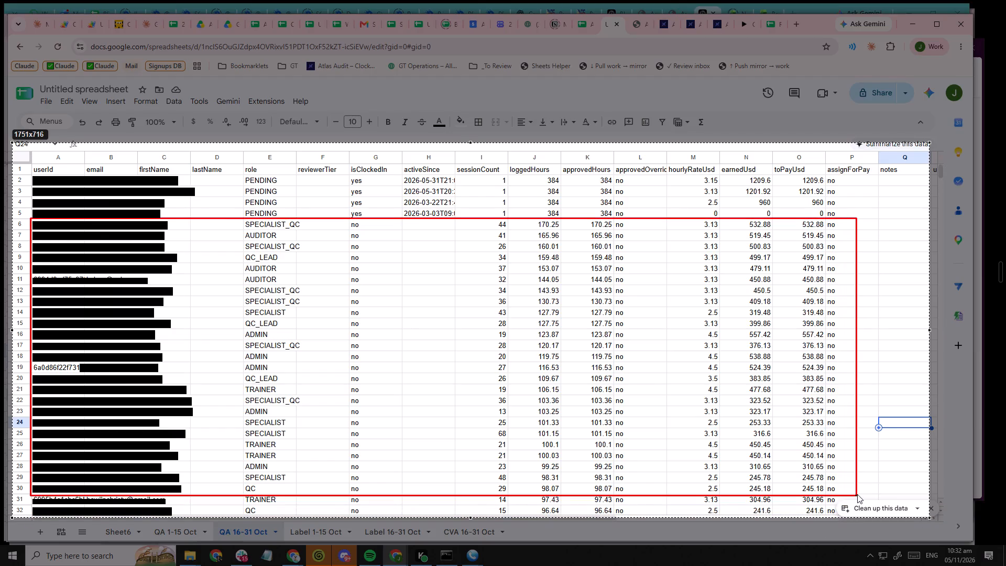
left_click_drag(857, 494, 850, 461)
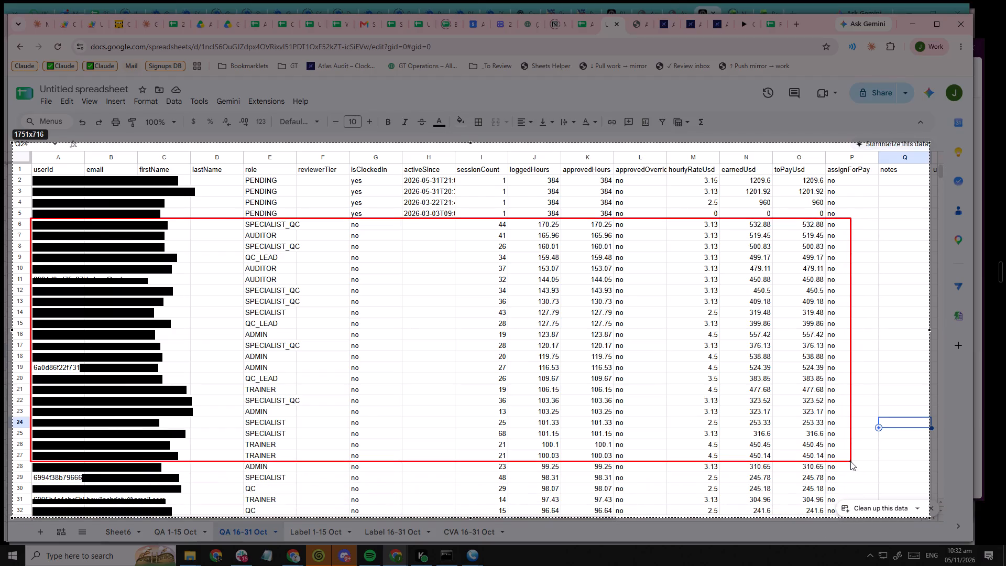
left_click_drag(850, 461, 848, 441)
left_click(890, 525)
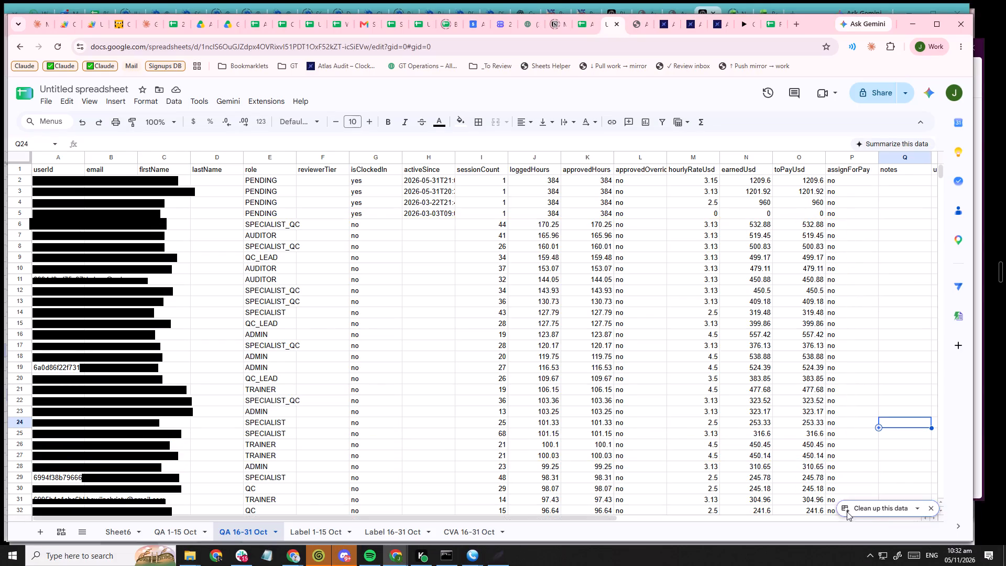
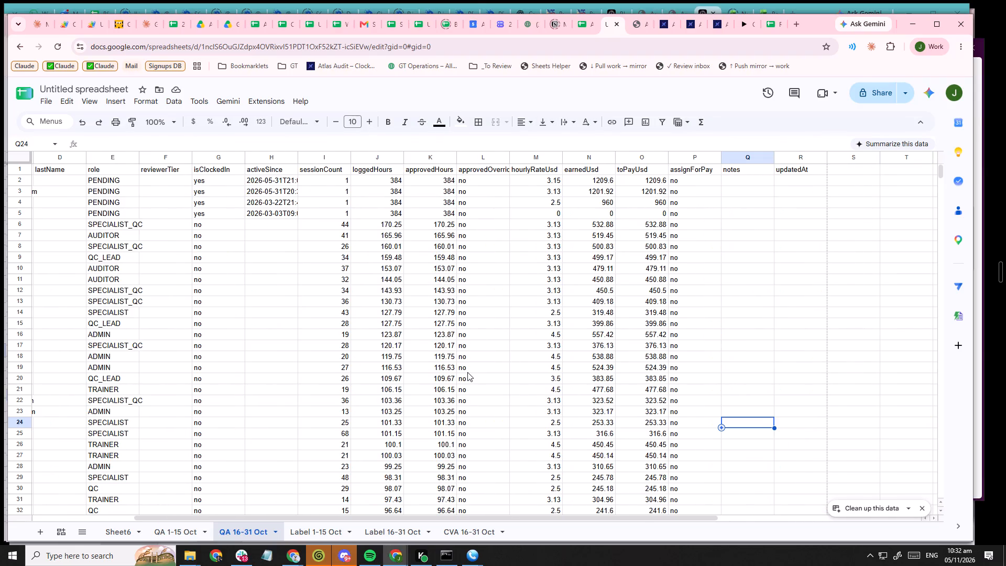
Open the OT Tracker spreadsheet in a new browser tab.
left_click(800, 24)
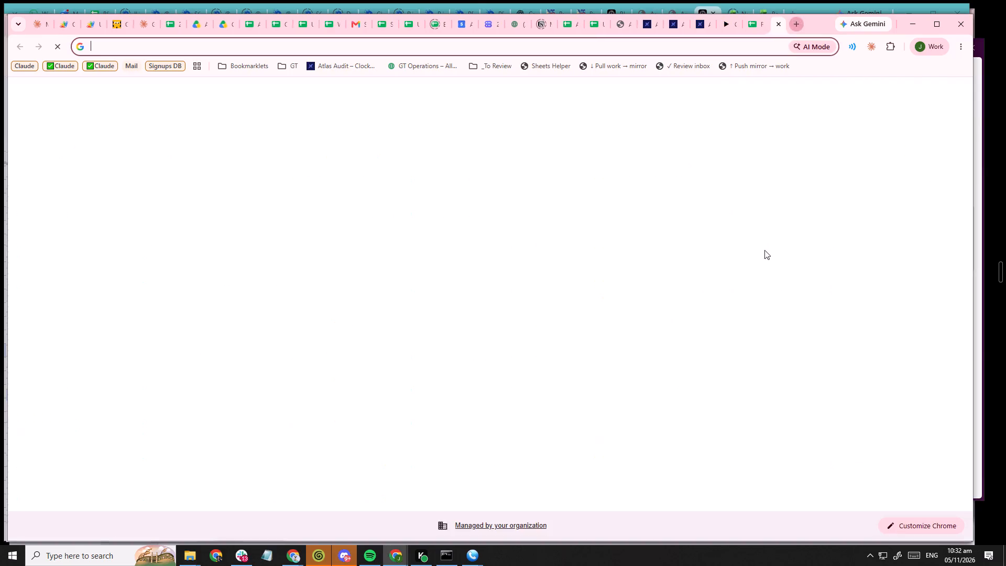
type("OT")
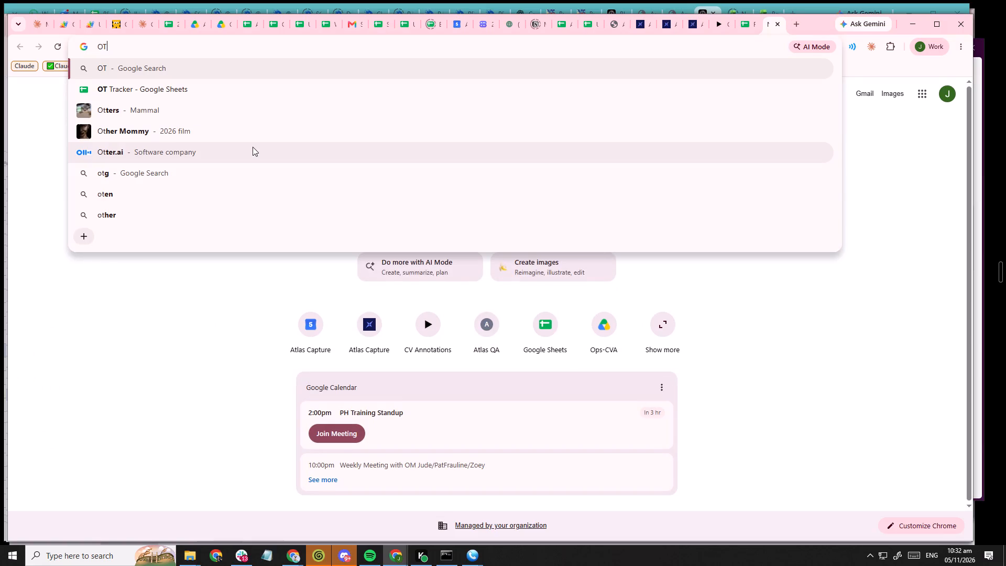
left_click(236, 93)
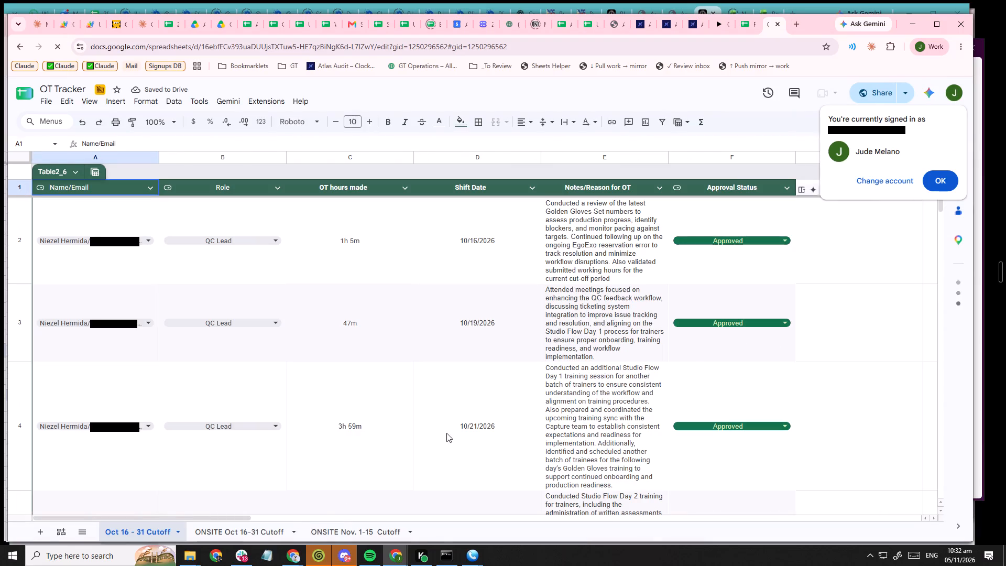
Glance at the ONSITE Oct 16-31 Cutoff sheet and examine the Summary's names, emails and Total Approve Hrs on the Oct 16 - 31 Cutoff sheet.
left_click(239, 537)
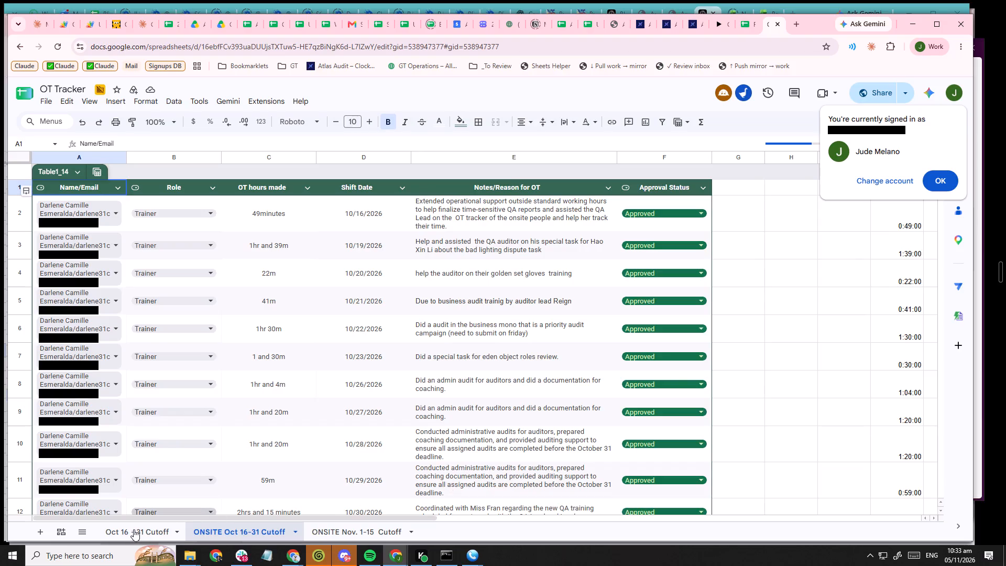
left_click(150, 531)
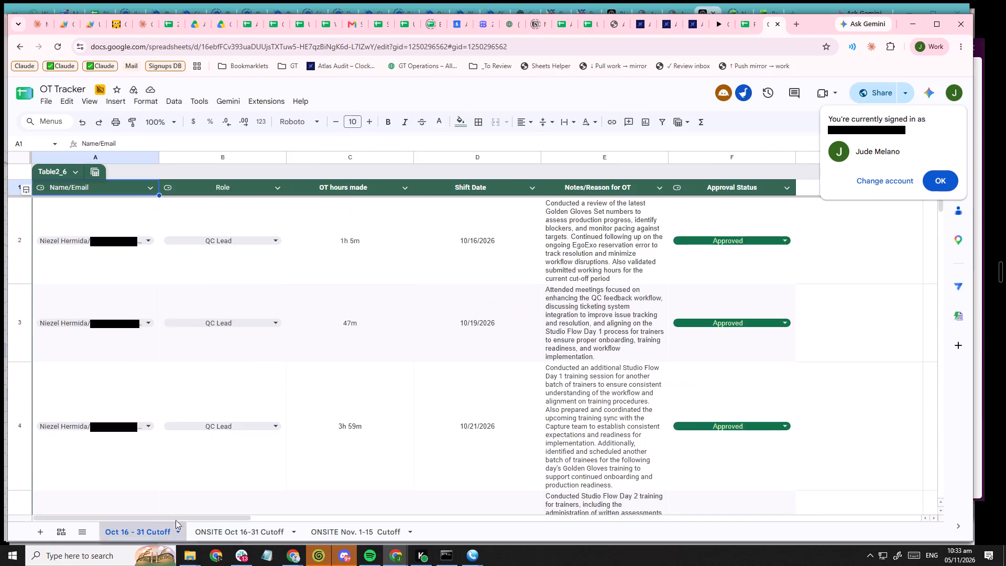
scroll(431, 356, "down", 20, "shift")
scroll(422, 363, "up", 12)
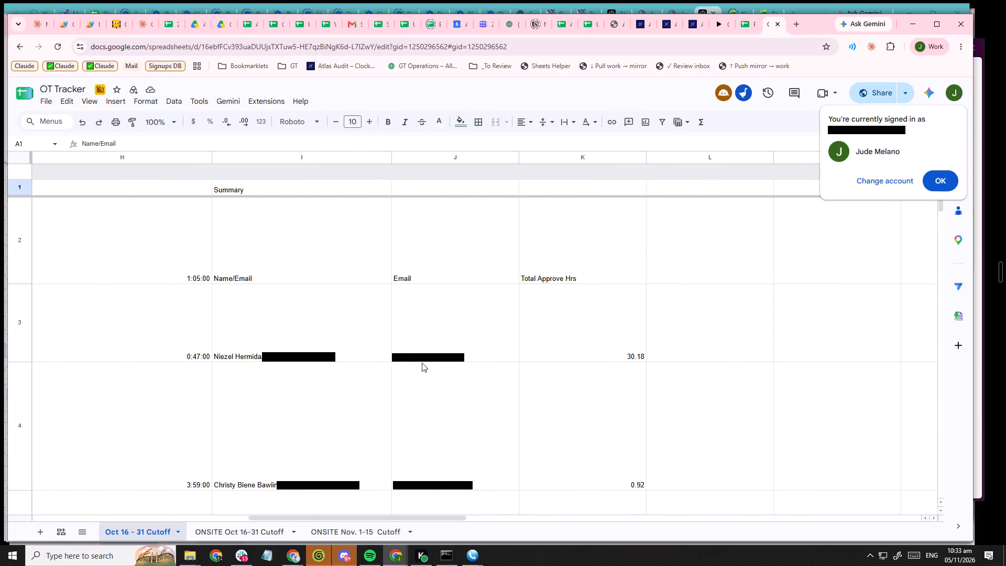
scroll(422, 363, "up", 1)
scroll(413, 365, "up", 6, "shift")
scroll(535, 289, "down", 19)
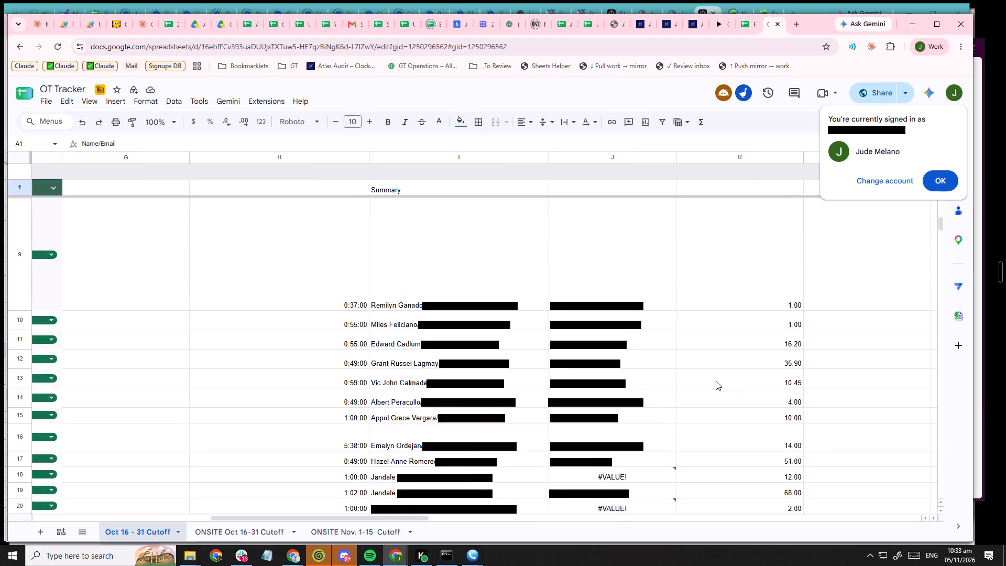
scroll(716, 381, "down", 14)
scroll(749, 391, "up", 7)
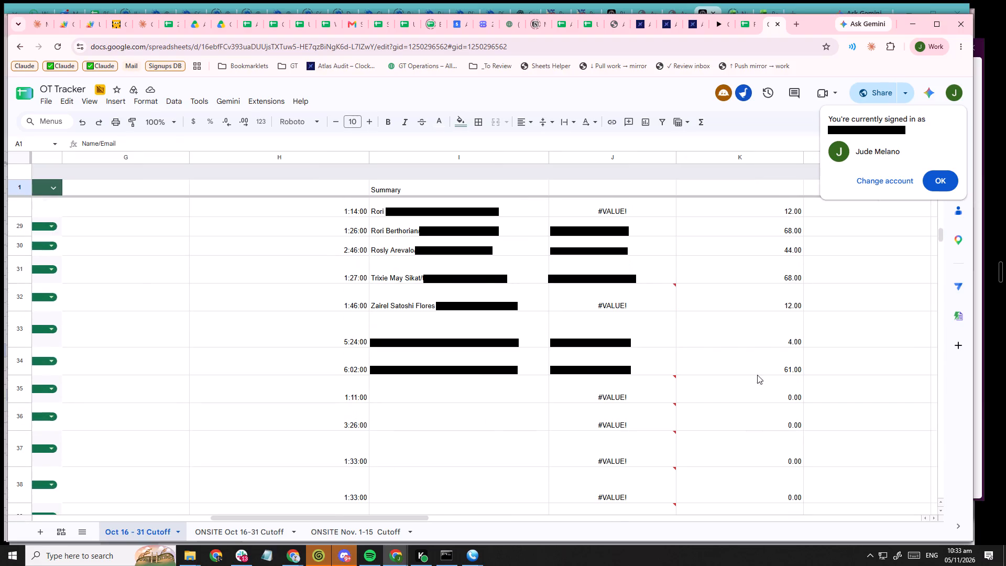
left_click(760, 370)
scroll(734, 382, "up", 17)
scroll(737, 378, "down", 10)
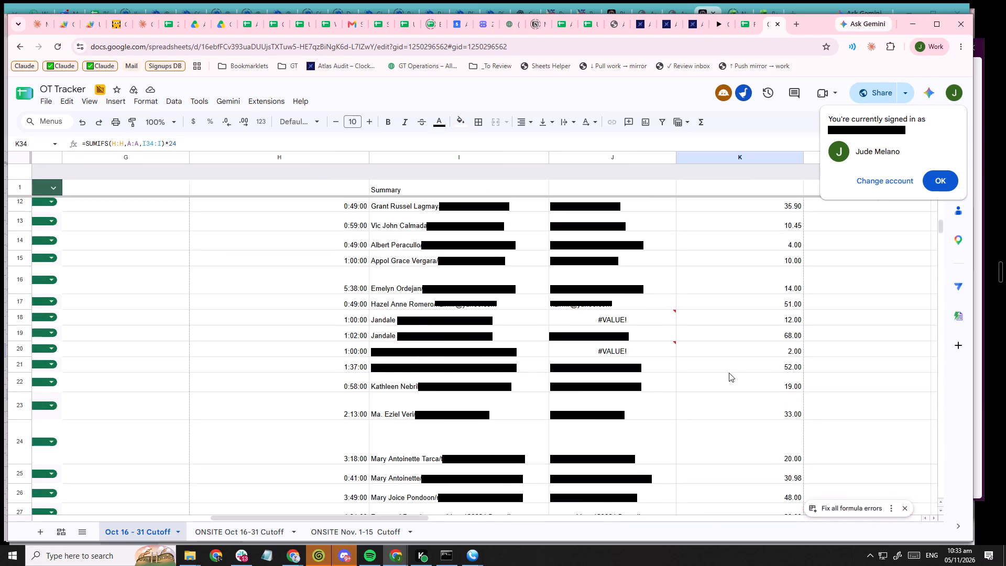
left_click(750, 339)
scroll(750, 339, "down", 5)
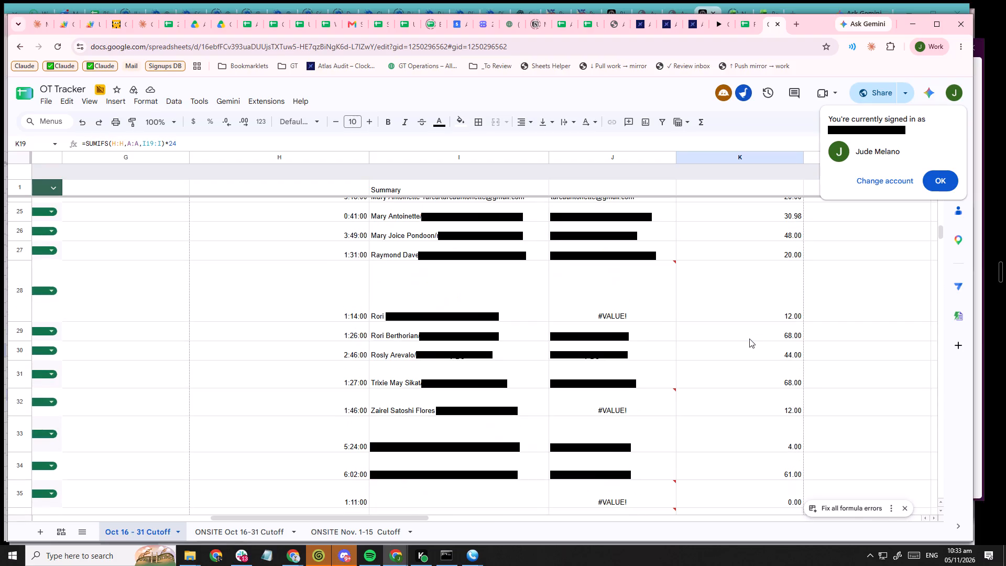
left_click(745, 339)
scroll(745, 339, "down", 3)
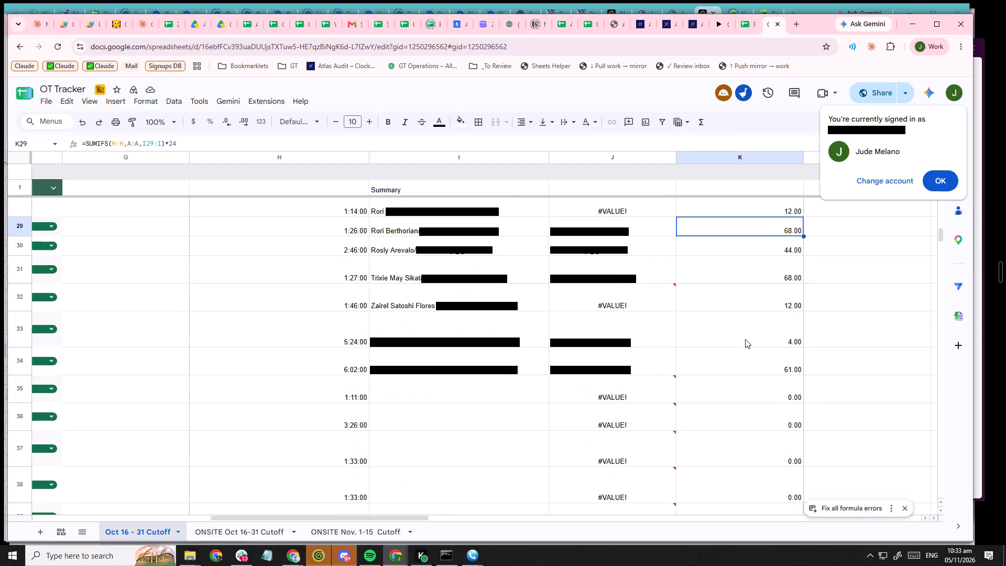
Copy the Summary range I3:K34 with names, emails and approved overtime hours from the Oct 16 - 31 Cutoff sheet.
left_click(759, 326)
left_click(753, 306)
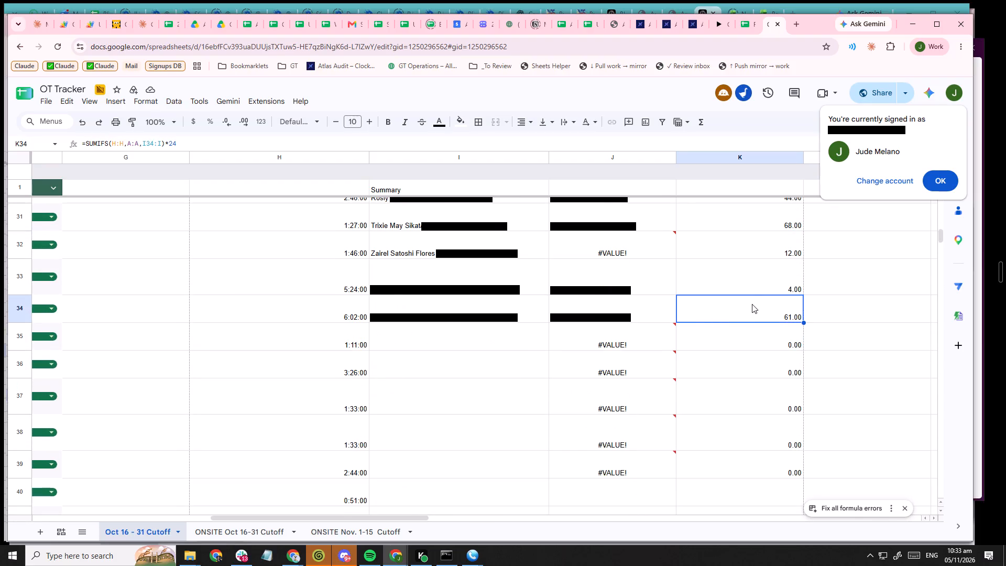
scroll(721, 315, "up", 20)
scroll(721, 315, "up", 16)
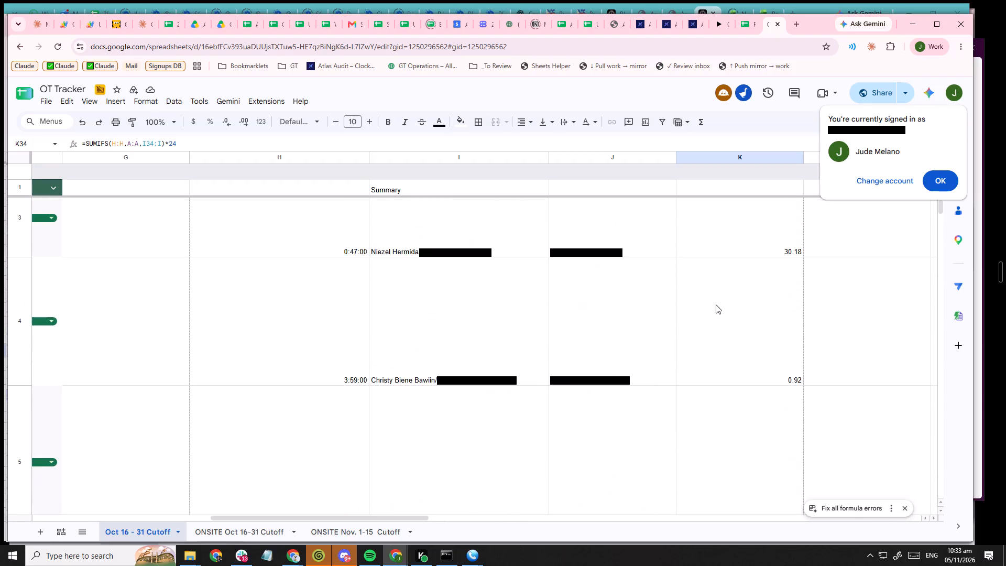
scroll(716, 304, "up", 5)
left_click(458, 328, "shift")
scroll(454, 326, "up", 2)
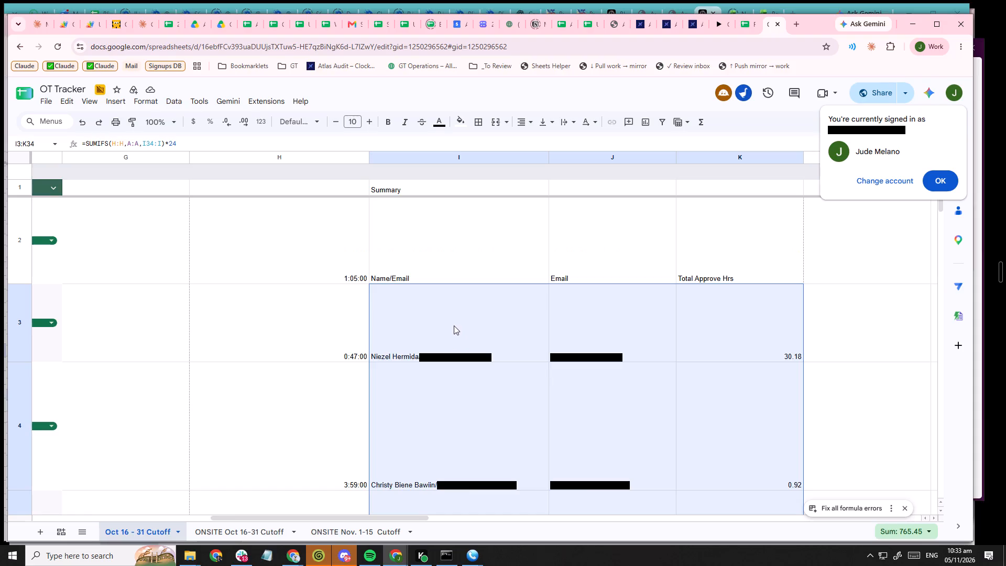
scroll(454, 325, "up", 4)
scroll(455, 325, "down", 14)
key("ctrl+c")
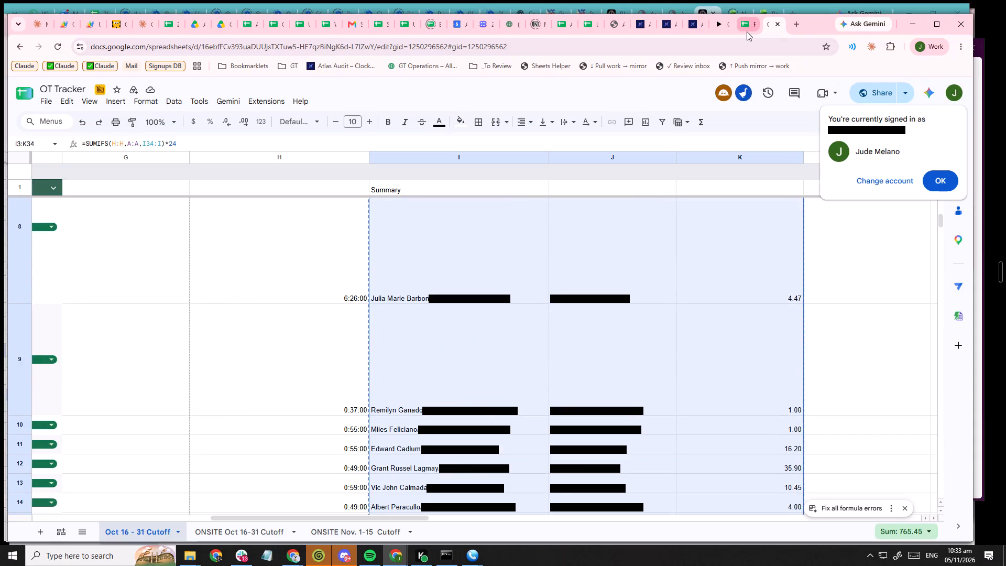
Switch back to the Untitled spreadsheet and add a new blank sheet directly after QA 16-31 Oct.
left_click(589, 25)
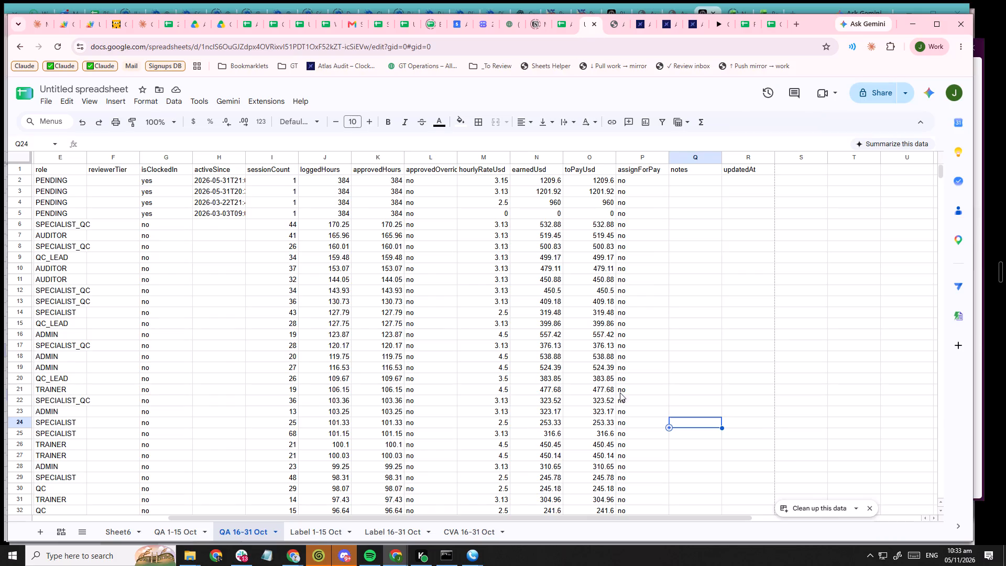
left_click(37, 539)
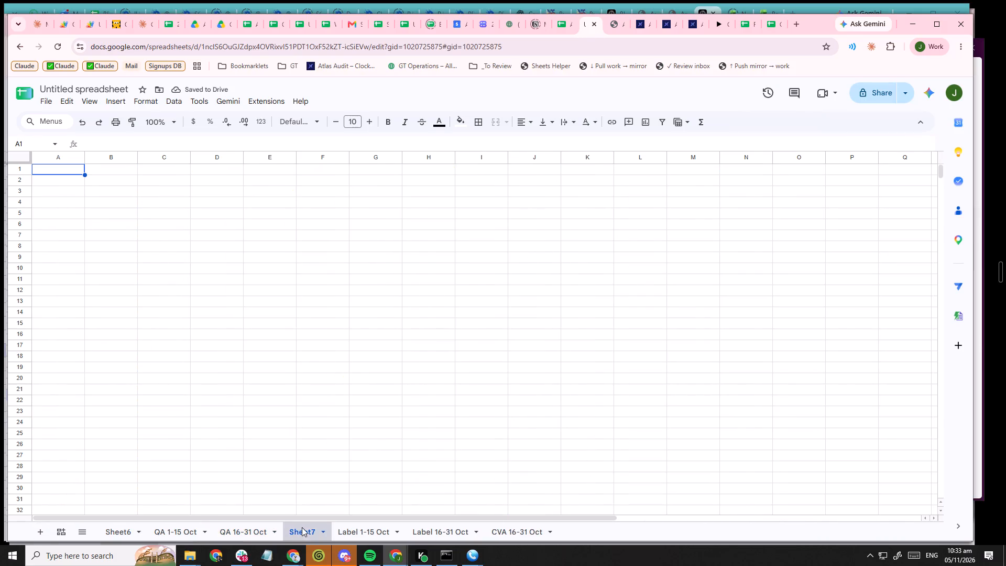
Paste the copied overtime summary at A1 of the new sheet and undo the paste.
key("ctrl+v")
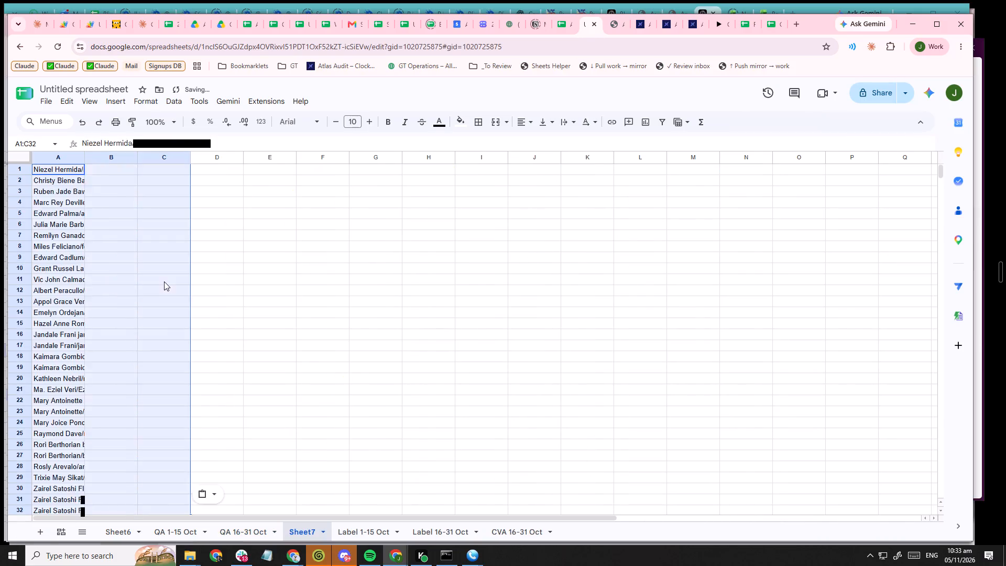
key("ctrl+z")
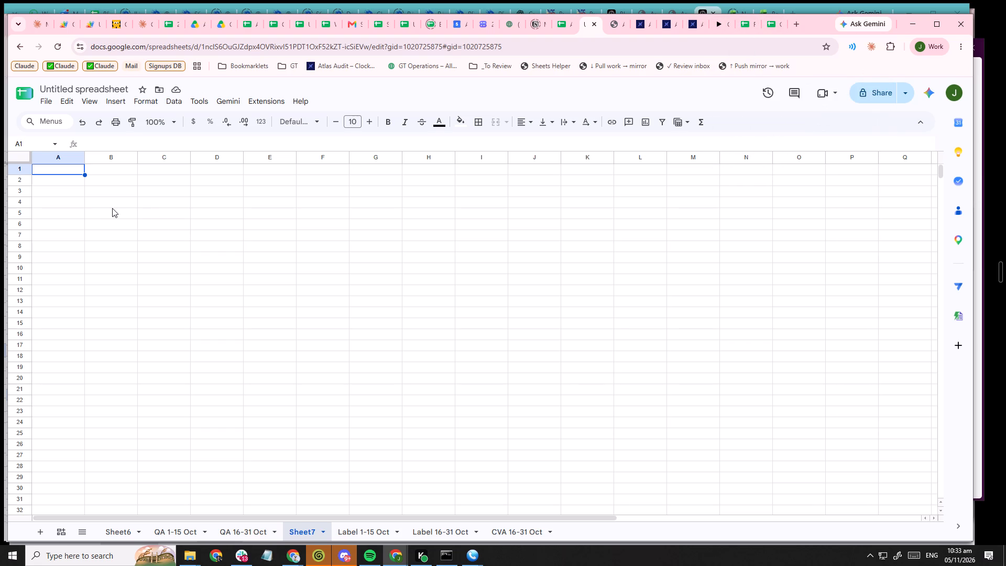
Start an IMPORTRANGE formula in A1 of the new sheet and return to OT Tracker's Oct 16 - 31 Cutoff summary for its source.
type("=impro")
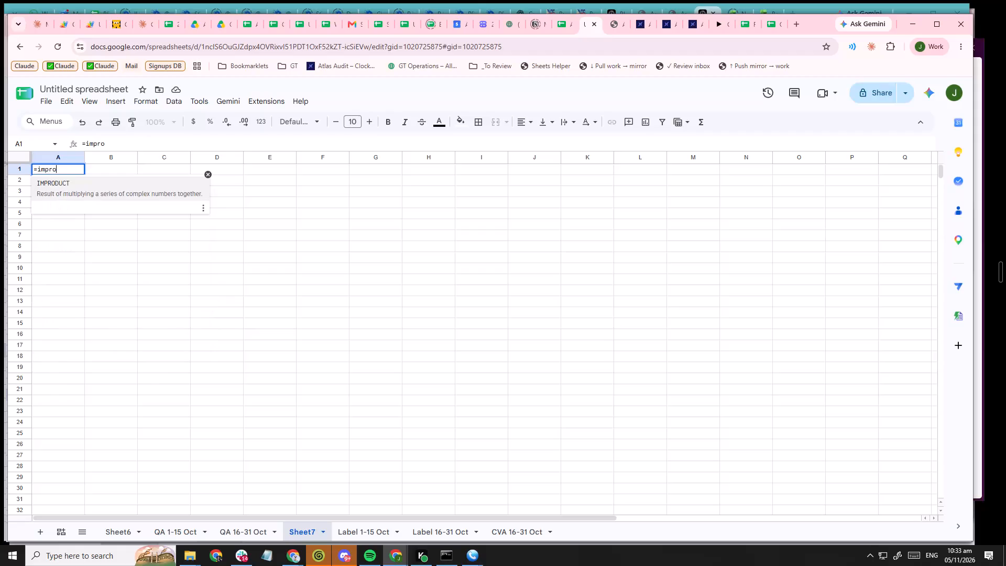
key("BackSpace")
key("BackSpace")
type("ort")
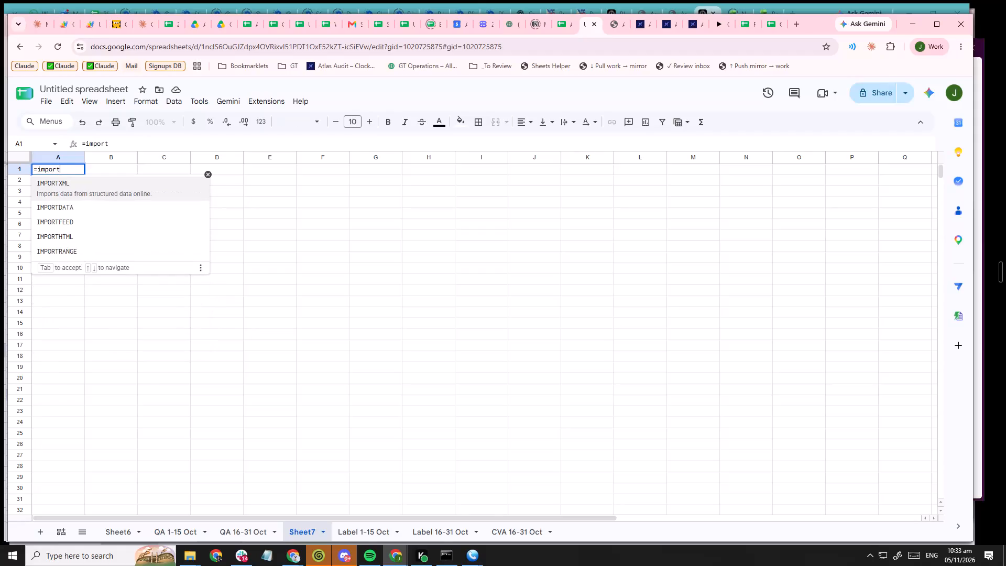
type("ra")
key("Tab")
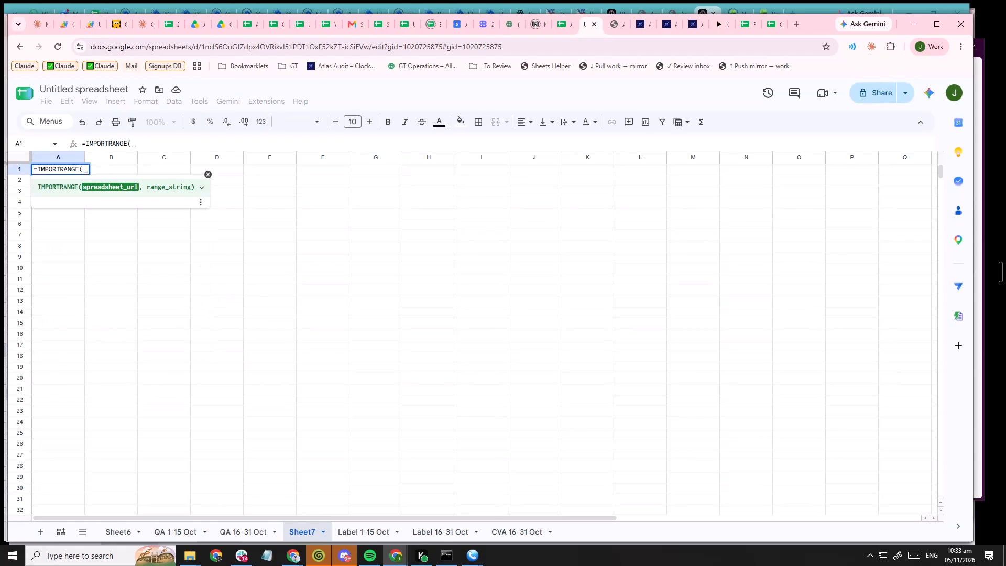
left_click(774, 27)
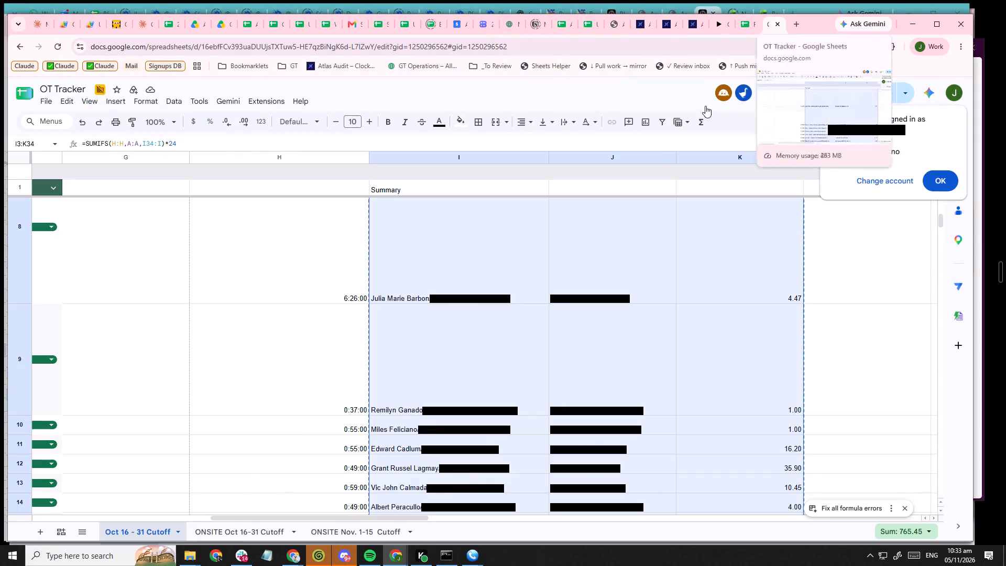
scroll(557, 282, "down", 4)
scroll(556, 282, "up", 3)
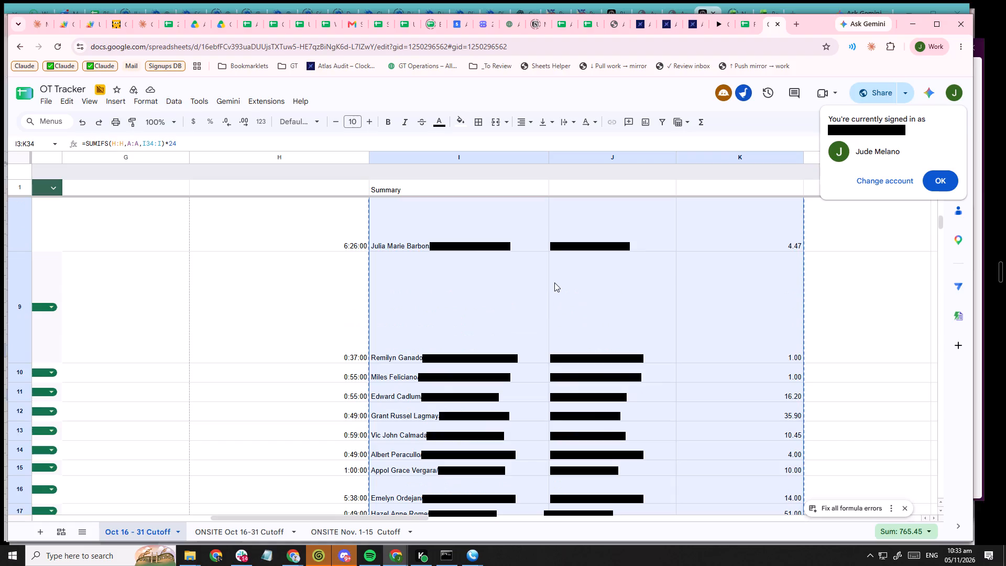
scroll(554, 282, "down", 4)
scroll(554, 282, "up", 5)
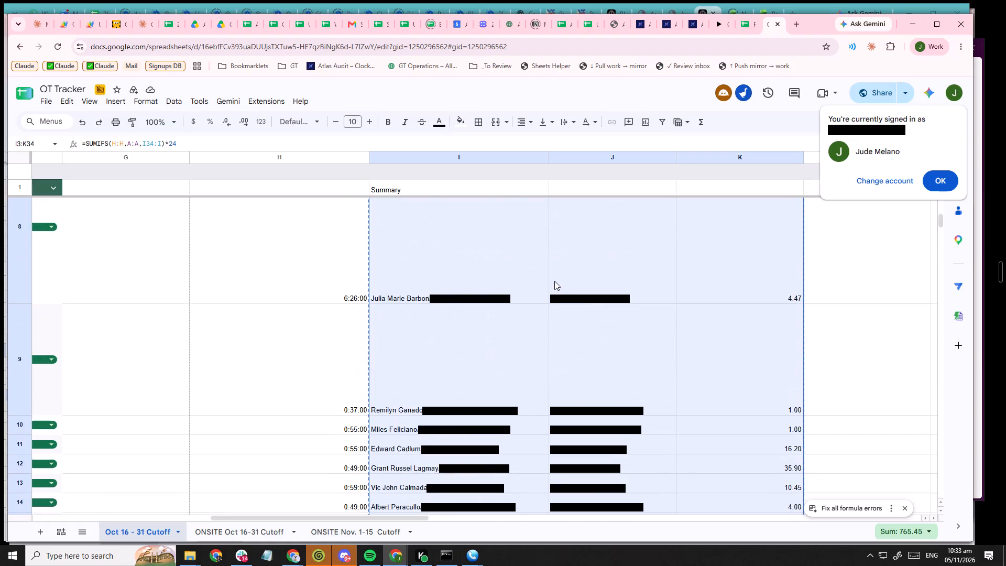
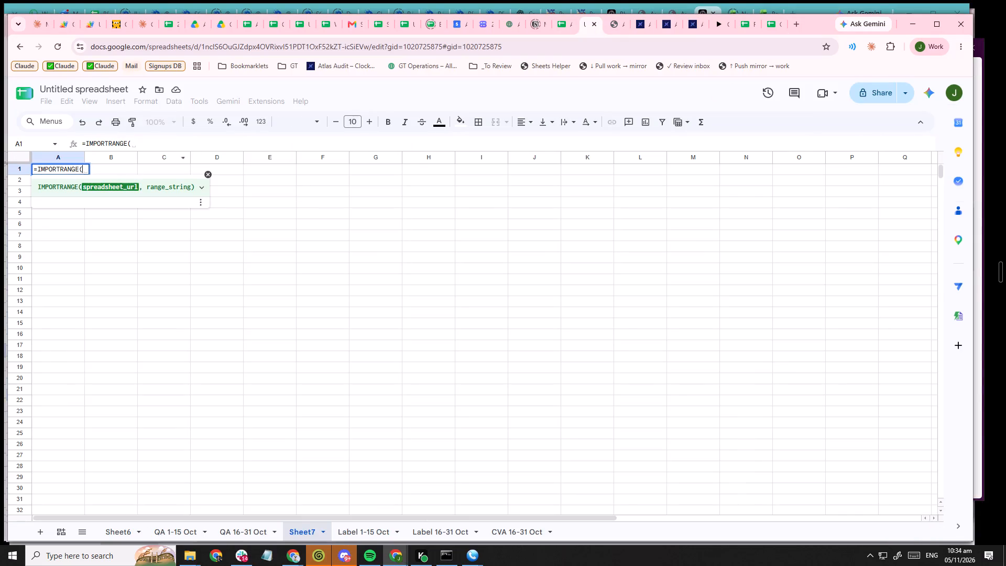
Add the OT Tracker spreadsheet URL in double quotes as the first argument of the IMPORTRANGE formula in A1.
left_click(170, 146)
key("shift+quotedbl")
key("ctrl+v")
key("apostrophe")
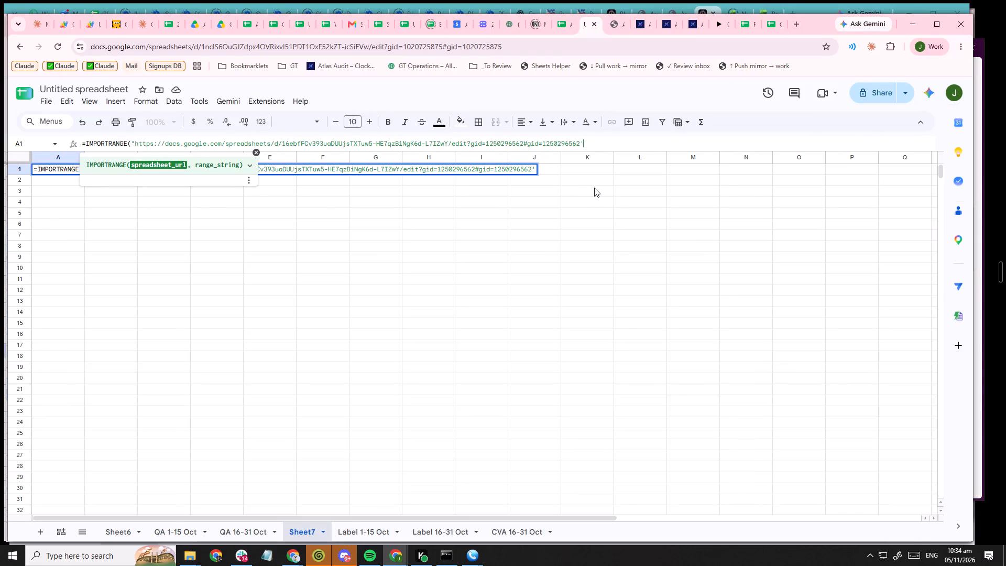
key("BackSpace")
key("shift+quotedbl")
Trim the URL in the A1 formula so it ends after the spreadsheet ID, add a comma after its closing quote, and enter the formula.
key("Left")
key("Left")
key("Left")
key("Left")
key("Left")
key("Left")
key("Left")
key("Left")
key("Left")
key("Left")
key("Left")
key("Left")
key("Left")
key("Left")
key("Left")
key("Left")
key("Left")
key("Left")
key("Left")
key("Left")
key("Right")
key("Right")
key("Left")
key("Left")
key("shift+End")
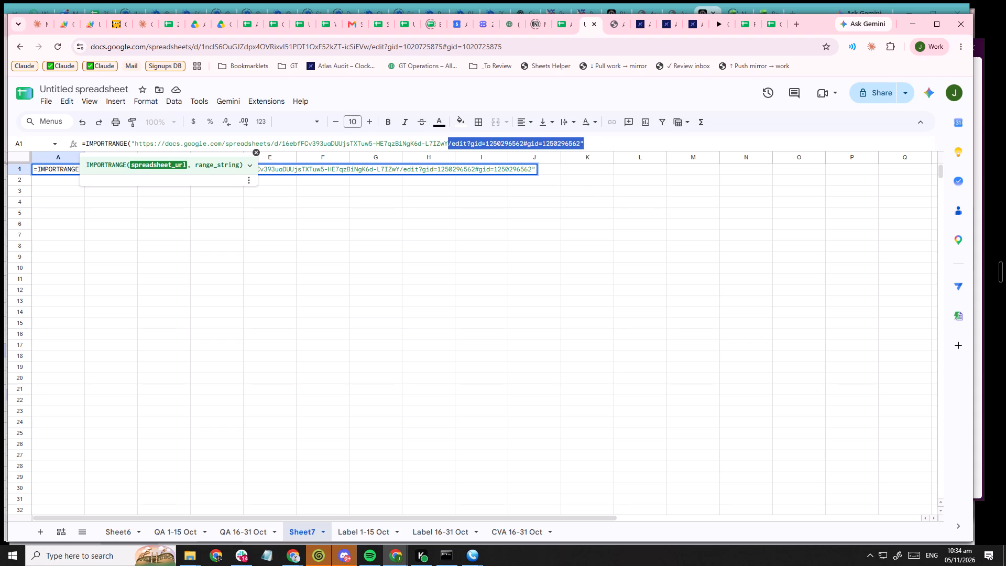
key("shift+Left")
key("BackSpace")
key("Right")
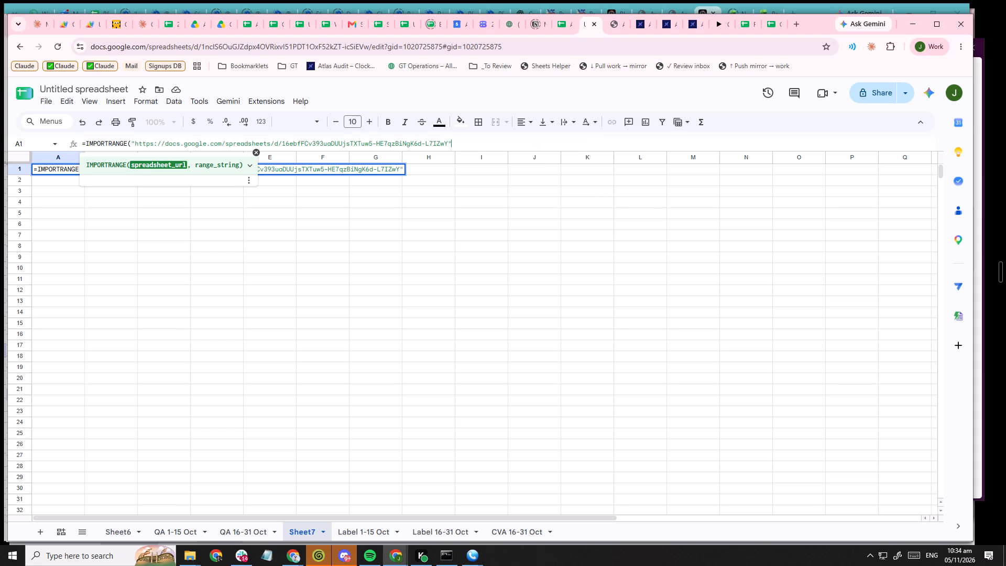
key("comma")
key("Tab")
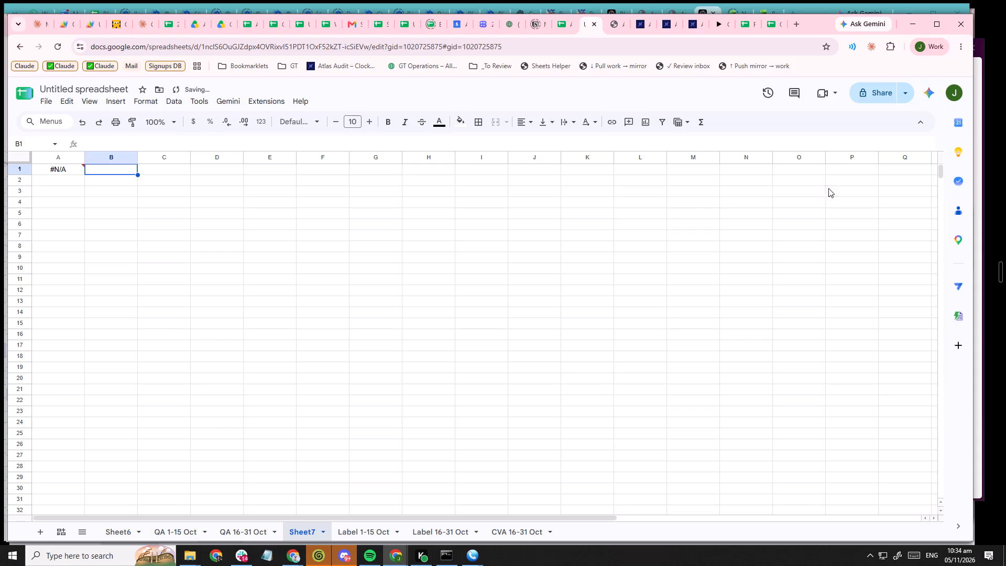
In OT Tracker, build a temporary formula in G8 of ONSITE Oct 16-31 Cutoff and copy its reference 'Oct 16 - 31 Cutoff'!I:K.
left_click(770, 27)
scroll(661, 330, "down", 6)
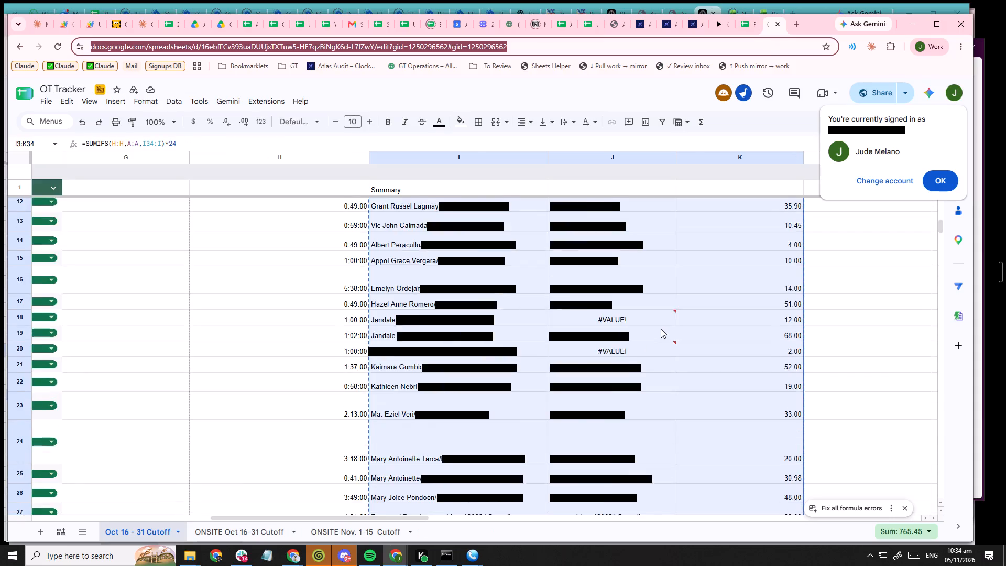
scroll(660, 329, "down", 5, "shift")
scroll(633, 343, "down", 4)
left_click(677, 351)
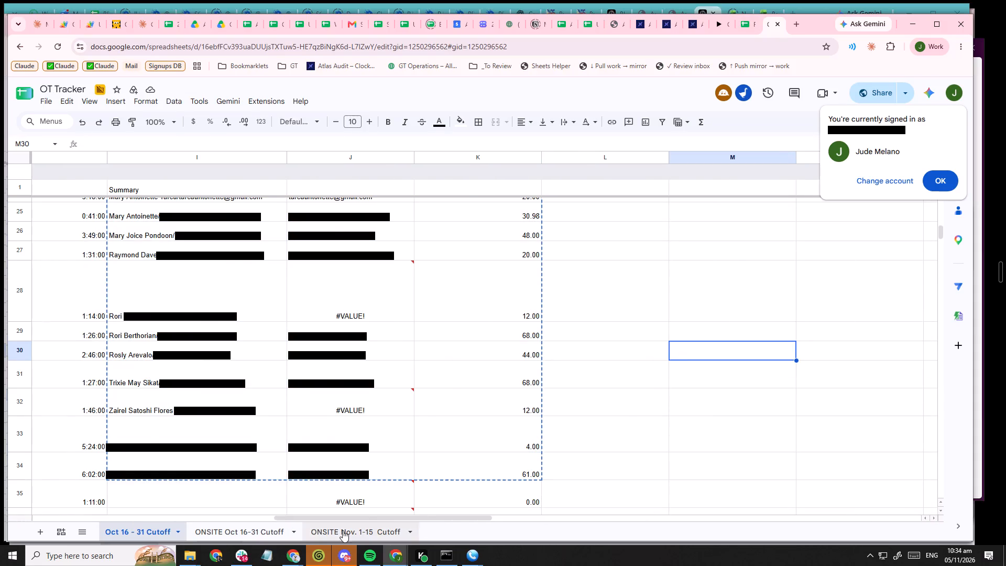
left_click(273, 534)
left_click(752, 386)
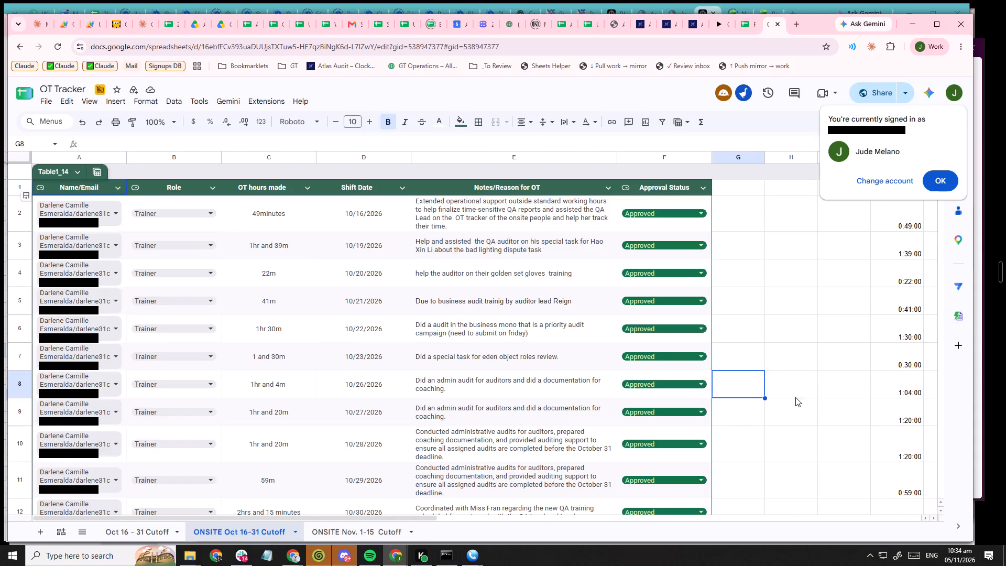
key("equal")
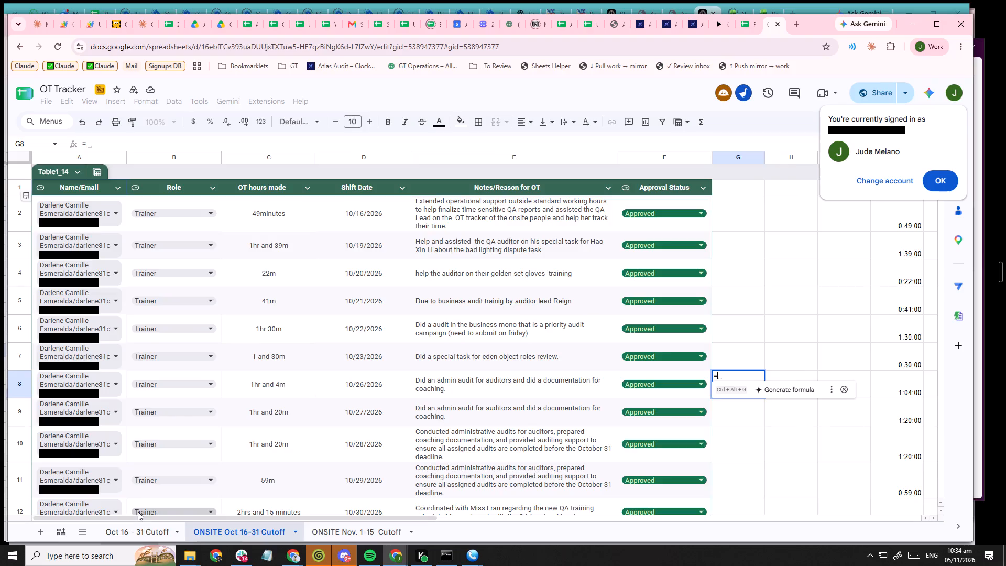
left_click(145, 532)
scroll(725, 341, "up", 7)
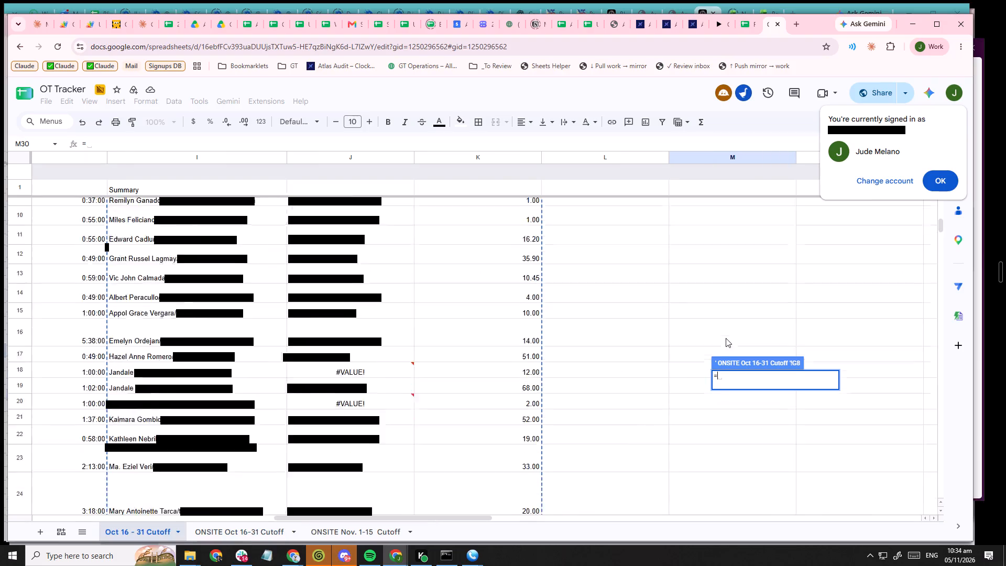
scroll(726, 338, "up", 15)
scroll(535, 295, "up", 4, "shift")
scroll(535, 293, "up", 16)
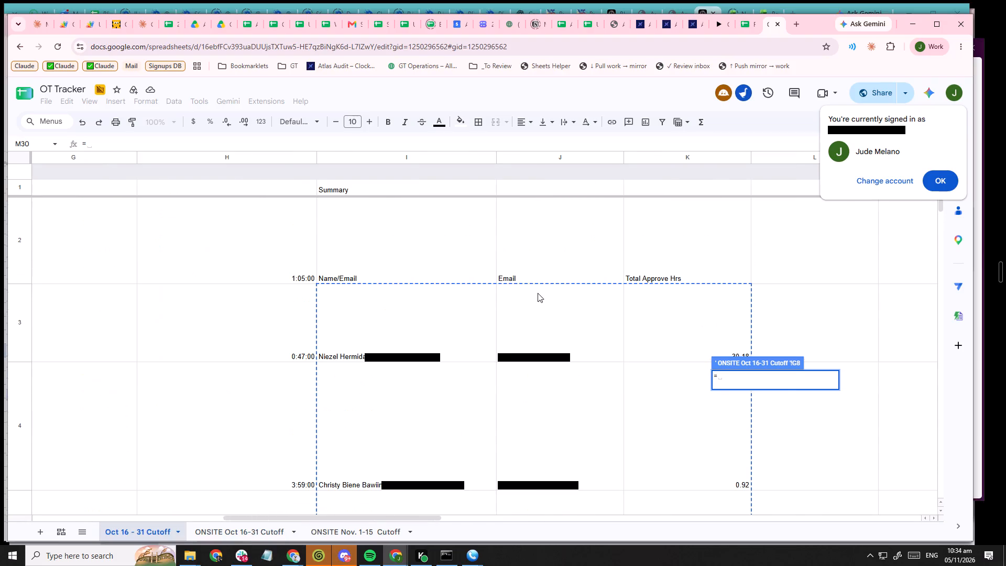
scroll(538, 293, "up", 3)
left_click_drag(376, 161, 504, 172)
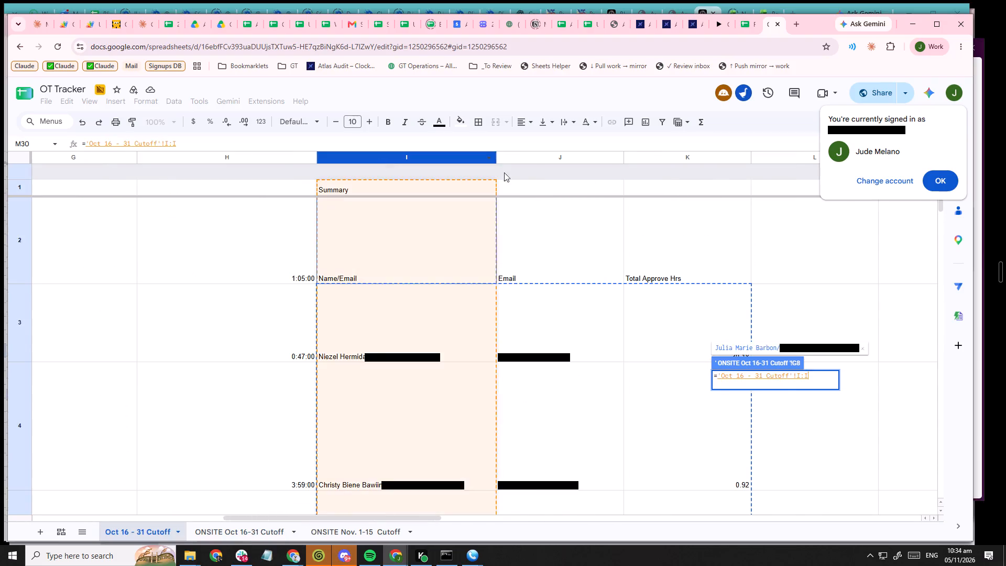
left_click_drag(504, 172, 694, 193)
scroll(664, 205, "down", 3)
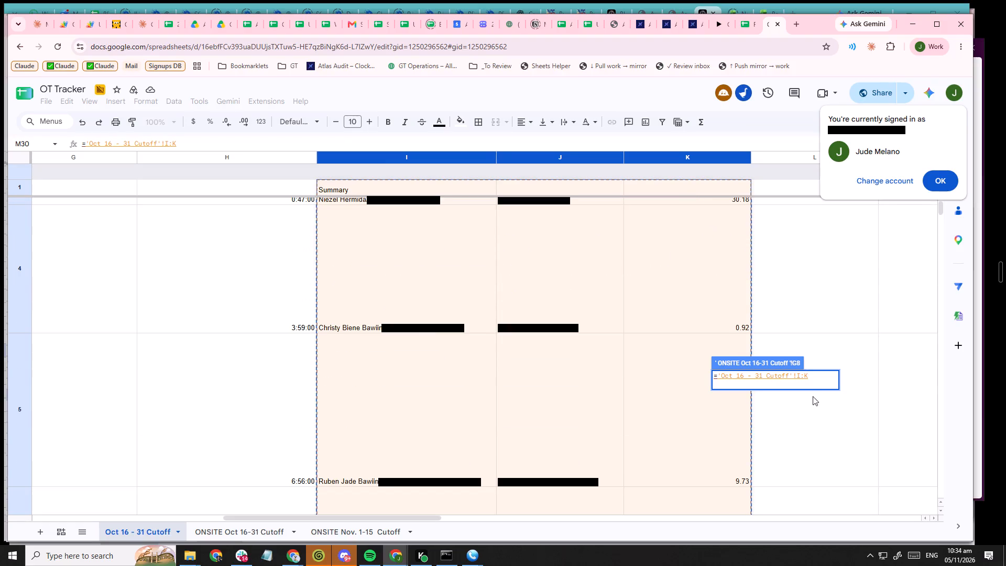
left_click_drag(821, 377, 718, 378)
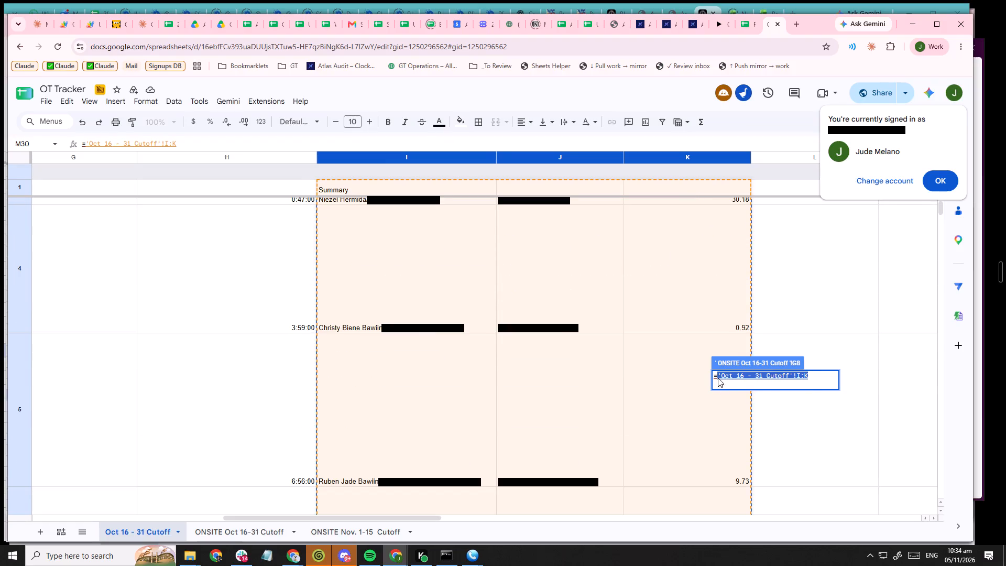
left_click_drag(718, 378, 717, 374)
key("ctrl+c")
Back in the Untitled spreadsheet, complete A1's IMPORTRANGE formula with the double-quoted range "'Oct 16 - 31 Cutoff'!I:K".
left_click(598, 22)
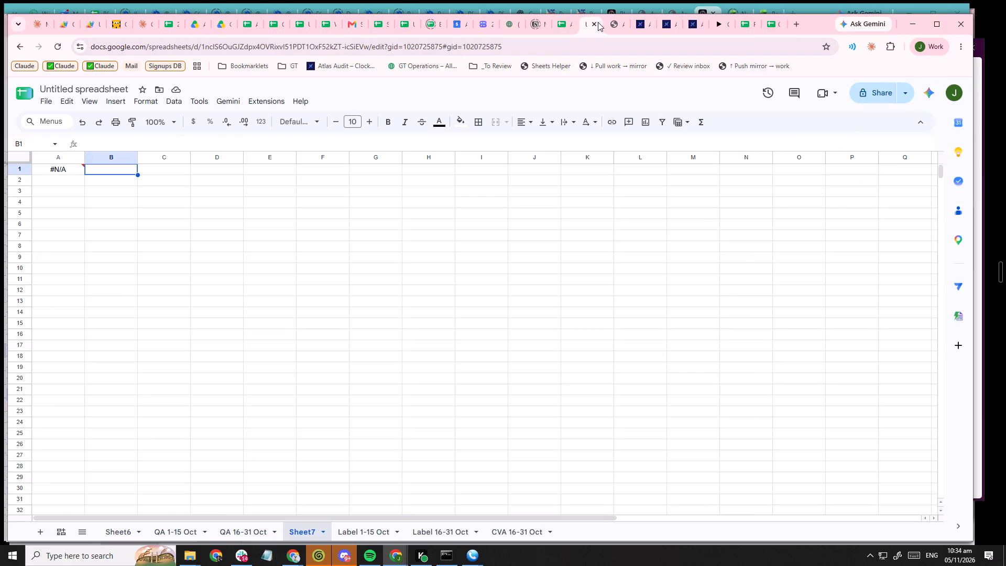
double_click(48, 169)
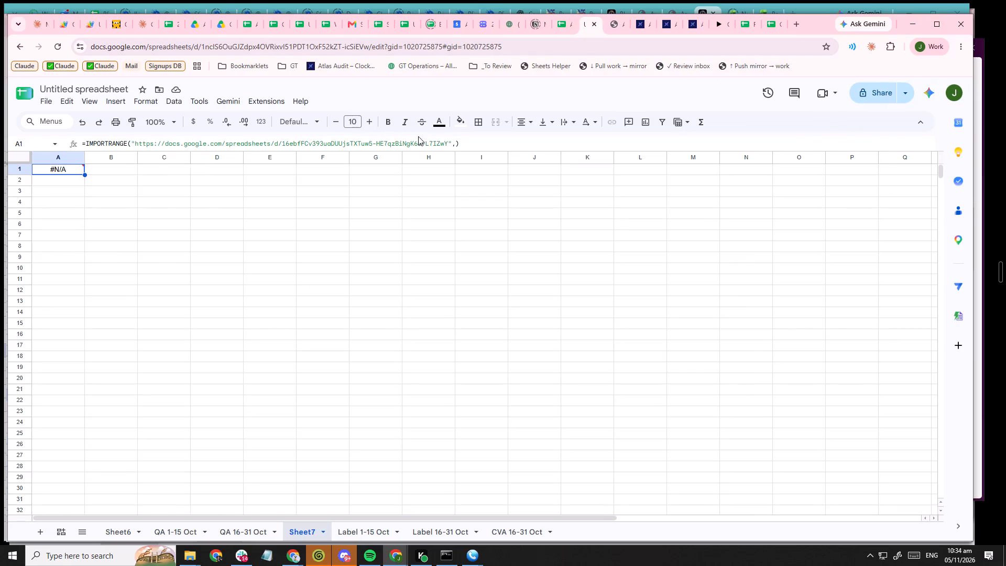
left_click(455, 145)
key("ctrl+v")
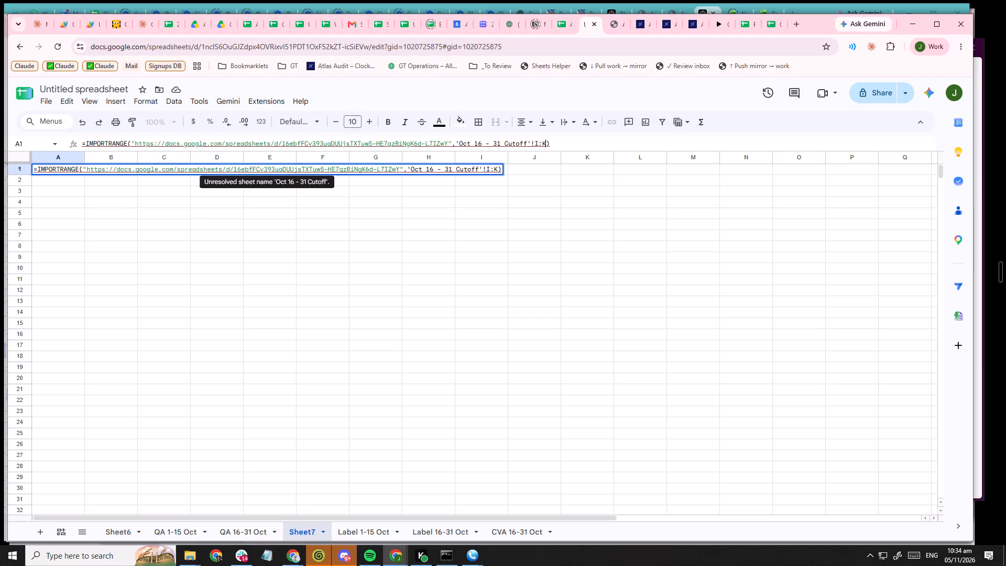
key("shift+quotedbl")
key("Left")
key("Left")
key("Left")
key("Left")
key("Left")
key("Left")
key("Left")
key("Left")
key("Left")
key("Left")
key("Left")
key("Left")
key("Left")
key("Left")
key("Left")
key("Left")
key("Left")
key("Left")
key("Left")
key("Left")
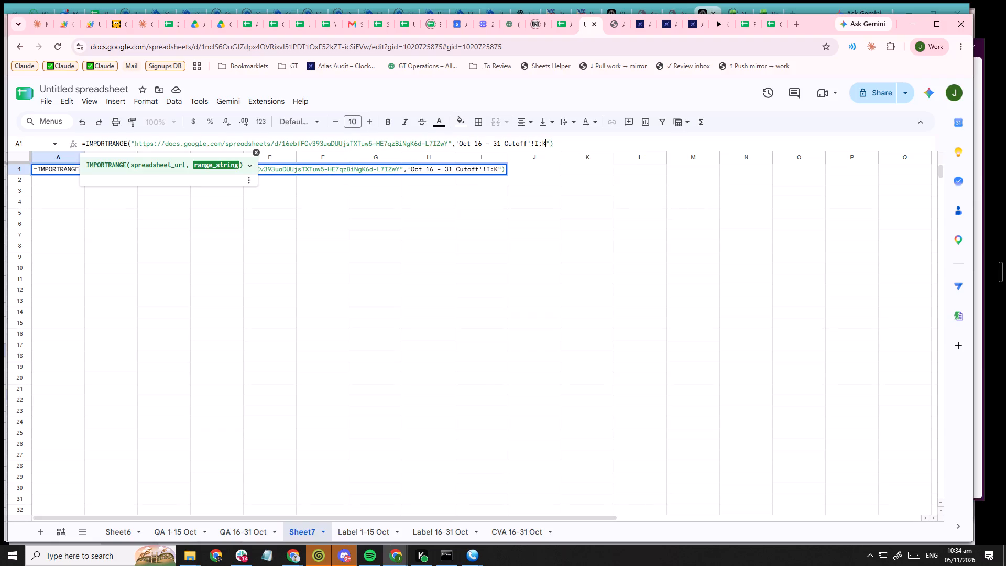
key("Left")
key("Left")
key("shift+quotedbl")
key("Tab")
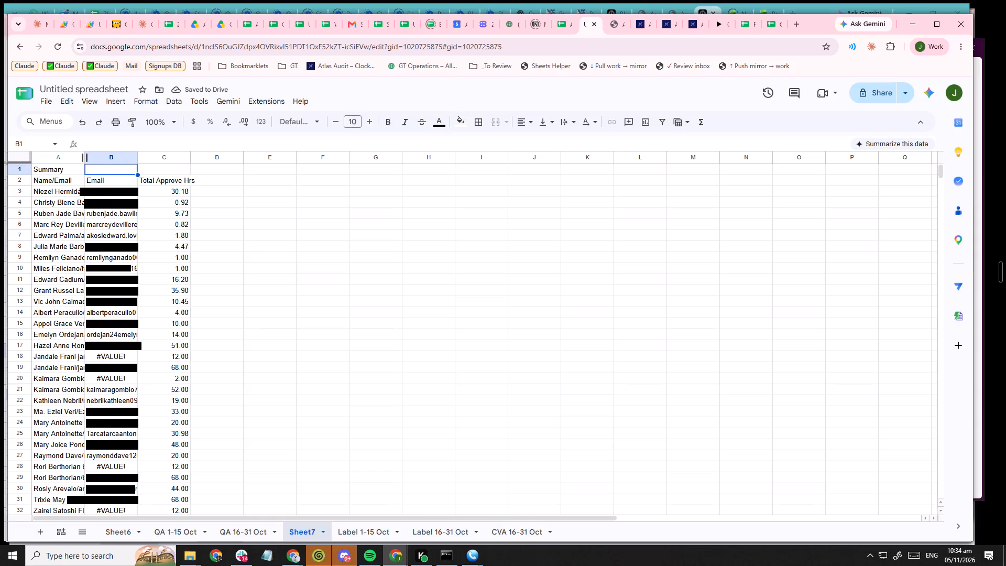
Change the imported range in A1's formula to 'Oct 16 - 31 Cutoff'!I2:K.
left_click(75, 172)
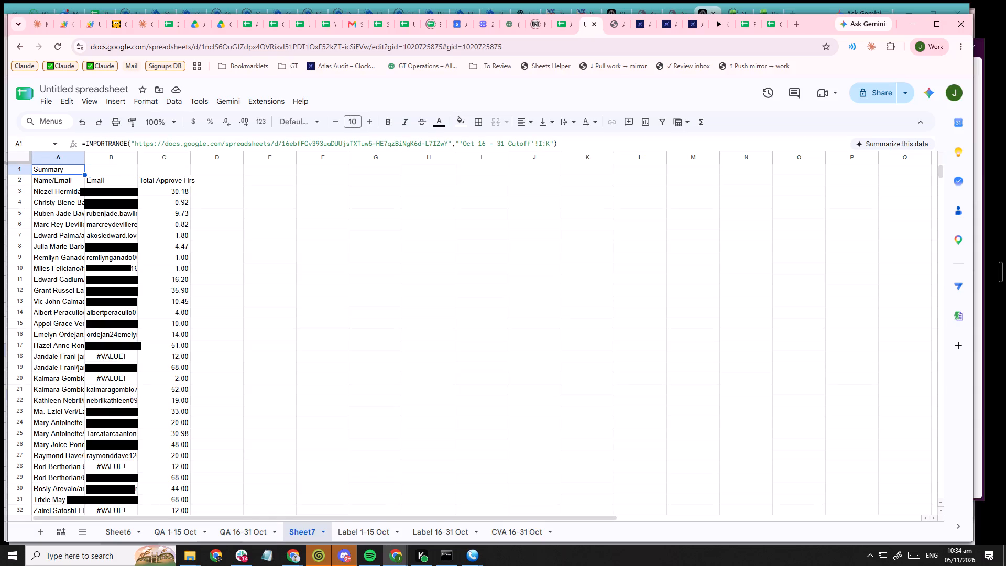
left_click(543, 142)
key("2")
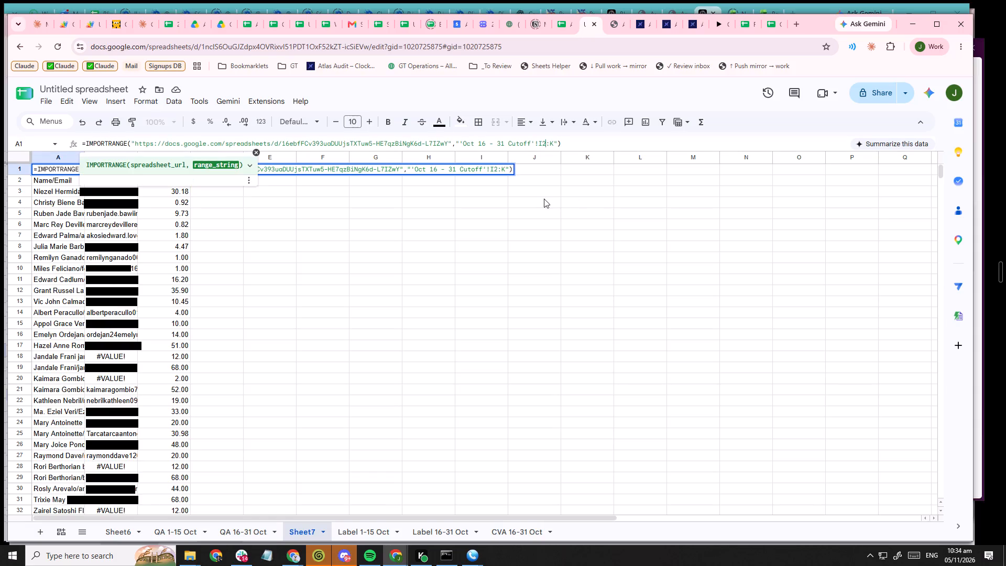
key("Tab")
Fit the width of column A to the imported Name/Email entries.
scroll(312, 241, "down", 3)
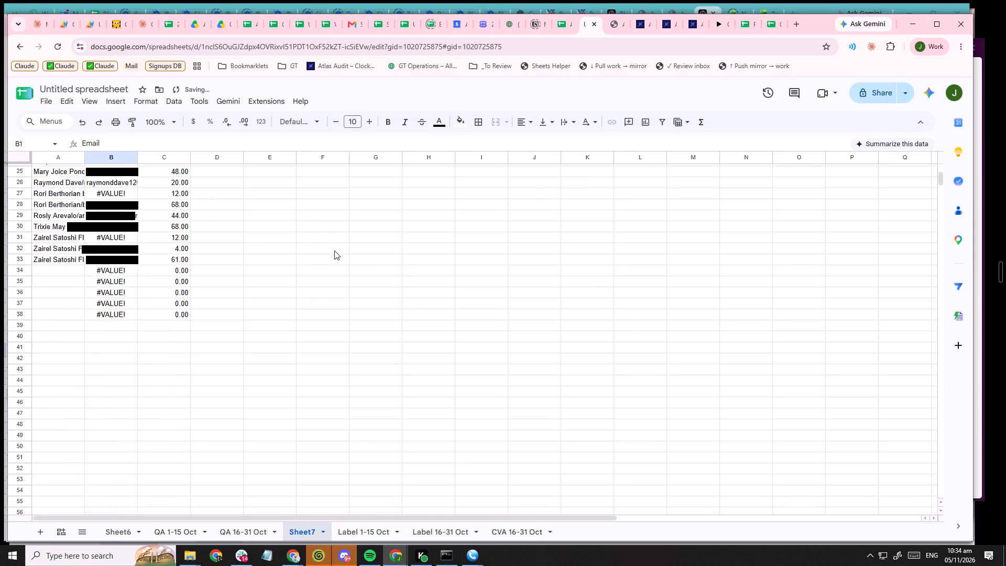
scroll(334, 251, "down", 6)
scroll(347, 258, "up", 12)
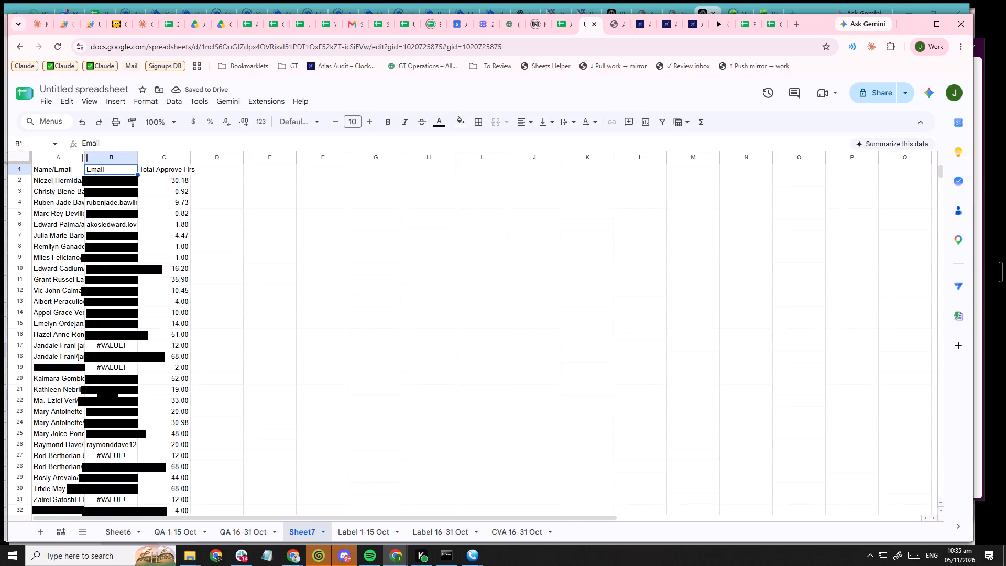
double_click(86, 158)
left_click(522, 314)
Review the imported overtime rows through the end of the list and inspect the Email cell B17.
scroll(523, 315, "down", 6)
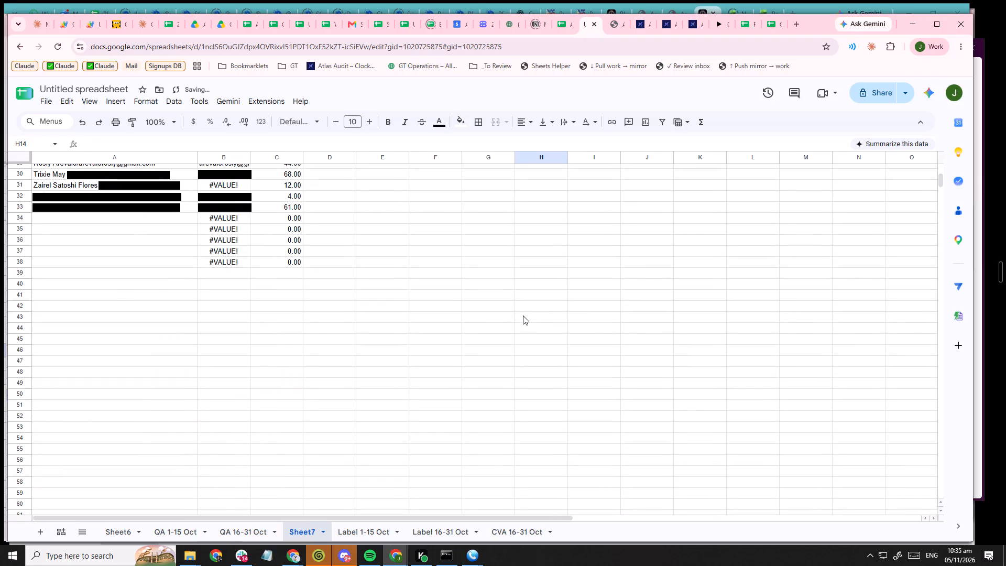
scroll(523, 315, "up", 3)
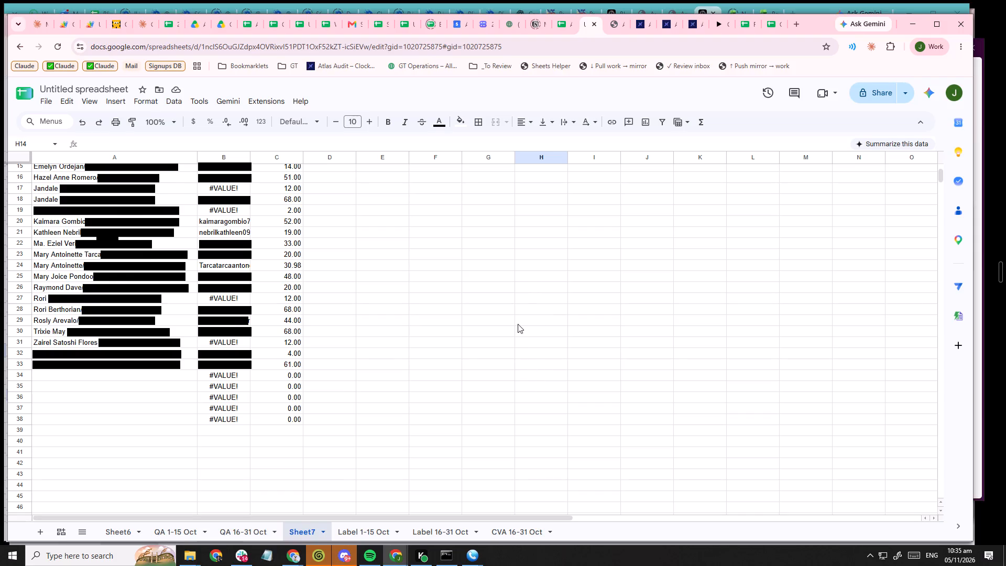
scroll(348, 300, "up", 4)
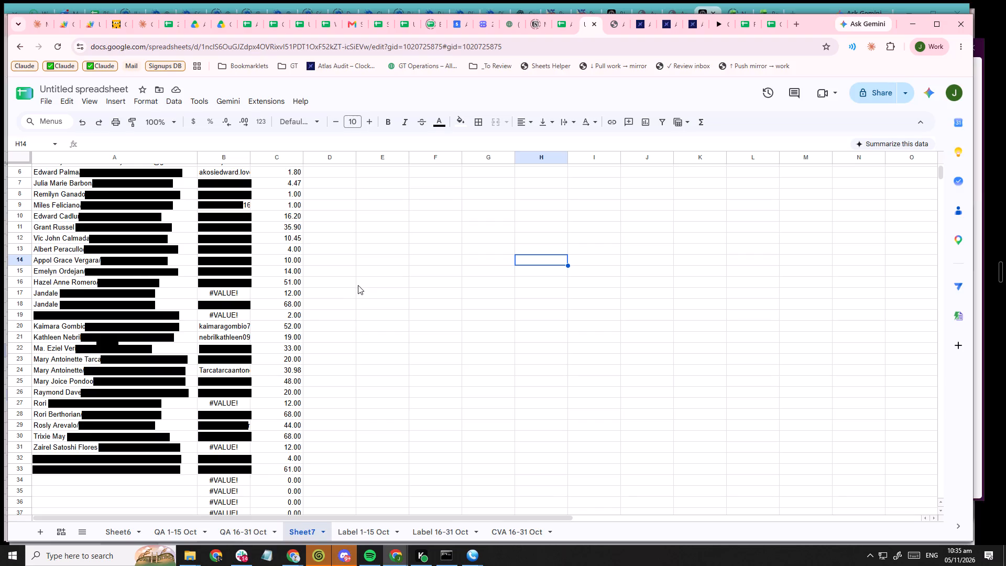
left_click(213, 345)
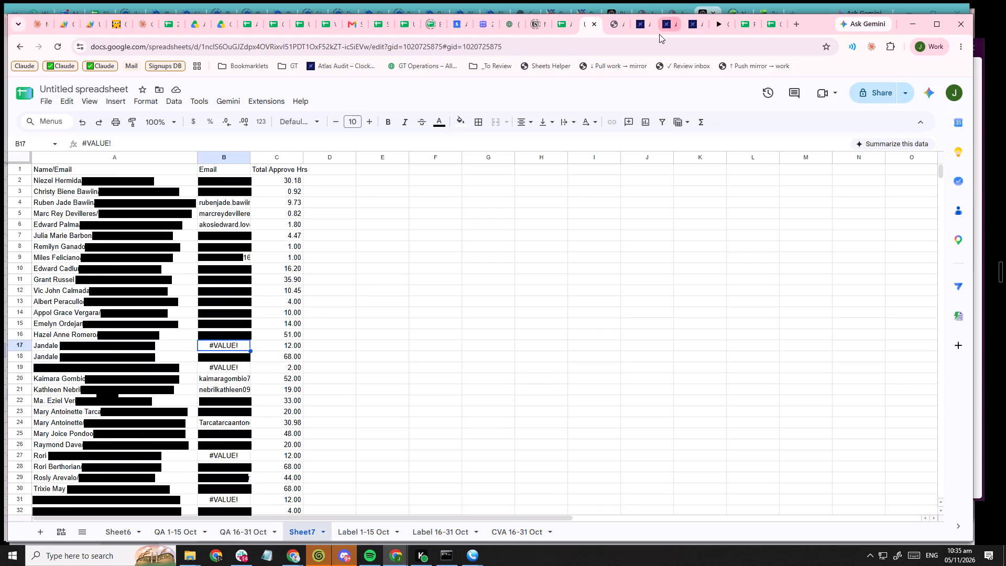
Return to OT Tracker and discard the unfinished temporary formula in G8 of ONSITE Oct 16-31 Cutoff.
left_click(768, 23)
key("Escape")
key("Escape")
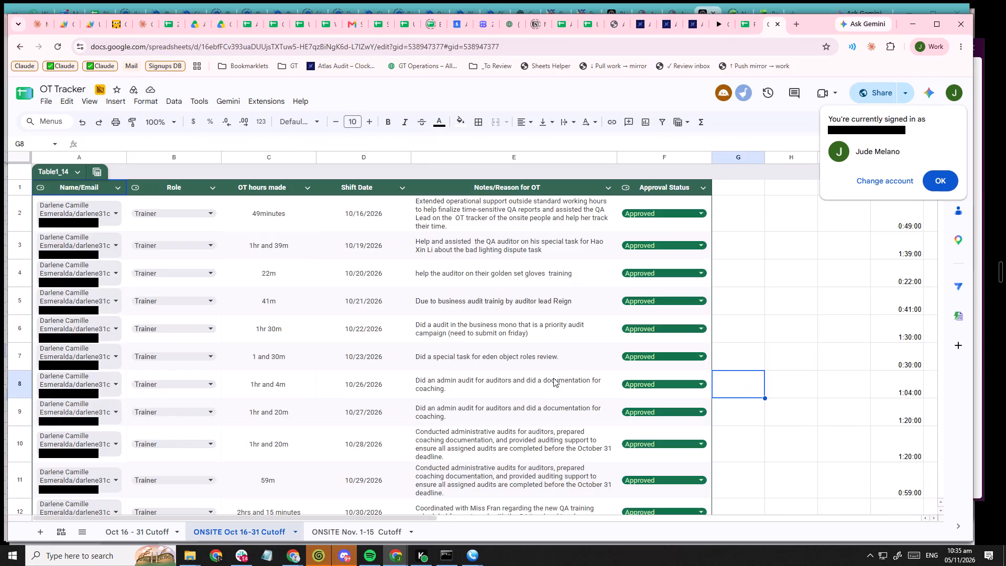
Examine the names, emails and overtime hours summarised in columns L to N of ONSITE Oct 16-31 Cutoff.
scroll(564, 365, "down", 15, "shift")
scroll(554, 358, "down", 12)
scroll(522, 365, "up", 15)
scroll(522, 360, "down", 4)
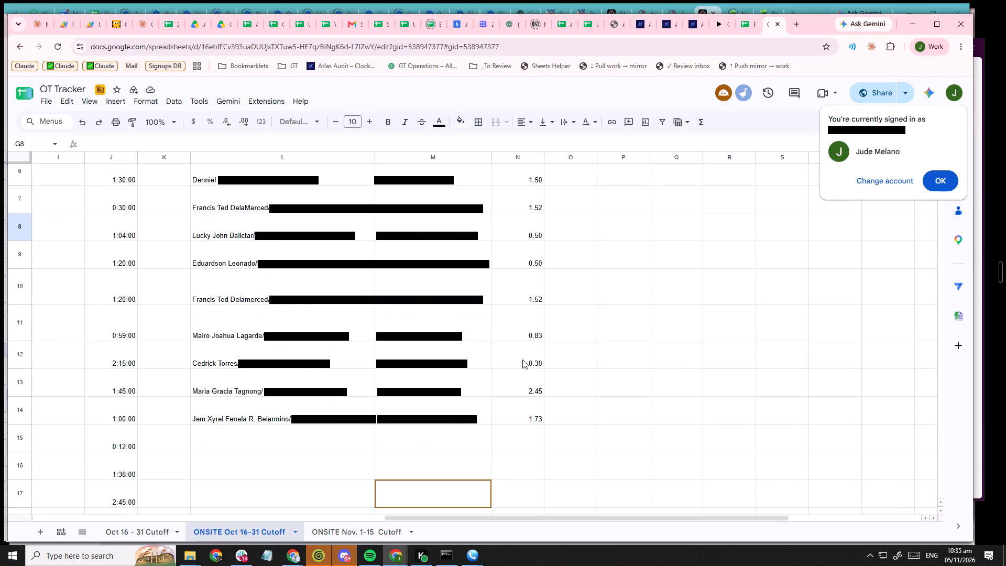
left_click(149, 533)
scroll(538, 352, "down", 7)
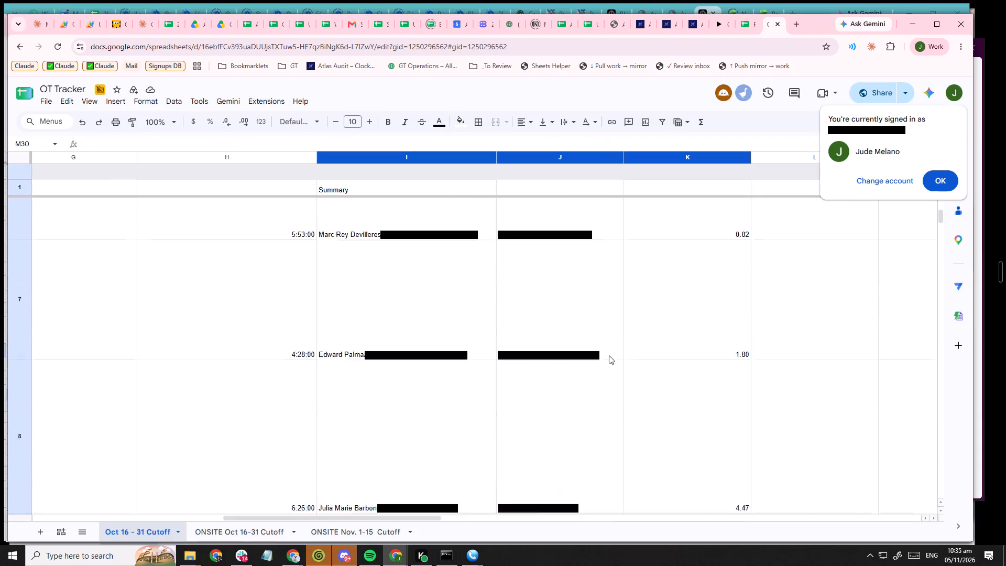
scroll(609, 355, "down", 10)
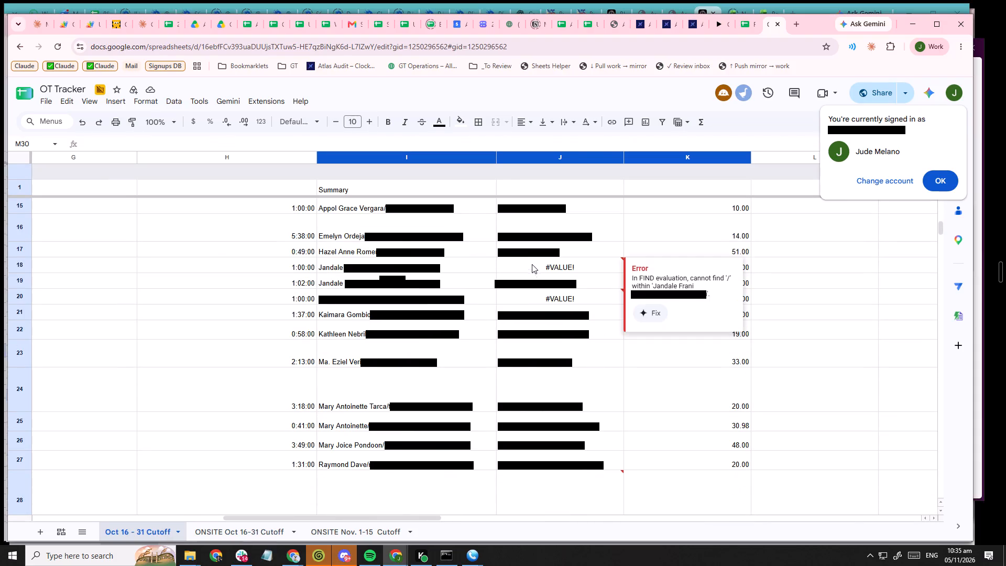
left_click(538, 249)
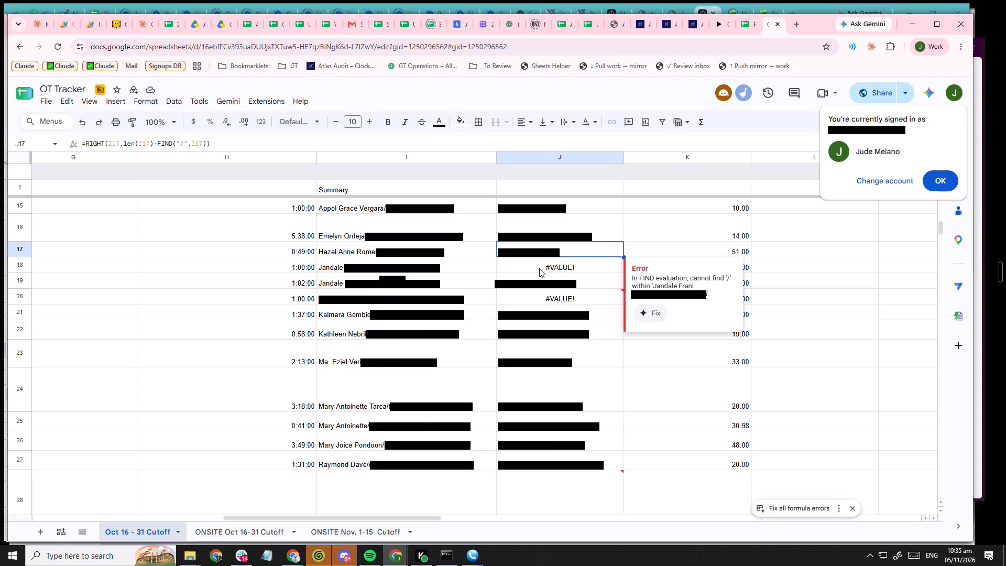
Search the sheet for the name/email entry copied from I18, without the quotation marks around it.
left_click(473, 273)
key("ctrl+c")
key("ctrl+f")
key("ctrl+v")
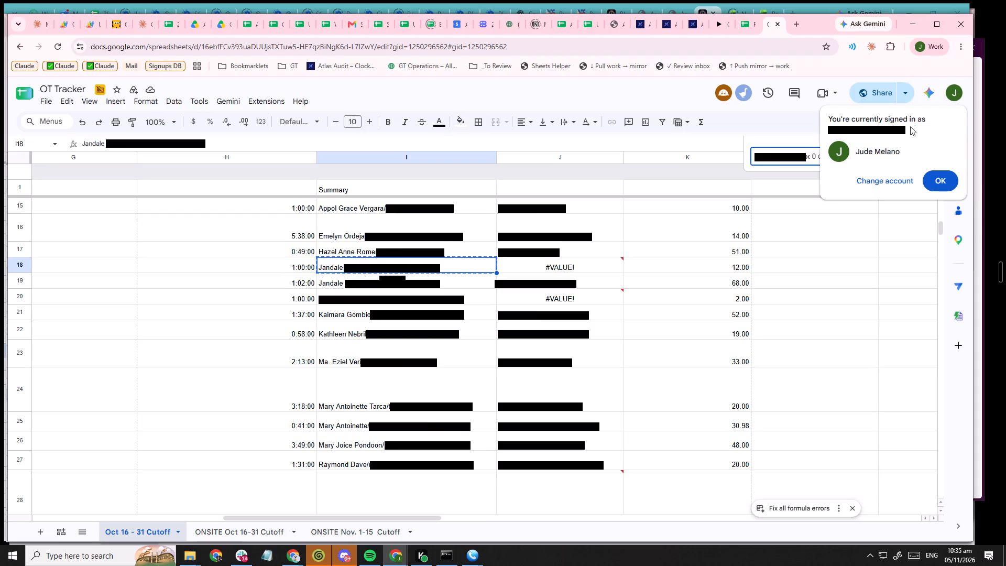
left_click(946, 179)
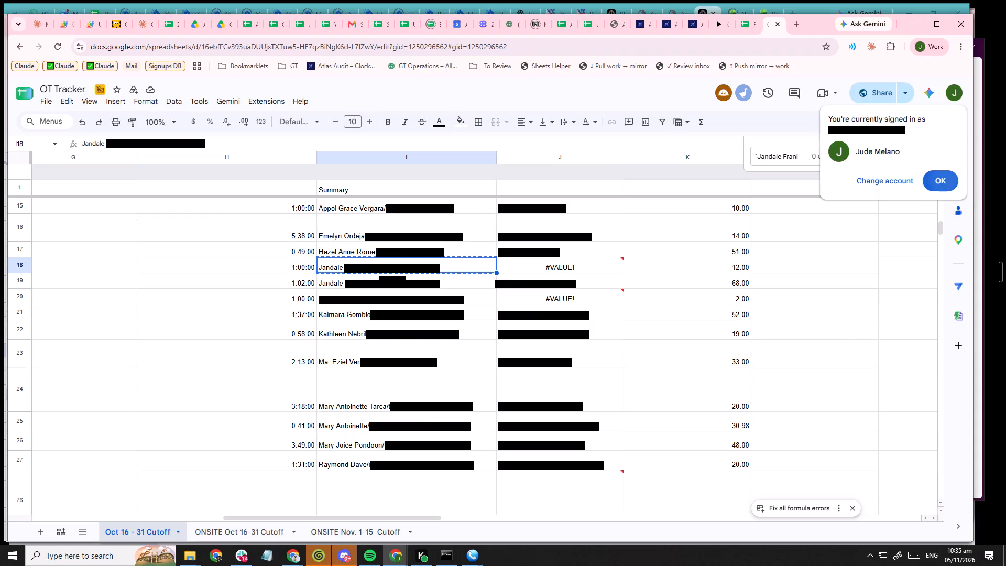
key("ctrl+f")
key("Right")
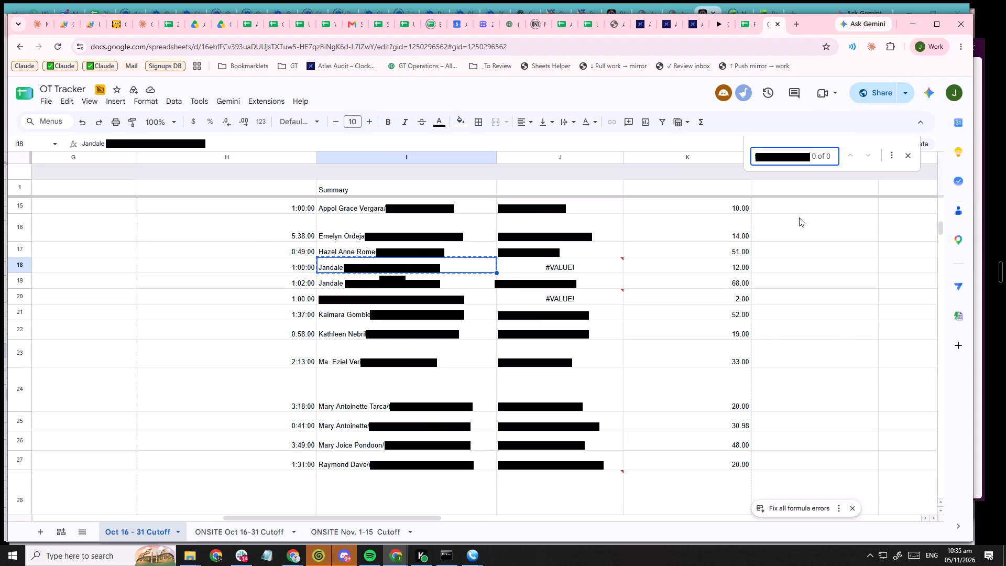
key("BackSpace")
key("Up")
key("Delete")
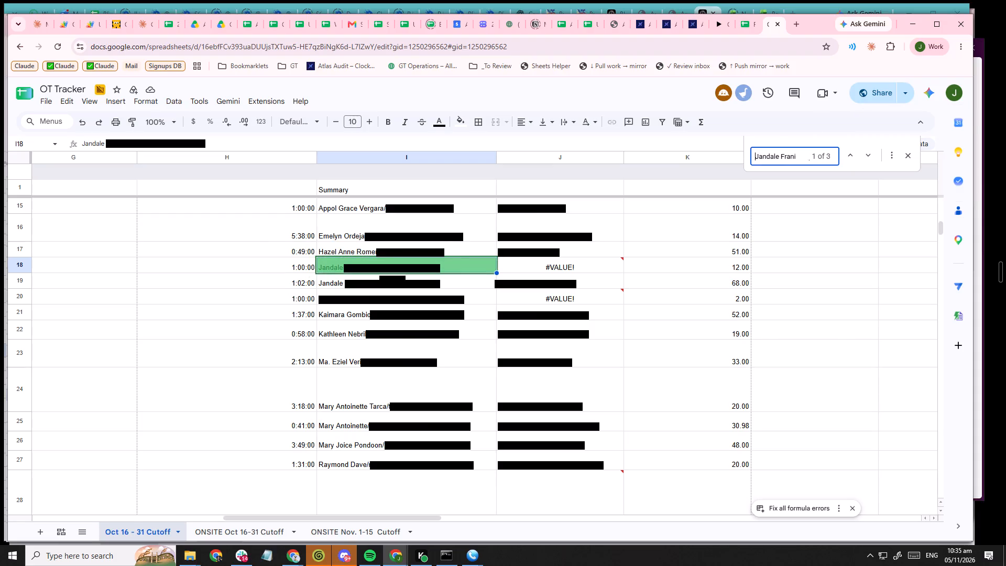
left_click(853, 155)
Replace the invalid Name/Email entry in A74 with the same staff member's option from the dropdown list.
scroll(183, 267, "down", 2)
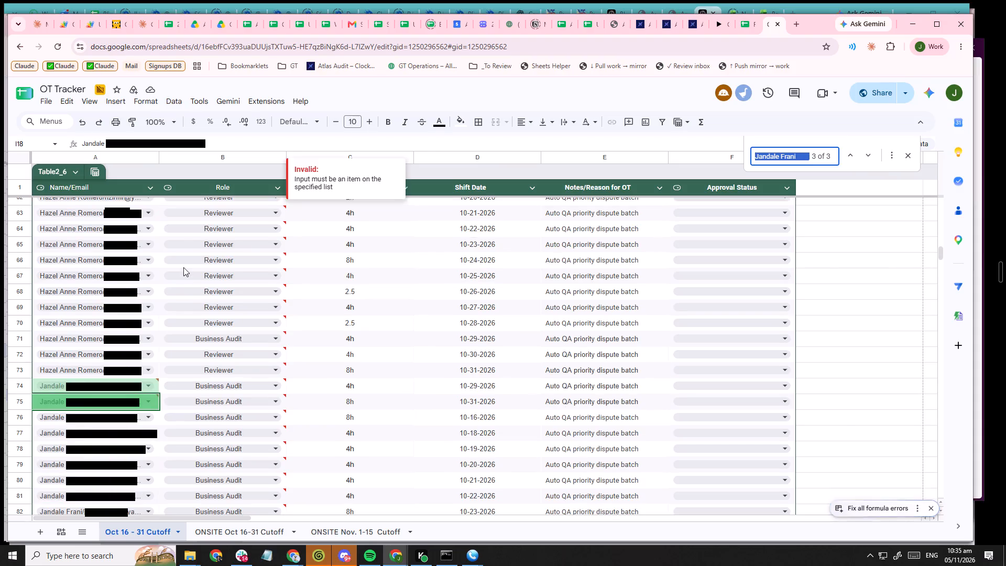
left_click(123, 384)
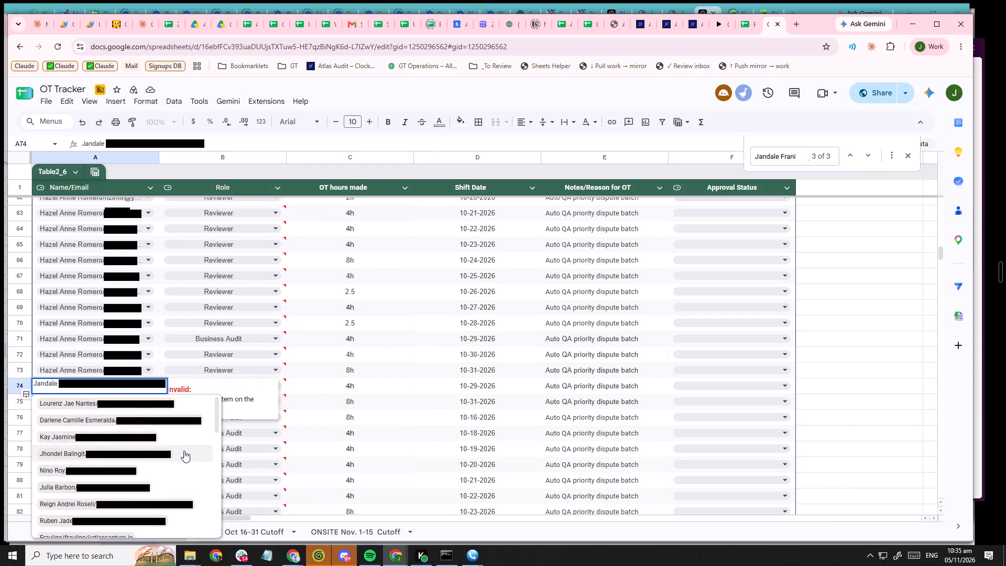
scroll(183, 447, "down", 4)
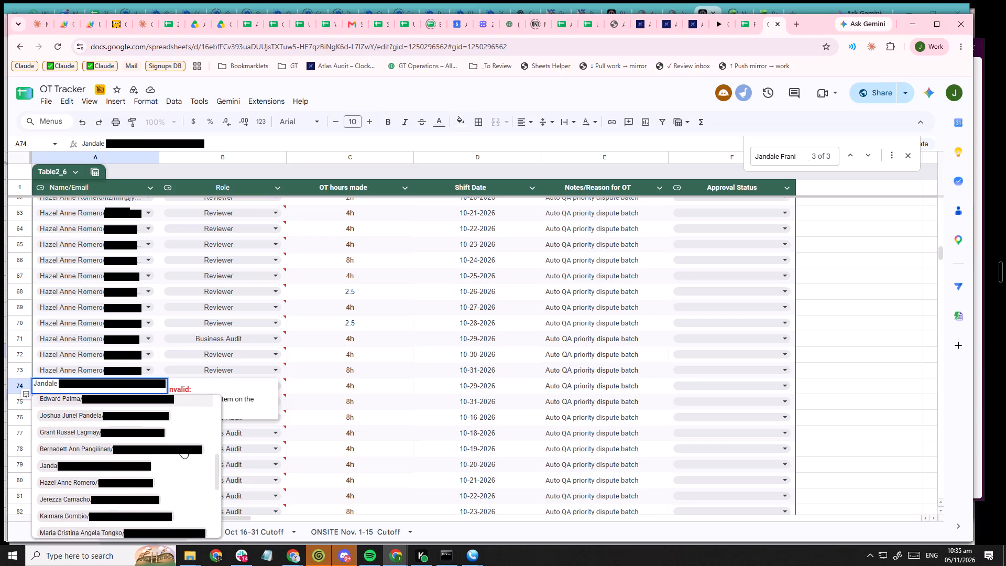
left_click(155, 458)
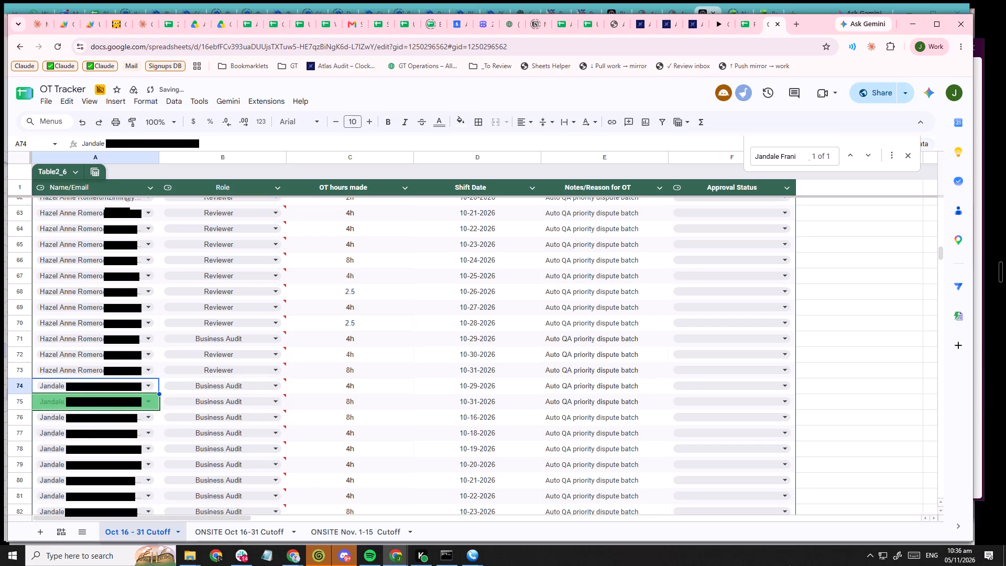
Copy the corrected Name/Email entry from A74 into A75 as values only.
key("Up")
key("Down")
key("ctrl+c")
key("Down")
key("ctrl+shift+v")
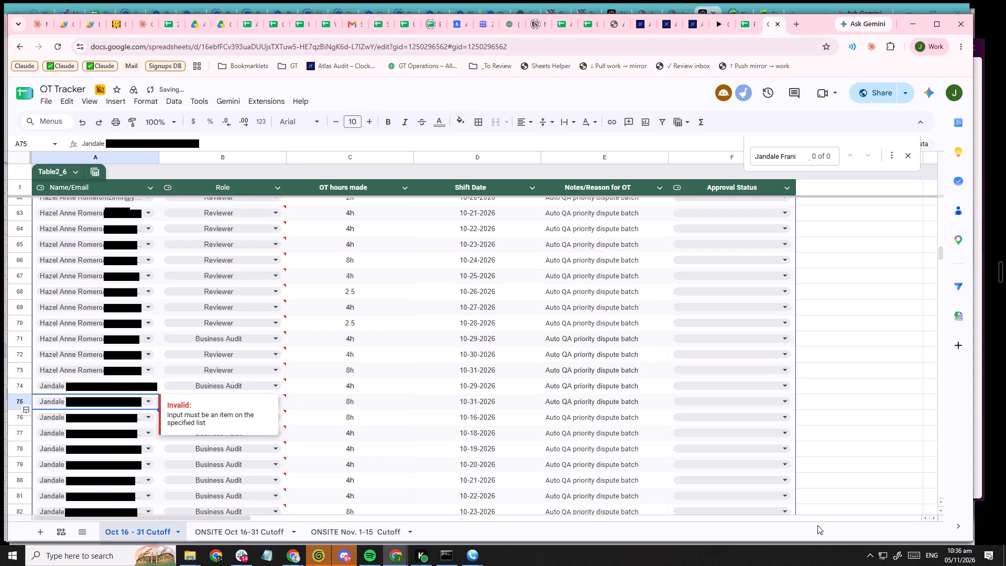
Look over the Summary rows and the table's first entries on the Oct 16 - 31 Cutoff sheet.
scroll(484, 364, "down", 20, "shift")
scroll(482, 362, "down", 5, "shift")
scroll(501, 356, "up", 7)
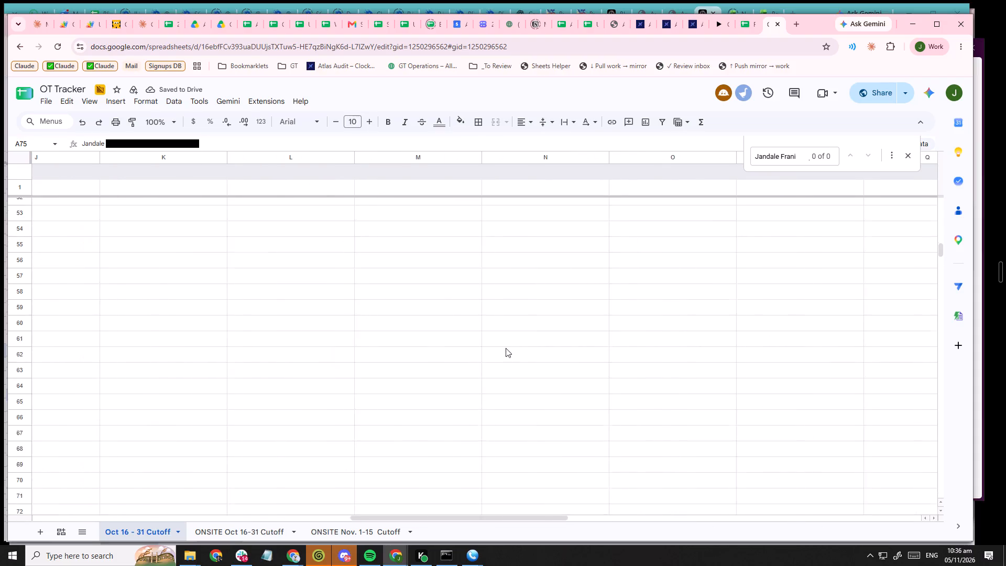
scroll(506, 348, "up", 20)
scroll(506, 348, "up", 5)
scroll(512, 349, "up", 10, "shift")
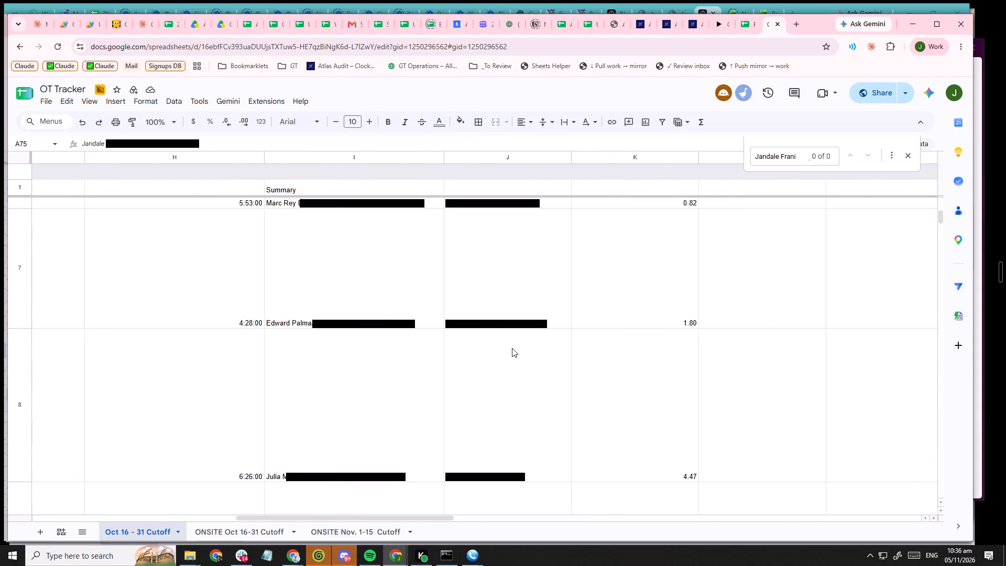
scroll(512, 348, "up", 6)
scroll(512, 347, "down", 6)
scroll(495, 355, "up", 14, "shift")
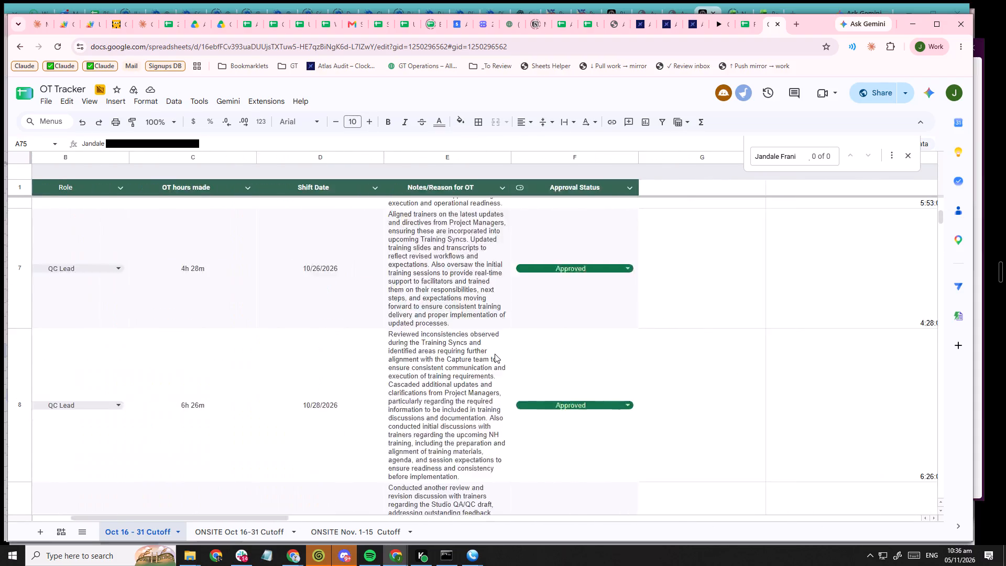
scroll(495, 354, "up", 11, "shift")
Check the data validation rules for the Name/Email cell A7 and for the Name/Email and Role cells in row 8.
left_click(67, 295)
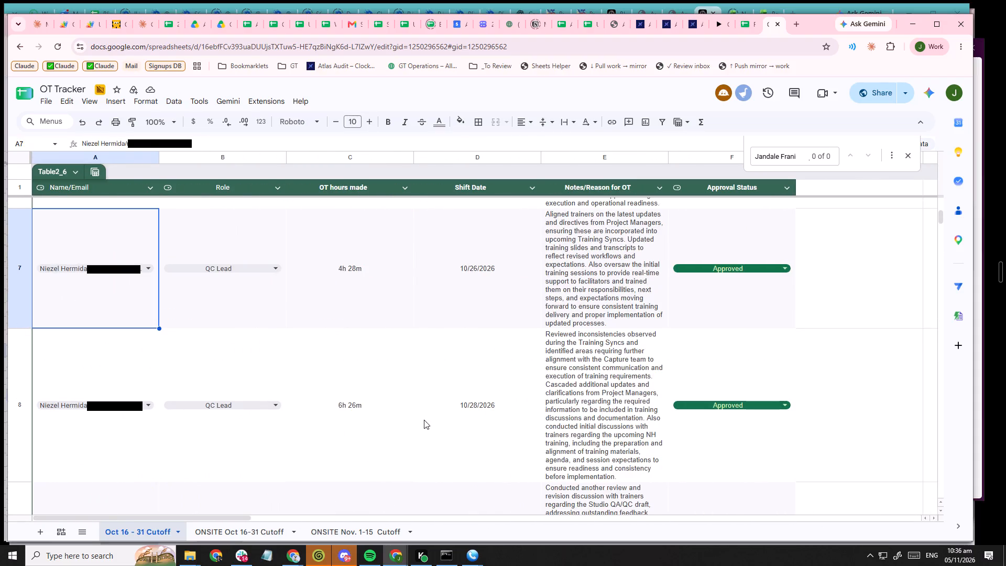
right_click(113, 309)
left_click(198, 526)
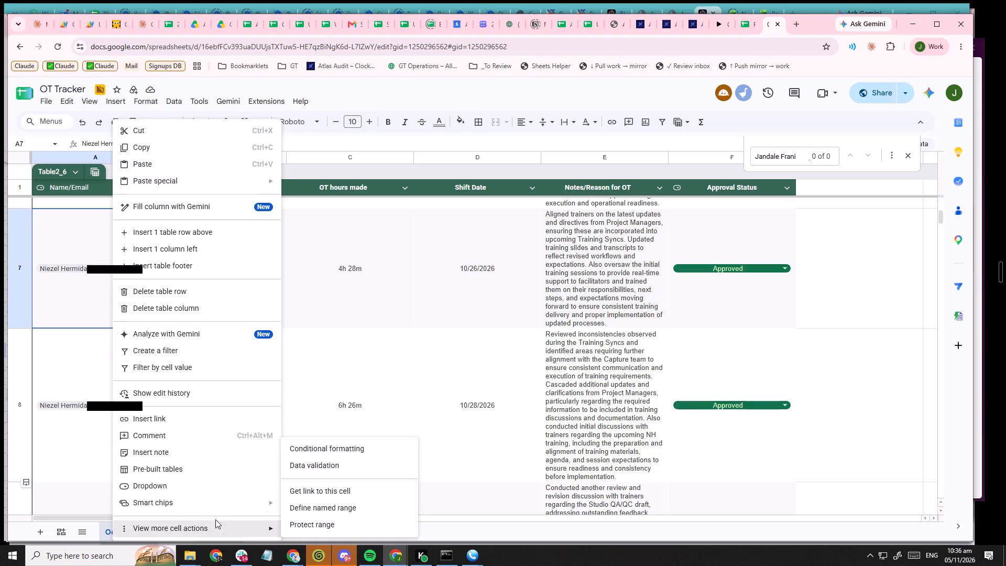
left_click(349, 469)
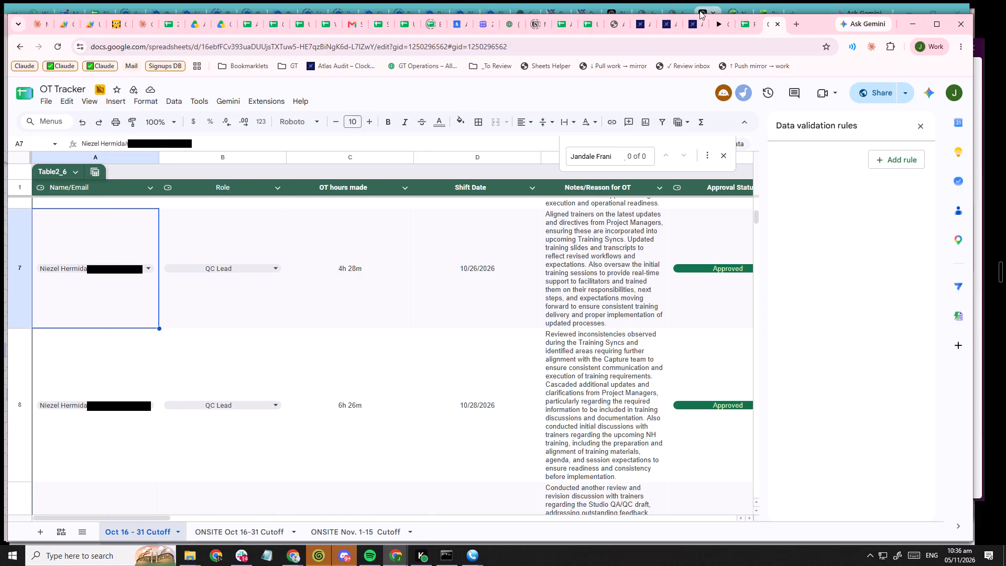
left_click(921, 125)
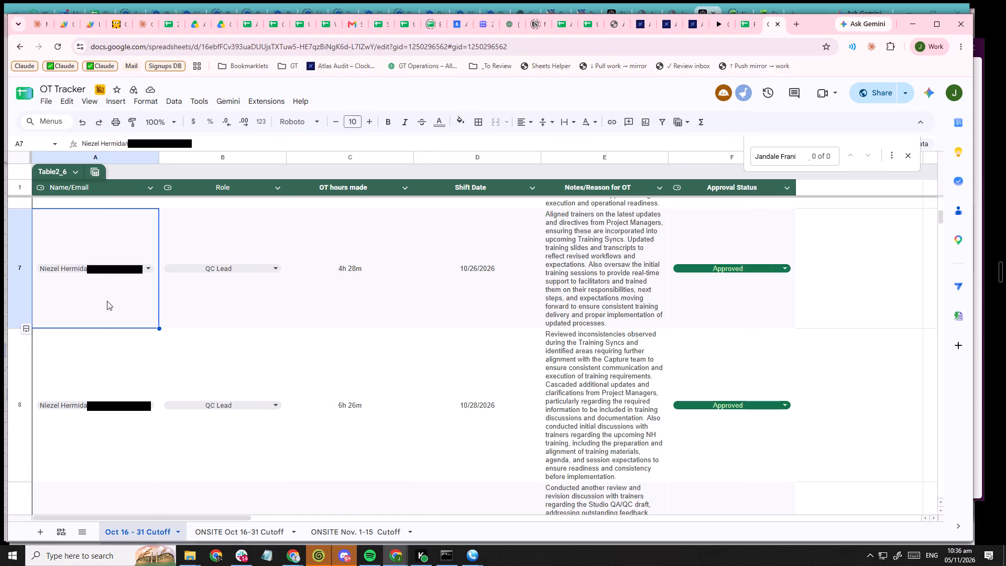
right_click(117, 295)
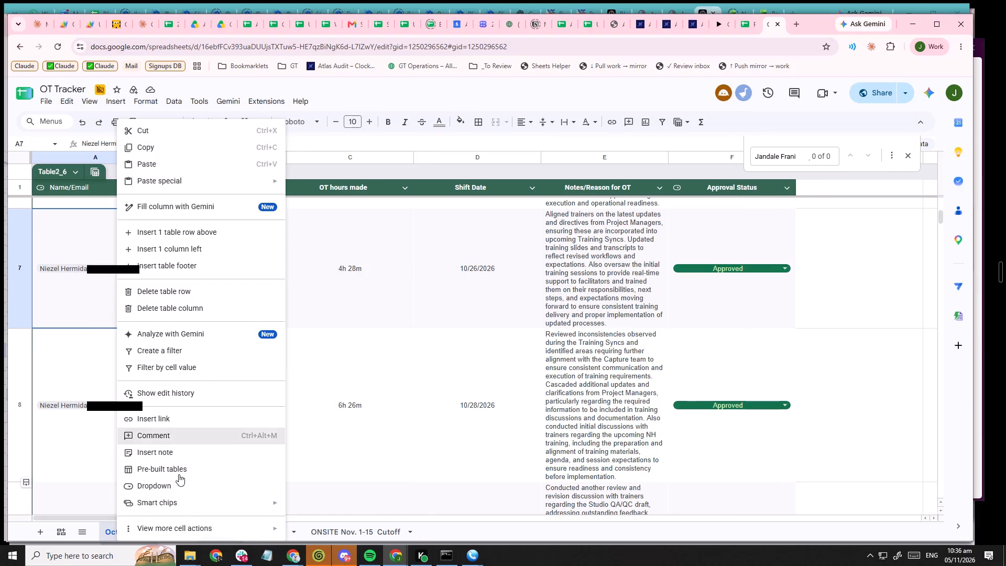
left_click(183, 526)
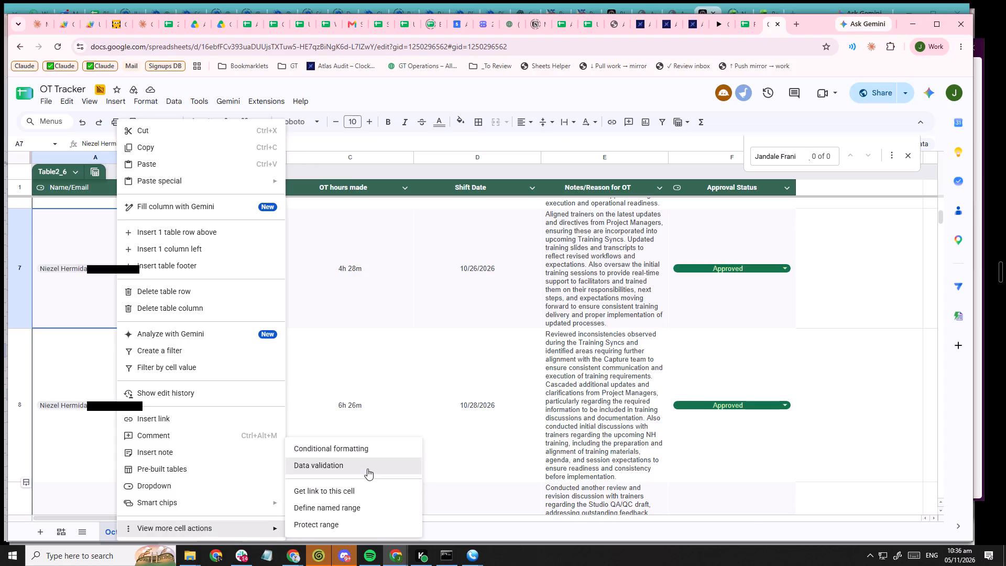
left_click(367, 469)
left_click(122, 293)
left_click(133, 363)
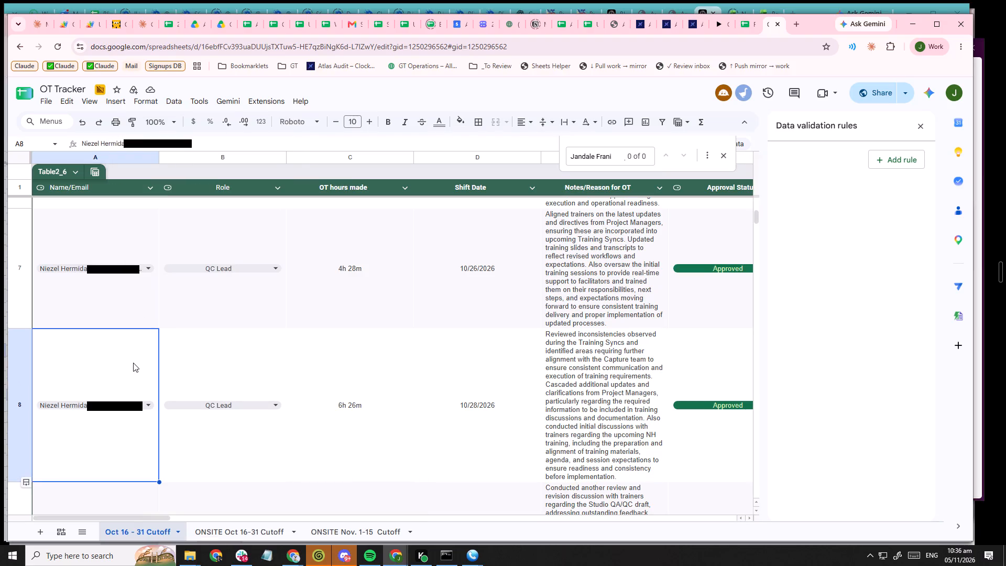
scroll(144, 432, "up", 7, "shift")
left_click(229, 366)
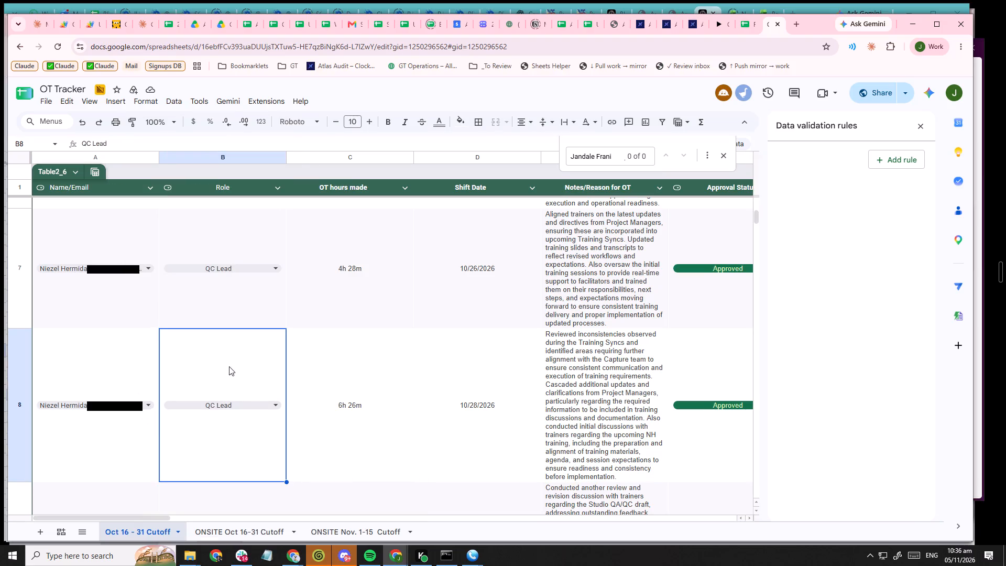
left_click(171, 371)
left_click(927, 127)
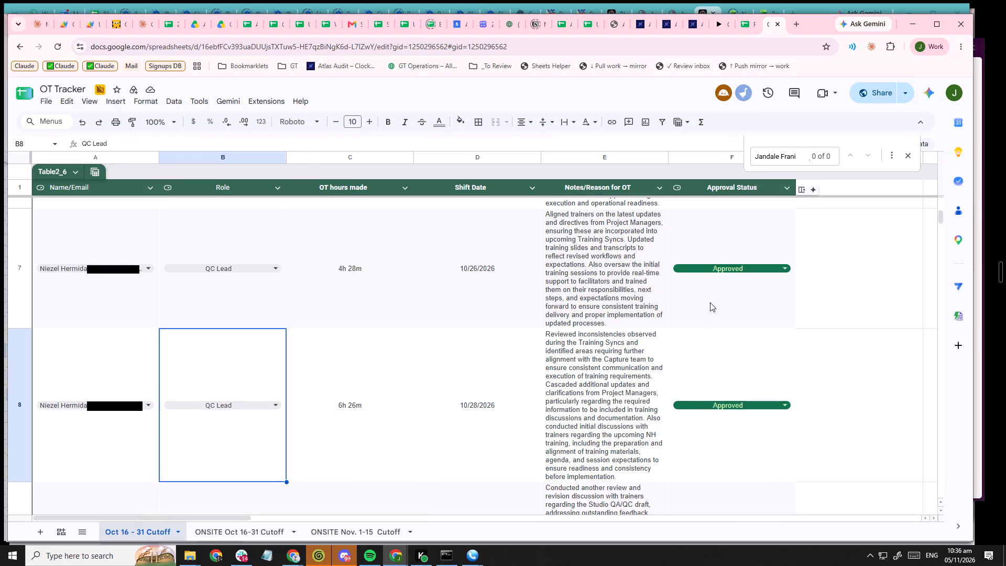
scroll(665, 334, "down", 13, "shift")
scroll(658, 335, "down", 14)
scroll(661, 335, "up", 3)
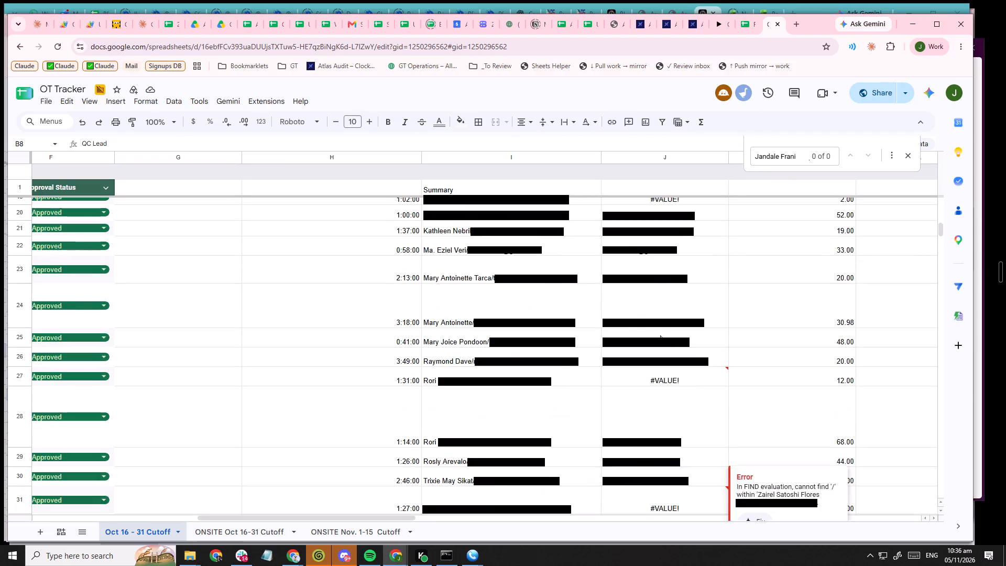
scroll(646, 325, "up", 10)
scroll(649, 324, "down", 5)
scroll(684, 374, "down", 2)
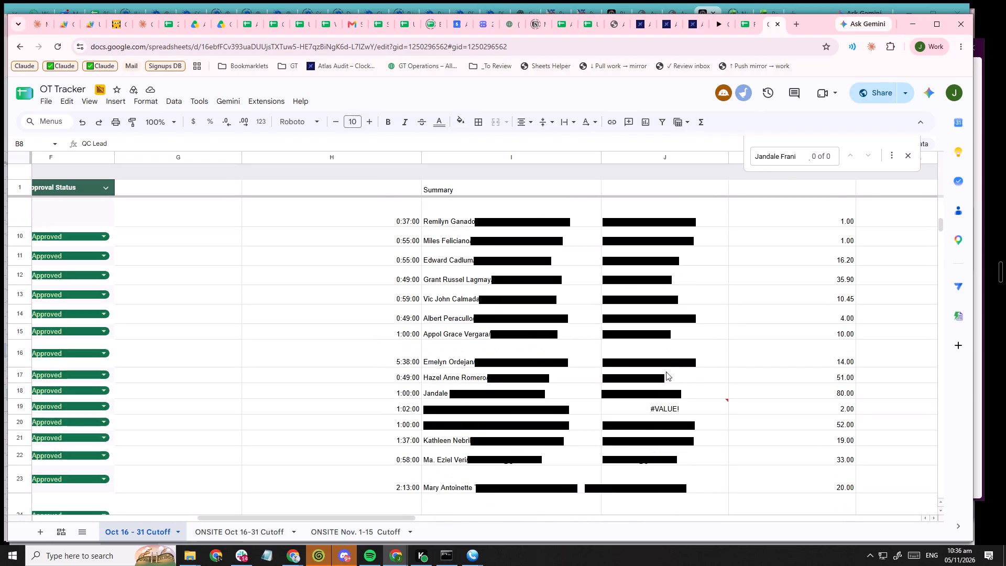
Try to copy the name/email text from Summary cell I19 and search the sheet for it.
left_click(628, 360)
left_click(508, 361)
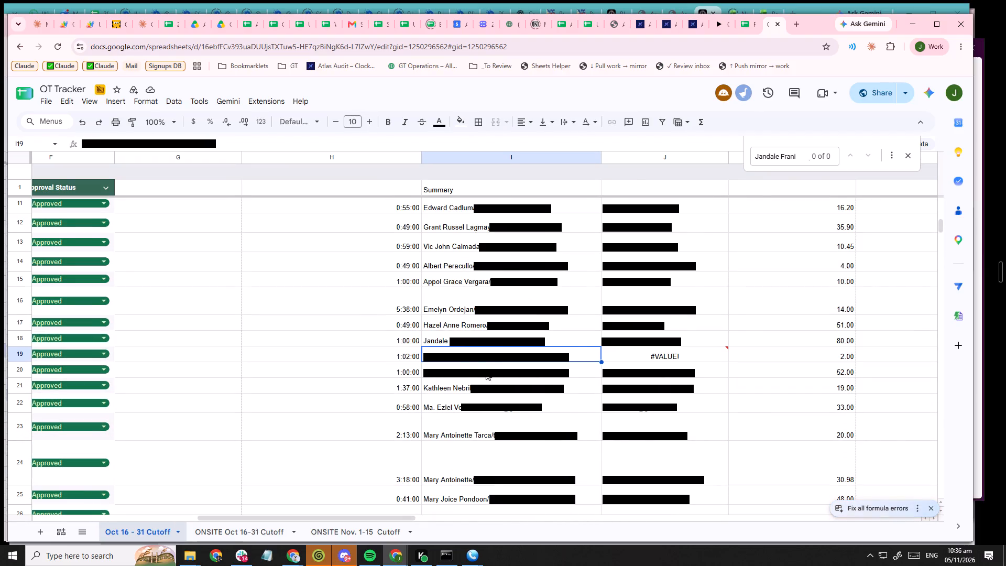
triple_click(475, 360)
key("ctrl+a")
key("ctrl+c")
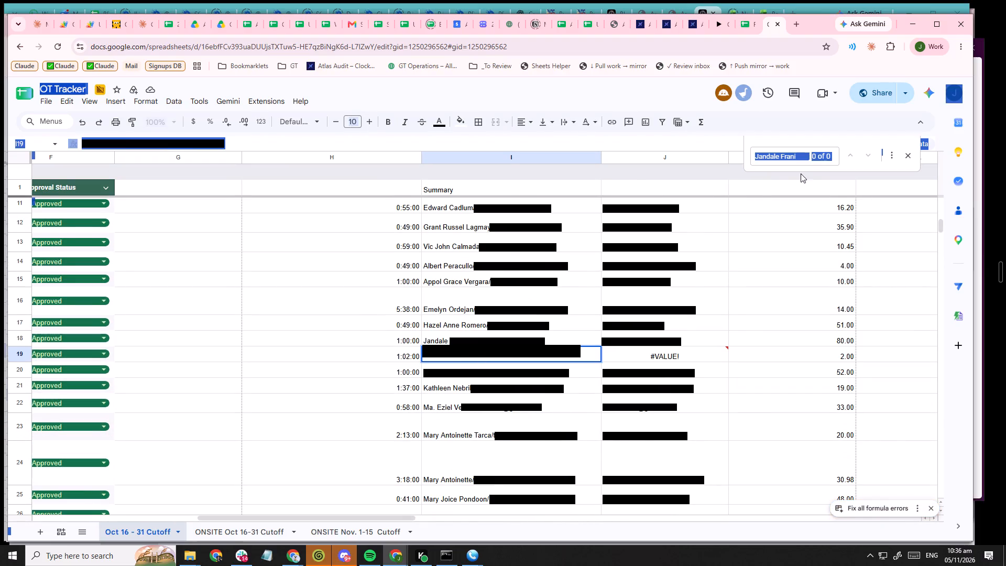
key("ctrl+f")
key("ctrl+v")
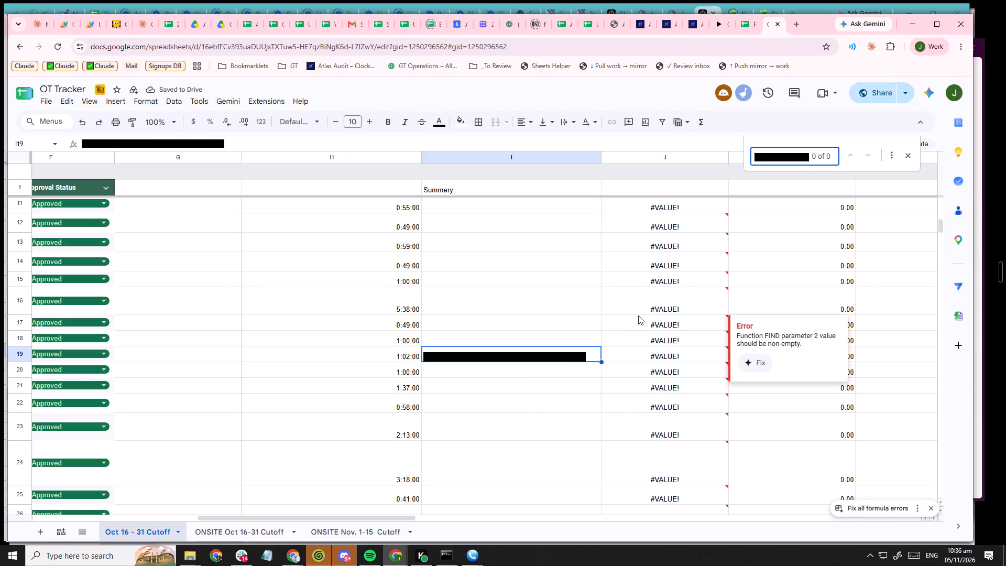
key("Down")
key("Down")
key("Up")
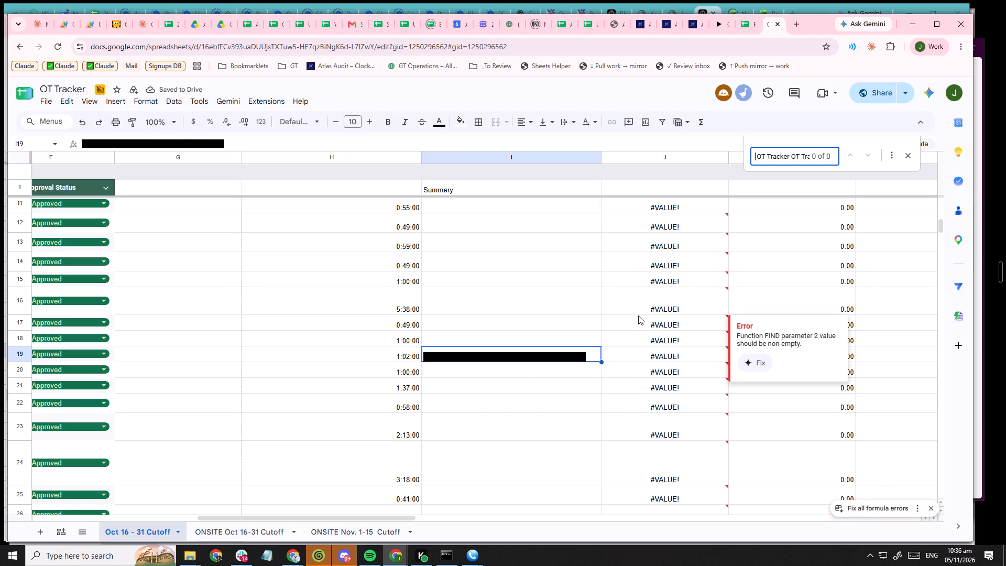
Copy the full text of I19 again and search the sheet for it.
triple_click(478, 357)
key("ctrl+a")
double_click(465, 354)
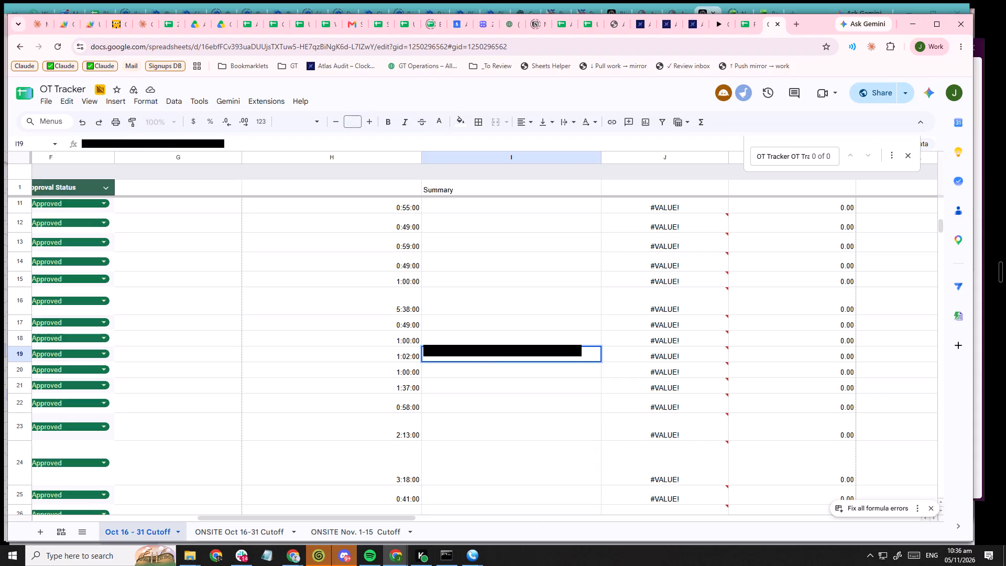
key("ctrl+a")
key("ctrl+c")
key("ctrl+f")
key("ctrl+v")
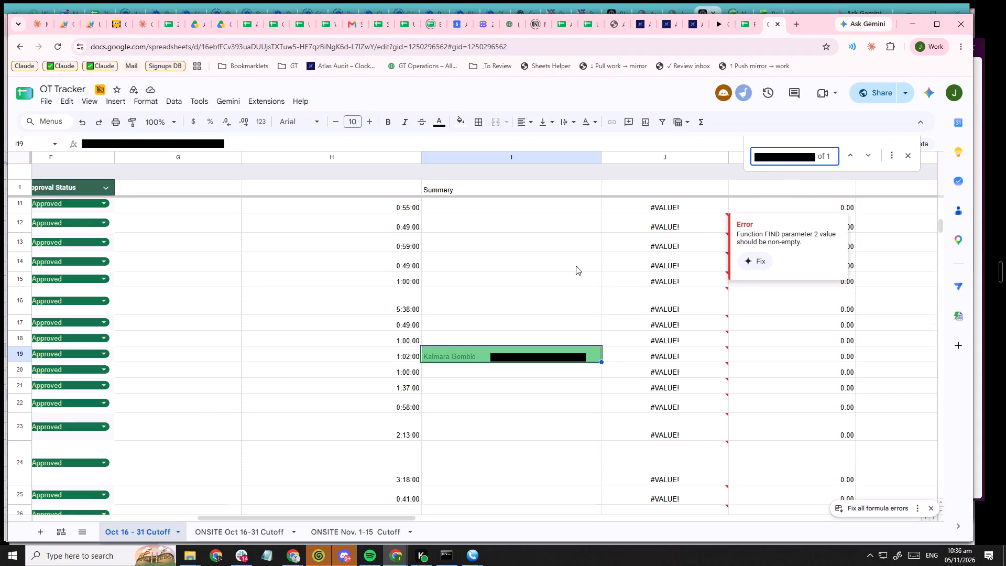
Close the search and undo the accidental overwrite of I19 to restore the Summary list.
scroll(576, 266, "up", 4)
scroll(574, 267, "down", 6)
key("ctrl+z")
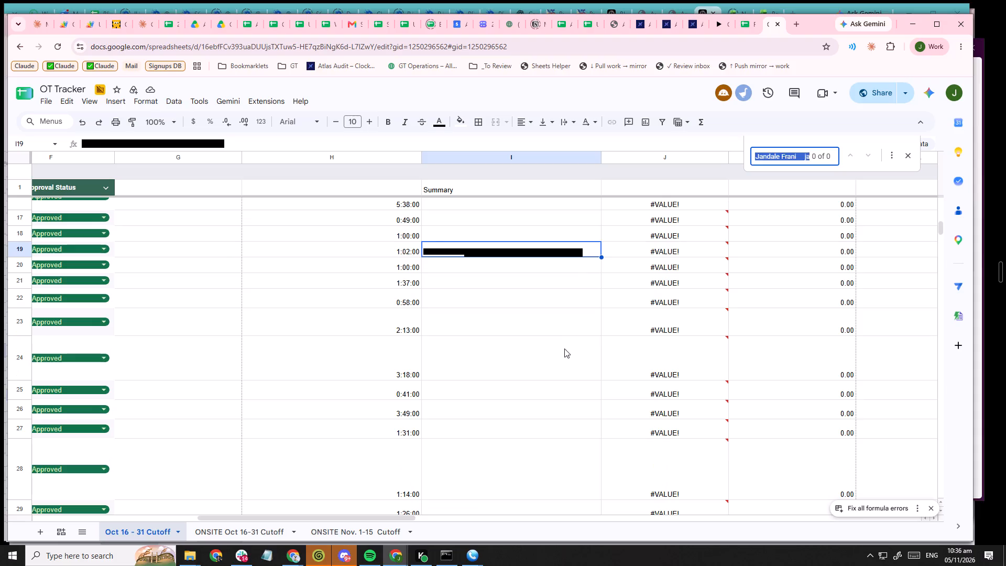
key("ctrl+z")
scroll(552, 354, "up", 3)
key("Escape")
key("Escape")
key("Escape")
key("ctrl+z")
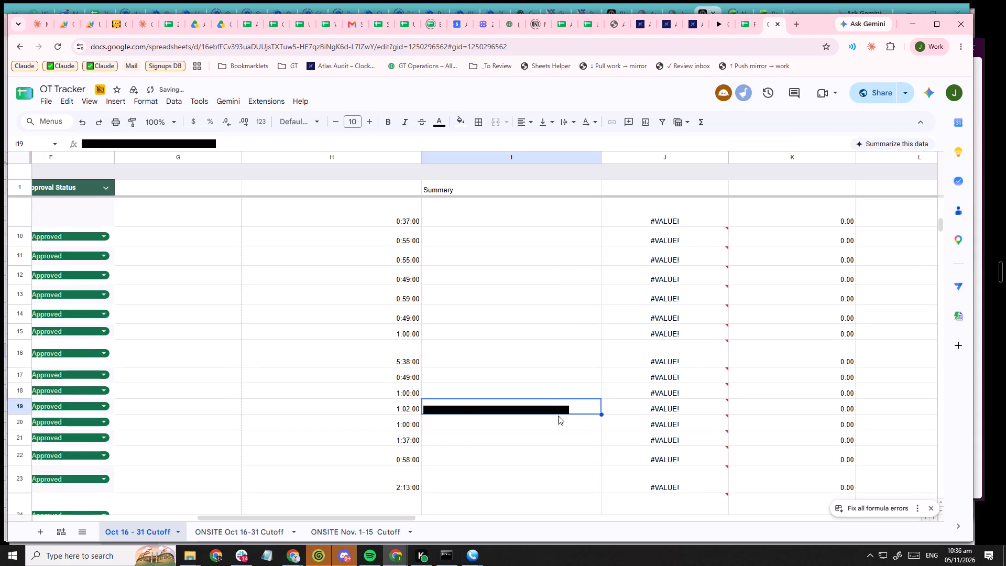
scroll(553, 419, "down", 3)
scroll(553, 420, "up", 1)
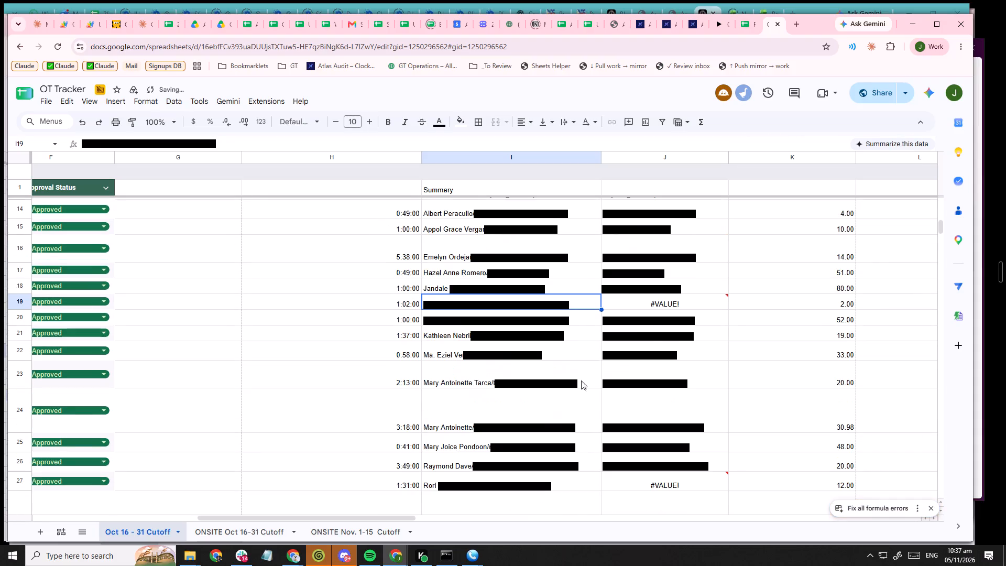
Search the sheet for the name text copied from Summary cell I19.
key("ctrl+f")
key("ctrl+v")
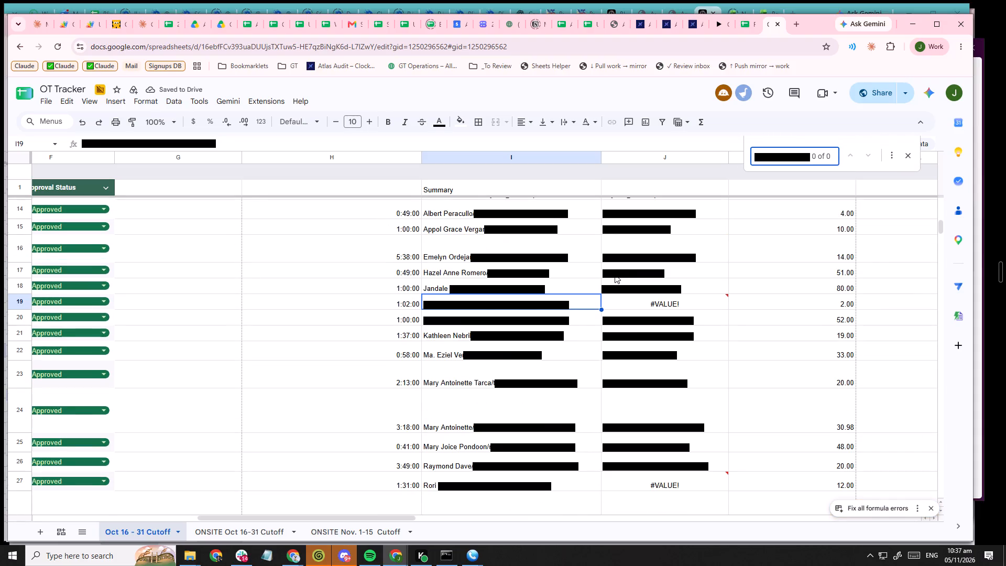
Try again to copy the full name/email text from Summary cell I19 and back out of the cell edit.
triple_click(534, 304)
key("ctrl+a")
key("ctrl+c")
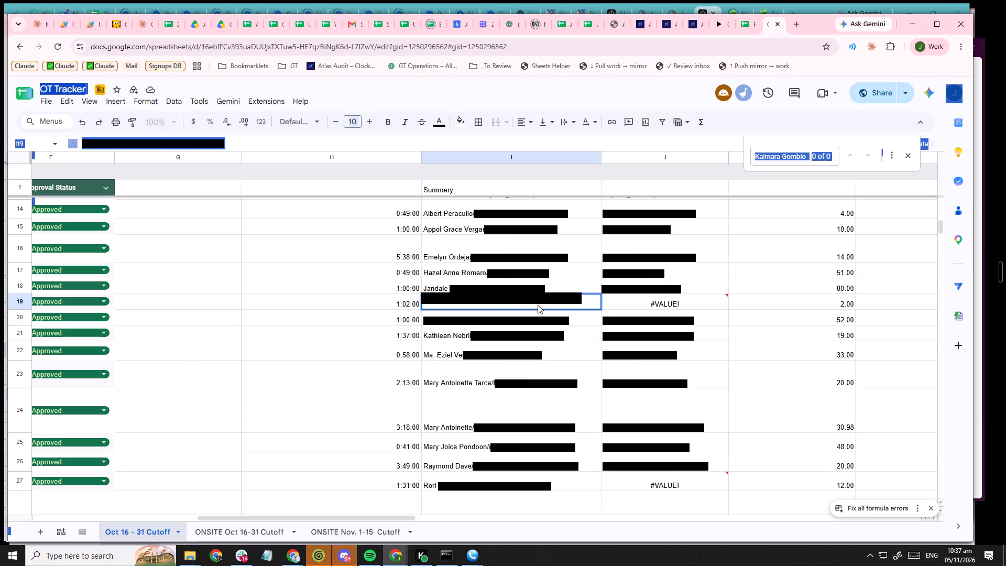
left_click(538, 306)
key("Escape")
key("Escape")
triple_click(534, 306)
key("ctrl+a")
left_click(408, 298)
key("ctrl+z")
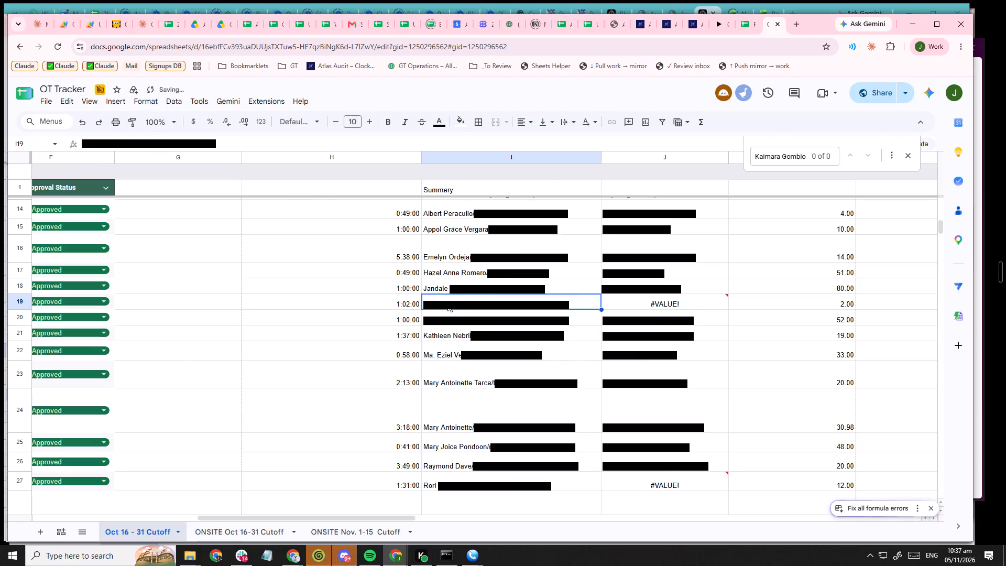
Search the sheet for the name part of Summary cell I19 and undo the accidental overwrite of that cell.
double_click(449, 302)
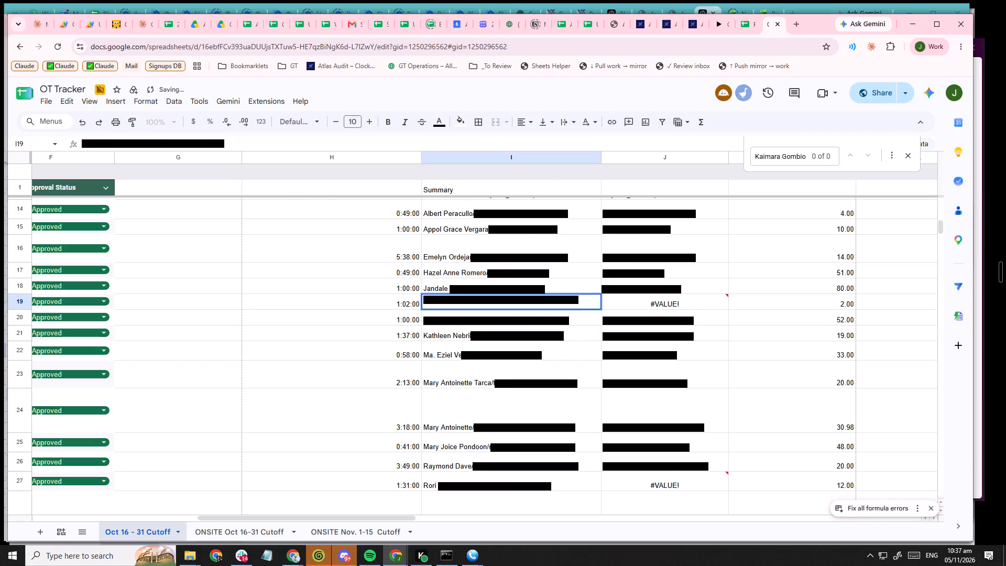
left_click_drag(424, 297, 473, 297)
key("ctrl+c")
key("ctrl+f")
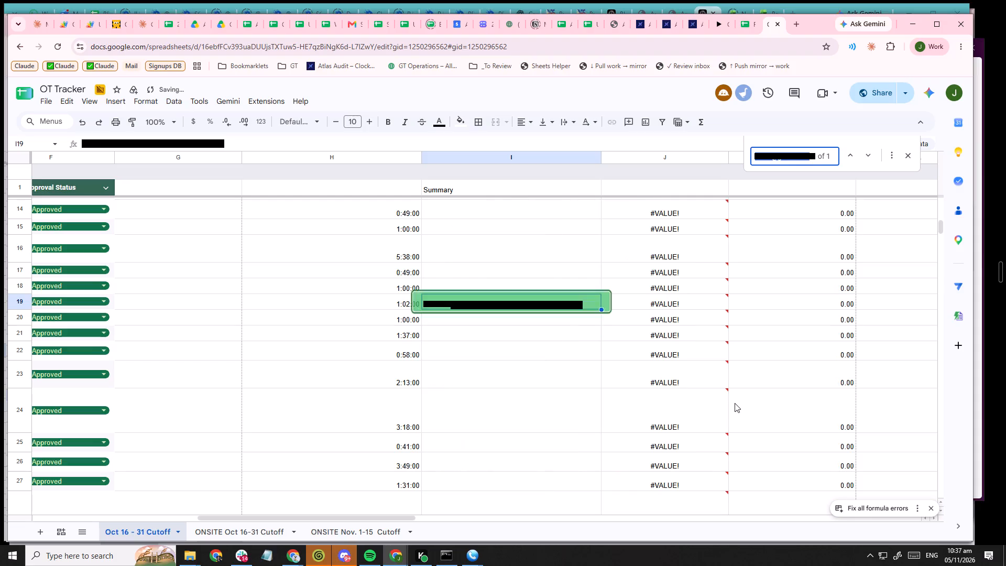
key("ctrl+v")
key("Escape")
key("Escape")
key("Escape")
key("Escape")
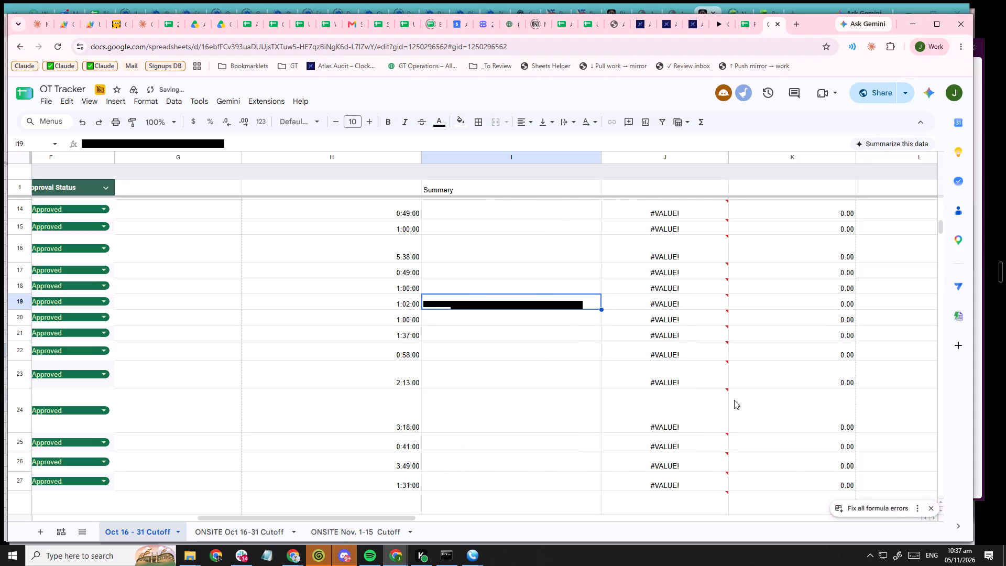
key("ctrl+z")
Search the Oct 16 - 31 Cutoff sheet for "kaimara" and go to the next match.
scroll(605, 328, "up", 8, "shift")
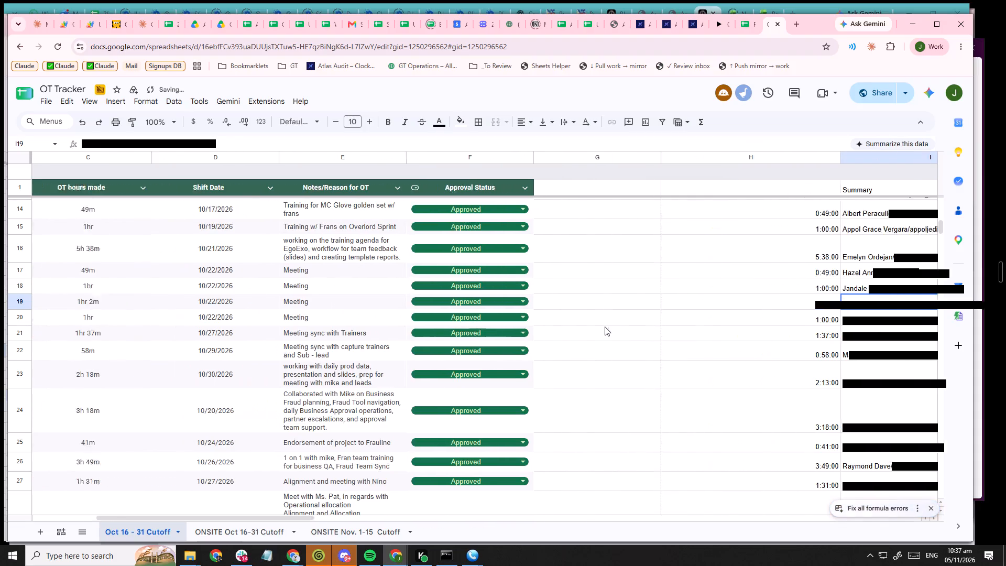
scroll(605, 326, "up", 1, "shift")
scroll(605, 326, "down", 7, "shift")
left_click(674, 296)
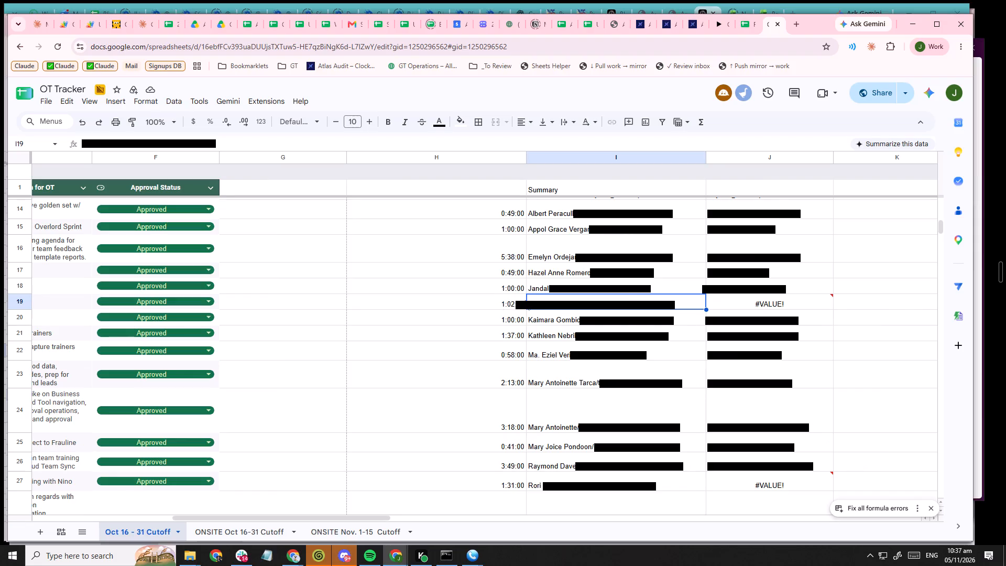
key("ctrl+f")
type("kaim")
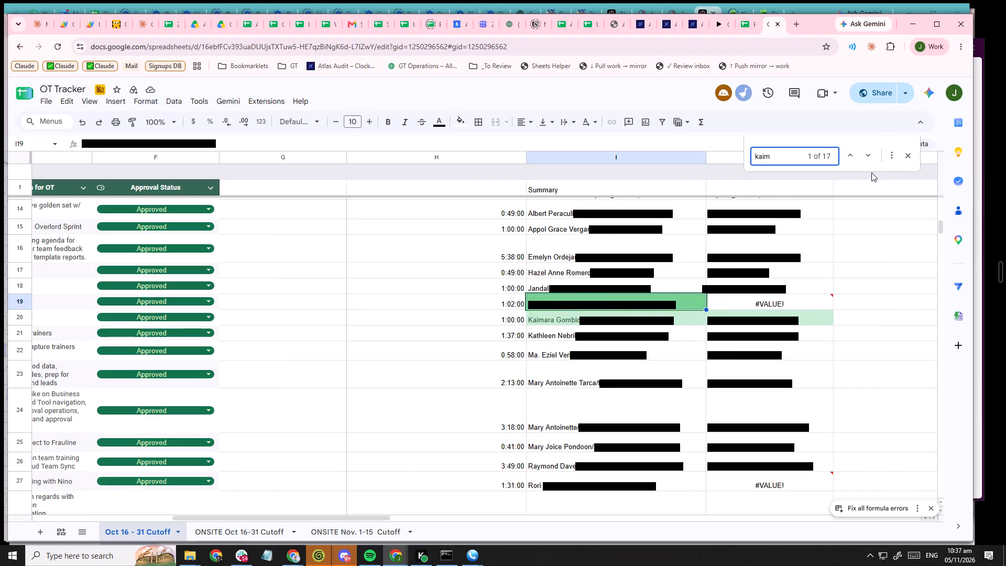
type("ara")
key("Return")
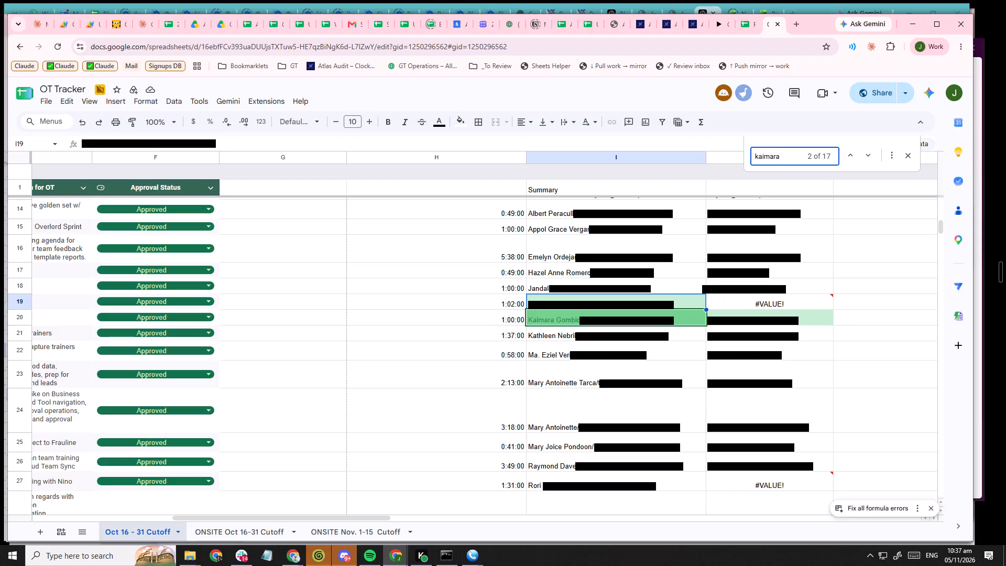
Refine the search to the full name shown in I19, followed by a trailing space.
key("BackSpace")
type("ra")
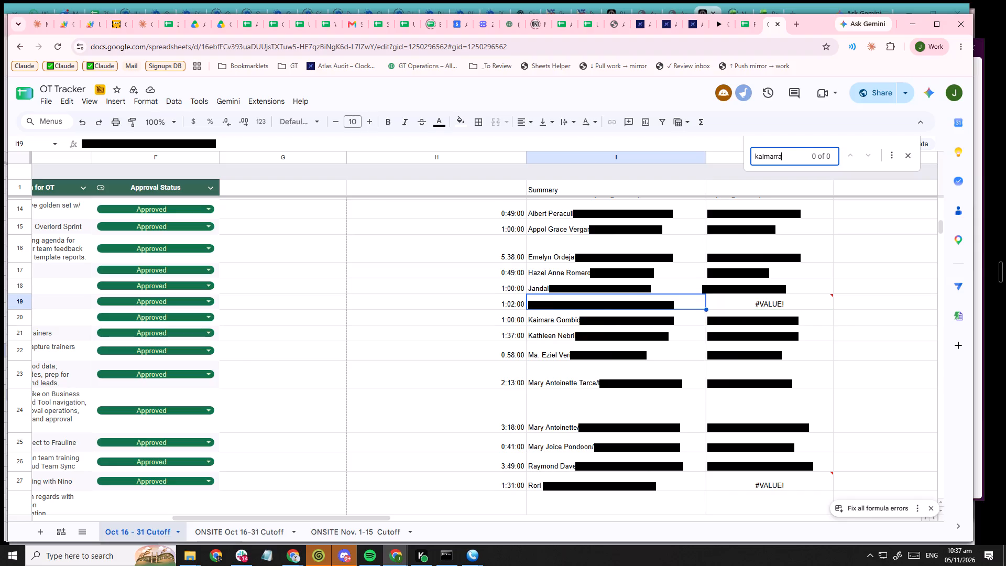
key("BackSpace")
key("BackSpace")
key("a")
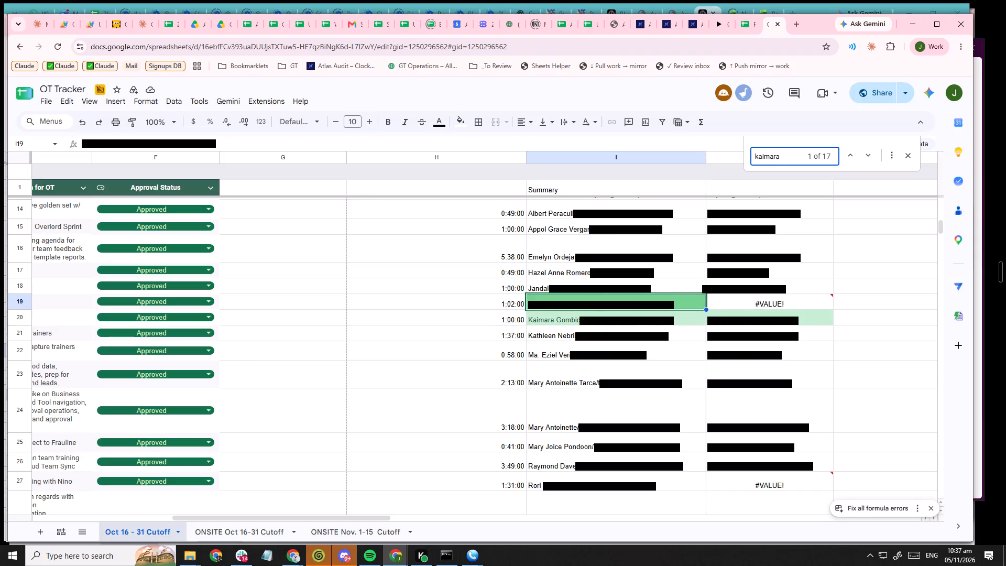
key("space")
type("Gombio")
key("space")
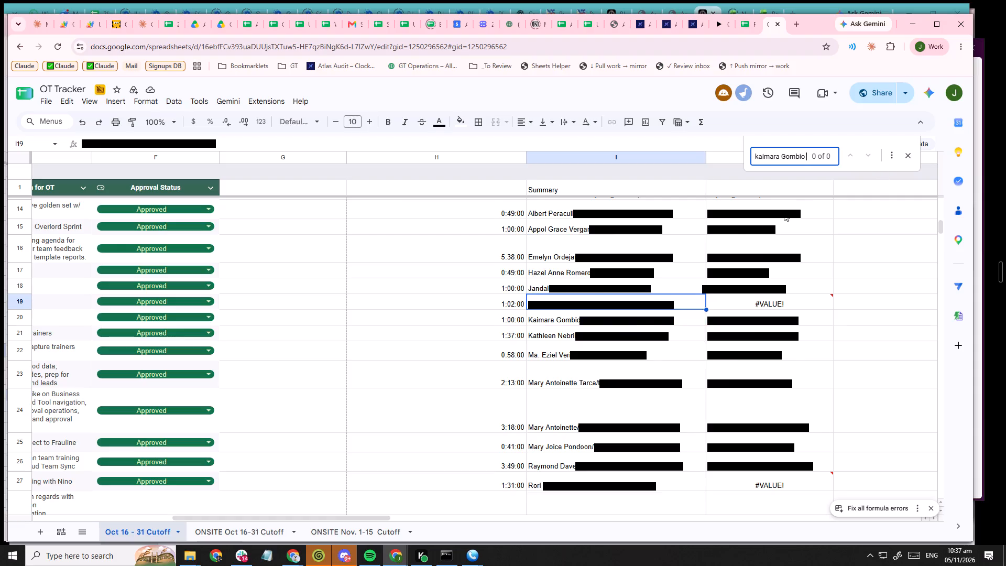
Open the data validation rules of the Name/Email column for editing, starting from the dropdown in A11.
scroll(476, 339, "up", 20, "shift")
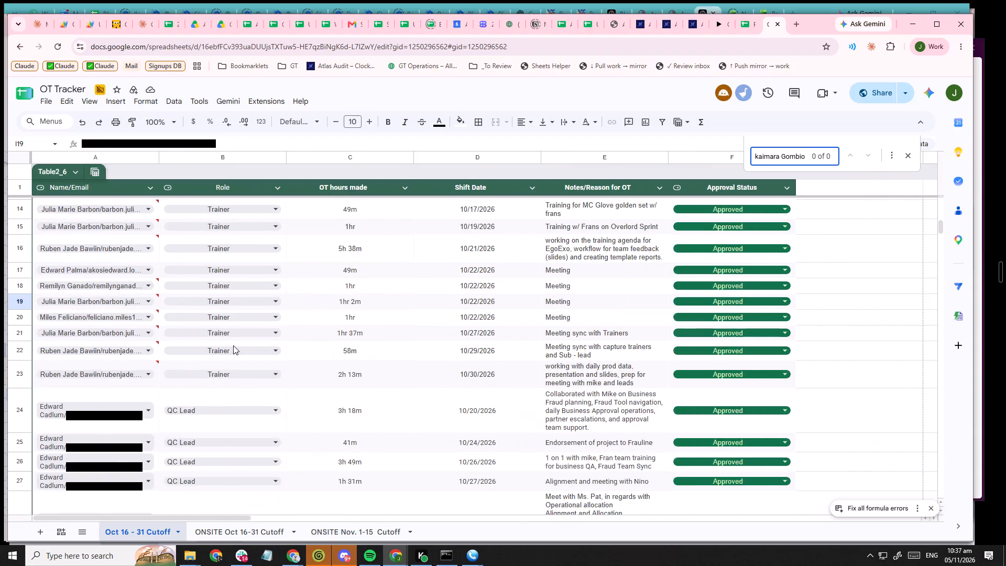
scroll(233, 345, "up", 18)
scroll(234, 344, "up", 13)
scroll(234, 342, "down", 2)
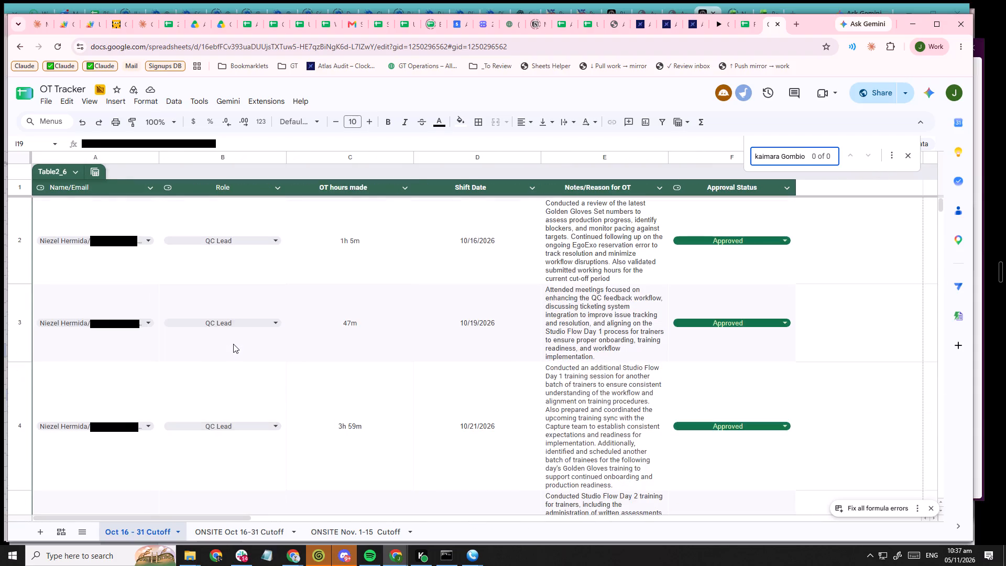
scroll(233, 344, "down", 16)
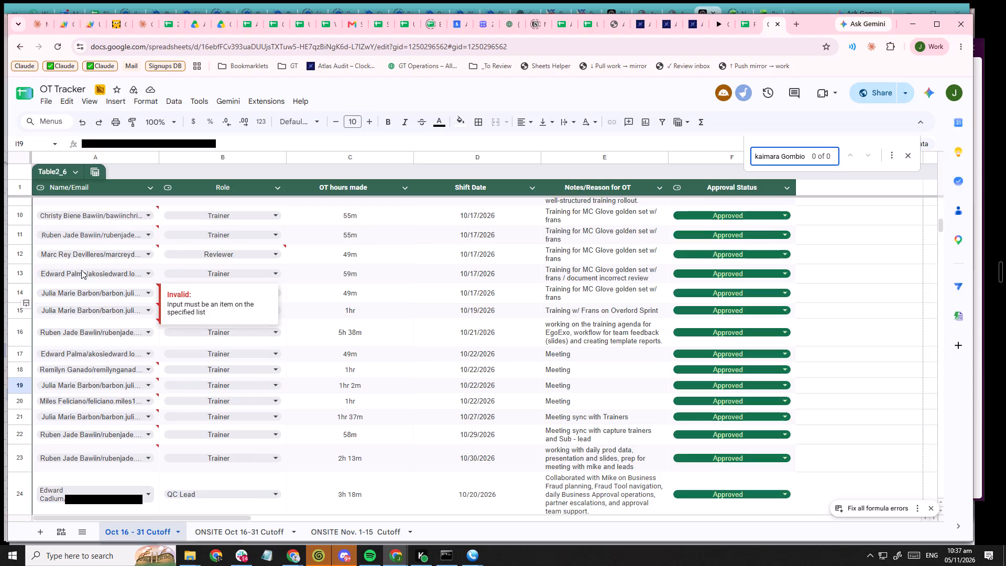
left_click(147, 233)
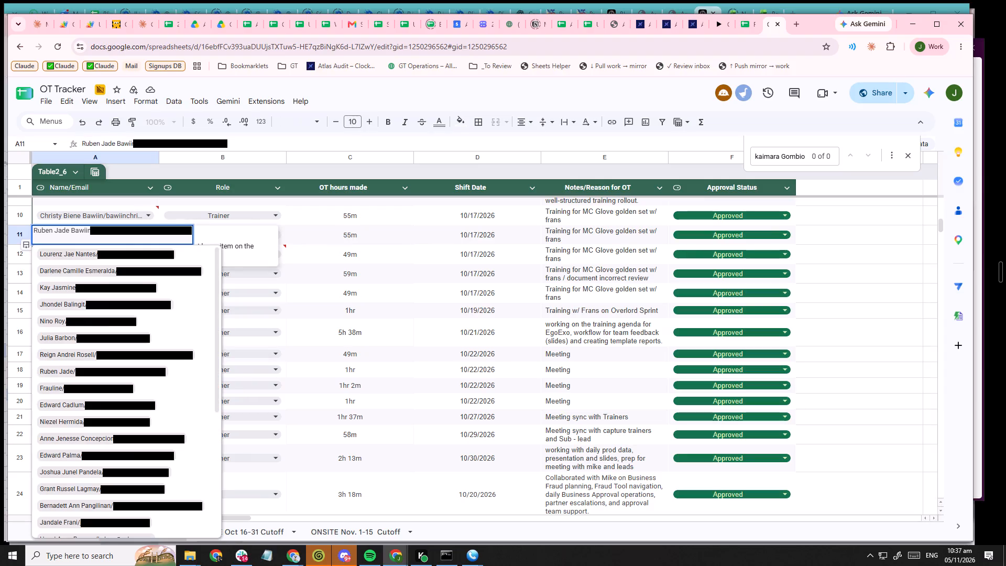
scroll(1, 328, "down", 5)
scroll(187, 410, "down", 14)
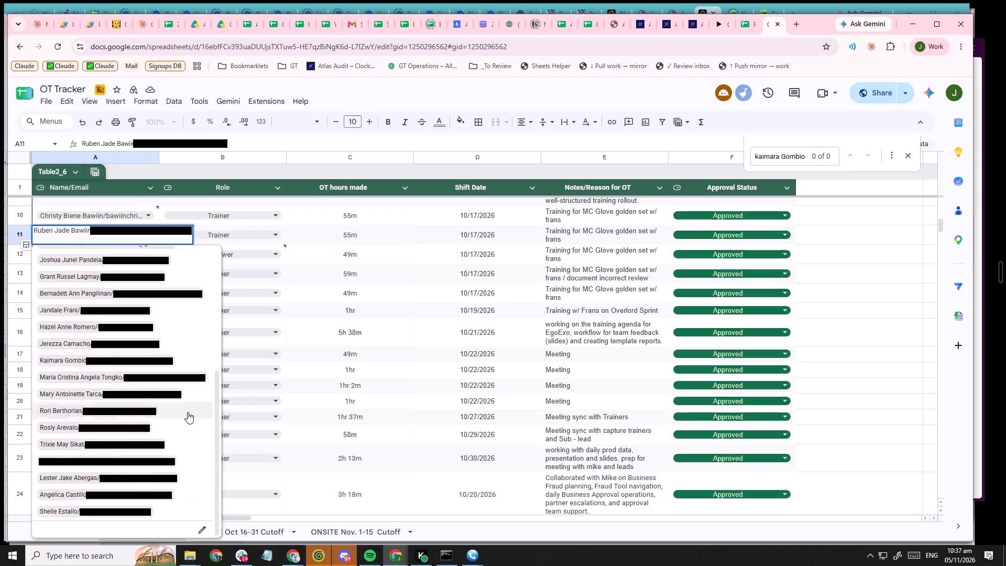
left_click(204, 528)
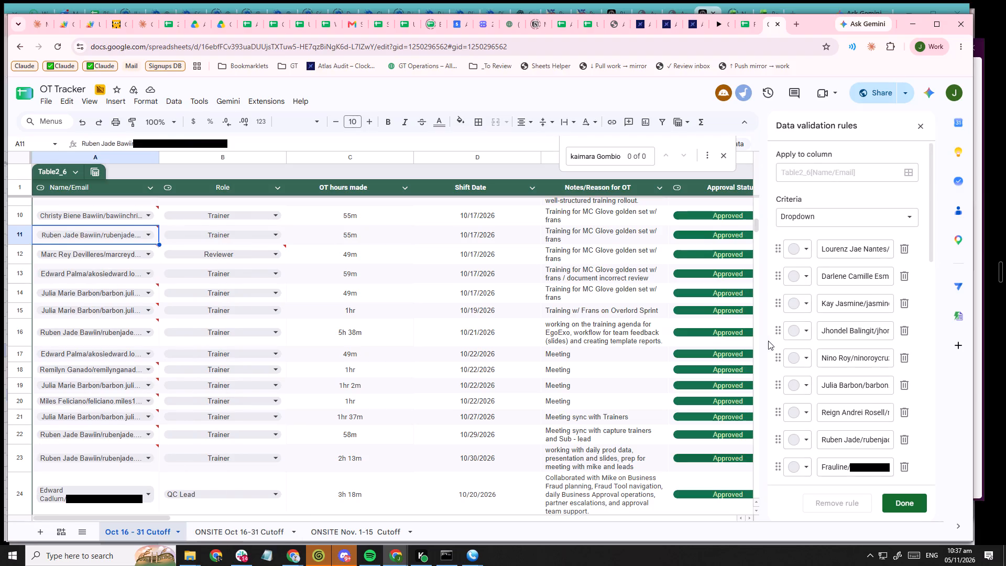
Look through the name/email items in the Name/Email dropdown rule down to the end of the list.
scroll(861, 319, "down", 5)
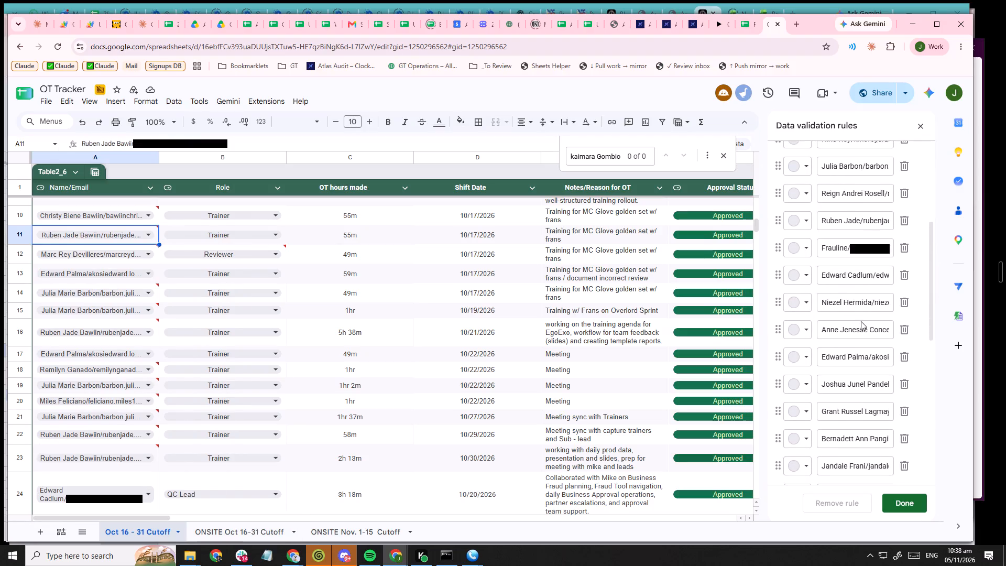
scroll(861, 321, "down", 4)
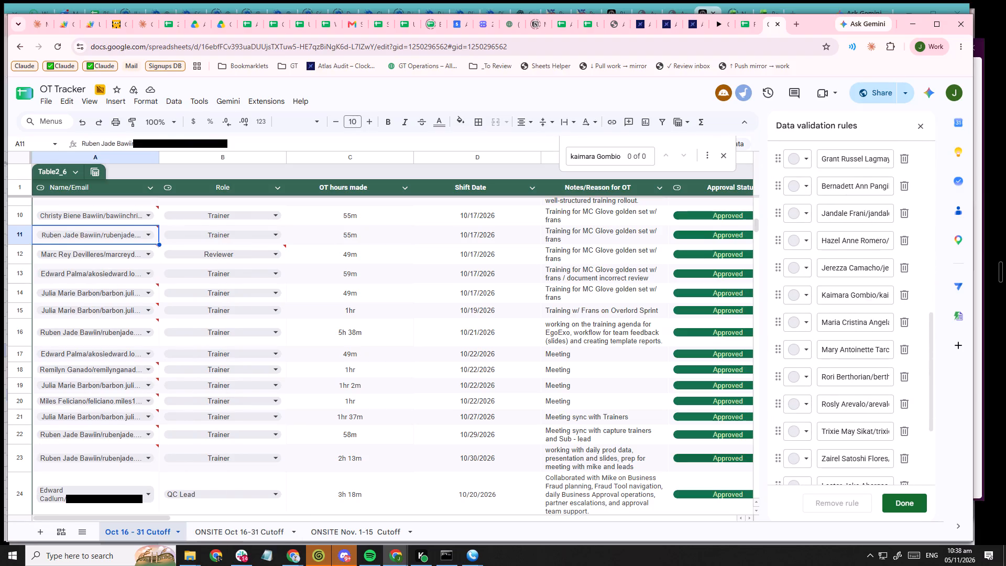
left_click(863, 329)
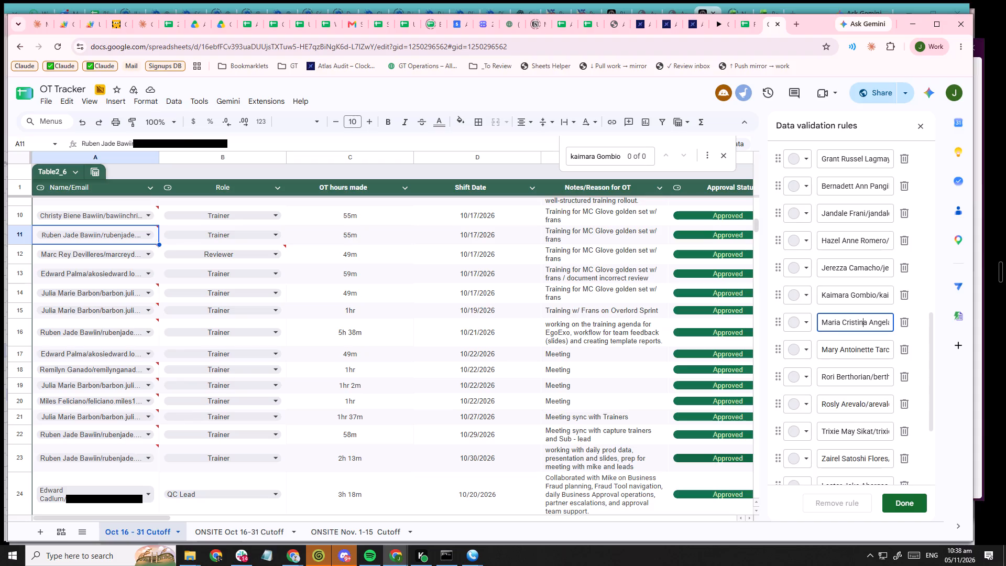
scroll(873, 376, "down", 4)
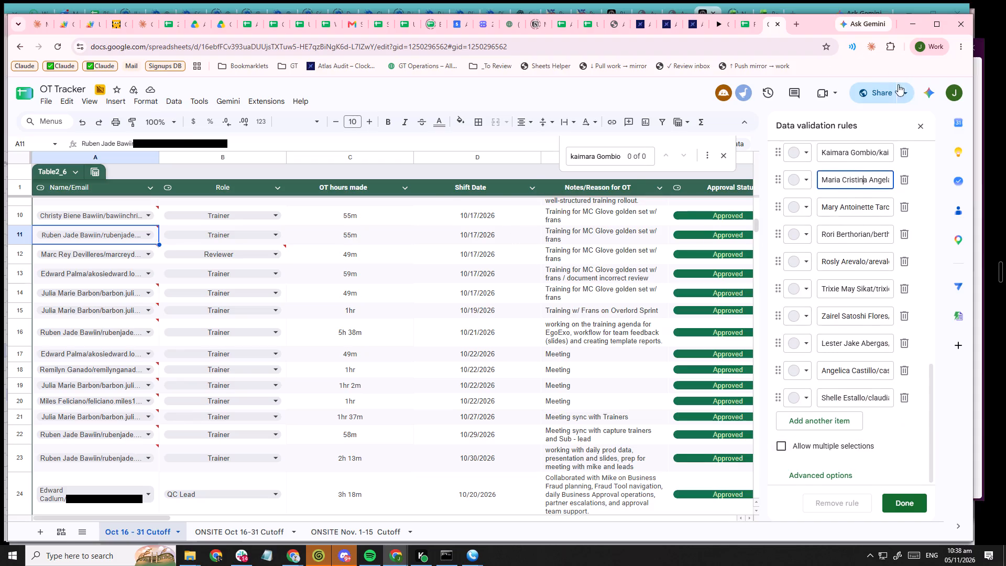
Examine the dropdown rule's advanced options, including its display style, for a setting that handles invalid entries.
left_click(791, 474)
scroll(812, 441, "down", 10)
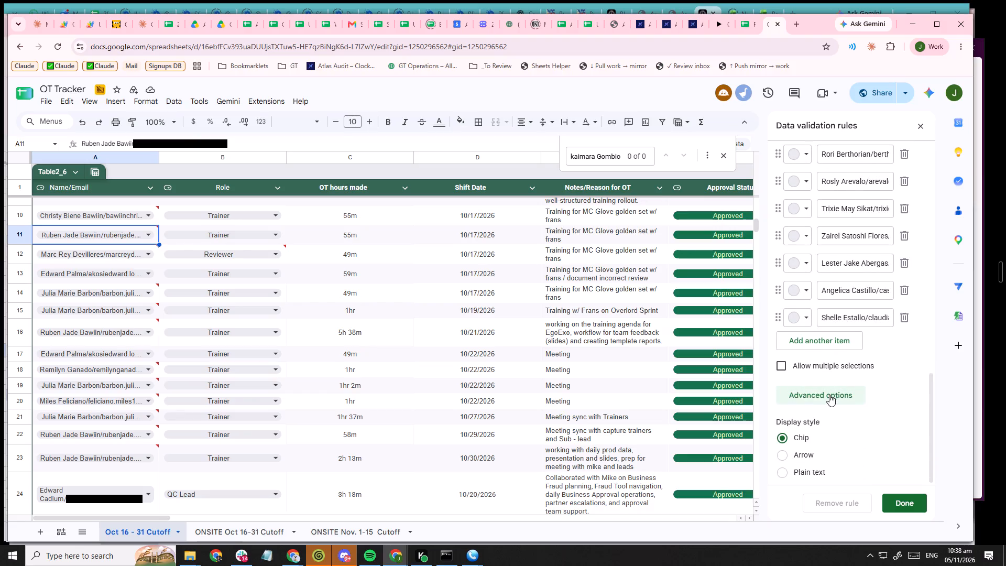
scroll(844, 402, "up", 10)
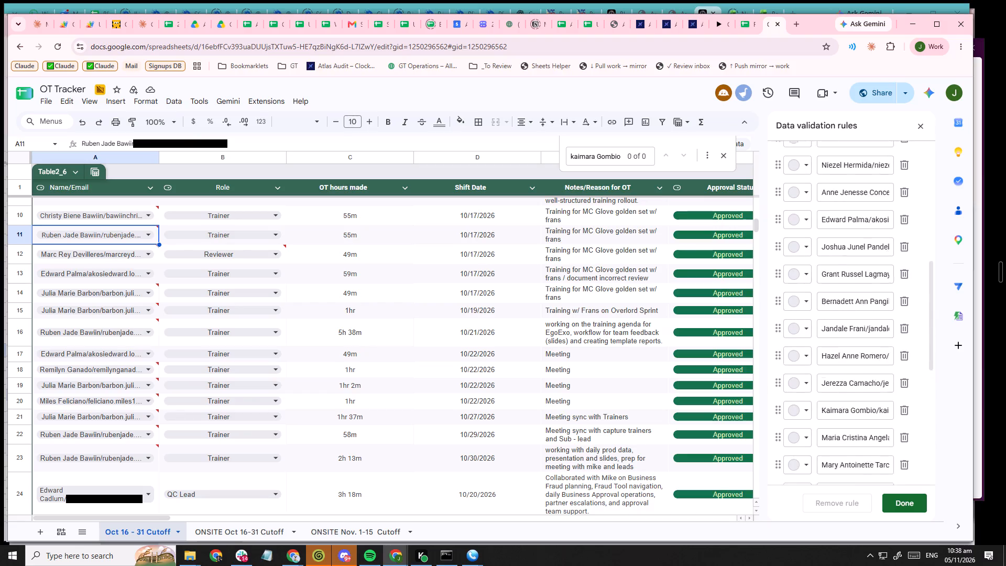
scroll(840, 400, "up", 12)
scroll(850, 188, "down", 13)
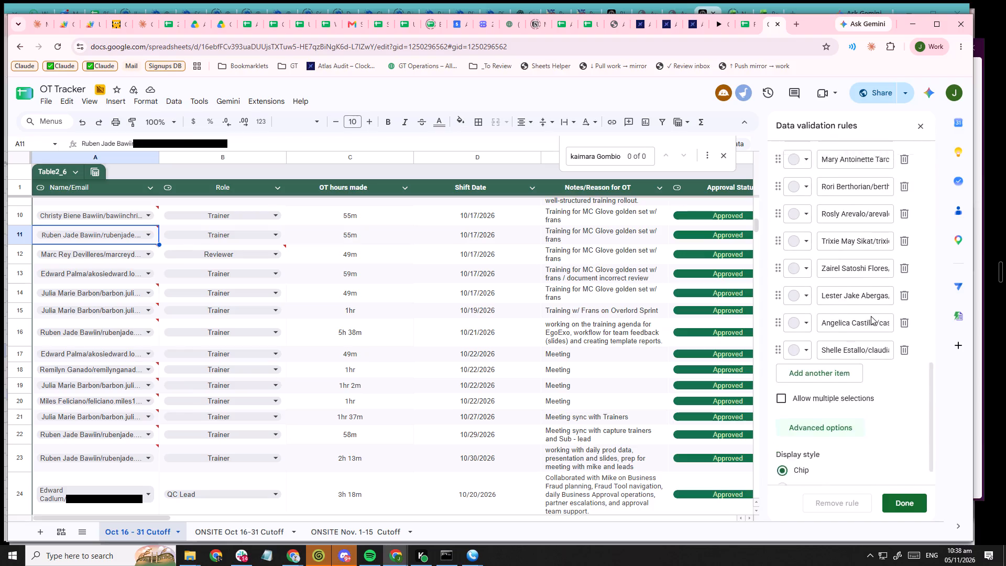
scroll(871, 316, "down", 6)
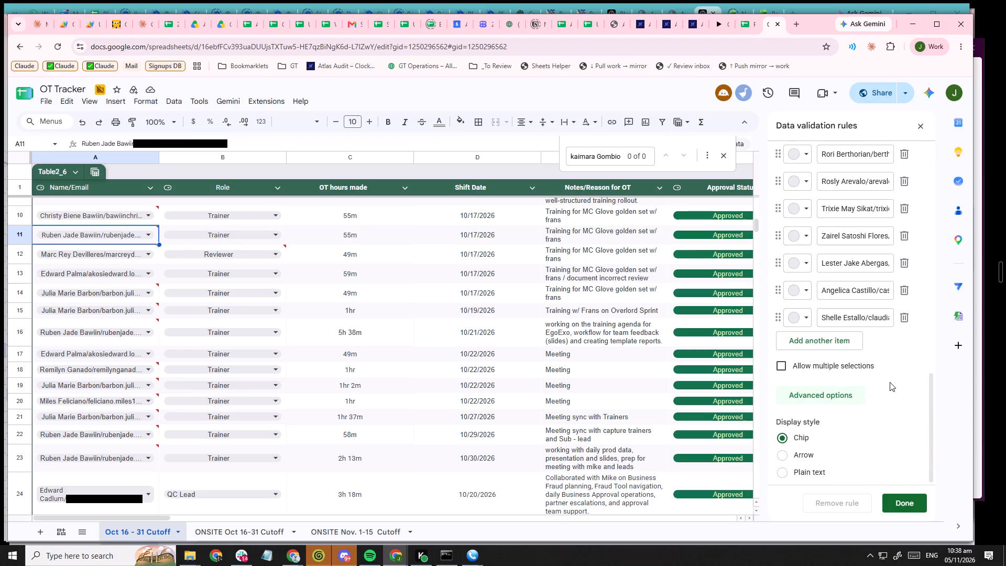
scroll(889, 382, "up", 5)
scroll(889, 386, "down", 9)
left_click(851, 400)
scroll(850, 404, "down", 4)
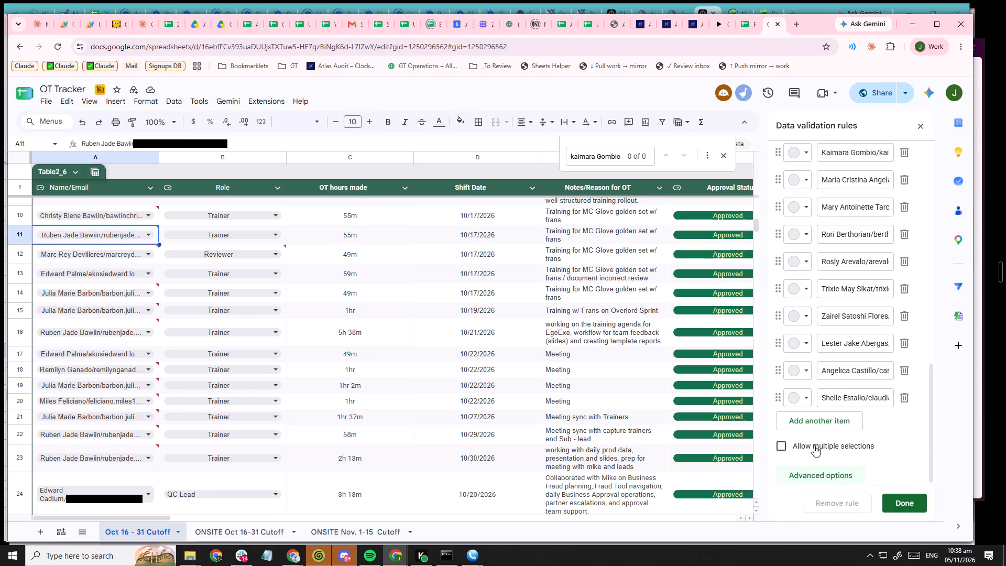
scroll(814, 445, "down", 7)
left_click(807, 480)
scroll(807, 475, "down", 6)
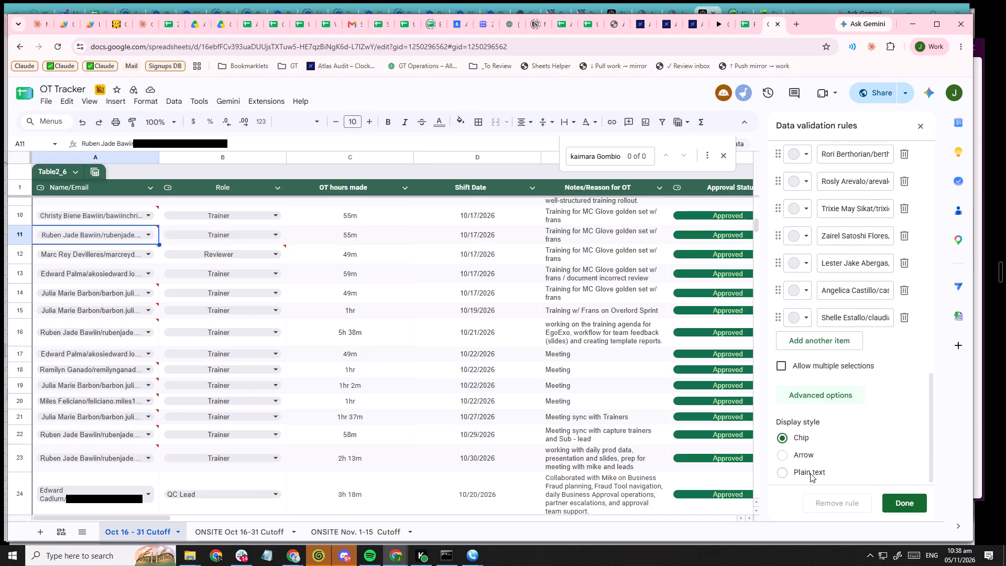
Check which criteria types are available for the Name/Email column's dropdown rule, leaving it set to Dropdown.
scroll(811, 470, "up", 10)
scroll(846, 420, "down", 1)
scroll(848, 419, "up", 11)
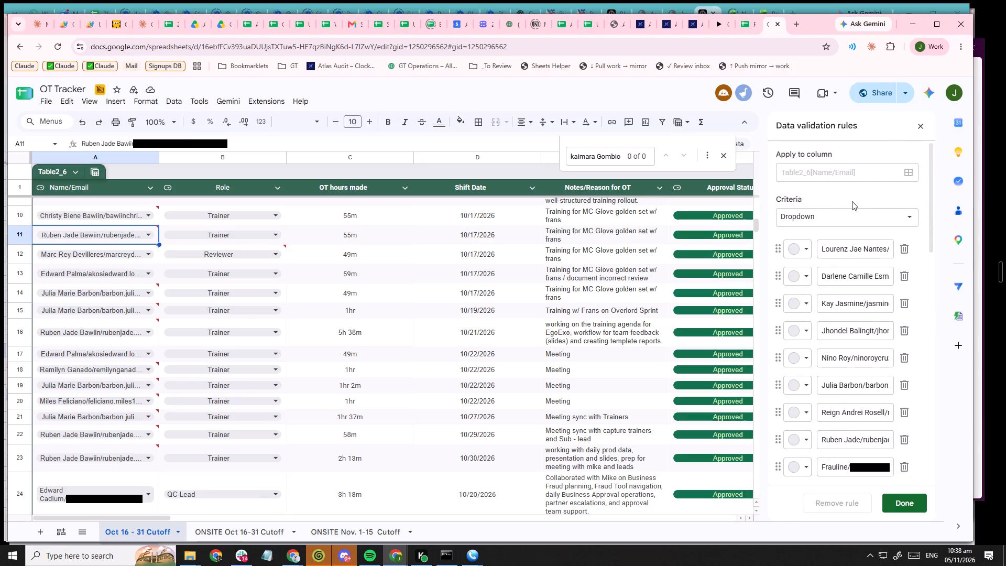
left_click(855, 210)
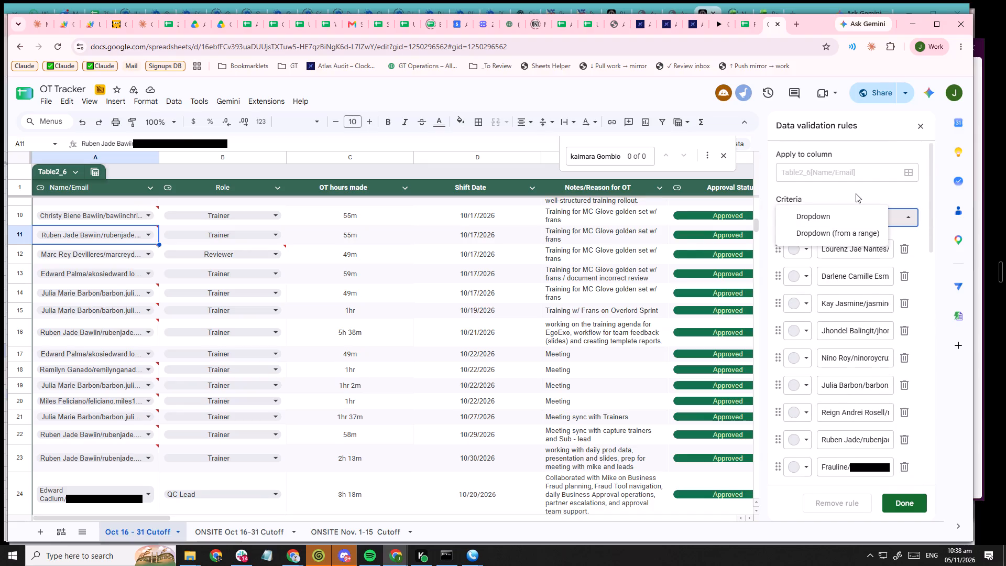
left_click(855, 192)
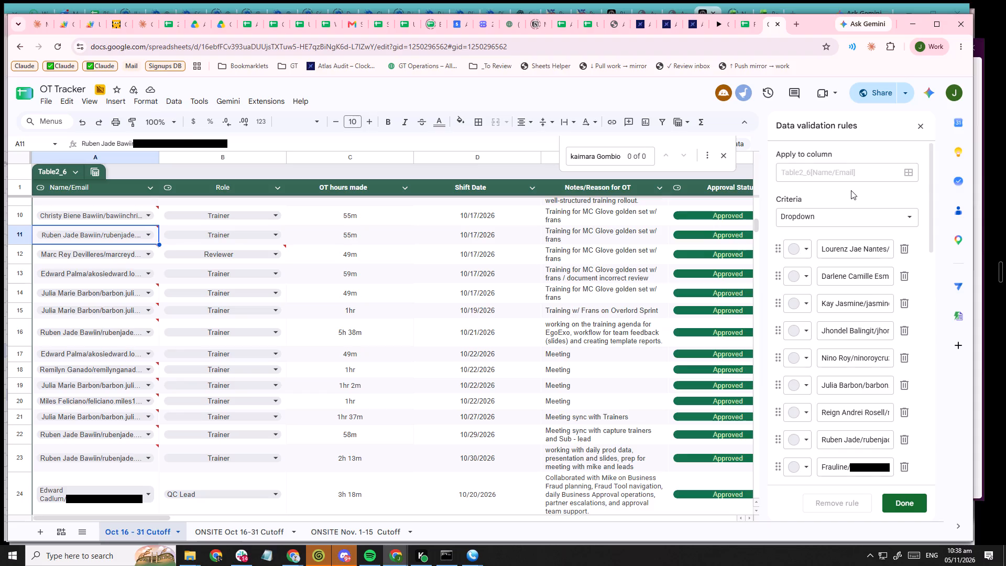
left_click(850, 190)
Re-examine the dropdown rule's advanced options and display styles for an invalid-entry setting, closing the rule without saving.
scroll(848, 192, "down", 7)
scroll(845, 201, "down", 17)
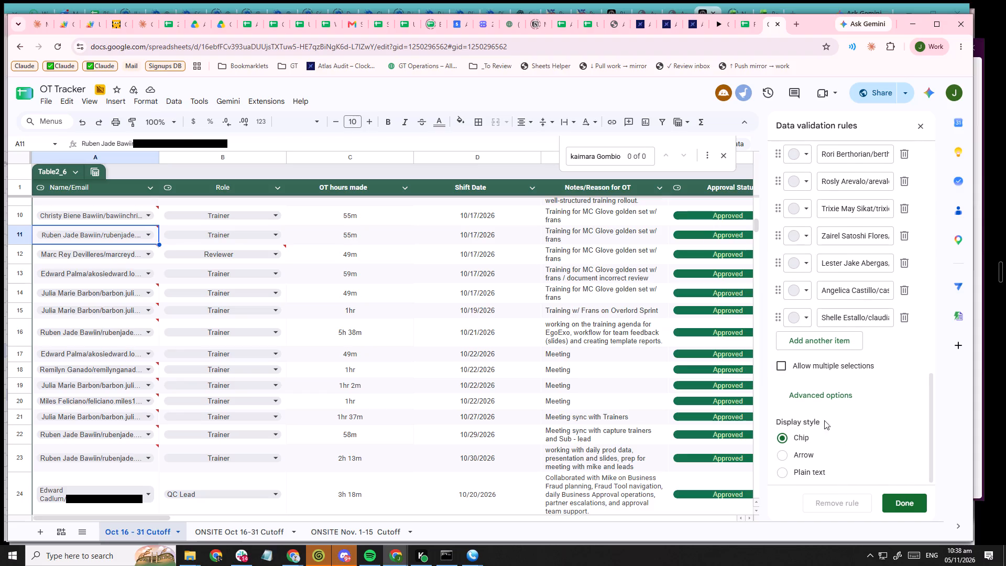
left_click(819, 397)
scroll(846, 409, "down", 13)
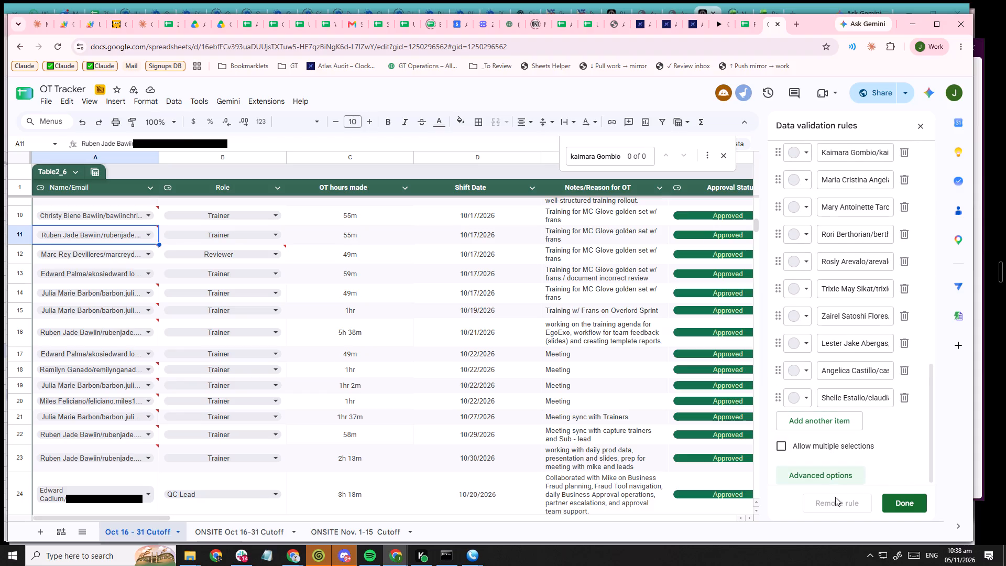
left_click(836, 478)
scroll(836, 474, "down", 4)
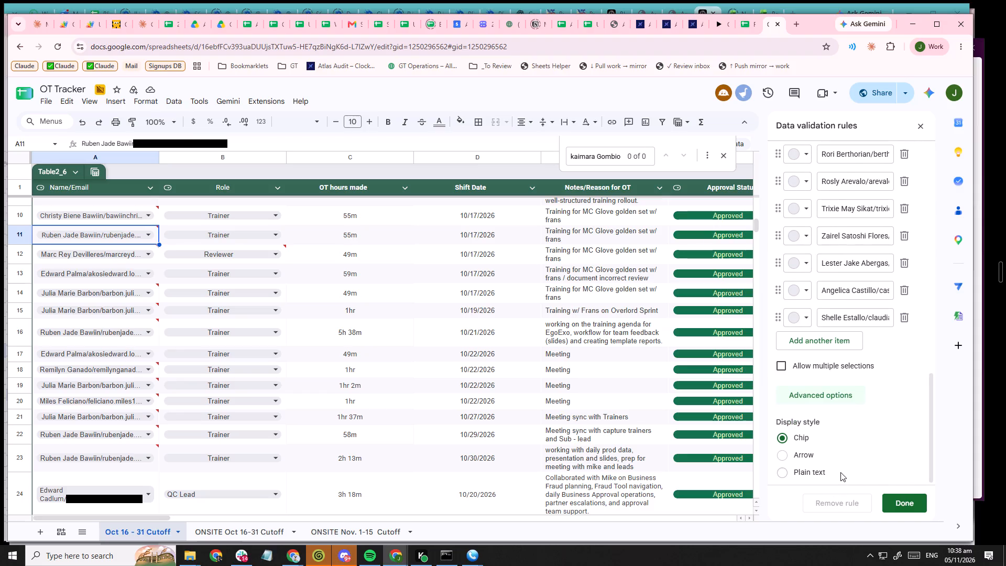
left_click(852, 432)
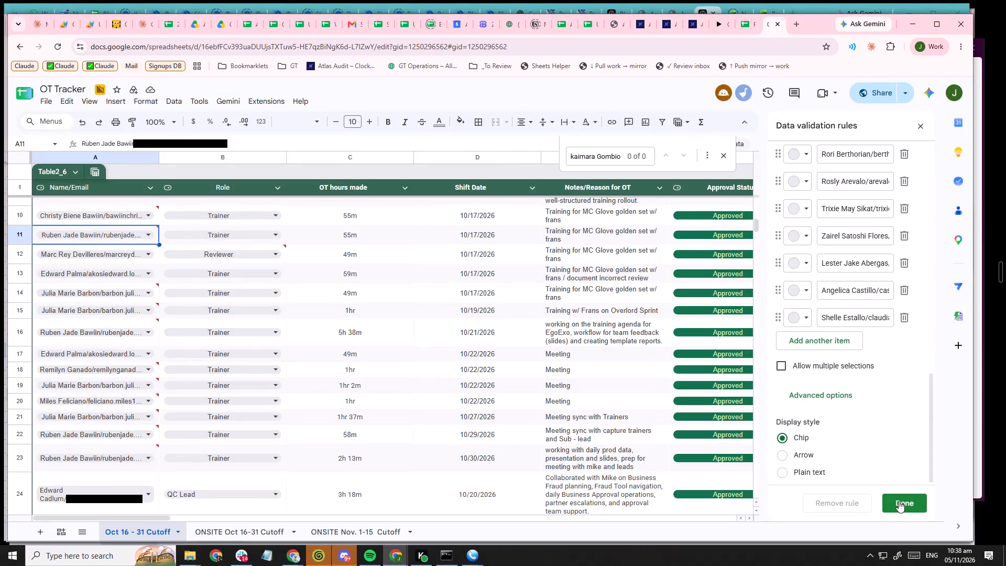
left_click(816, 472)
scroll(852, 444, "down", 6)
left_click(804, 455)
left_click(799, 441)
left_click(923, 122)
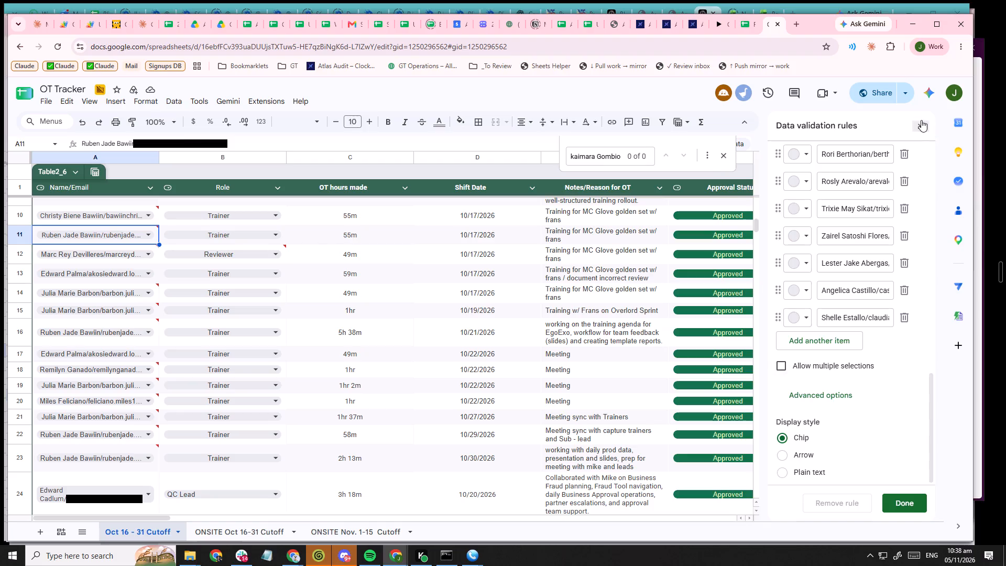
Look through the Name/Email entries on the Oct 16 - 31 Cutoff sheet and view the dropdown choices for A10.
scroll(243, 276, "up", 5, "shift")
scroll(244, 268, "down", 5)
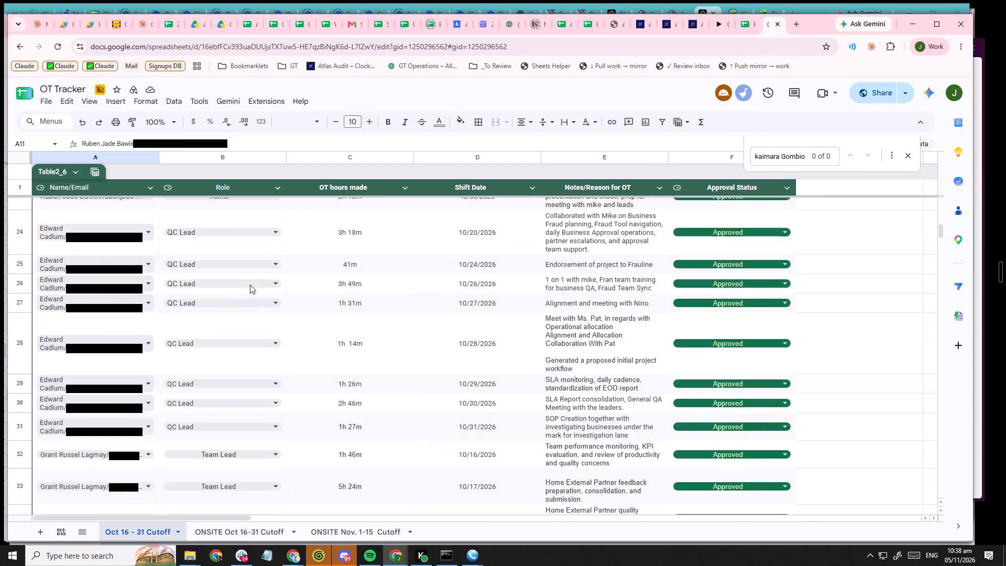
scroll(265, 386, "up", 20)
scroll(265, 386, "up", 13)
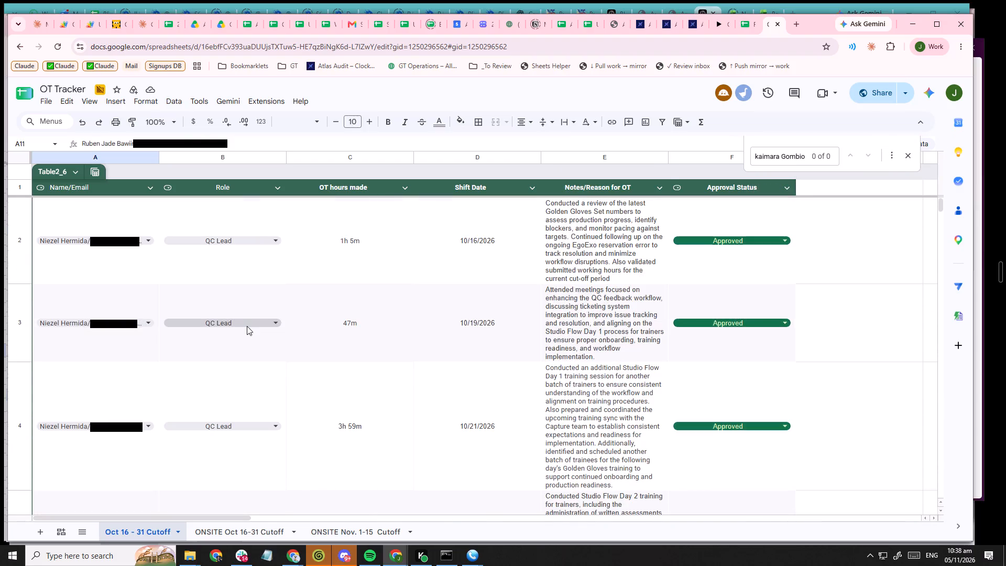
scroll(247, 326, "up", 2)
scroll(246, 323, "down", 15)
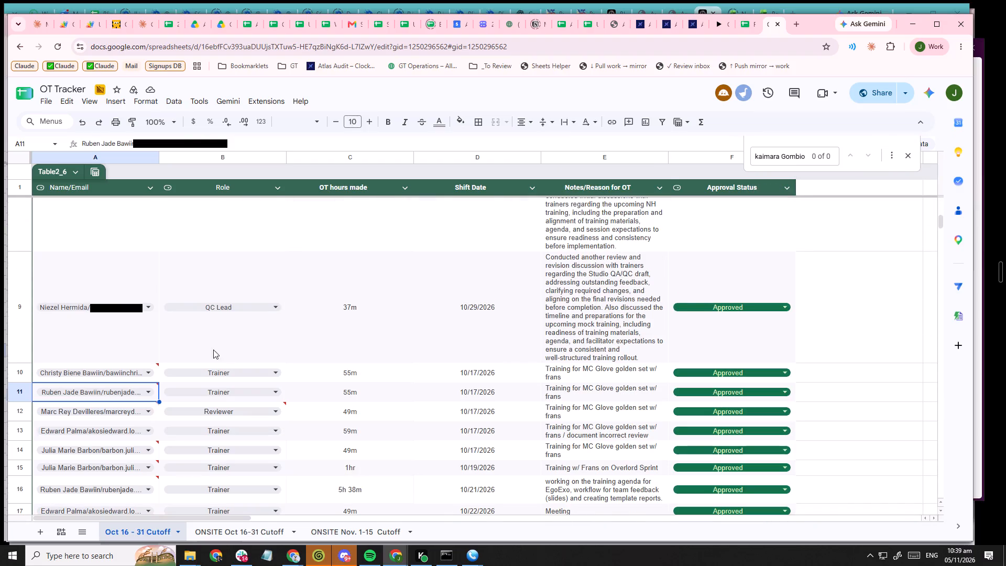
left_click(145, 375)
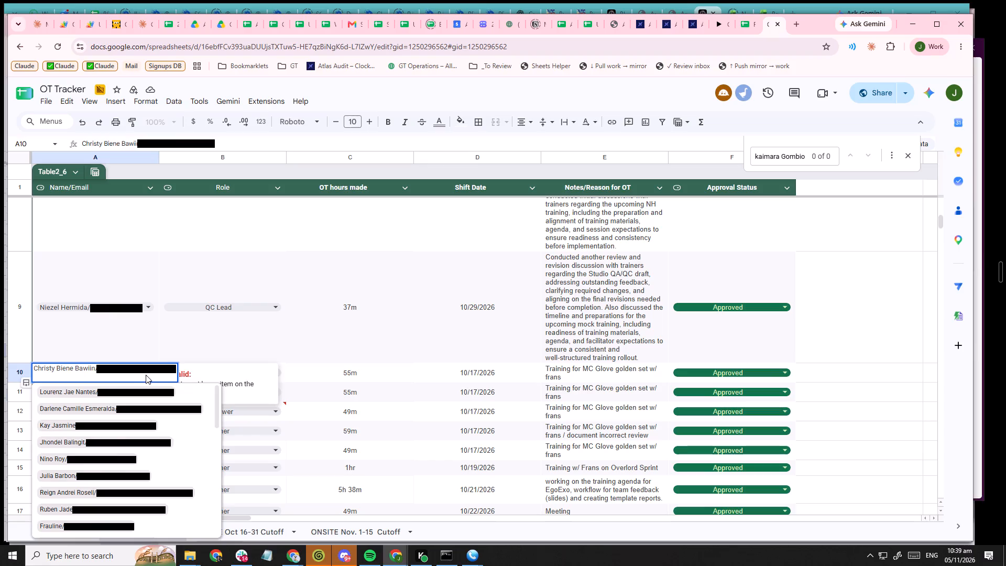
left_click(195, 345)
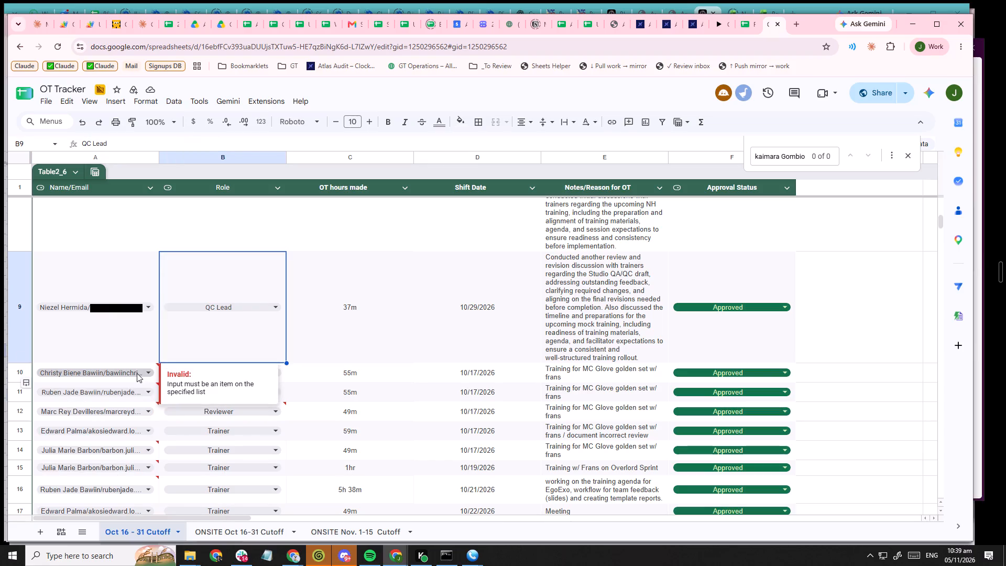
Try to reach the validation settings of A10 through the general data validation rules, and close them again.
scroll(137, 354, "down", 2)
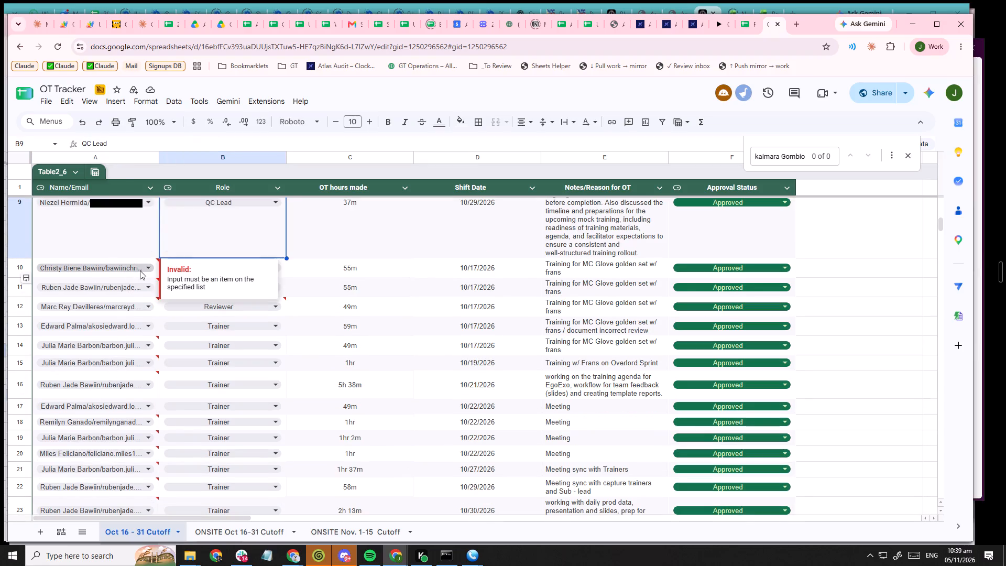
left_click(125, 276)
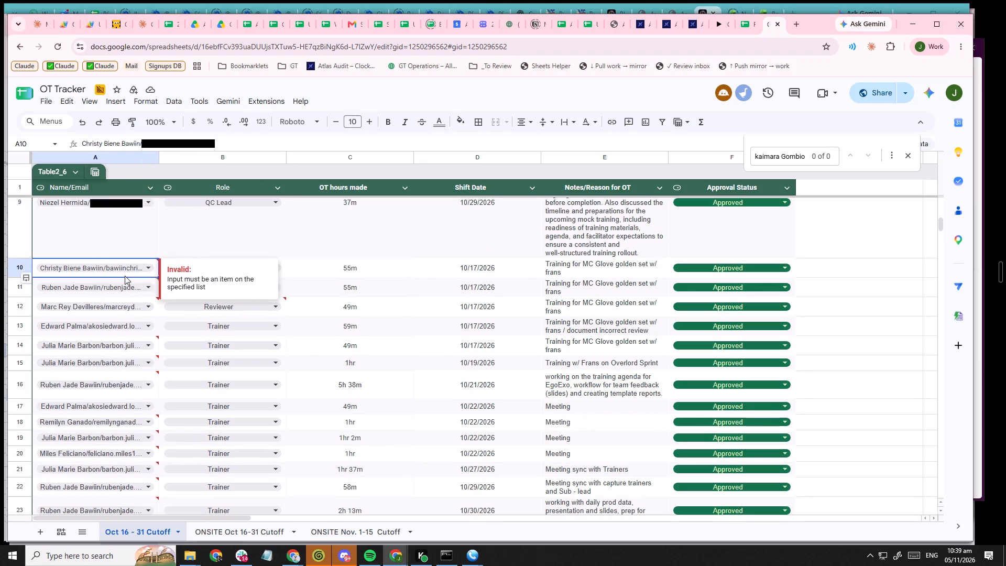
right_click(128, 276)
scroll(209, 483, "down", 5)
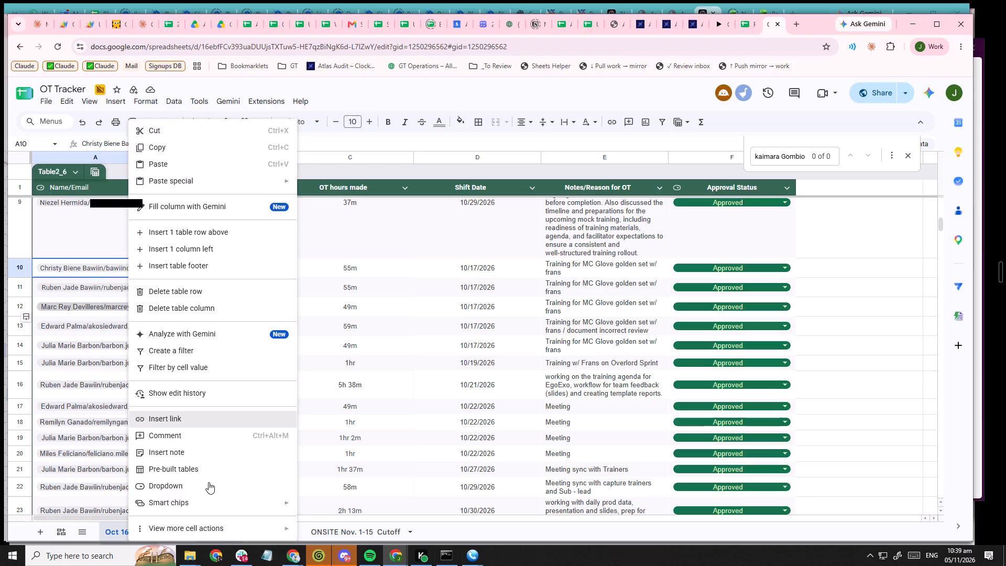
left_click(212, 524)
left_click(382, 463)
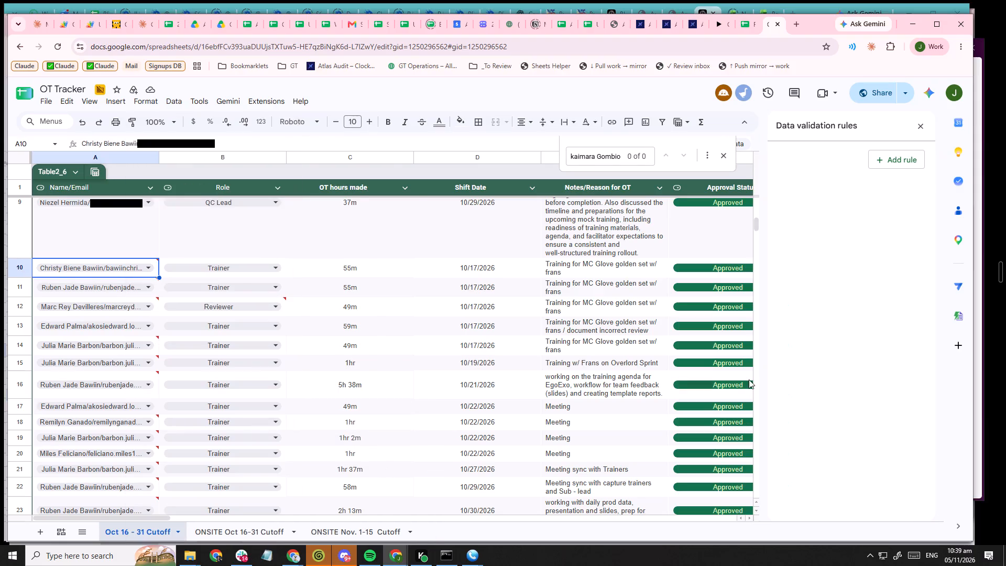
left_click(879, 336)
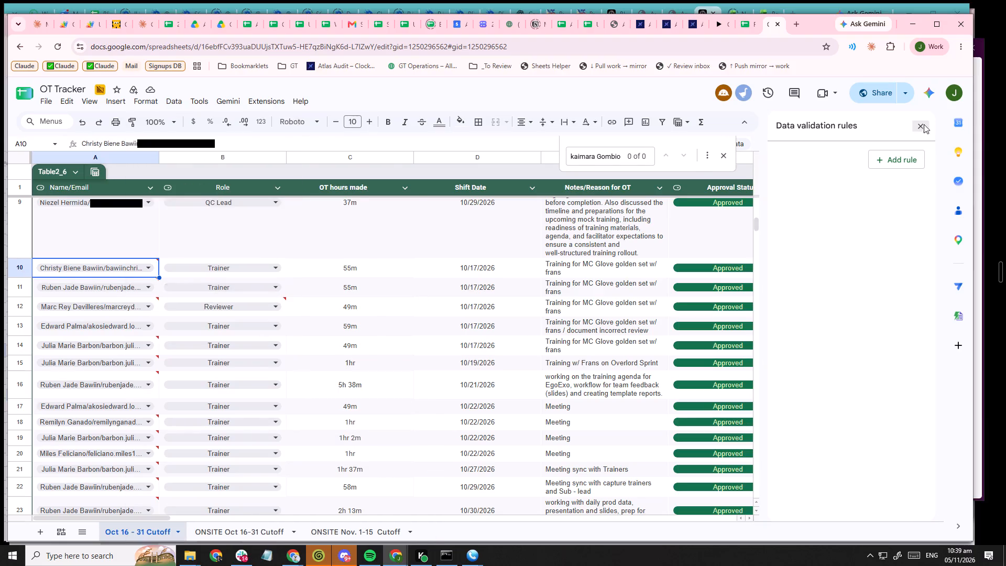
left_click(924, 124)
Open the Name/Email dropdown rule for editing from A10 and review its name/email items to the end of the list.
left_click(147, 266)
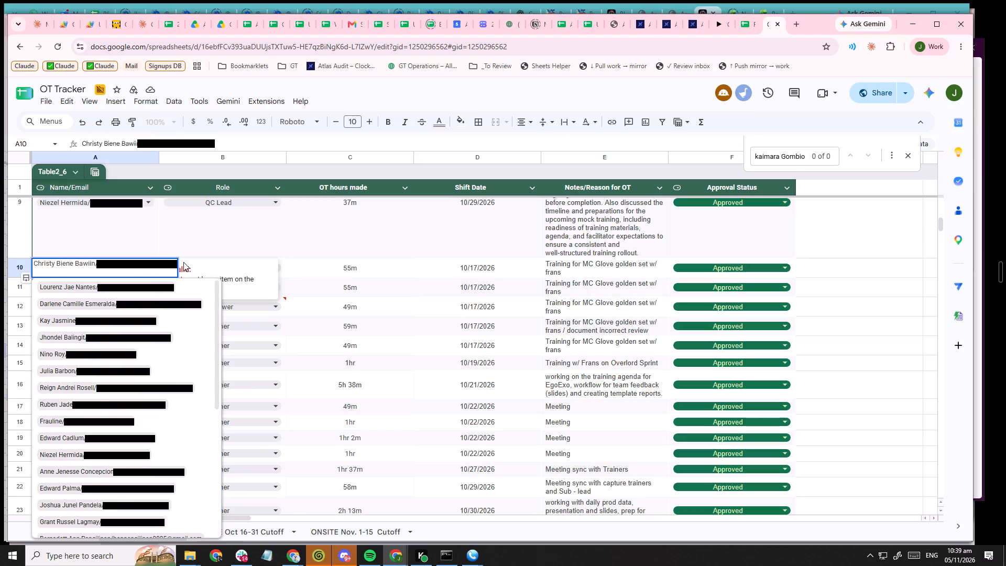
left_click(196, 268)
scroll(175, 349, "down", 13)
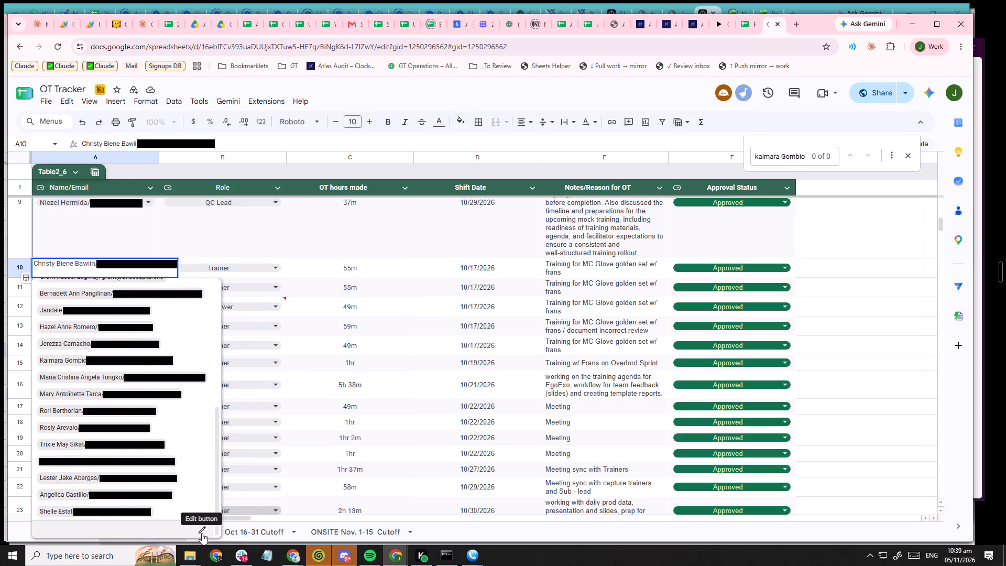
left_click(203, 526)
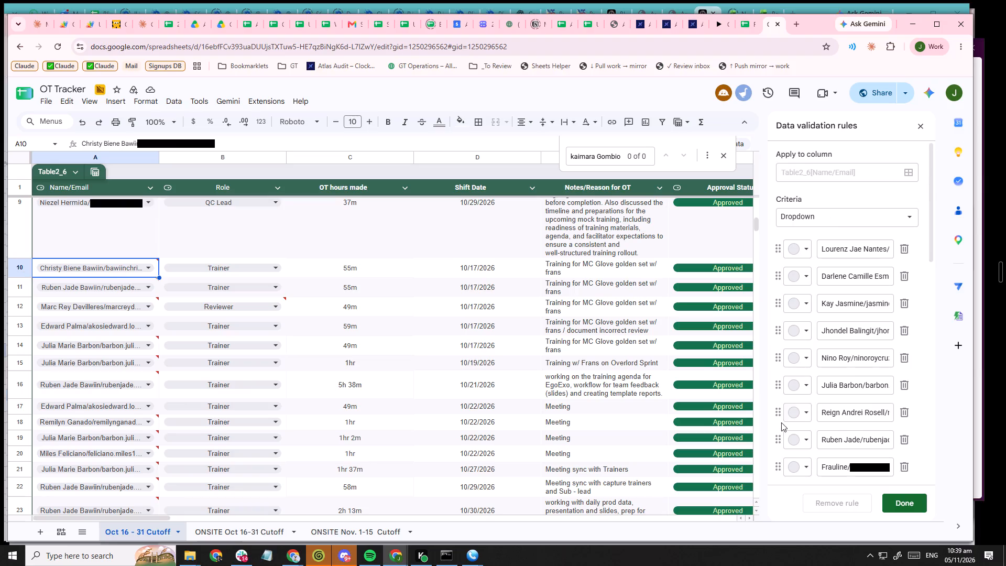
scroll(836, 401, "down", 3)
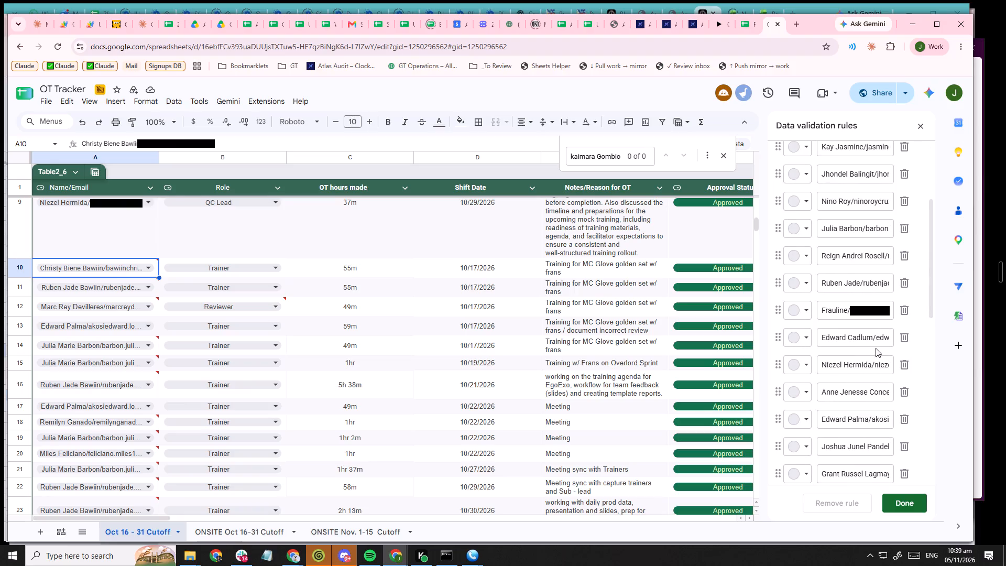
scroll(863, 339, "up", 4)
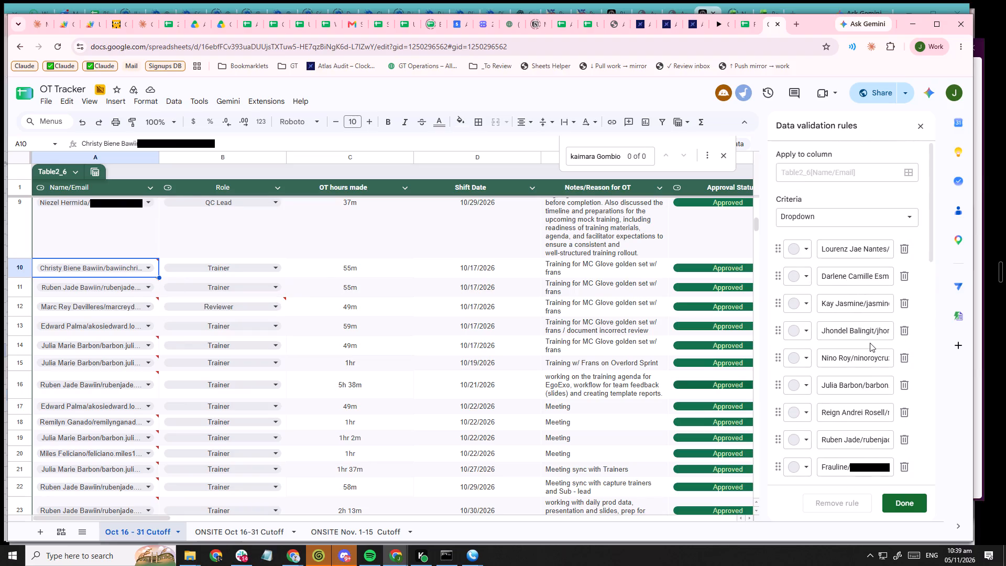
scroll(870, 343, "down", 8)
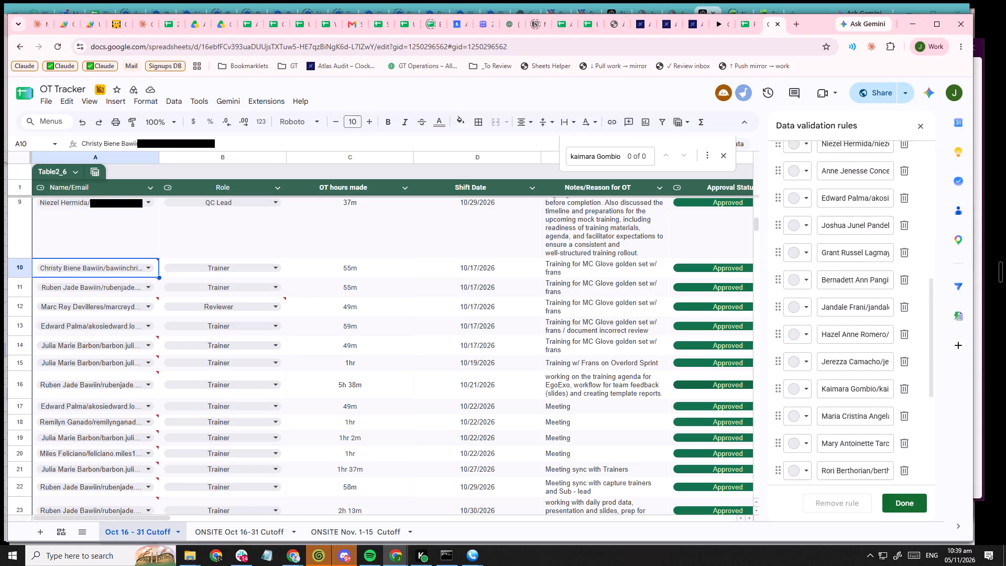
scroll(868, 311, "down", 3)
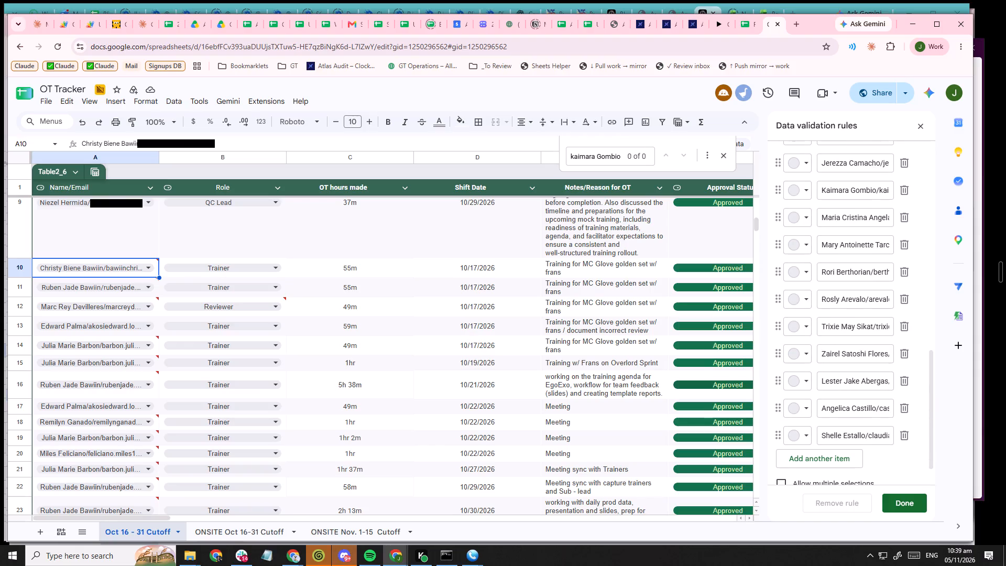
scroll(878, 365, "down", 3)
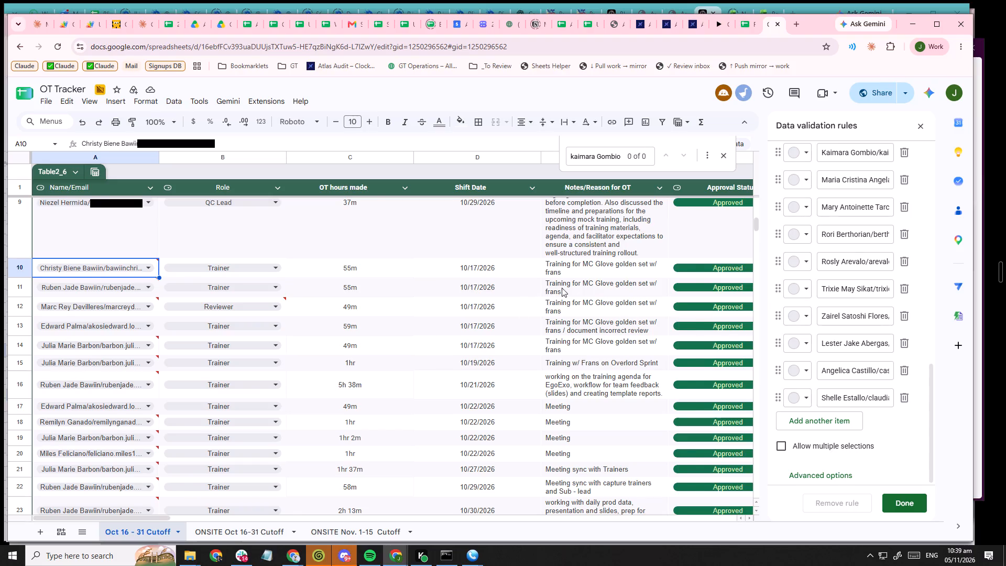
Select the Name/Email entries of the Summary from I3 to I33.
scroll(572, 285, "down", 14, "shift")
scroll(566, 285, "up", 12)
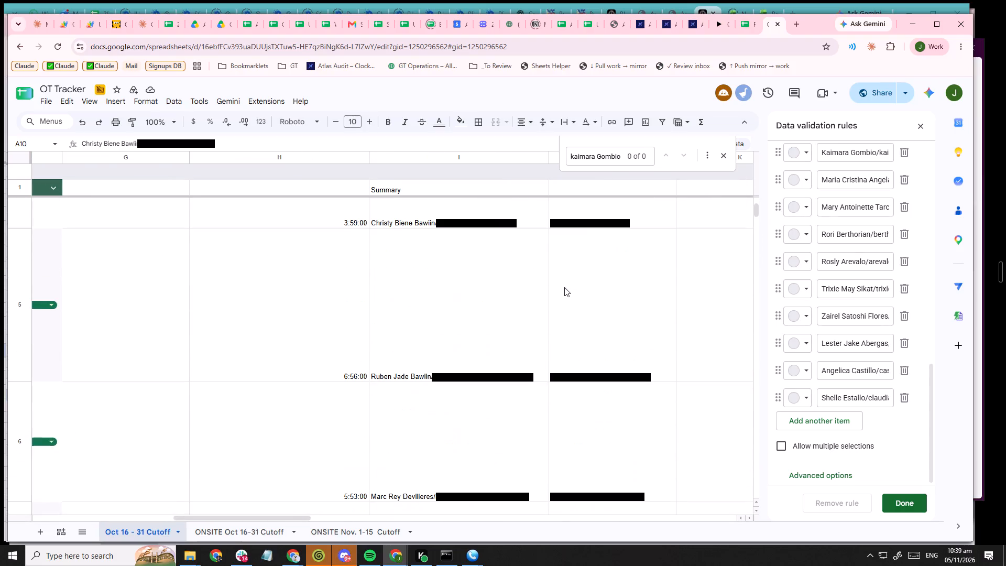
scroll(564, 287, "up", 12)
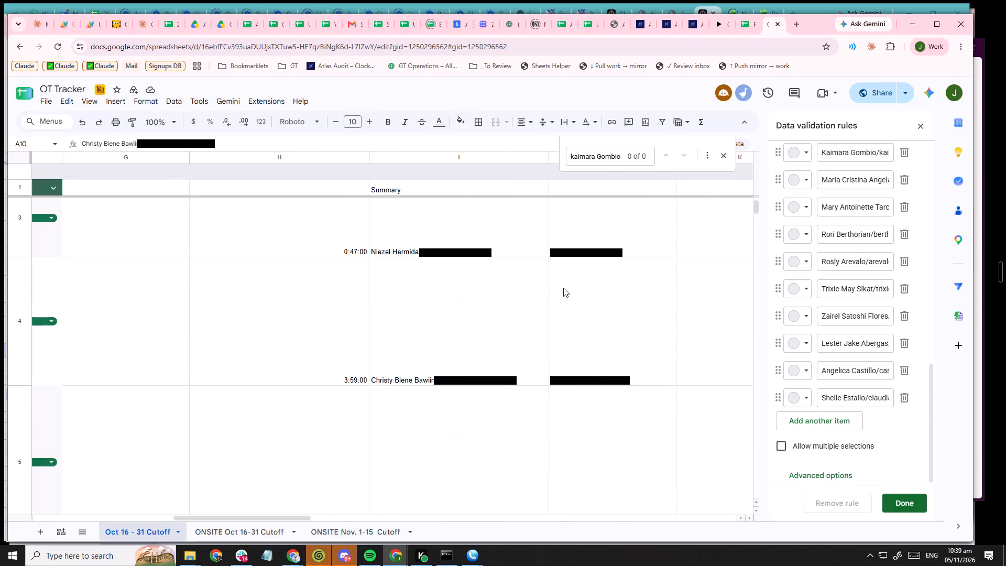
scroll(602, 311, "down", 3)
scroll(595, 312, "up", 4)
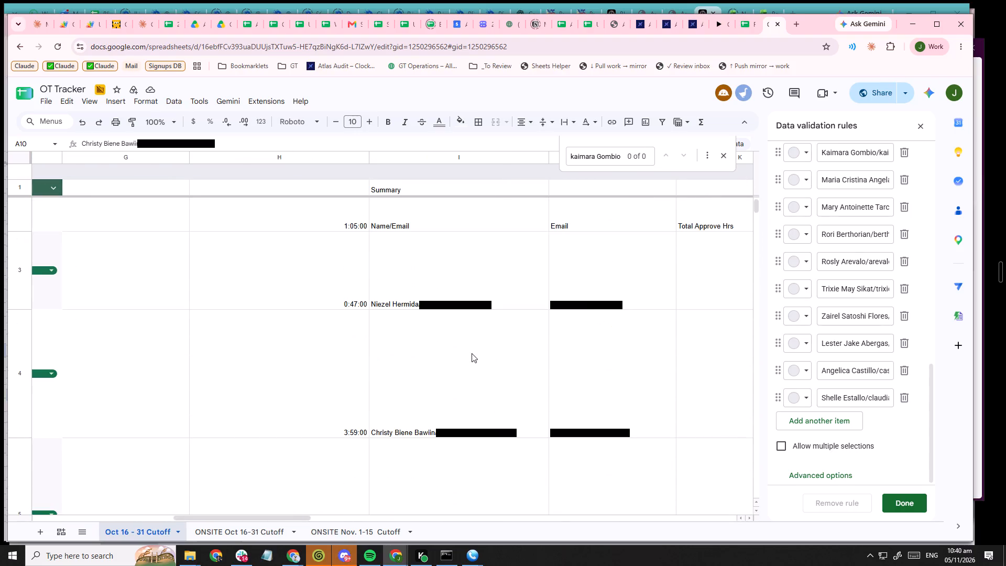
left_click(472, 353)
scroll(472, 356, "down", 20)
scroll(472, 356, "down", 6)
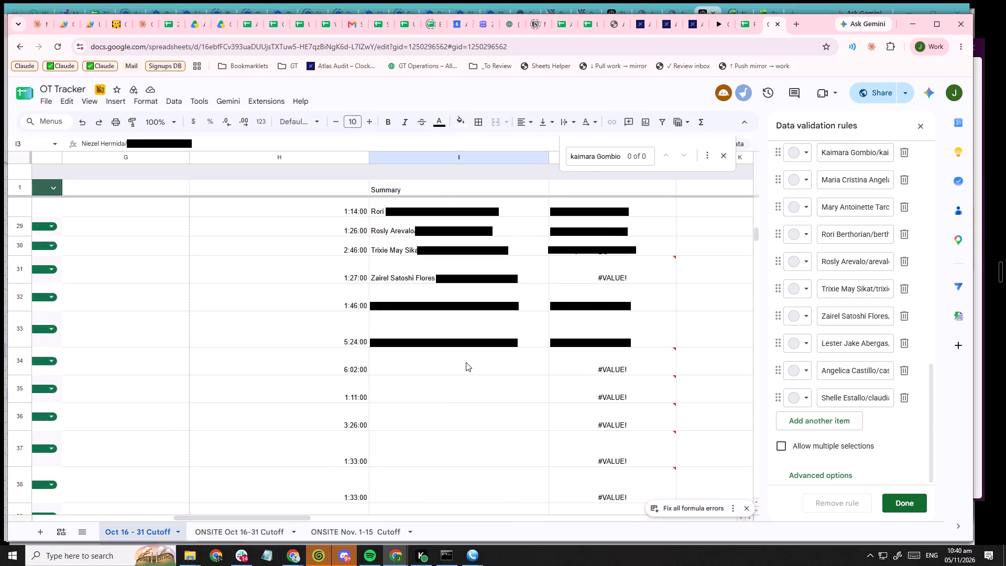
left_click(476, 344, "shift")
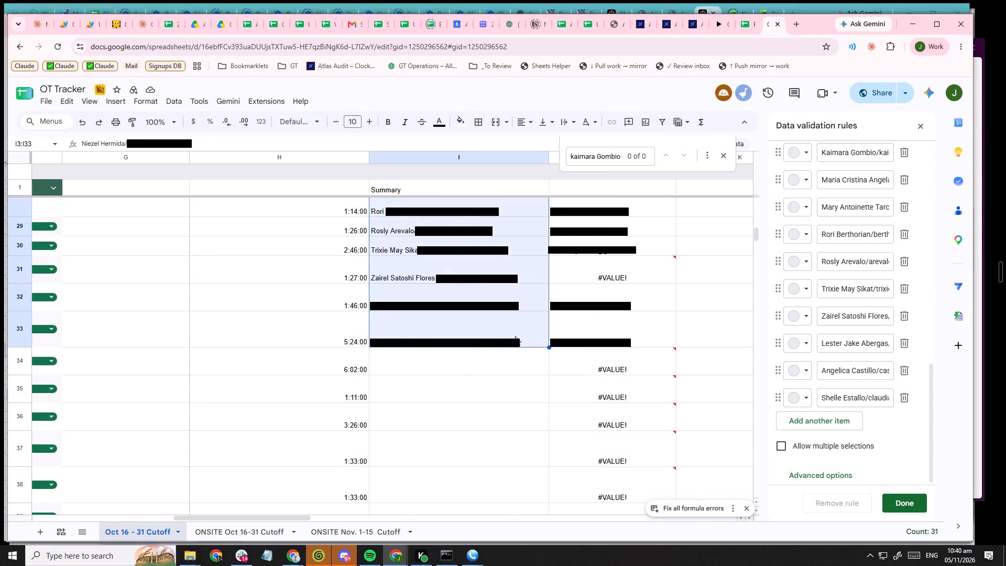
Look through the Summary rows on the Oct 16 - 31 Cutoff sheet and select the Name/Email entry in I19.
scroll(480, 445, "down", 3, "shift")
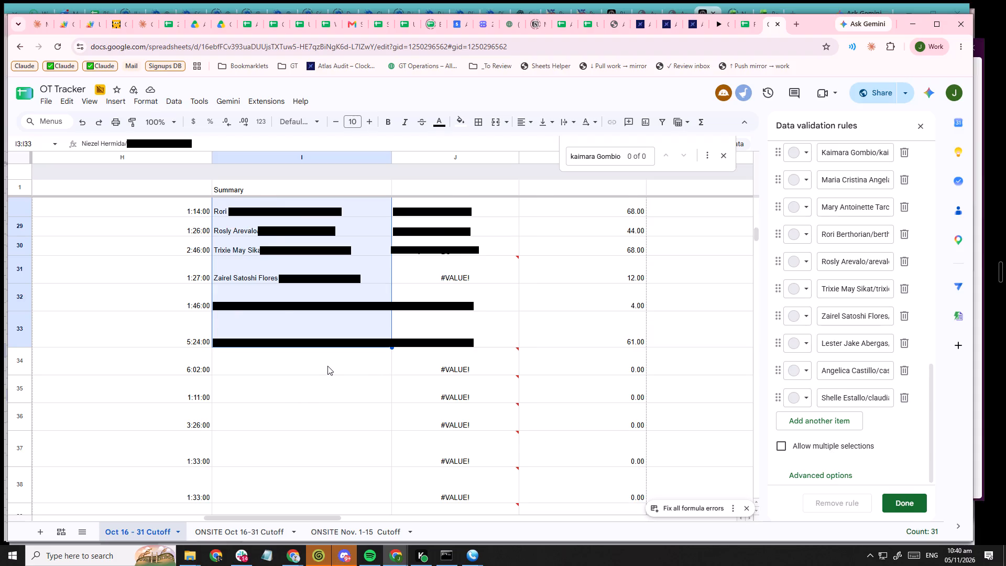
scroll(327, 365, "up", 20)
scroll(327, 365, "up", 16)
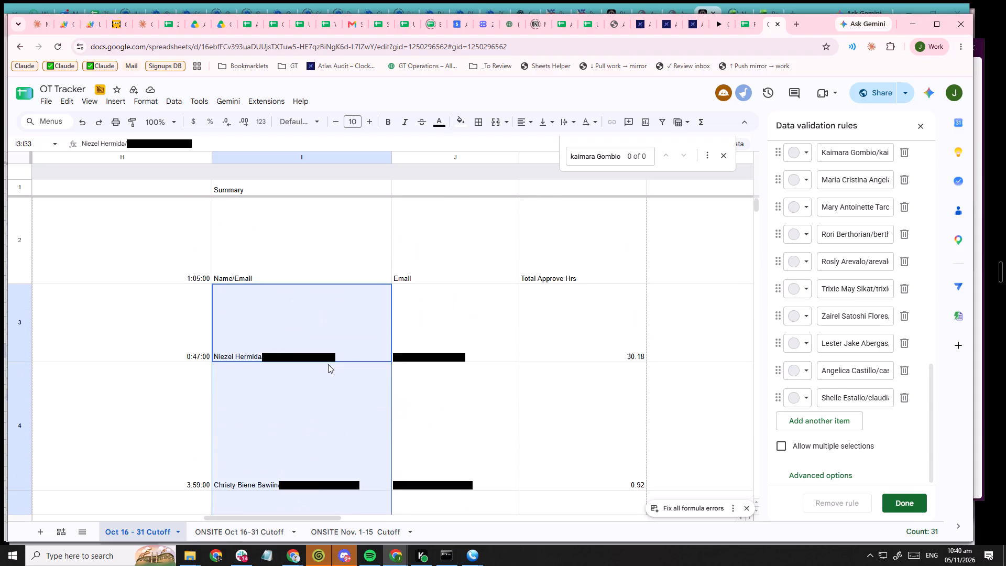
scroll(328, 364, "down", 11)
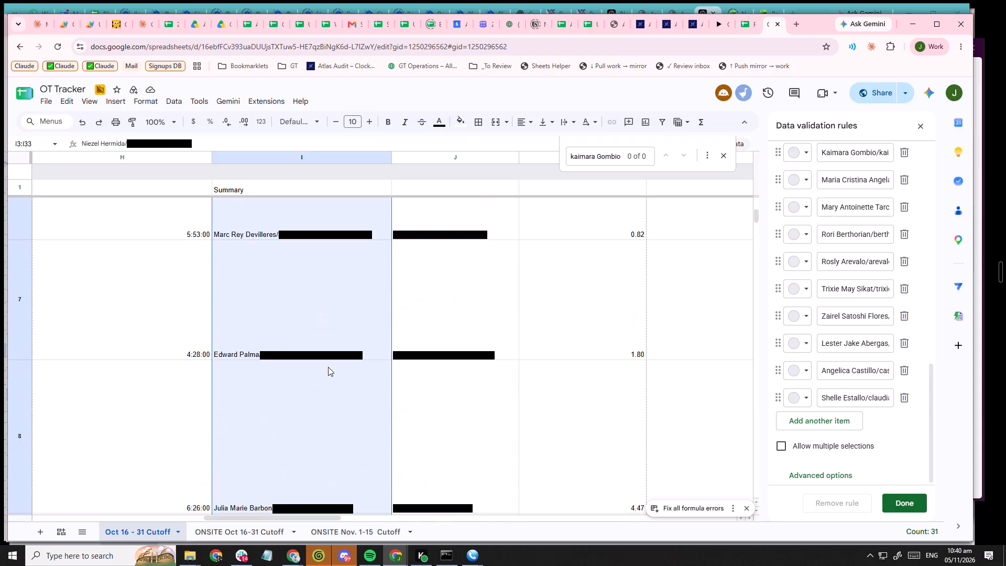
scroll(328, 367, "down", 9)
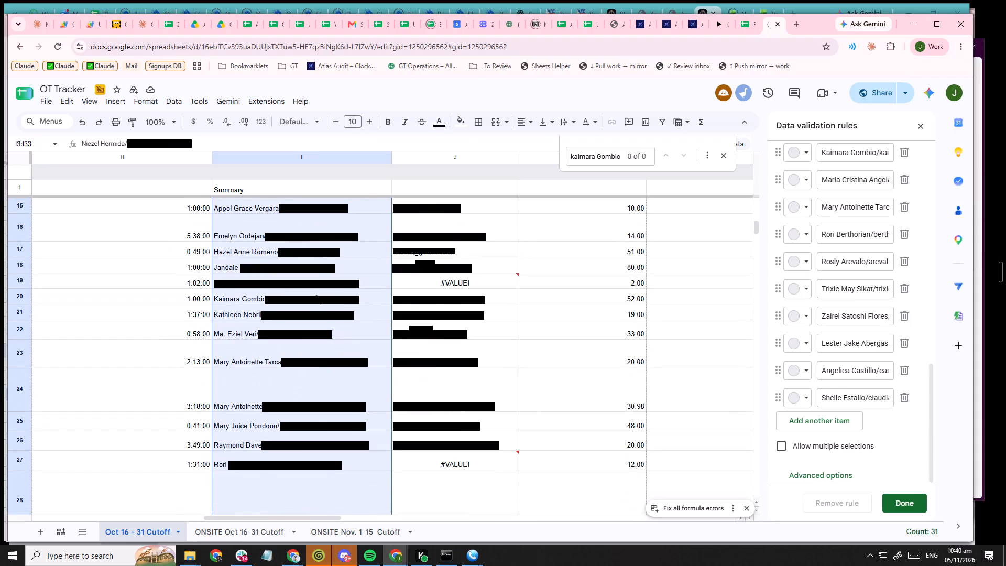
left_click(311, 287)
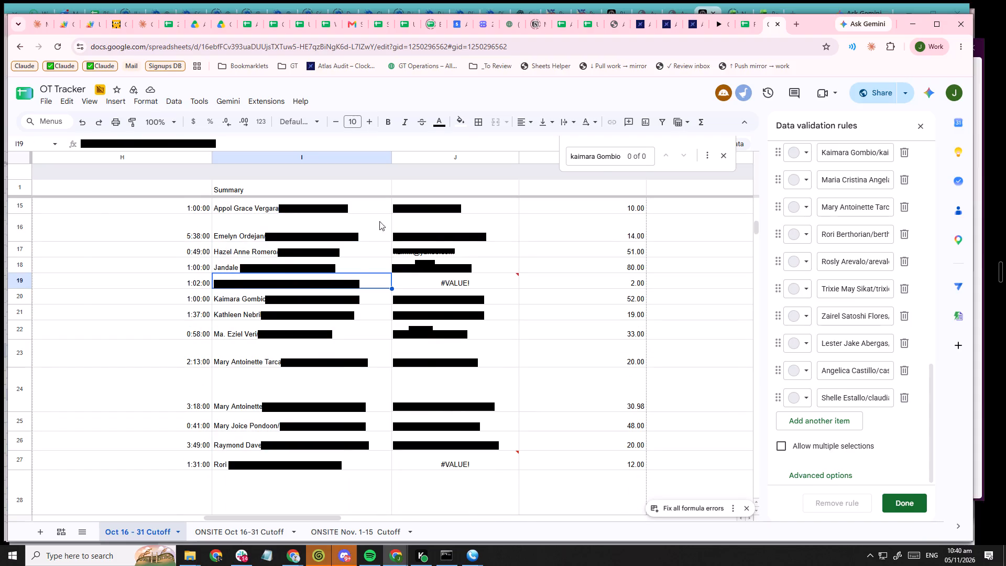
Copy the first name "kaimara" from the existing search text.
double_click(578, 159)
key("ctrl+c")
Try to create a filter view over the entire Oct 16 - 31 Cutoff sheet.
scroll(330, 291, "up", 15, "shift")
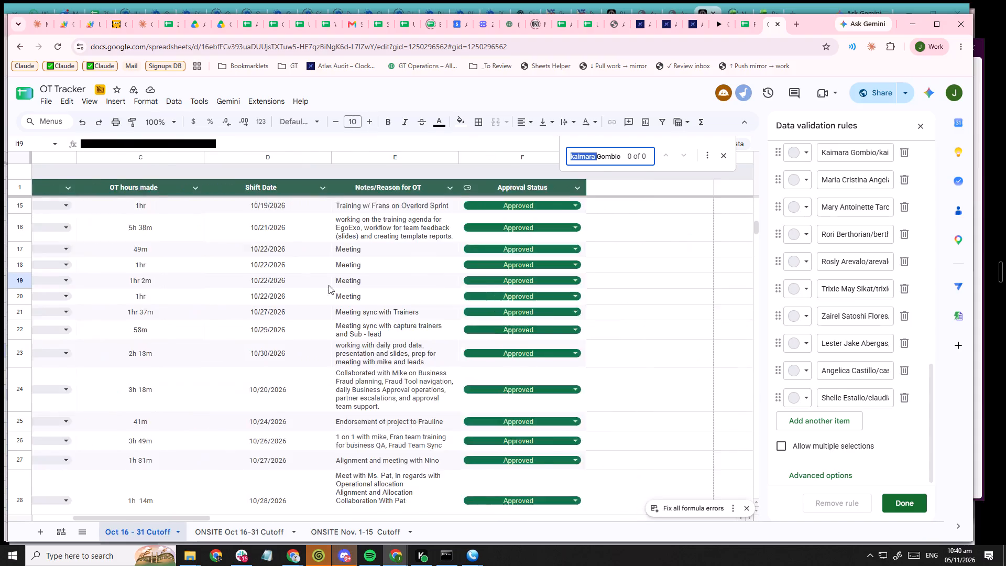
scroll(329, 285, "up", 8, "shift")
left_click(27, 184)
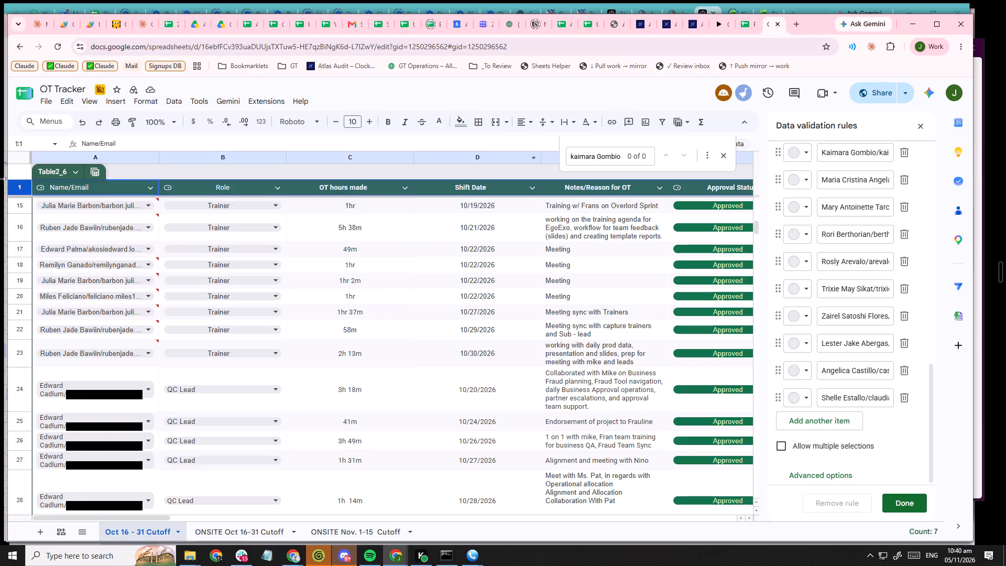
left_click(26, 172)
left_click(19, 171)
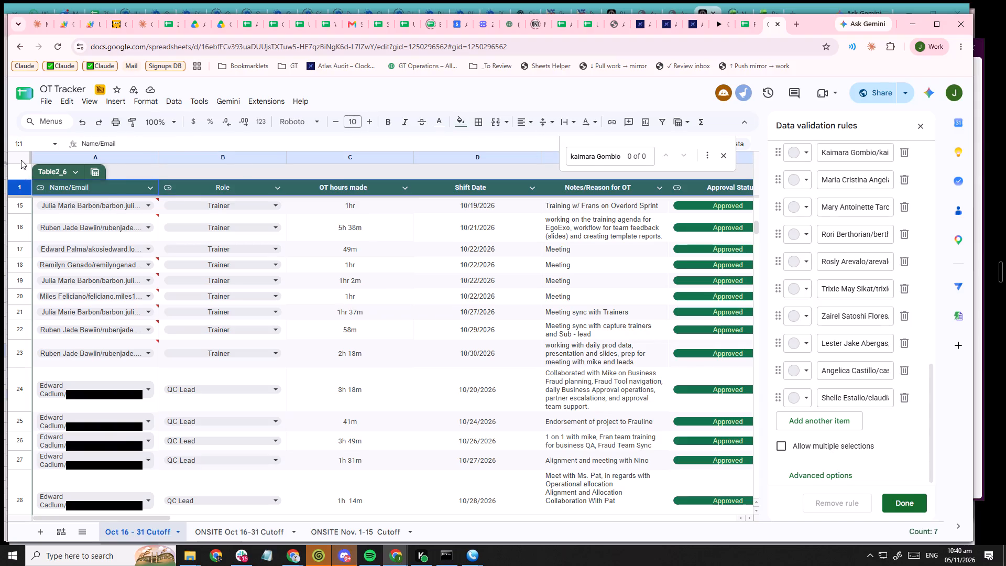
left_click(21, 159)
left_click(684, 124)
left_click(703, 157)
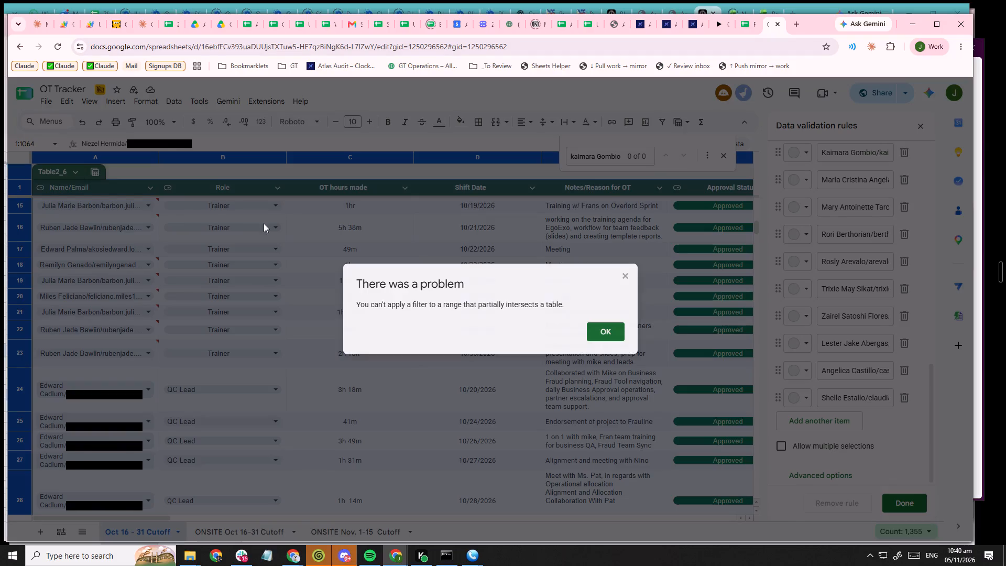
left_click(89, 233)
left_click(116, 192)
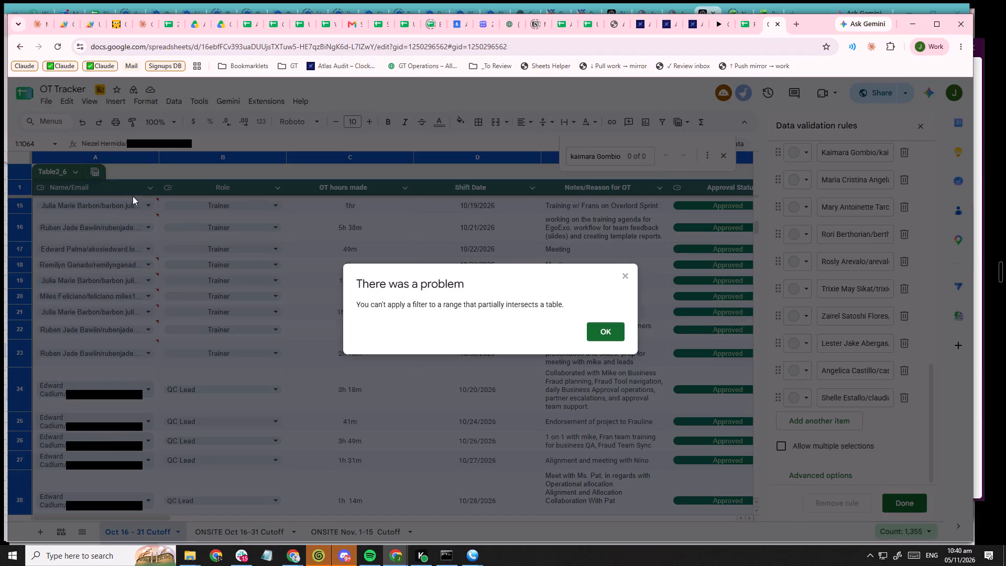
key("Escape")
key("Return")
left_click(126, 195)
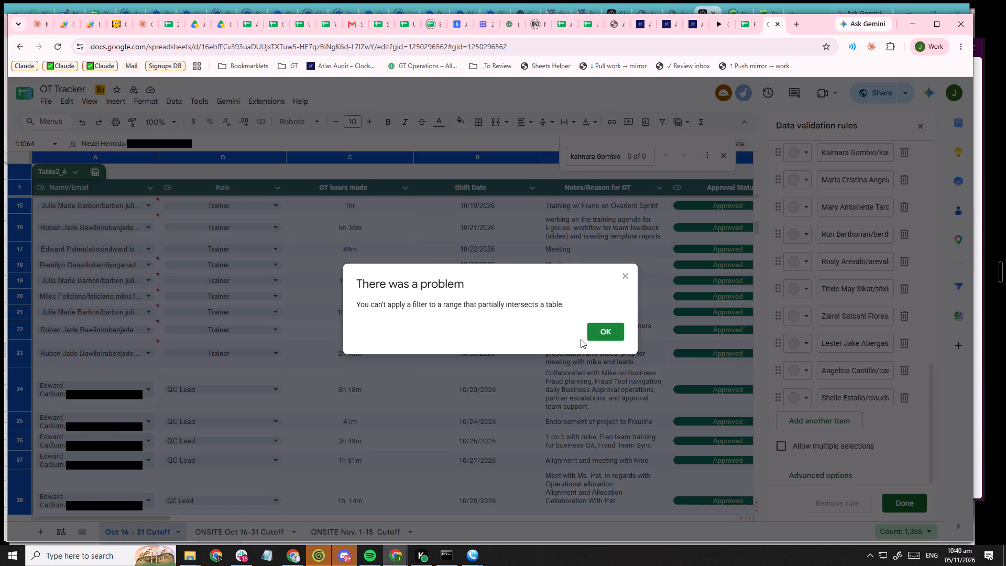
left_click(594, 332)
Create a temporary filter view for Table2_6, starting from its Name/Email header in A1.
left_click(93, 186)
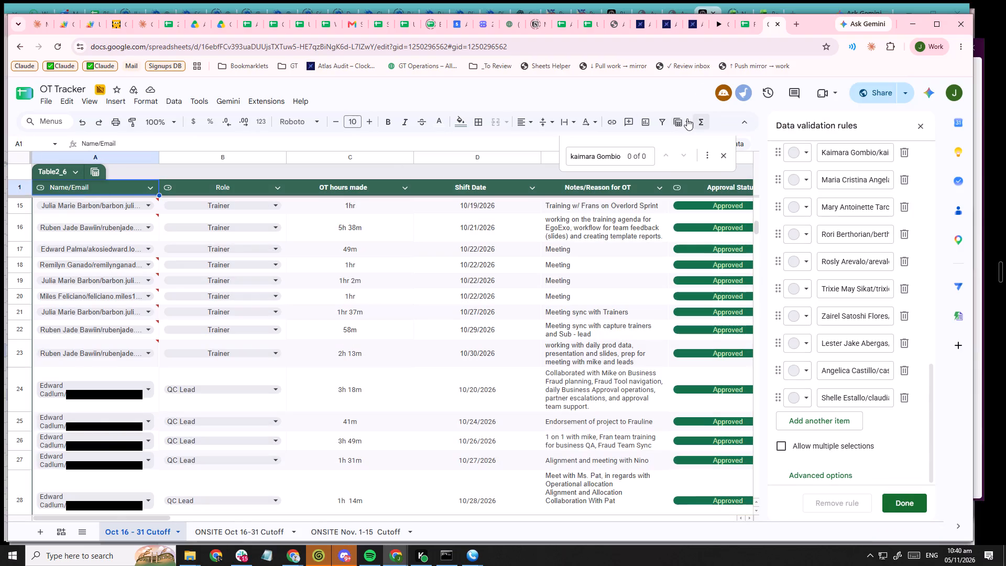
left_click(682, 119)
left_click(707, 162)
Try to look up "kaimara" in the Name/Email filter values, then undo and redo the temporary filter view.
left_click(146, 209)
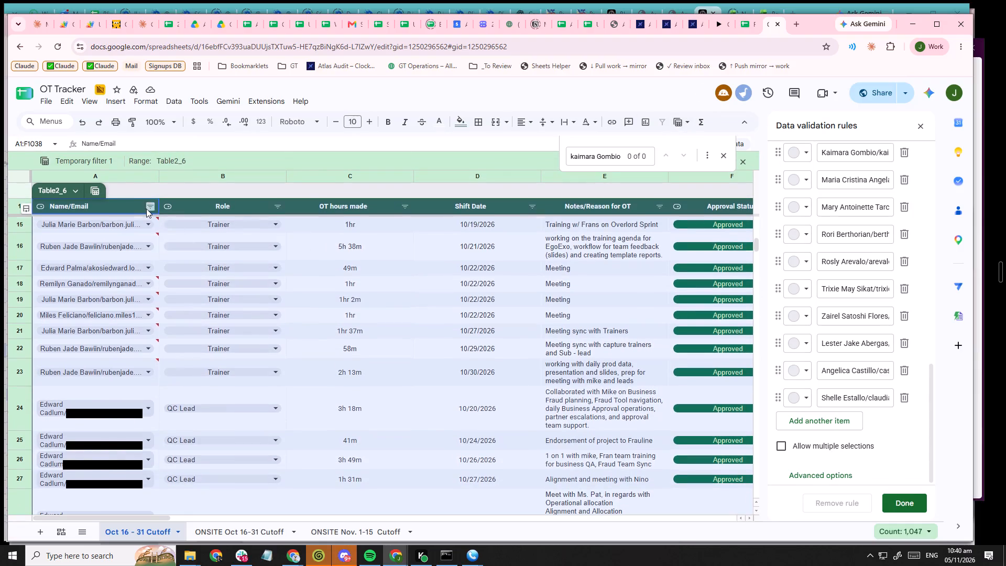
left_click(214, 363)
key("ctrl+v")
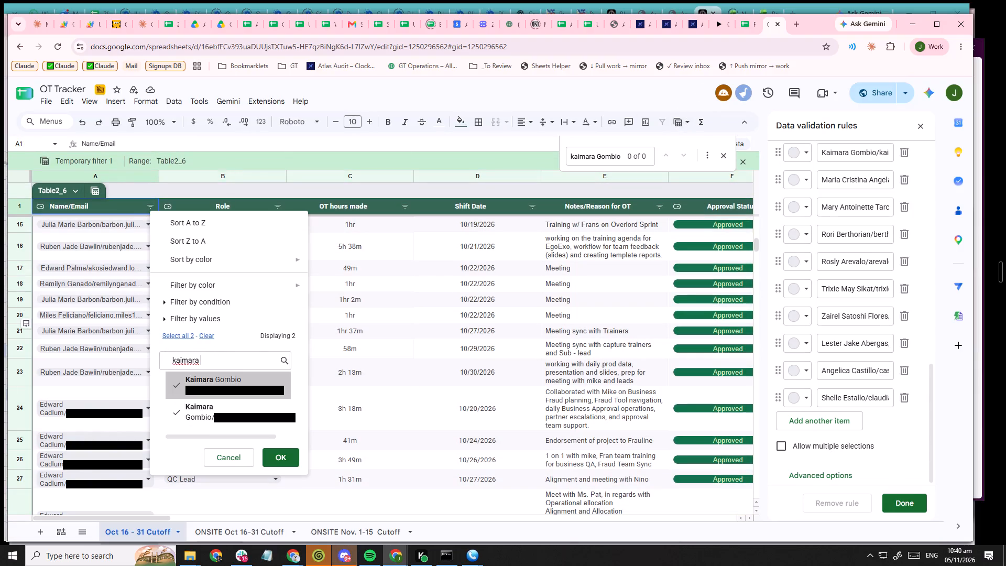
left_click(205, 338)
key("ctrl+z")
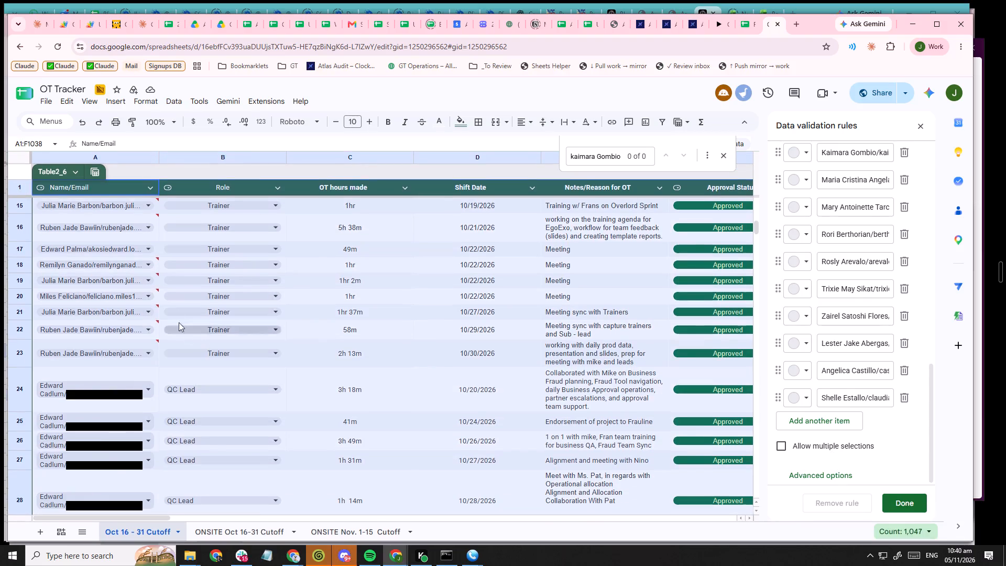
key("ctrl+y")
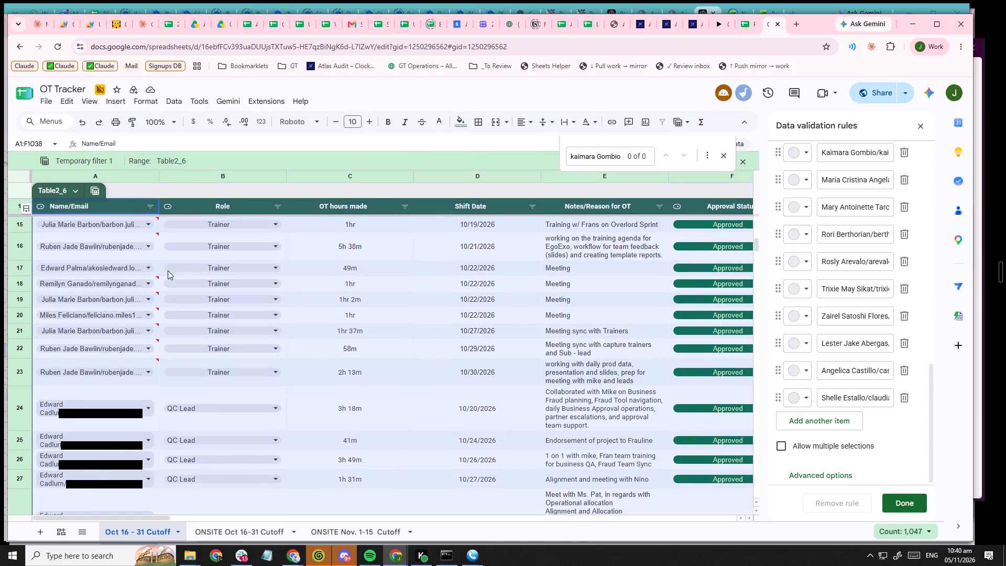
Filter the Name/Email column to only the two values that match "kaimara".
left_click(153, 211)
left_click(207, 338)
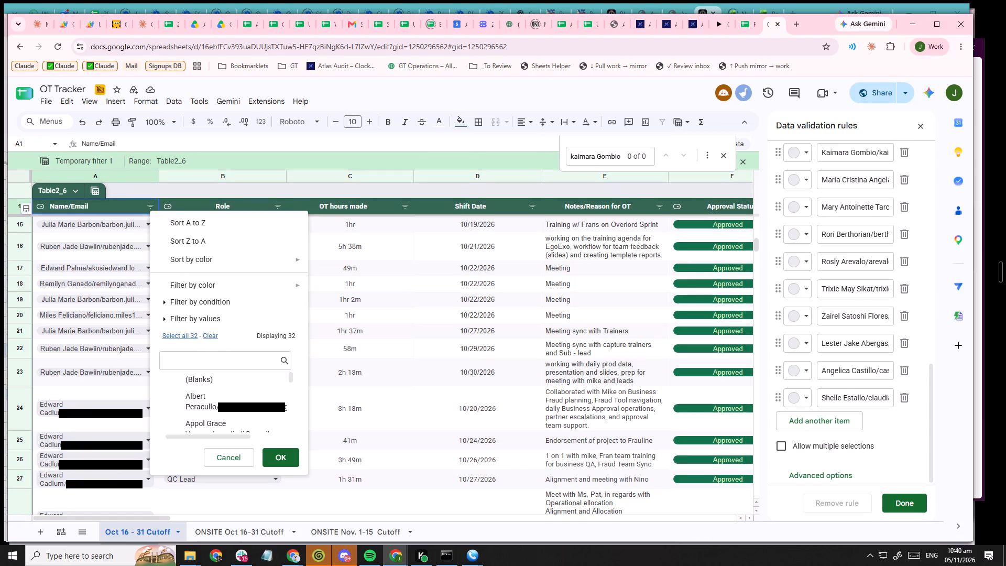
left_click(218, 353)
key("ctrl+v")
left_click(224, 372)
left_click(223, 408)
scroll(223, 409, "down", 2)
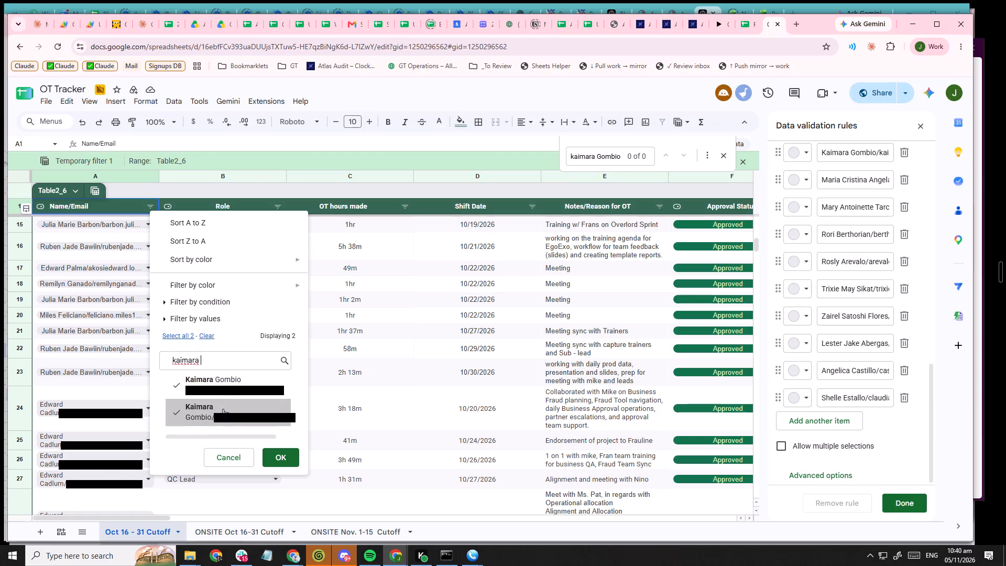
scroll(223, 409, "down", 3)
scroll(232, 417, "up", 5)
scroll(233, 416, "down", 3)
left_click(278, 457)
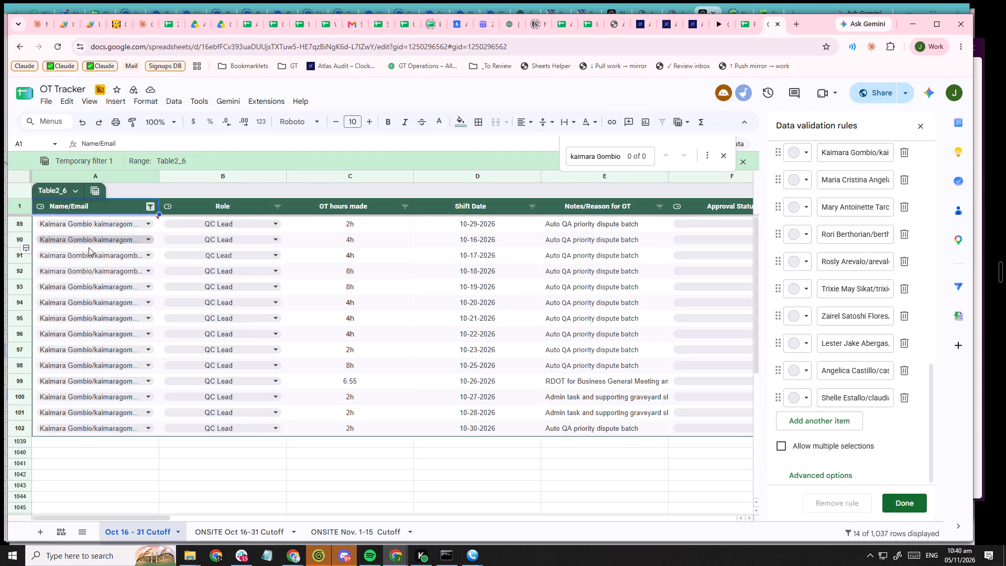
Copy the Name/Email entry from A90 and paste it as values only over the entry in A89.
left_click(117, 242)
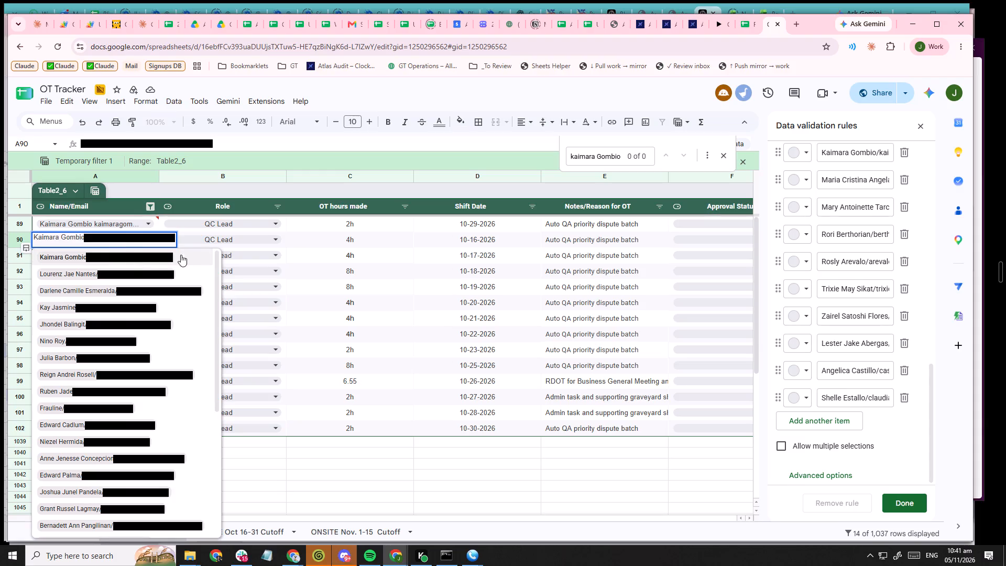
key("Right")
key("Tab")
key("Left")
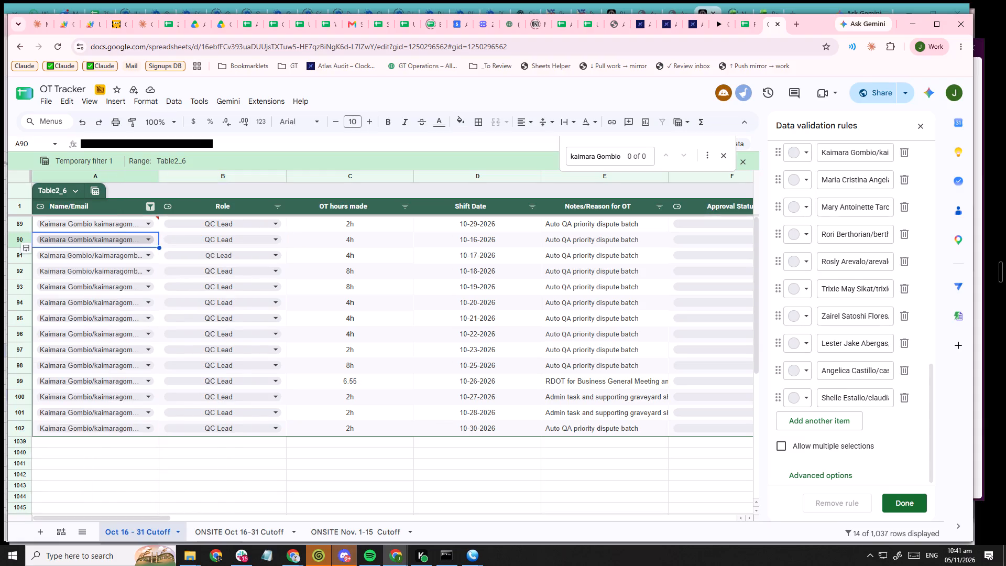
key("ctrl+c")
key("Up")
key("ctrl+shift+v")
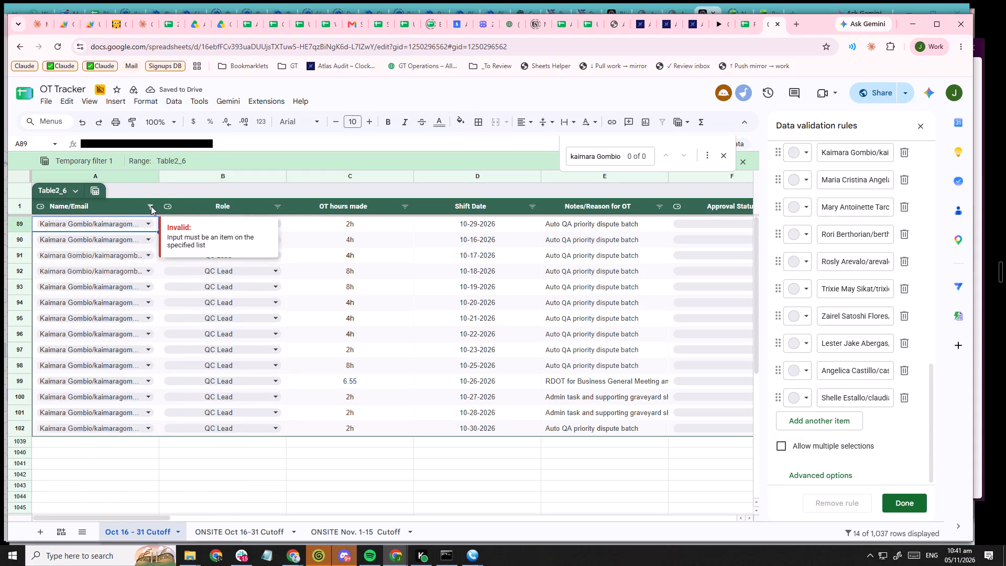
Close the temporary filter view without saving it.
scroll(559, 387, "down", 11, "shift")
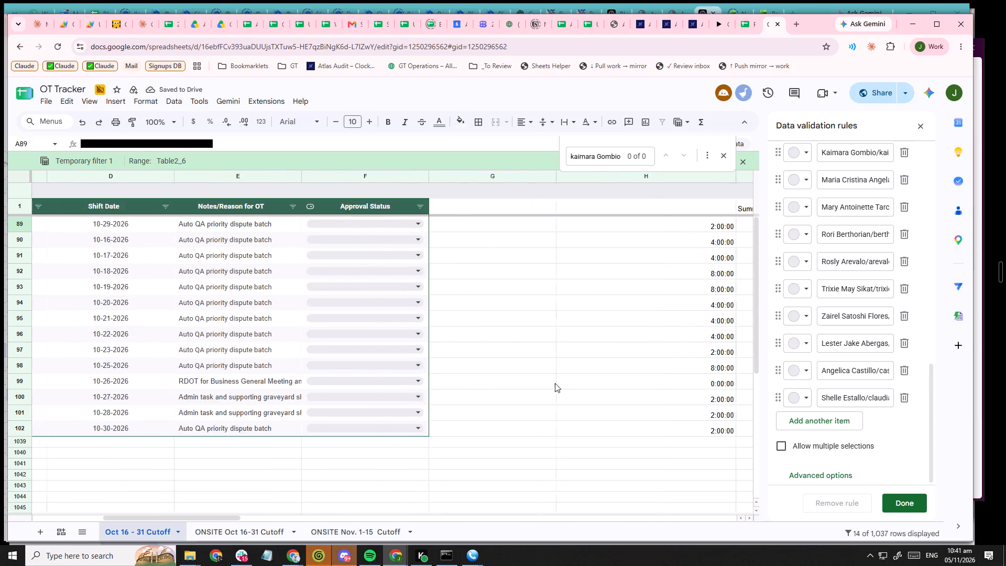
scroll(555, 383, "down", 2, "shift")
left_click(749, 163)
left_click(509, 362)
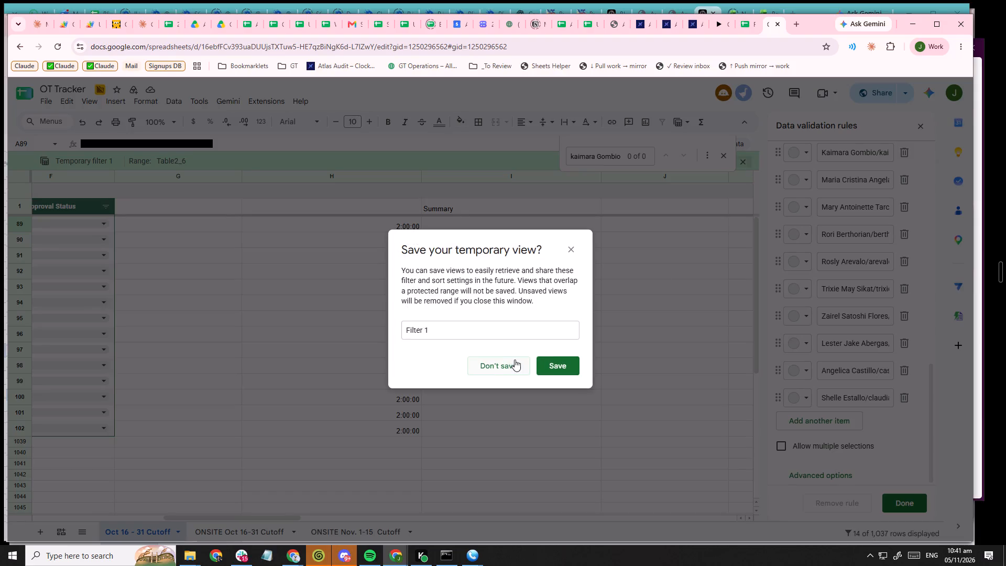
Check the Summary's Name/Email, Email and Total Approve Hrs entries from row 3 down to row 32.
scroll(538, 347, "down", 8, "shift")
scroll(532, 349, "up", 16)
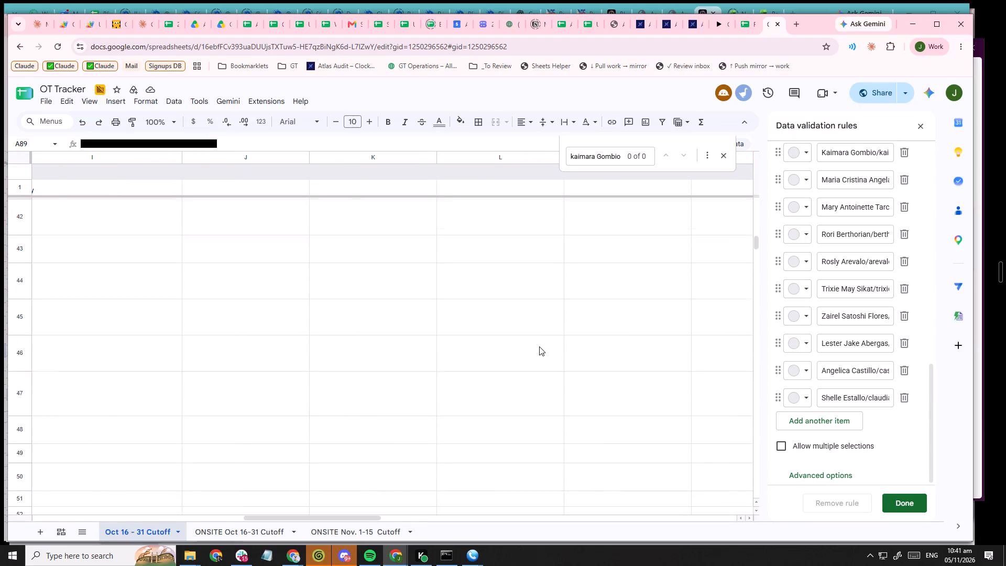
scroll(539, 346, "up", 12)
scroll(451, 356, "up", 12)
scroll(449, 358, "up", 10)
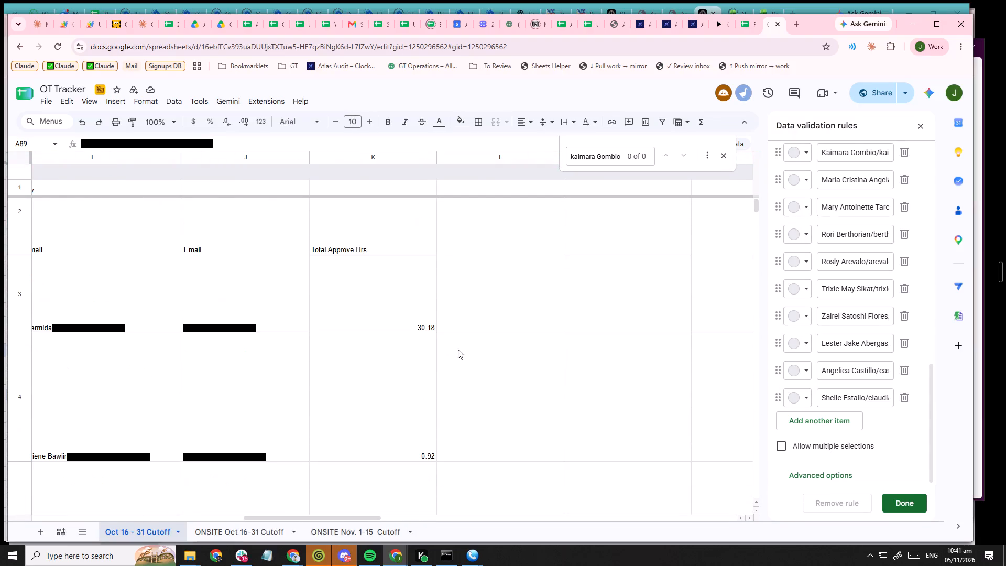
scroll(458, 350, "up", 16)
scroll(512, 337, "down", 2)
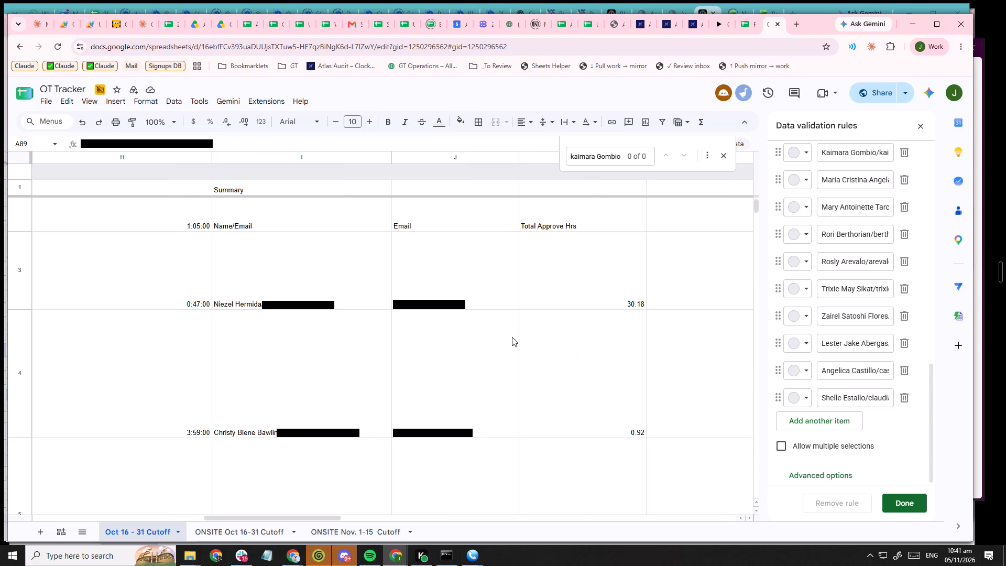
scroll(512, 337, "down", 18)
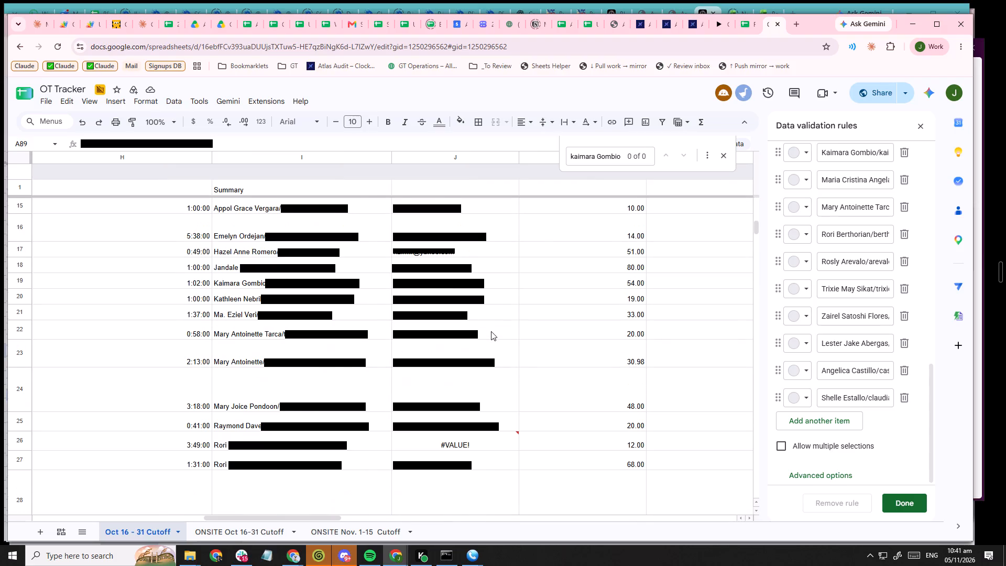
scroll(491, 331, "down", 2)
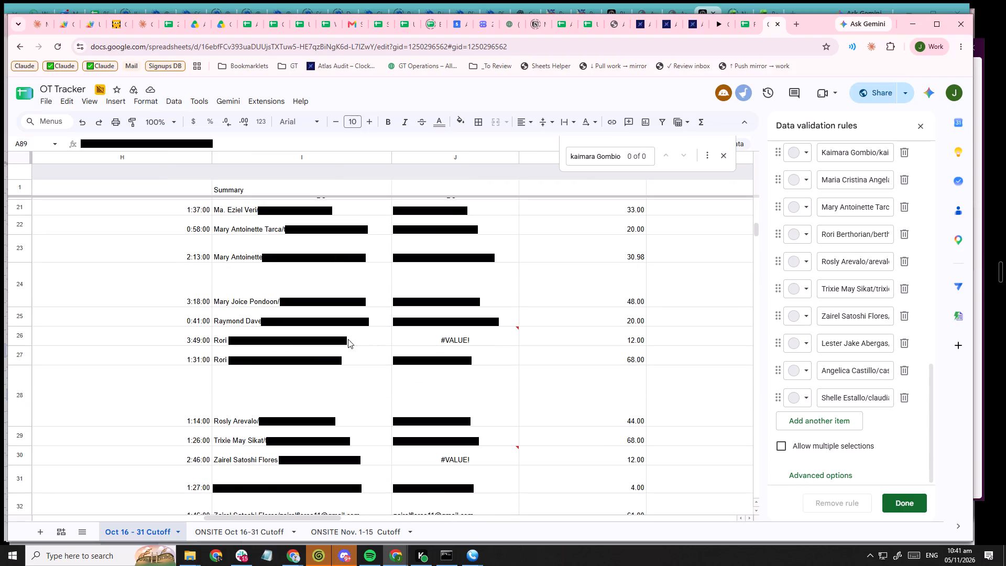
Copy the person's name without the email from the Summary entry in I26 and search the sheet for it, trimming the end of the search text.
double_click(222, 343)
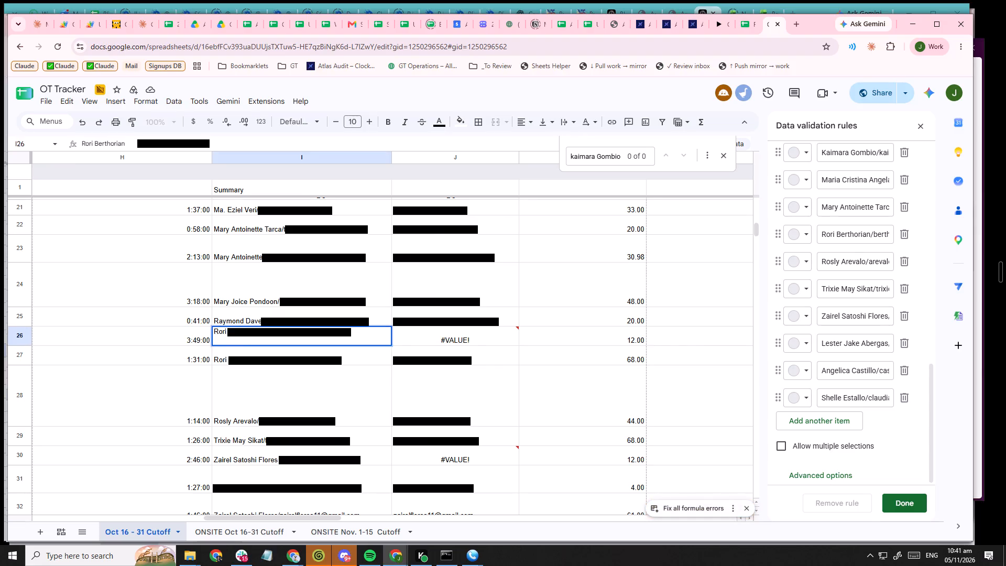
left_click(214, 332, "shift")
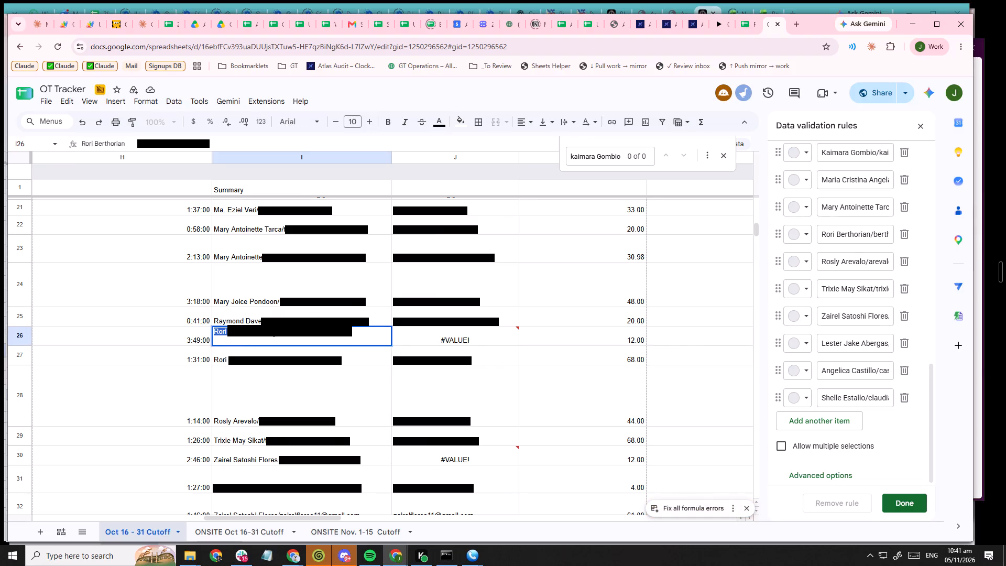
left_click(270, 327)
left_click_drag(265, 330, 219, 330)
key("shift+Left")
key("ctrl+c")
key("ctrl+f")
key("ctrl+v")
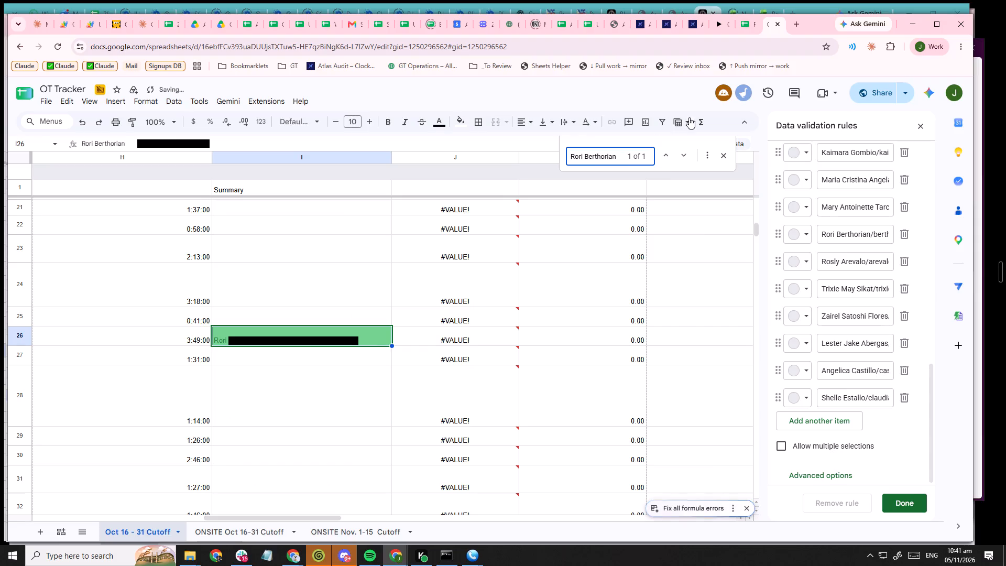
key("BackSpace")
key("BackSpace")
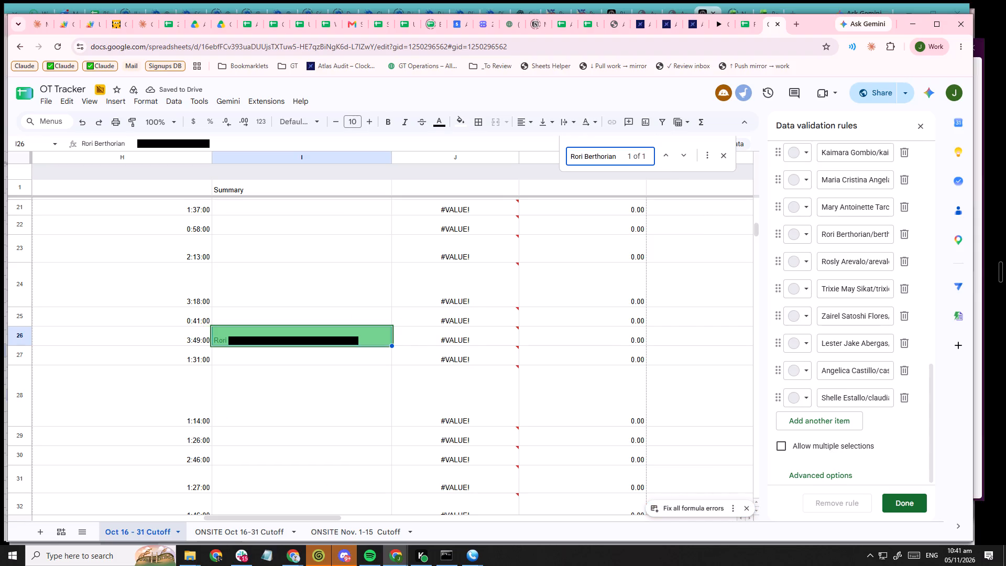
key("BackSpace")
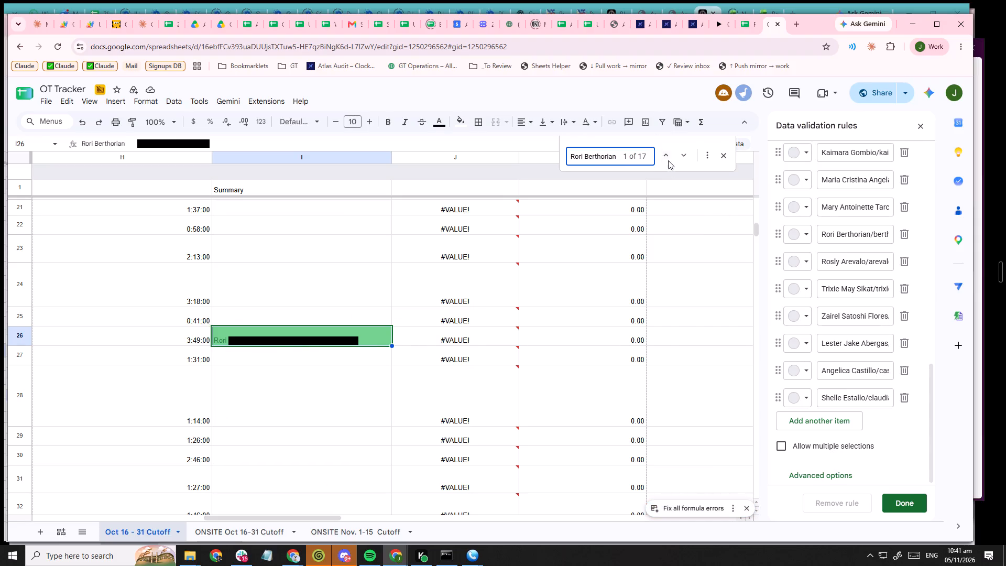
Go to the searched person's Name/Email rows, copy the entry from A146 and paste it as values only over A144:A145.
left_click(683, 155)
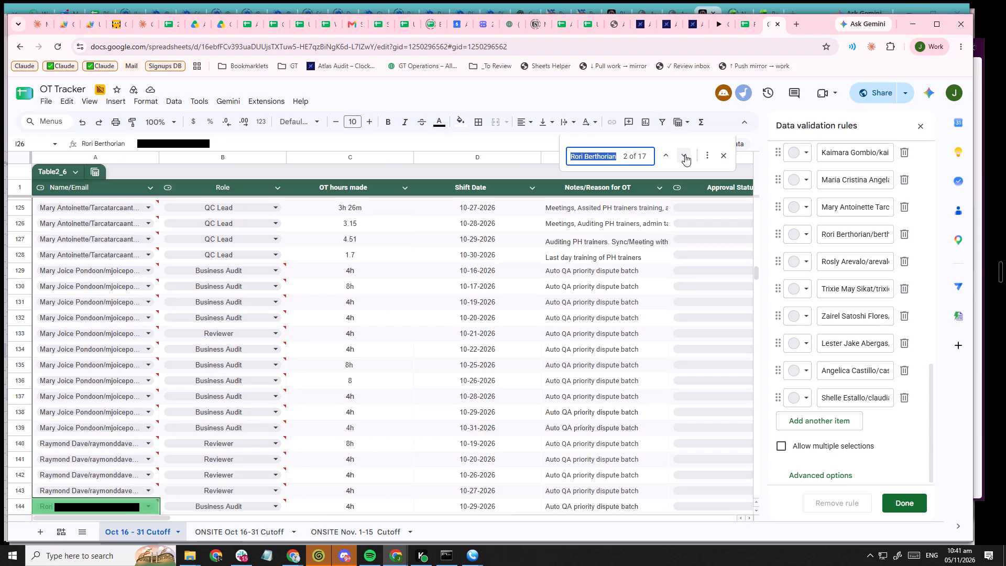
scroll(133, 295, "down", 3)
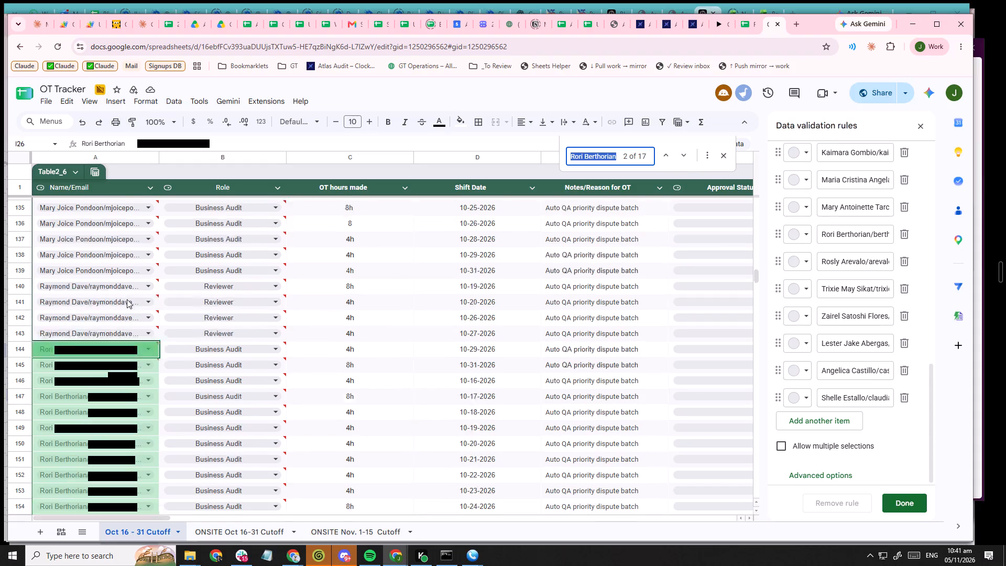
scroll(127, 299, "down", 1)
scroll(219, 359, "down", 4)
scroll(412, 432, "up", 3)
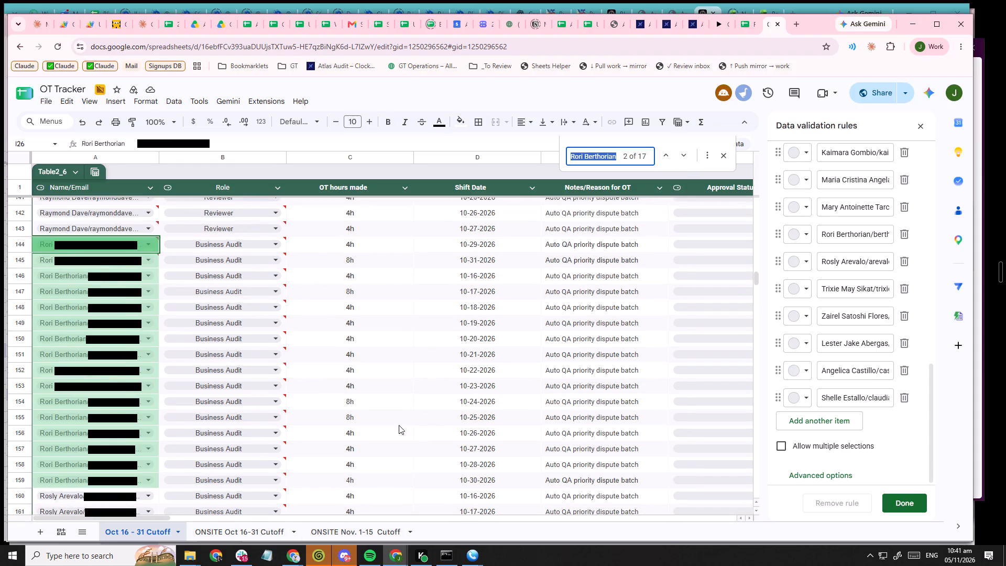
left_click(387, 257)
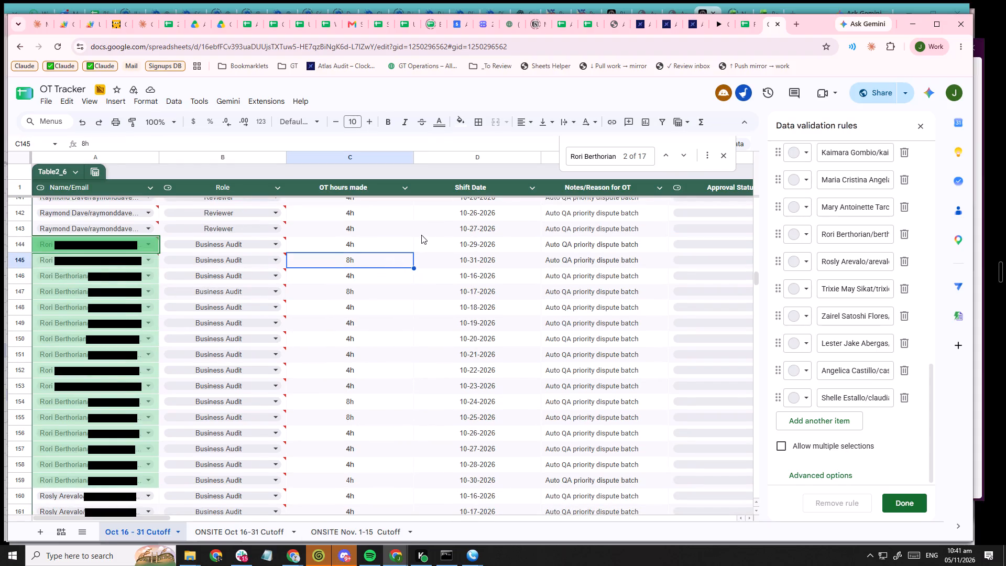
key("Down")
key("Left")
key("Left")
key("Left")
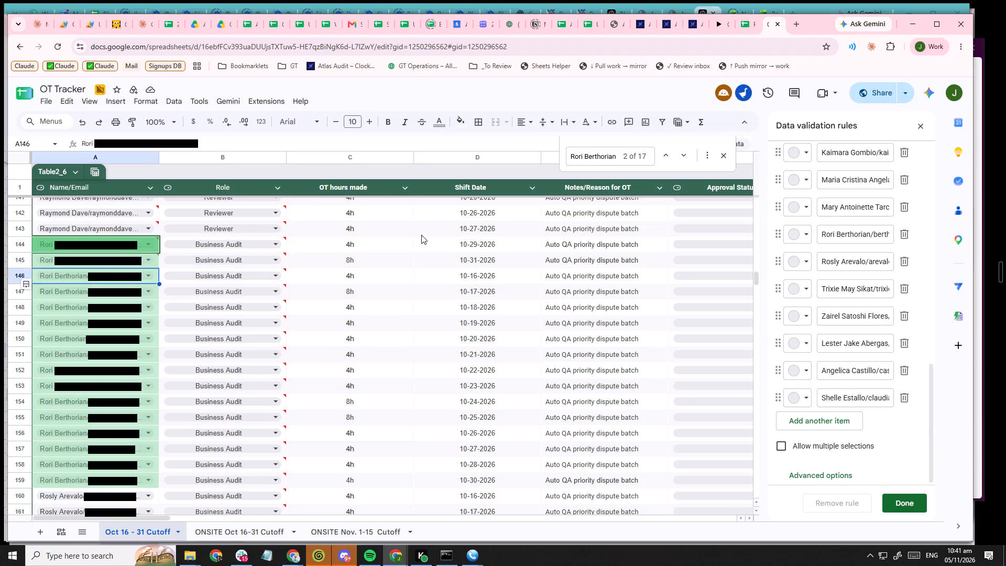
key("ctrl+c")
key("Up")
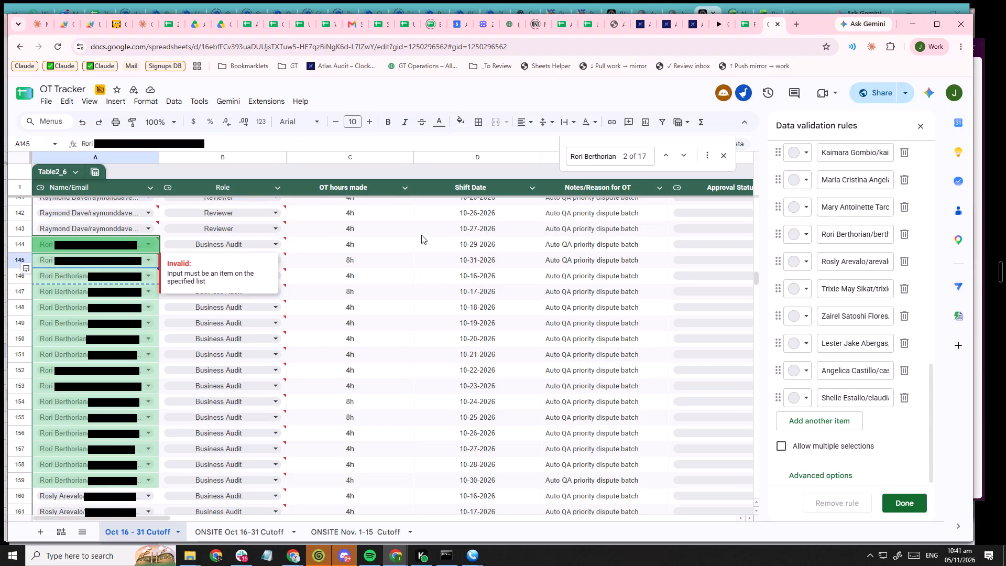
key("Down")
key("Down")
key("Up")
key("Up")
key("shift+Up")
key("ctrl+shift+v")
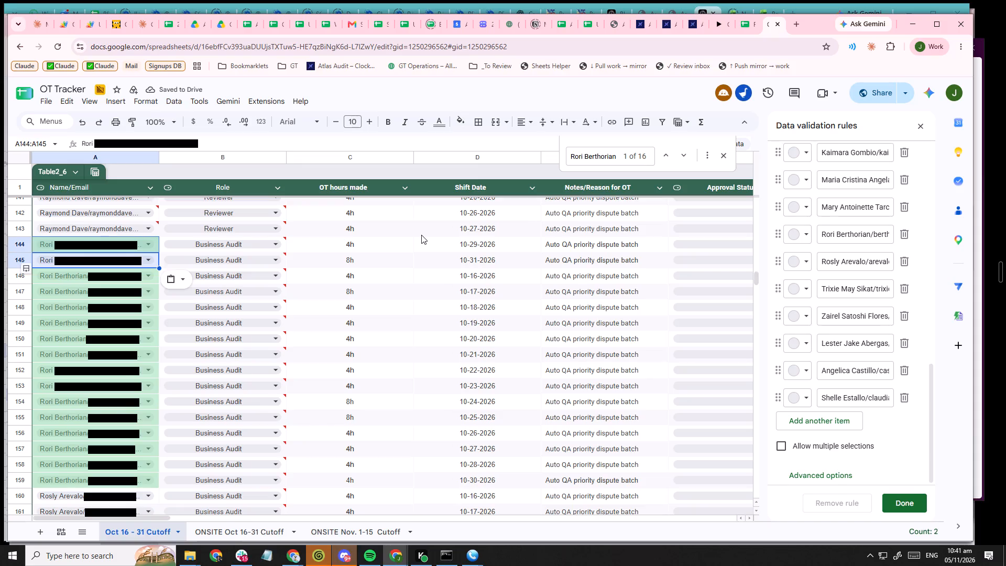
Inspect the Name/Email entry in A140 together with its list of allowed options, leaving the entry as is.
scroll(200, 293, "up", 3)
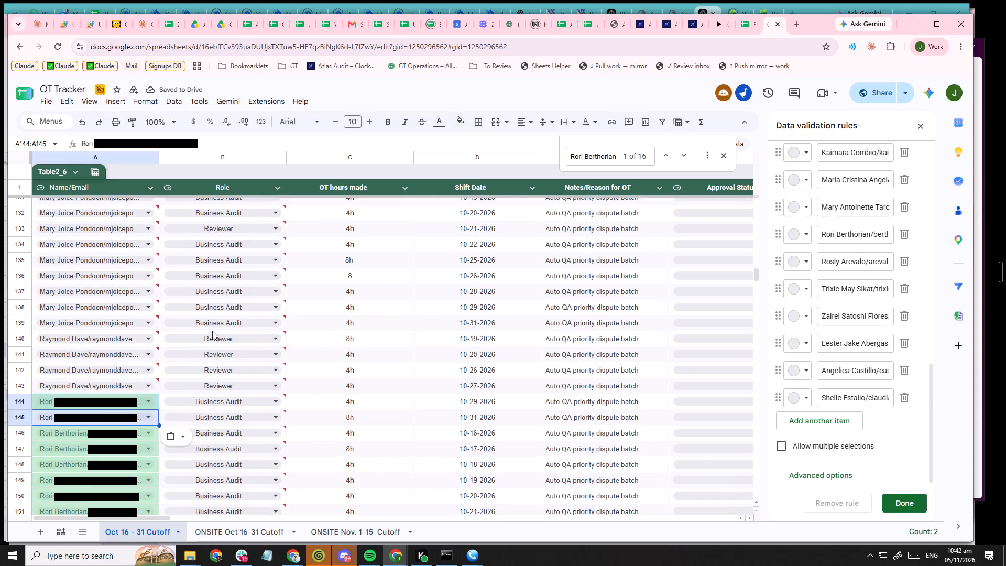
scroll(214, 330, "up", 1)
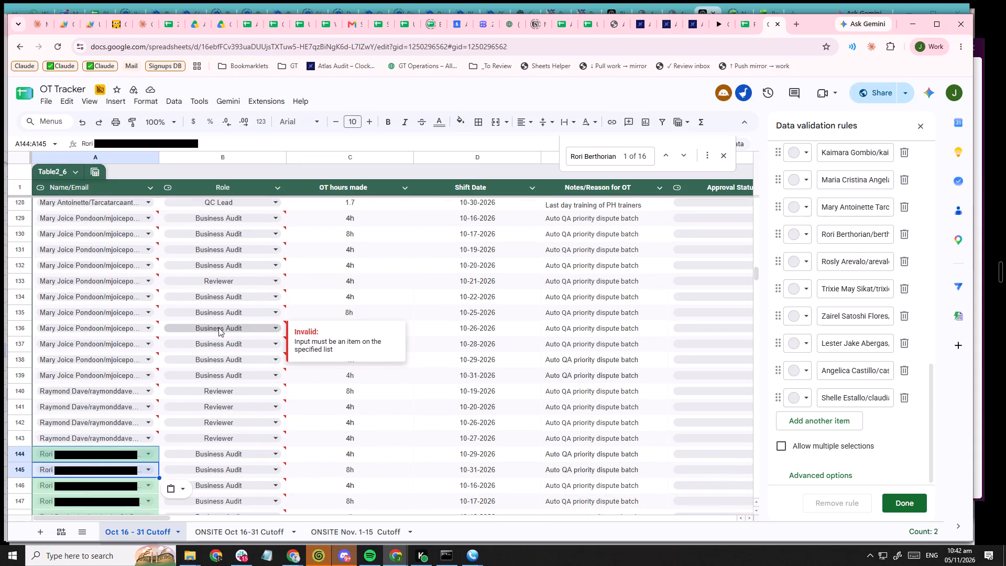
left_click(149, 392)
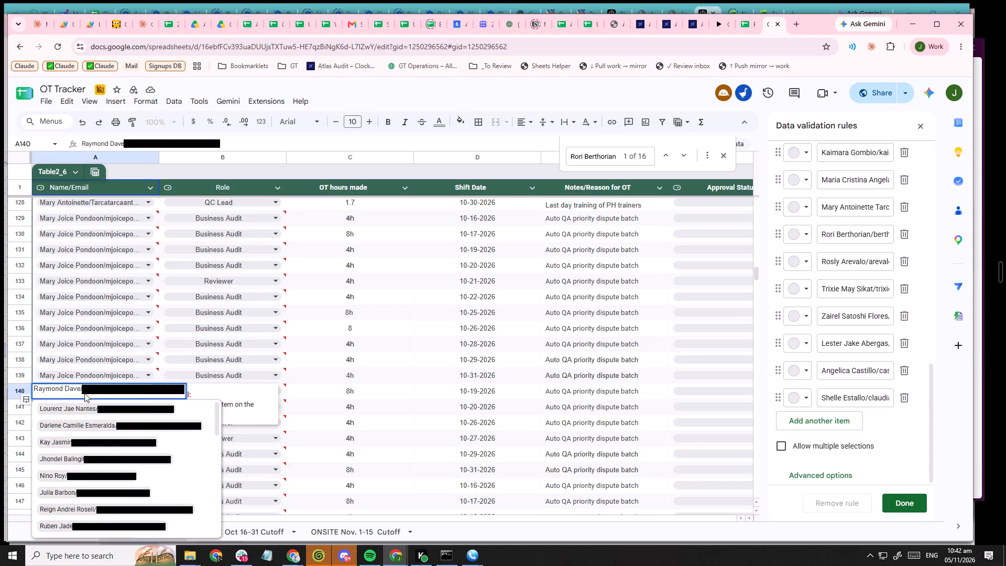
left_click(309, 401)
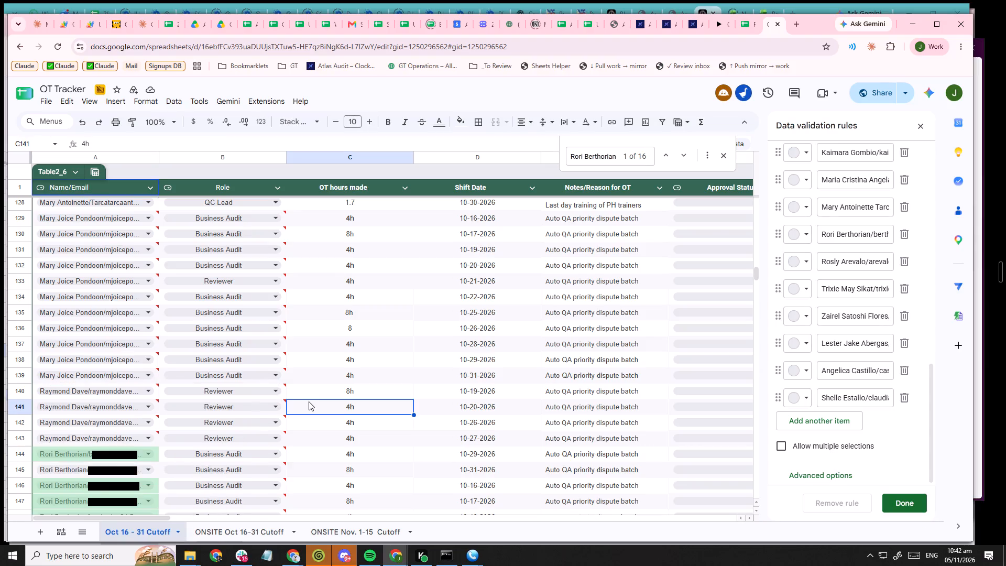
Clear the manually entered Name/Email text from cell I26 of the Summary.
scroll(307, 402, "down", 2)
scroll(307, 402, "up", 2)
scroll(307, 402, "down", 2)
scroll(303, 402, "up", 5)
scroll(309, 401, "down", 14, "shift")
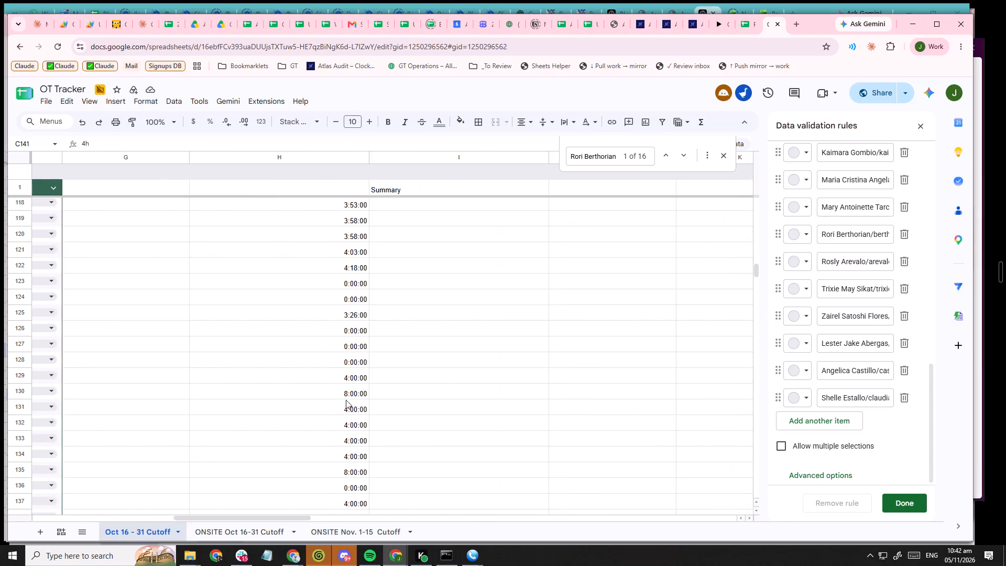
scroll(354, 395, "up", 20)
scroll(354, 395, "up", 20)
scroll(354, 395, "up", 2)
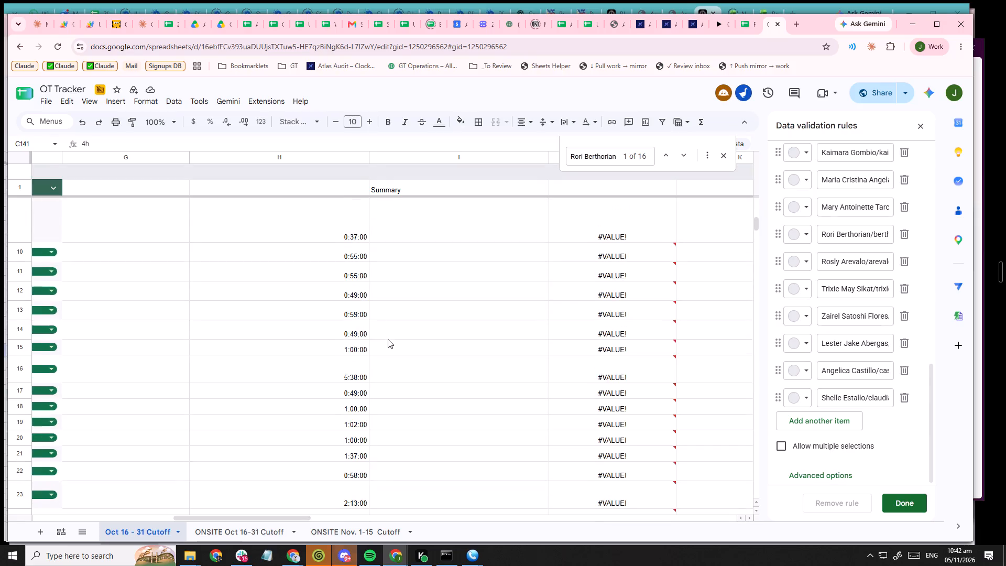
scroll(387, 341, "down", 5)
scroll(381, 355, "up", 11)
scroll(382, 351, "down", 7)
scroll(382, 353, "up", 6)
scroll(382, 353, "down", 10)
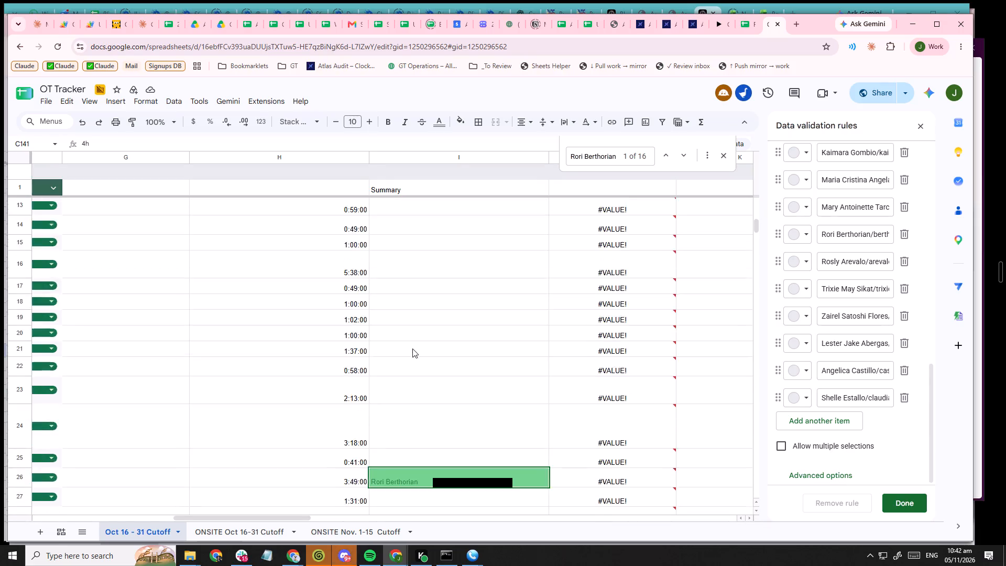
scroll(412, 349, "down", 3)
scroll(434, 310, "up", 3)
left_click(325, 322)
left_click(401, 317)
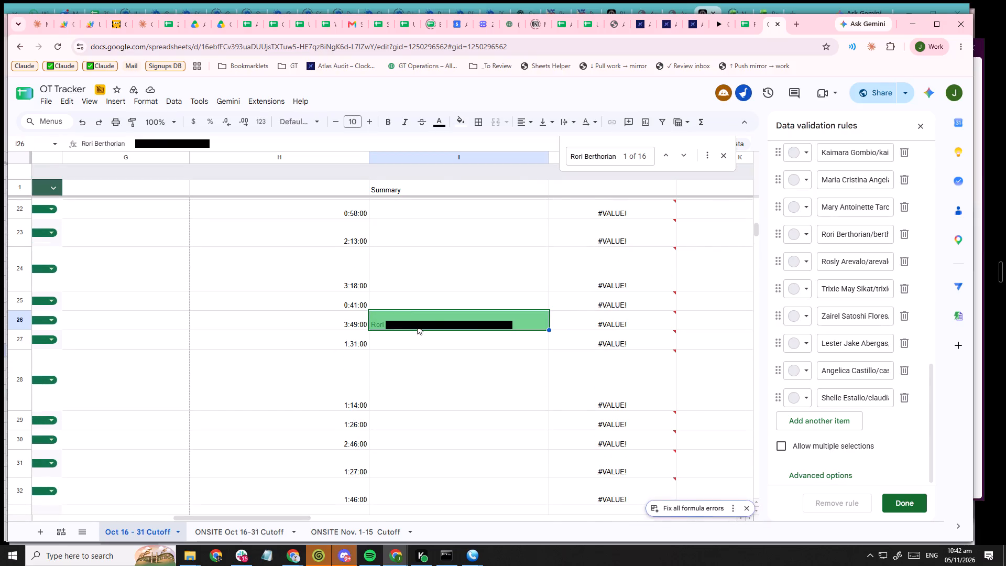
key("Delete")
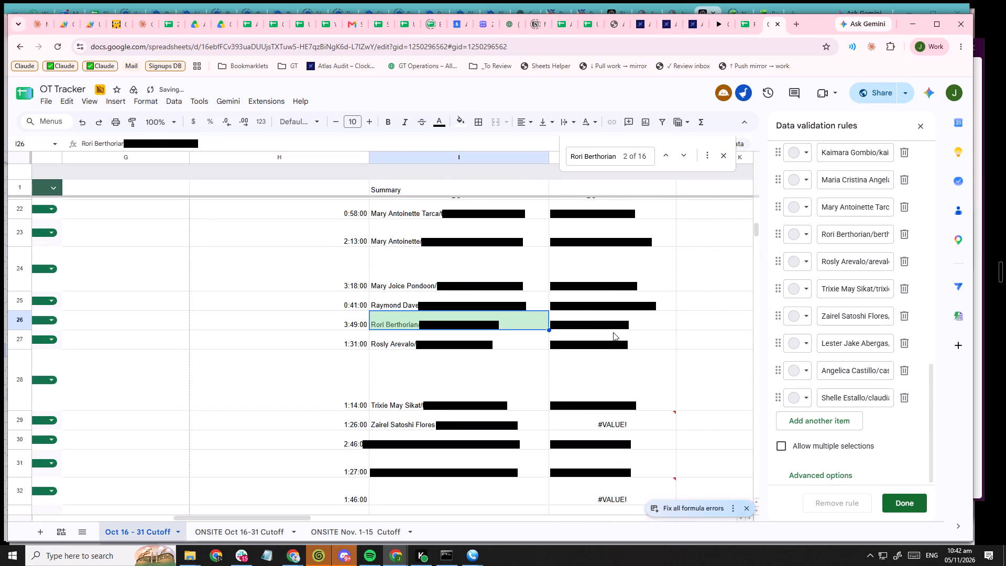
Check the Summary's Name/Email and Email columns for errors, inspecting the Email formula in J29 and the hours formula in K28.
scroll(675, 342, "up", 16)
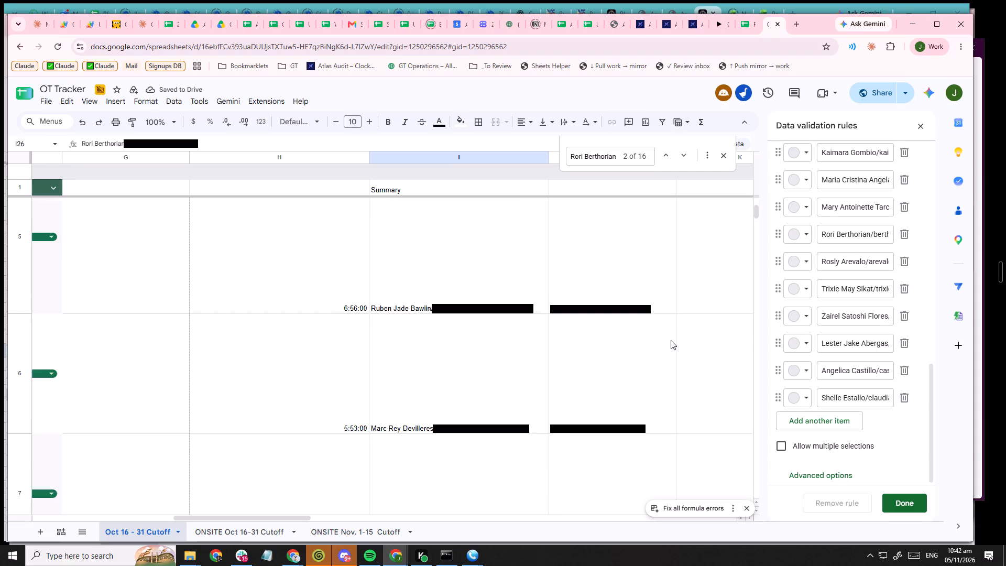
scroll(671, 340, "up", 7)
scroll(671, 339, "down", 20)
scroll(658, 347, "down", 4)
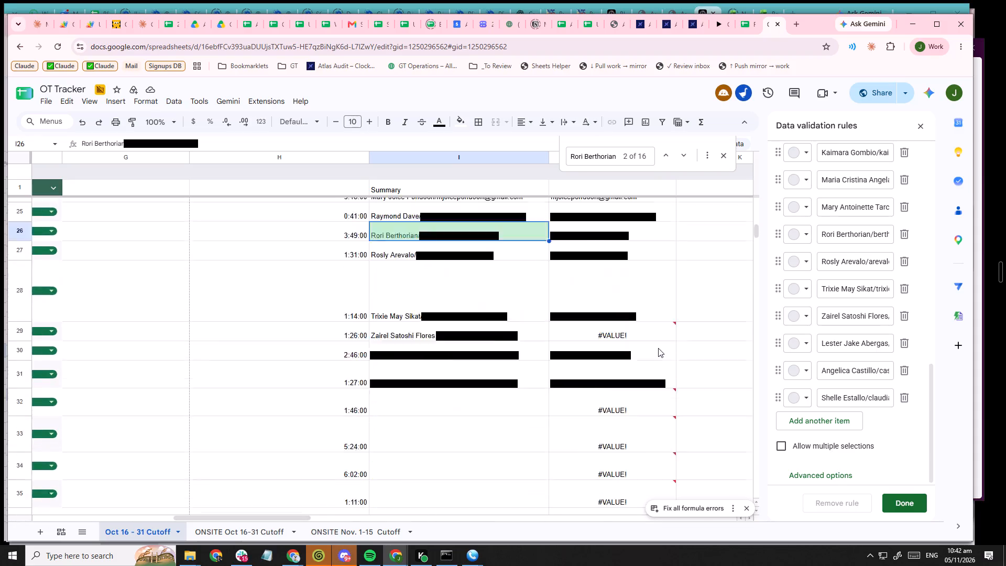
scroll(658, 348, "down", 2)
scroll(658, 348, "up", 3)
left_click(639, 384)
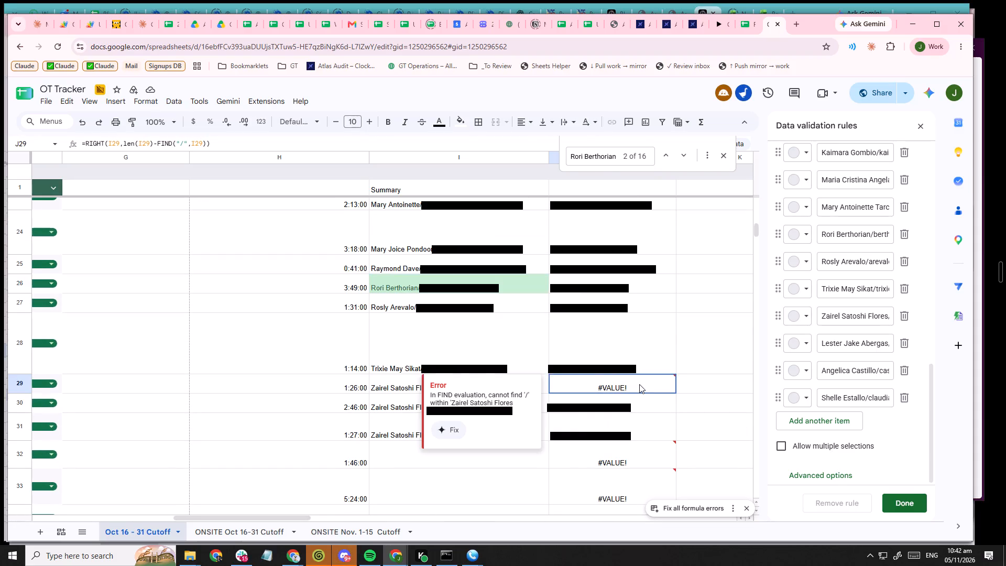
left_click(710, 350)
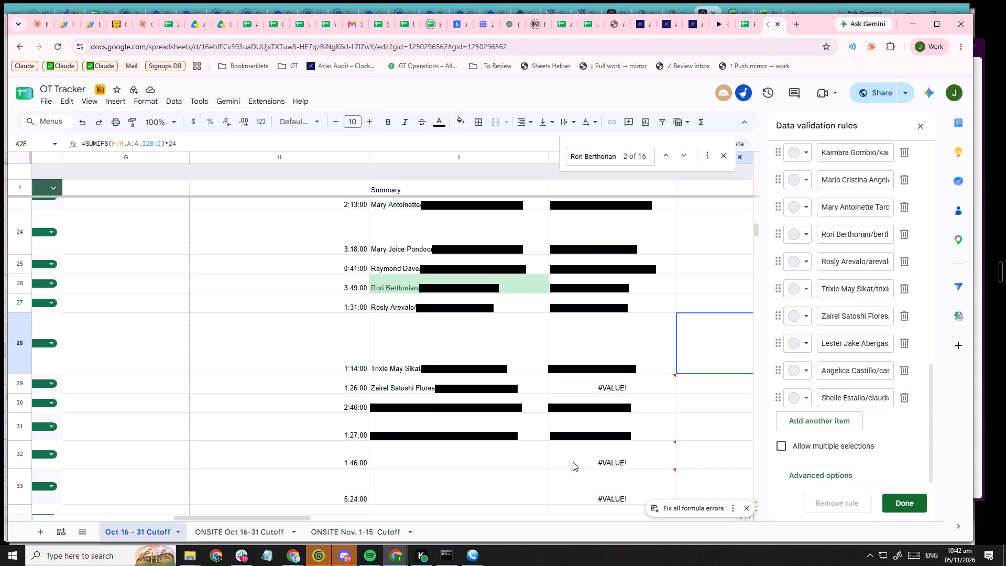
Search the sheet for "satoshi" and review the matching Name/Email entries in rows 184 to 200.
scroll(541, 462, "up", 5, "shift")
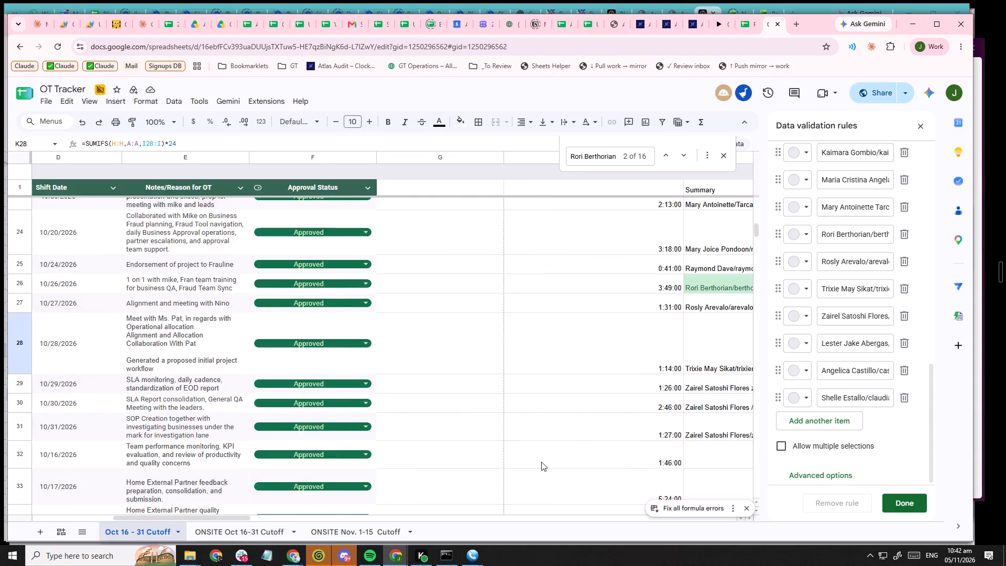
scroll(541, 462, "up", 20, "shift")
scroll(541, 462, "up", 1, "shift")
key("ctrl+f")
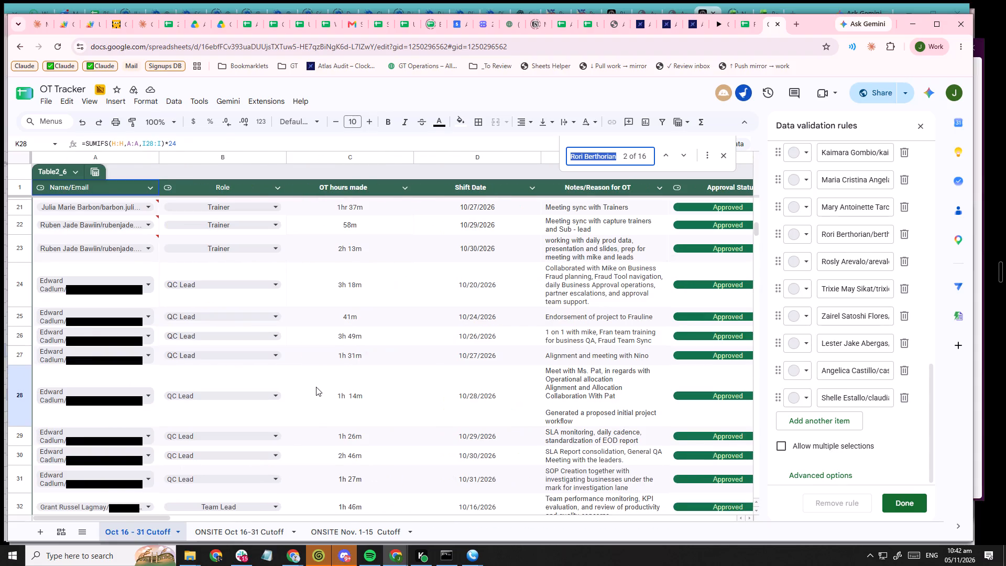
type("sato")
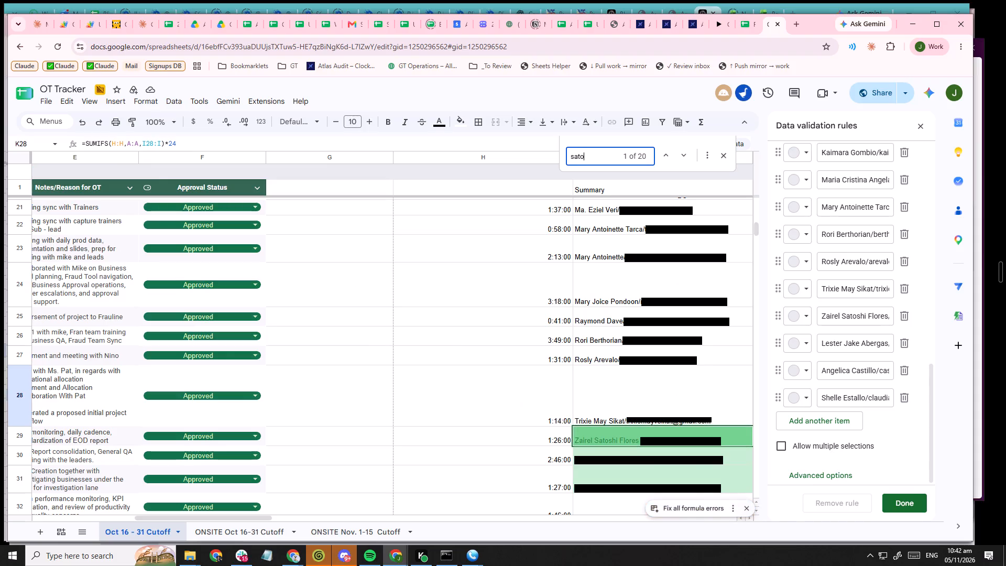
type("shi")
left_click(686, 158)
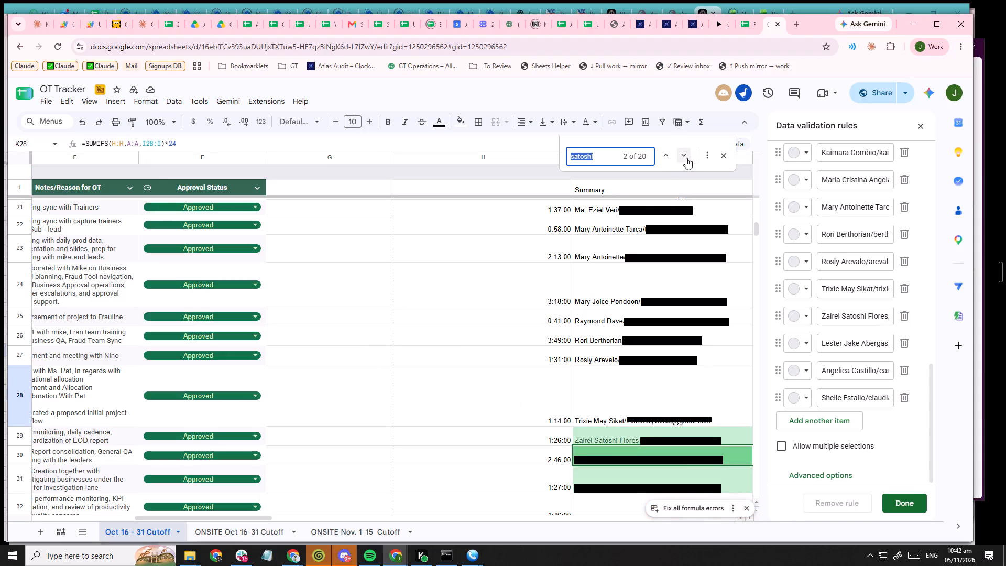
double_click(671, 154)
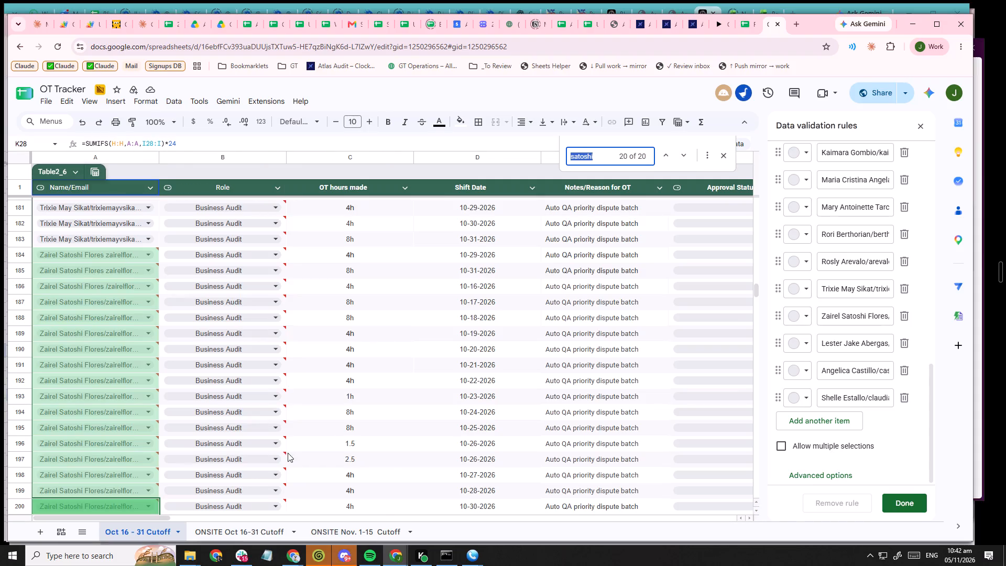
scroll(250, 467, "up", 4, "shift")
scroll(208, 258, "down", 2)
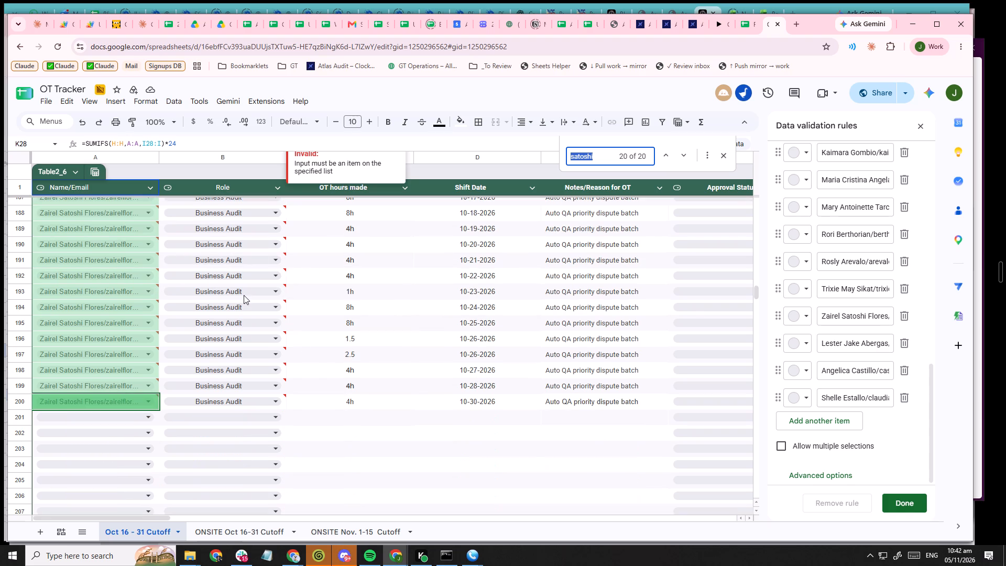
scroll(341, 434, "up", 1)
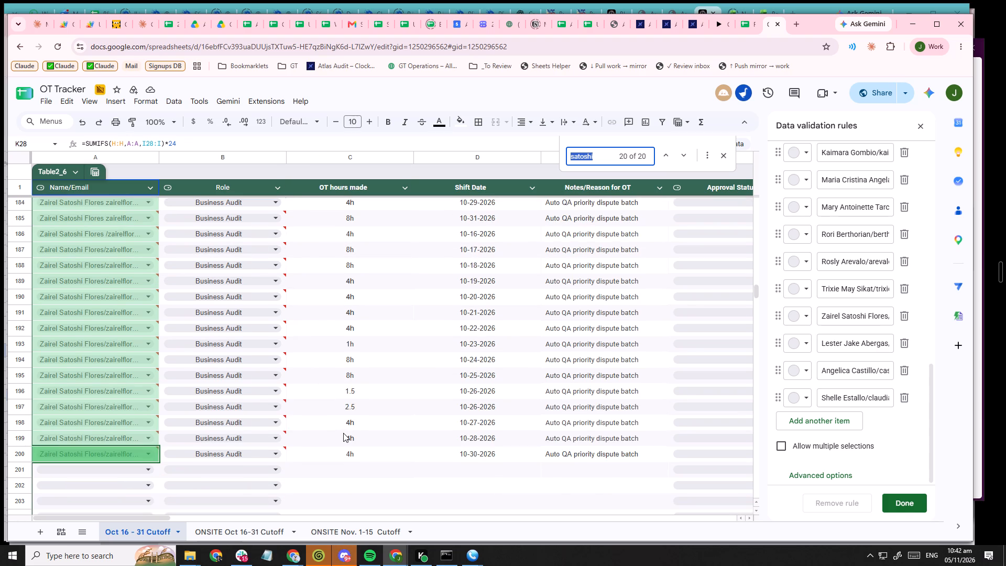
scroll(343, 433, "up", 1)
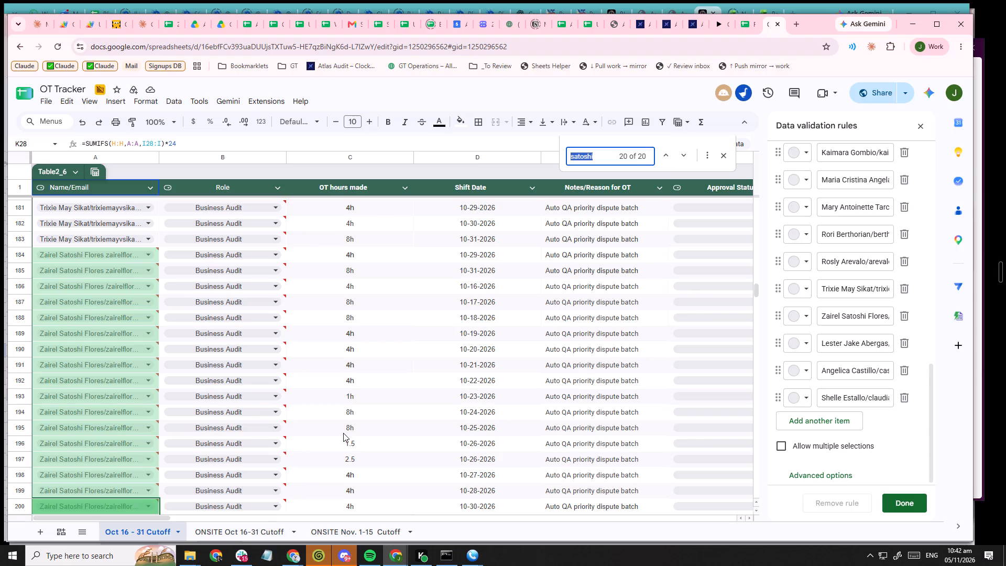
Copy the Name/Email entry from A187 and paste it as values only over A184:A200.
left_click(326, 302)
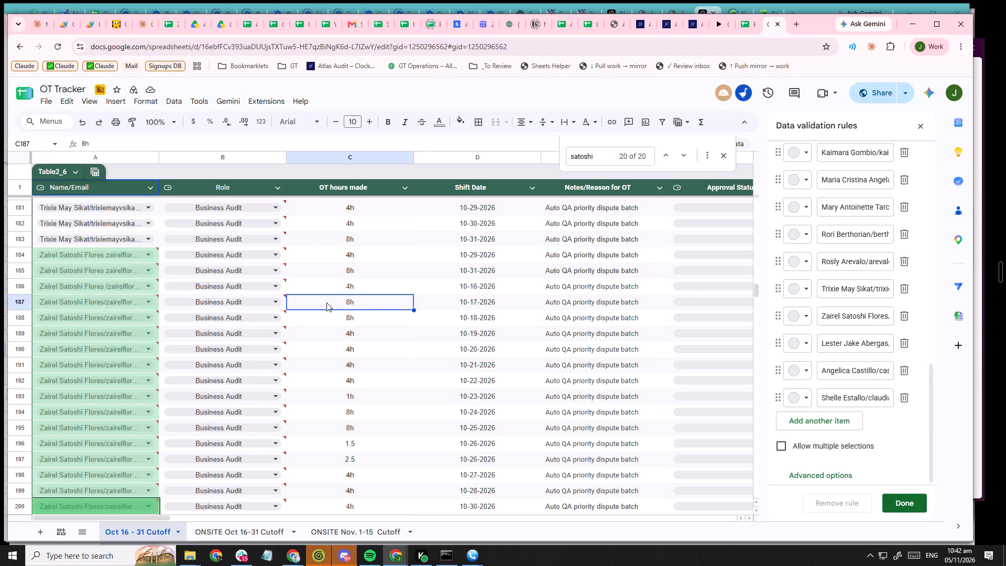
key("Left")
key("Left")
key("ctrl+c")
key("Up")
key("Up")
key("Up")
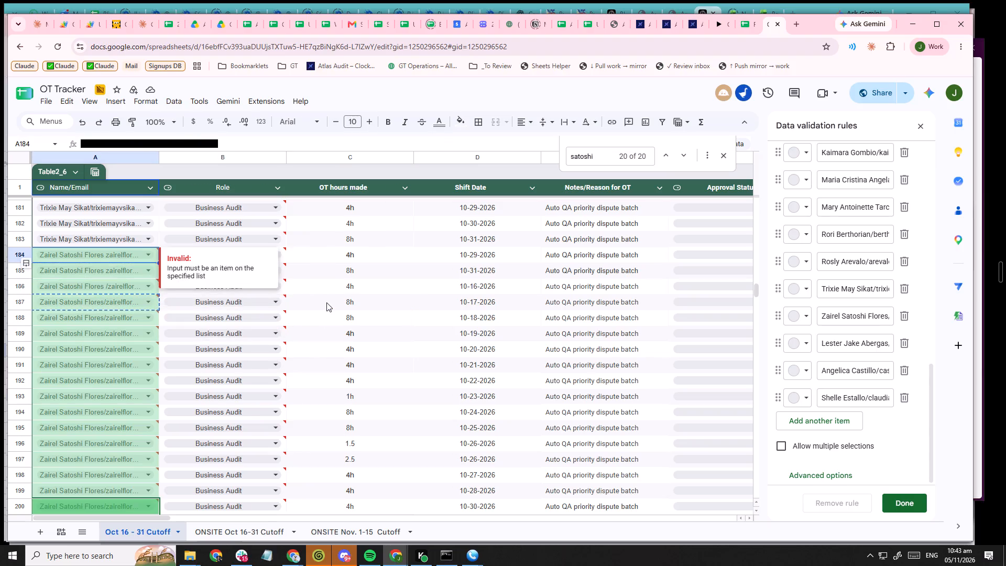
key("shift+Down")
key("shift+Down")
key("shift+Down")
key("shift+Down")
key("shift+Down")
key("shift+Down")
key("shift+Down")
key("shift+Down")
key("shift+Down")
key("shift+Down")
key("shift+Down")
key("shift+Down")
key("shift+Down")
key("shift+Down")
key("shift+Down")
key("shift+Down")
key("shift+Down")
key("shift+Down")
key("shift+Down")
key("shift+Up")
key("shift+Up")
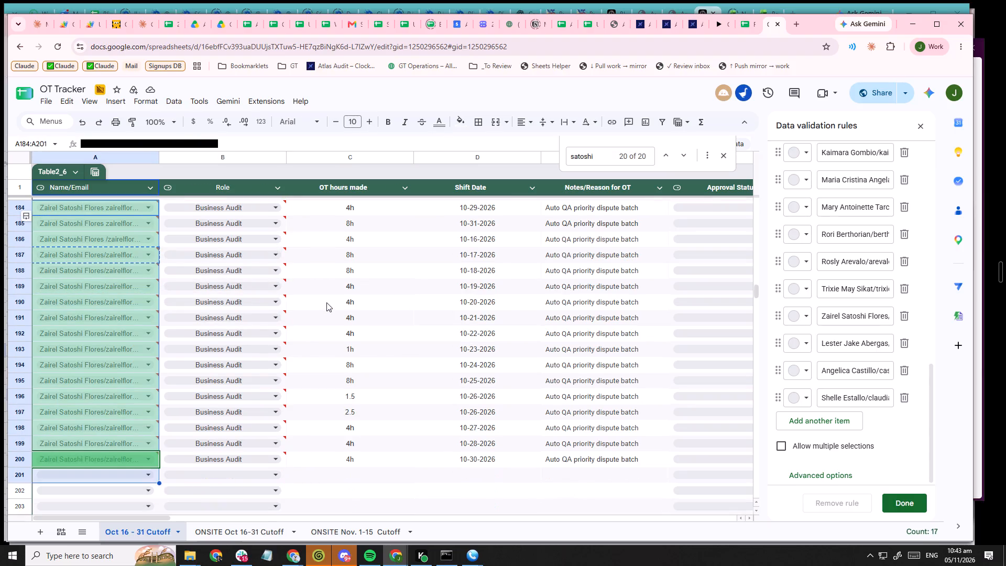
key("shift+Up")
key("ctrl+shift+v")
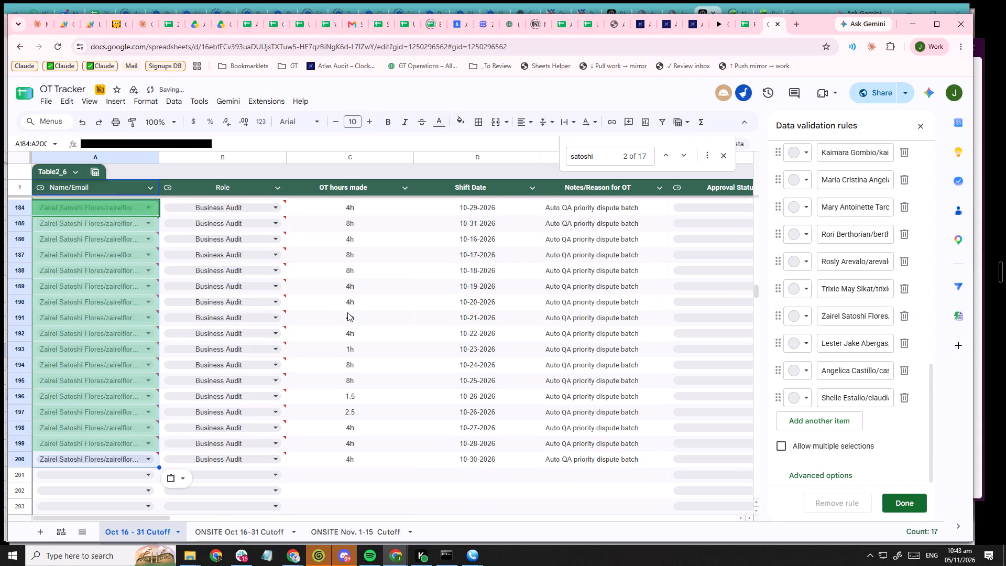
Return to the Summary to recheck its Name/Email and Email entries.
scroll(388, 348, "up", 3)
scroll(418, 372, "down", 17, "shift")
scroll(428, 374, "up", 9)
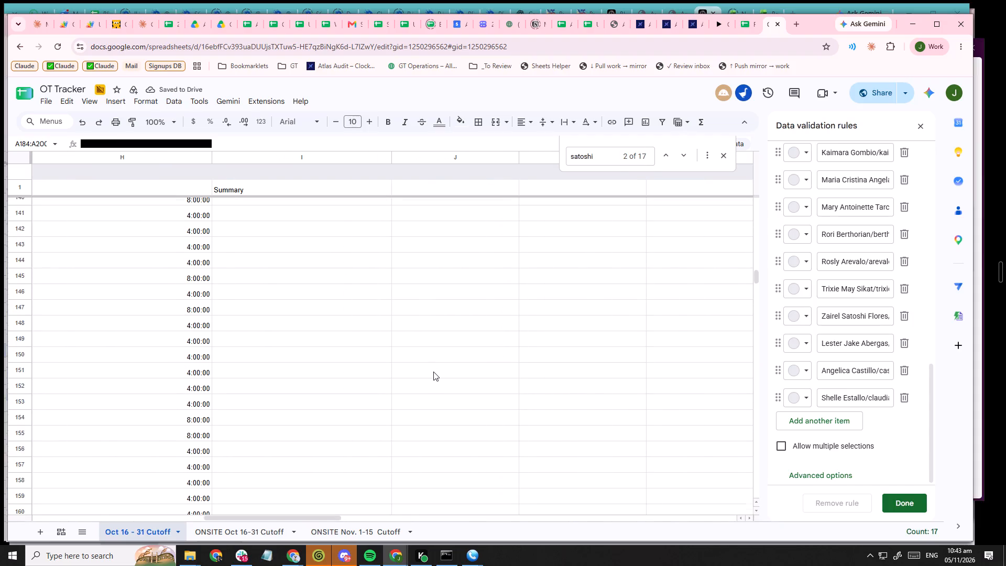
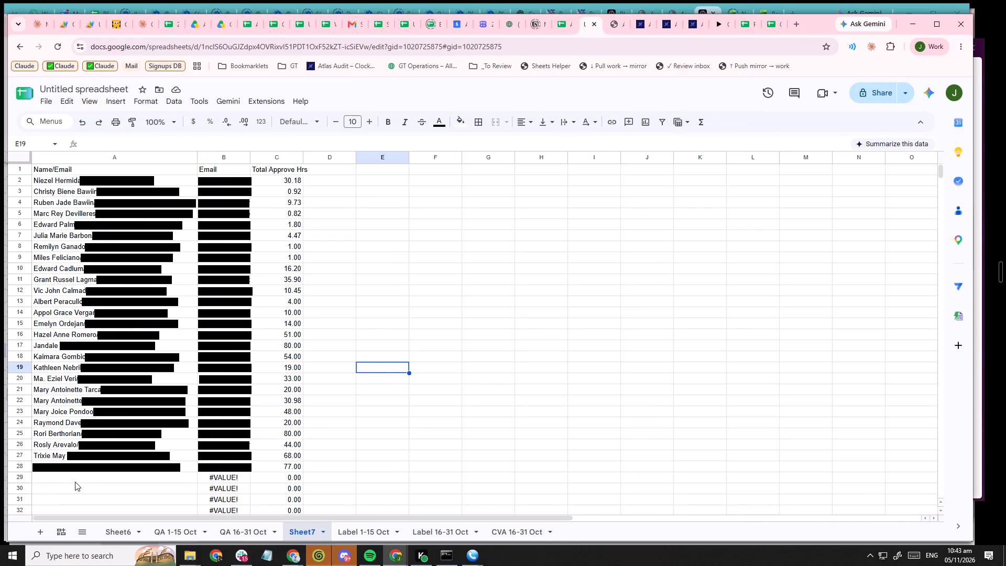
Auto-fit the width of column B, Email, in Sheet7.
double_click(251, 157)
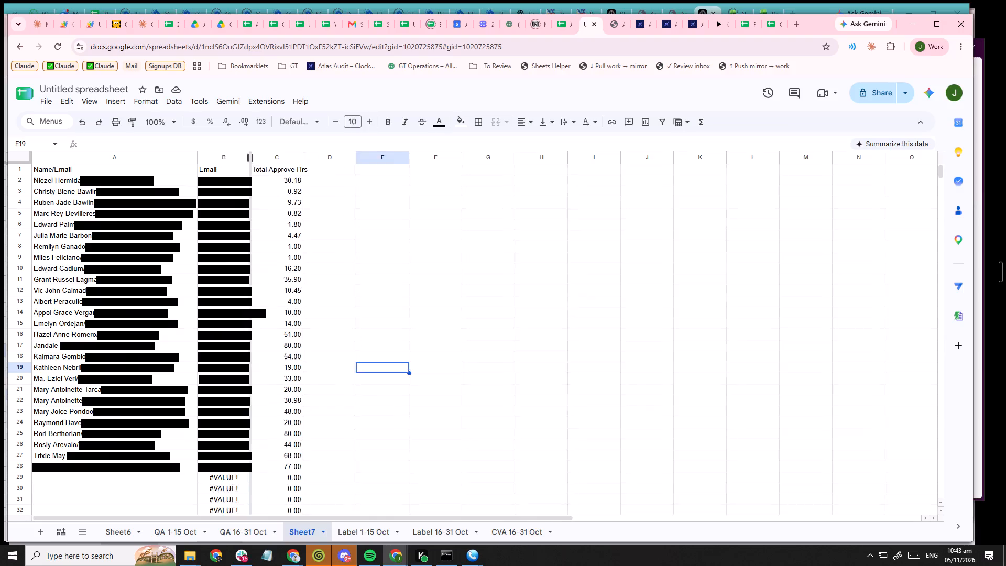
left_click(450, 243)
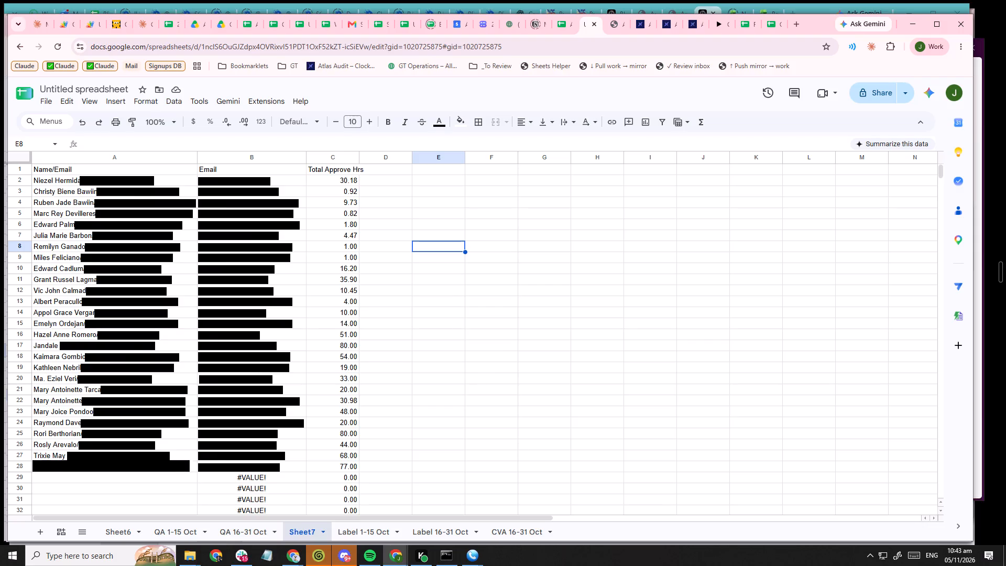
Search the QA 16-31 Oct sheet for the email copied from cell B28 of Sheet7.
left_click(218, 471)
key("ctrl+c")
left_click(239, 534)
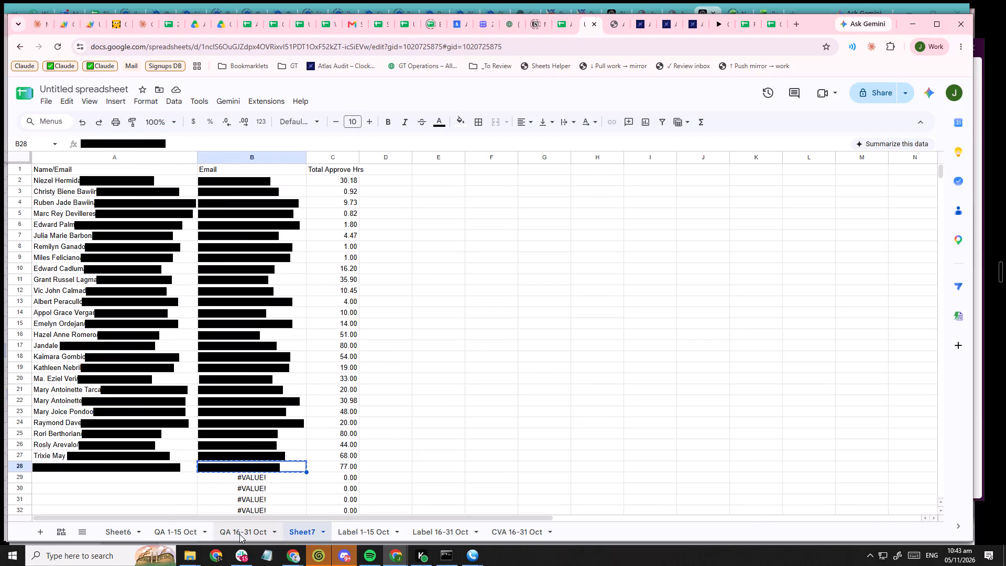
key("ctrl+f")
key("ctrl+v")
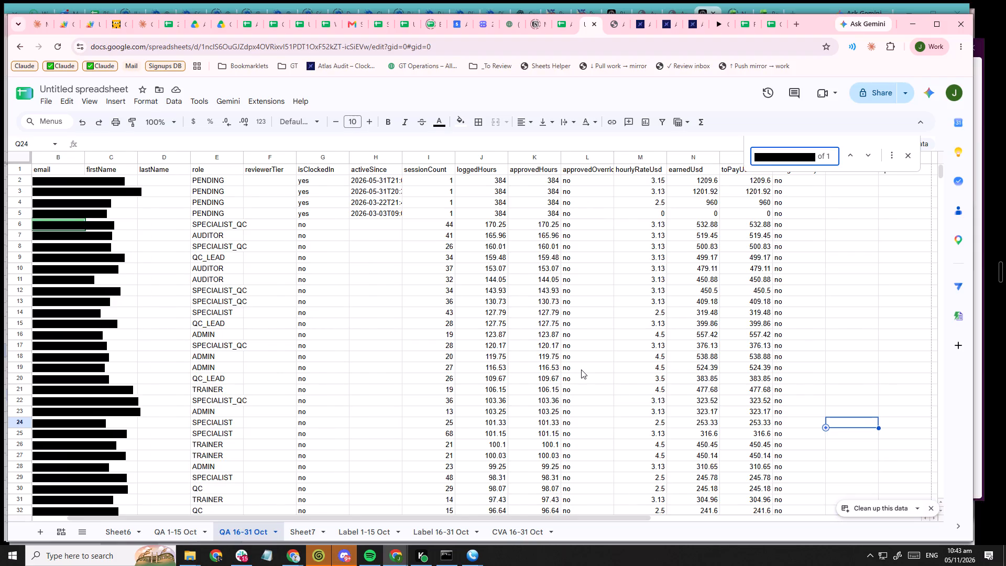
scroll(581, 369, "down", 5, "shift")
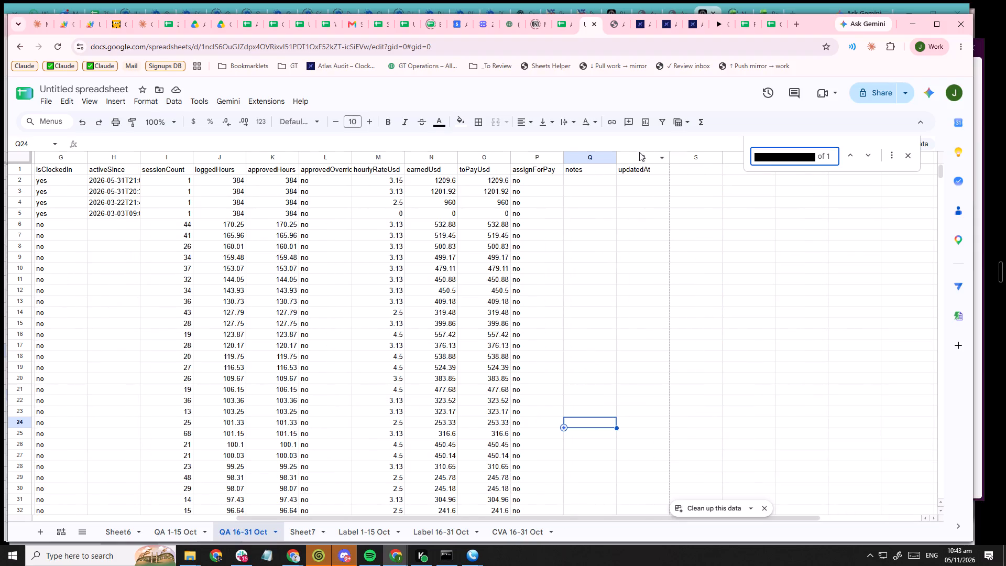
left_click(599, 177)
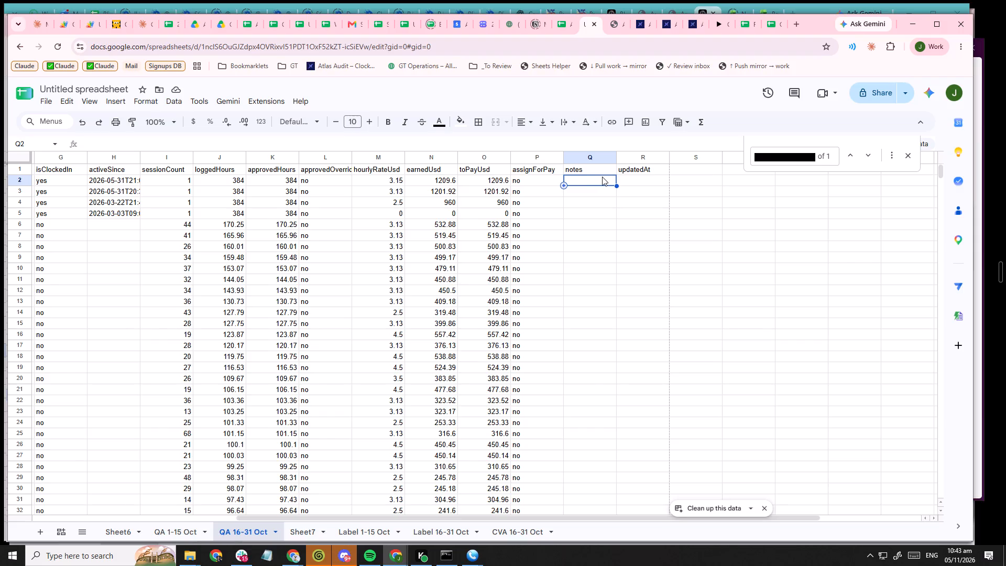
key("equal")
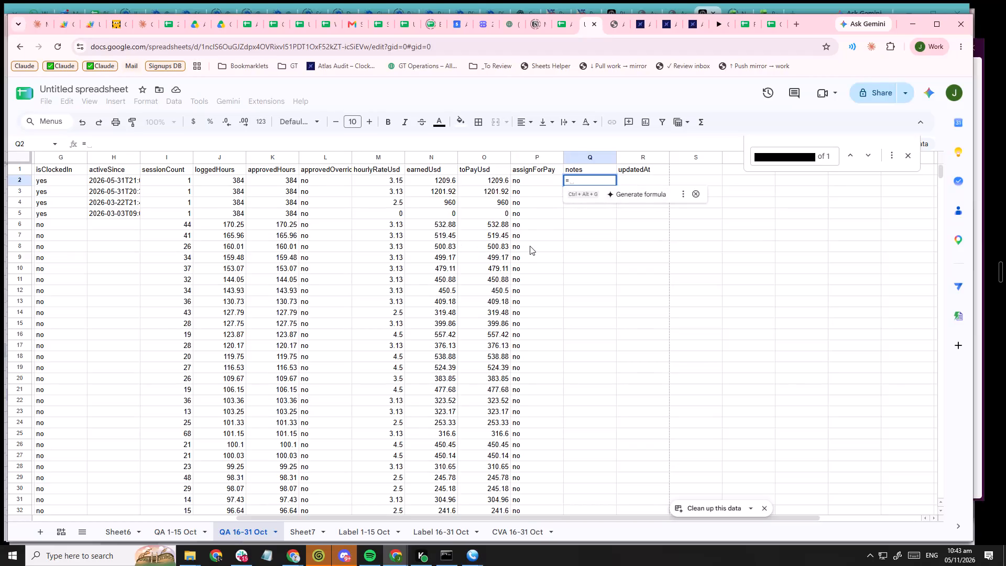
Switch to the OT Tracker spreadsheet, examine its ONSITE Oct 16-31 Cutoff and Oct 16 - 31 Cutoff summaries, and copy the ONSITE sheet's name.
left_click(769, 27)
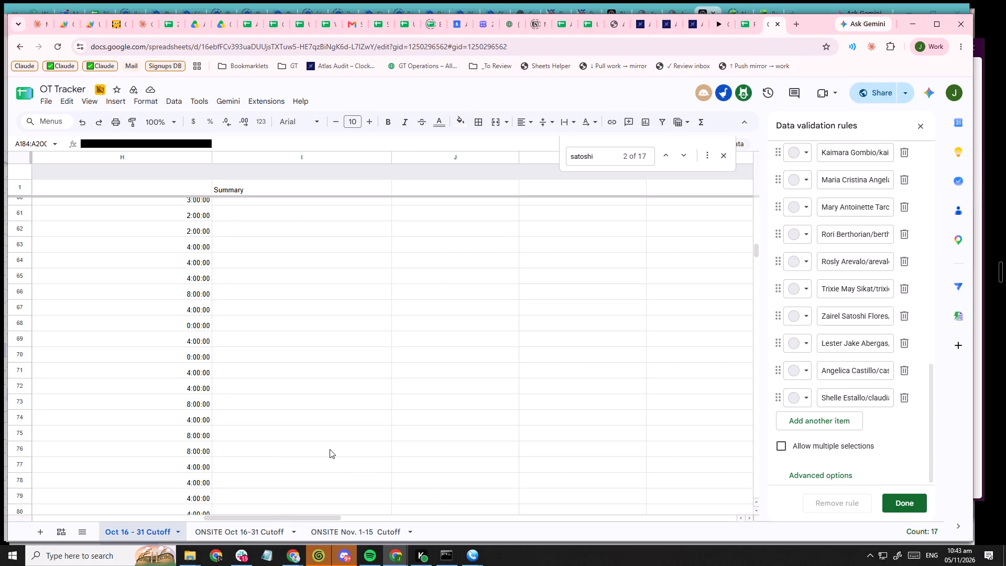
left_click(271, 531)
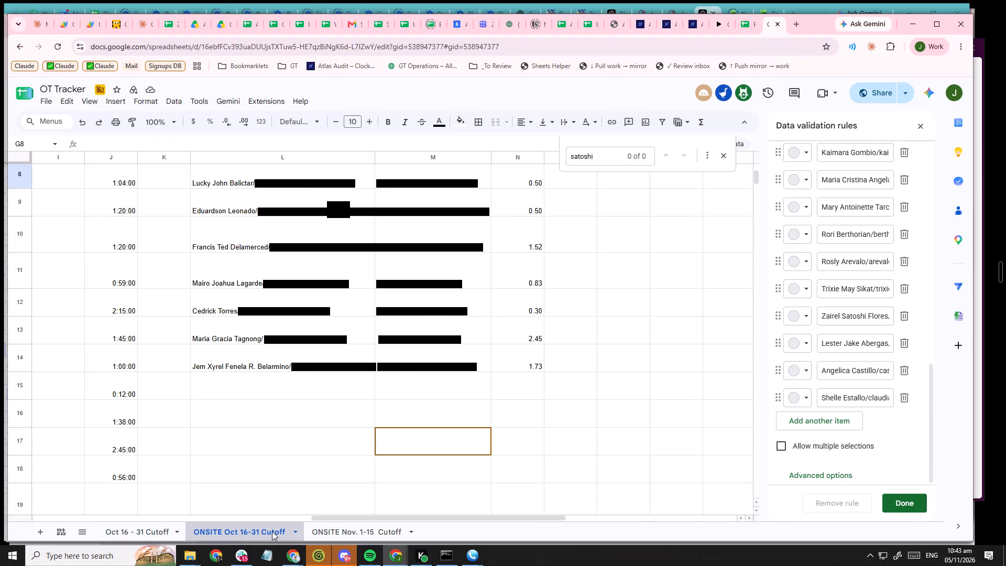
double_click(272, 531)
key("ctrl+c")
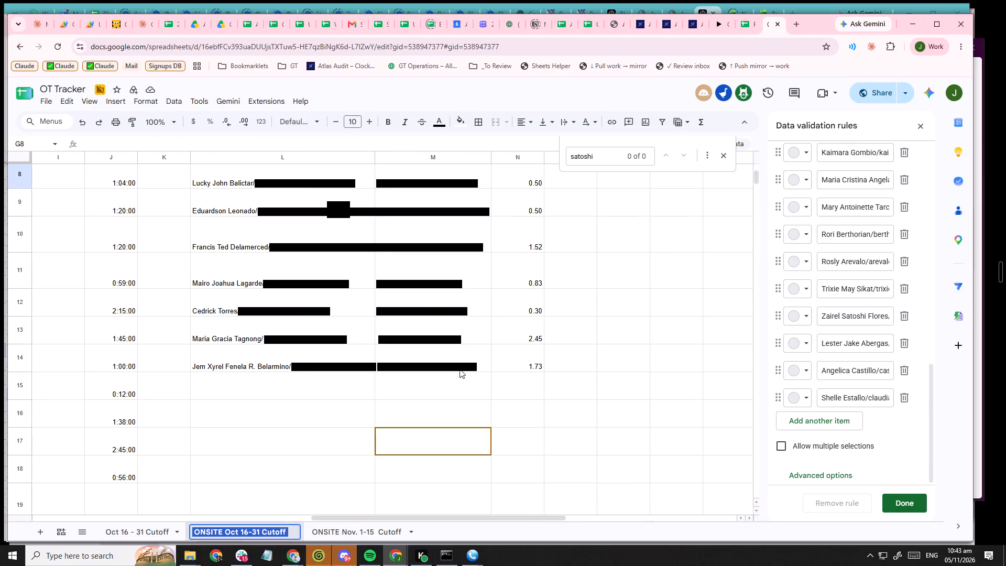
scroll(458, 367, "up", 15)
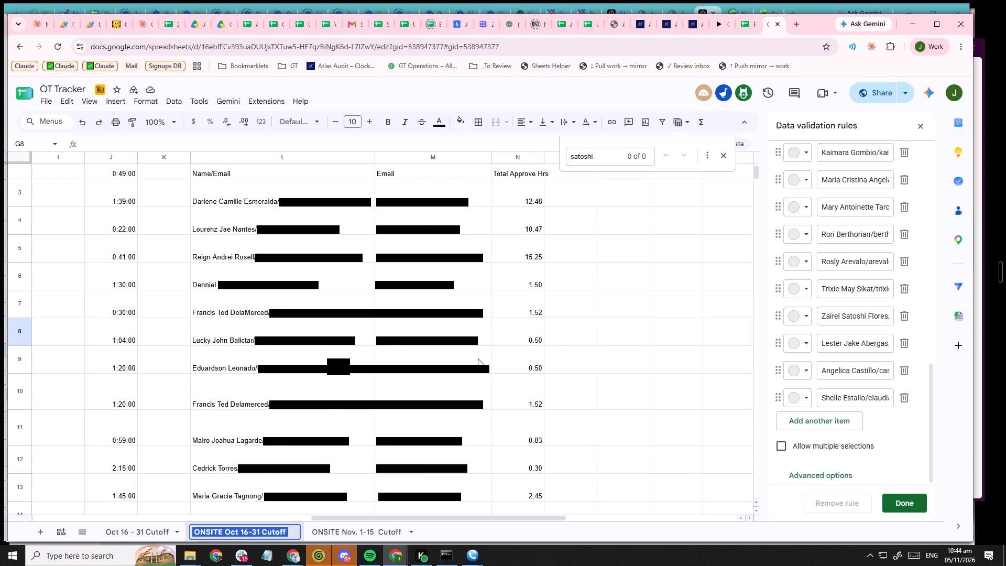
left_click(154, 524)
scroll(425, 352, "up", 15)
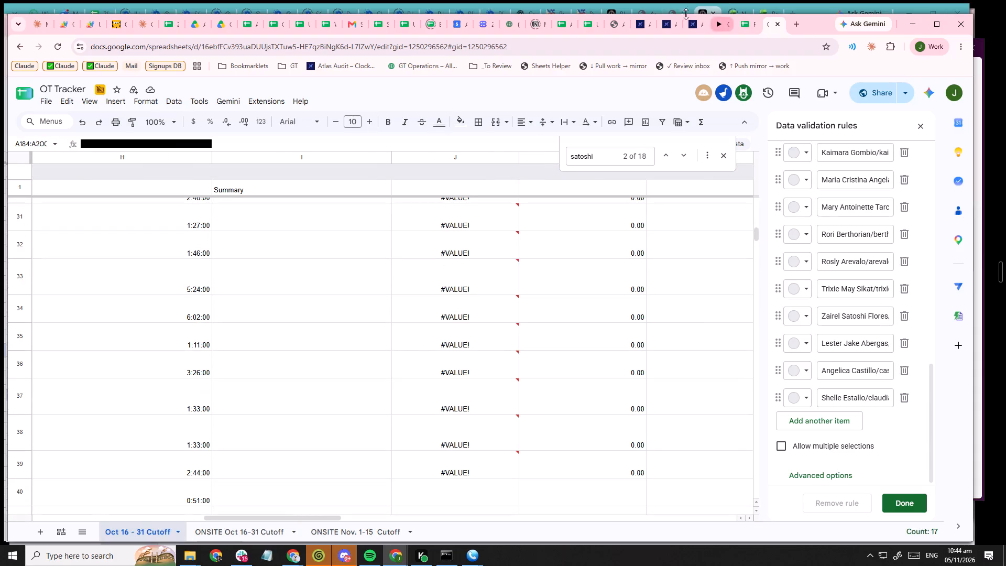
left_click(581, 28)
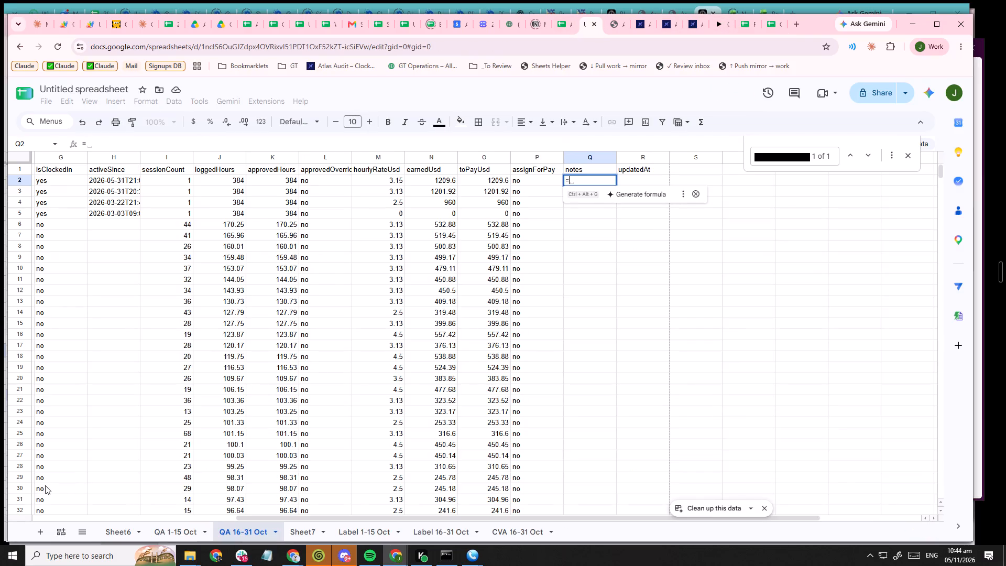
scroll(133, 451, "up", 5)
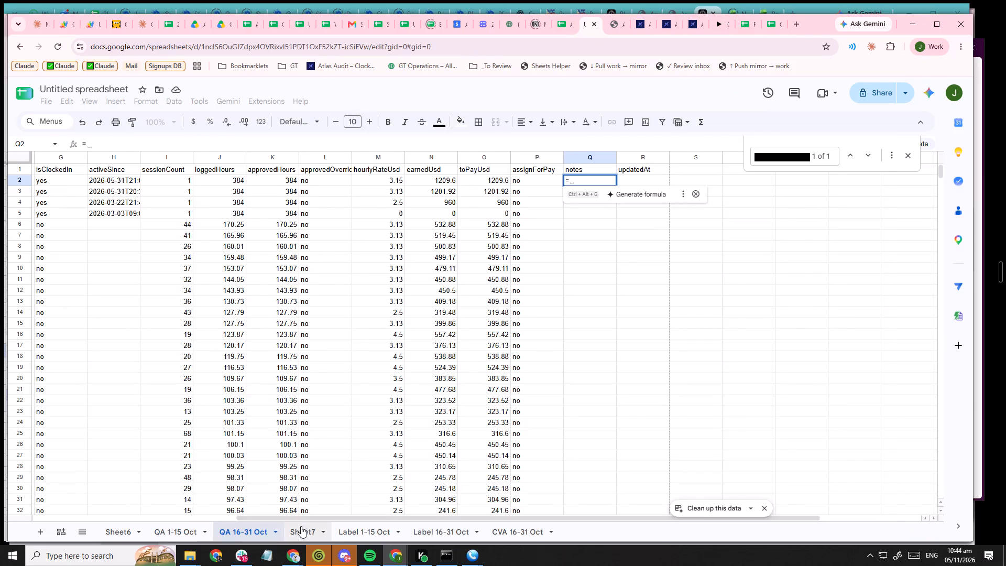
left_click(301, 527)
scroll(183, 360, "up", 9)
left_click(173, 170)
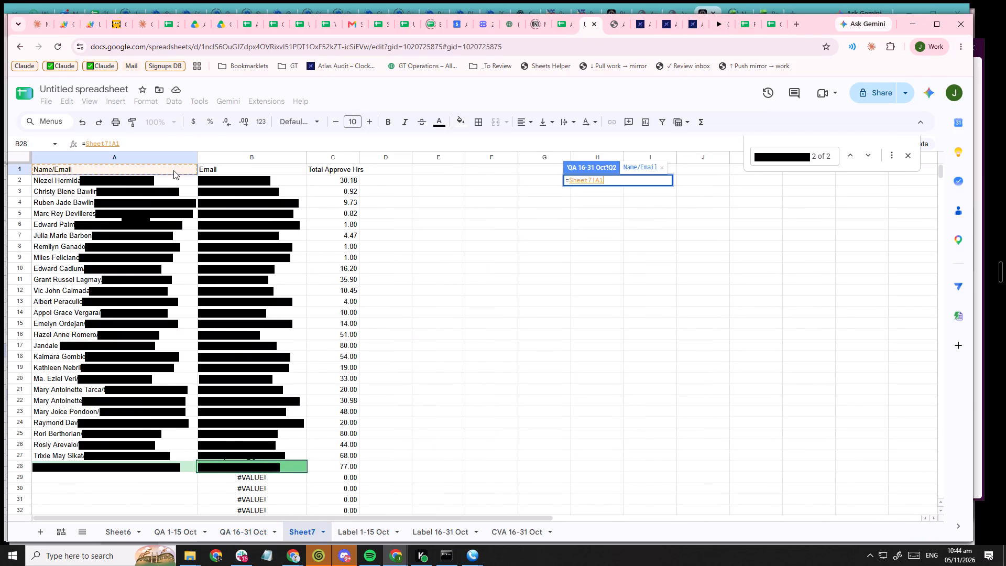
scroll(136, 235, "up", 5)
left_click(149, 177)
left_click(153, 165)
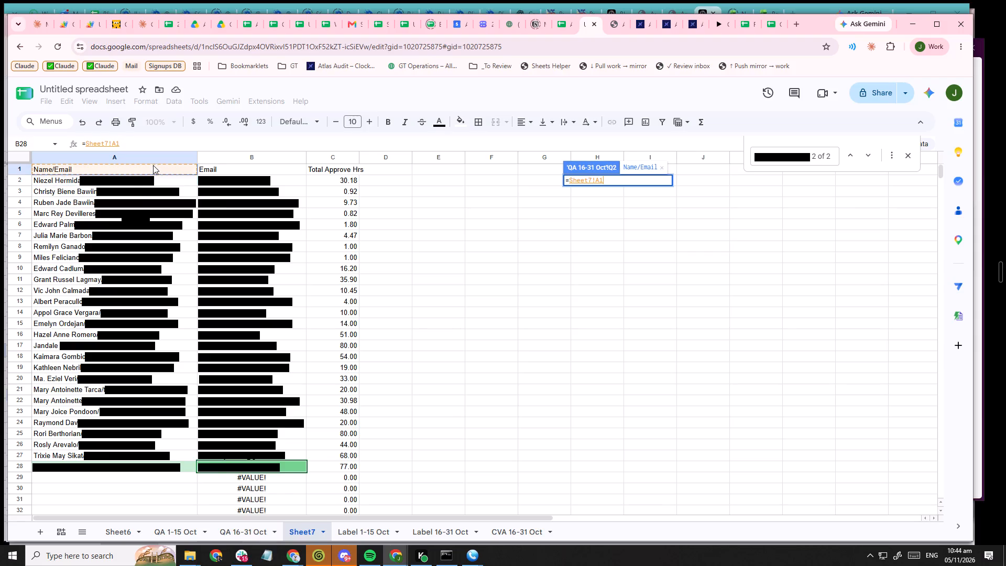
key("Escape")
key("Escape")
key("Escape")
Change the IMPORTRANGE range in cell A1 of Sheet7 to 'Oct 16 - 31 Cutoff'!J2:K.
scroll(136, 248, "up", 5)
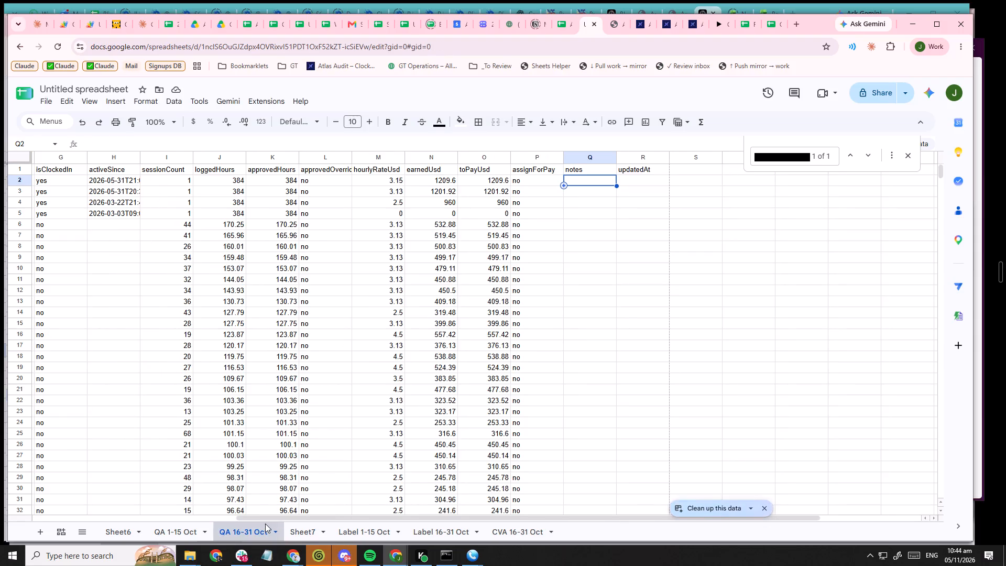
left_click(299, 536)
scroll(103, 119, "up", 5)
left_click(104, 170)
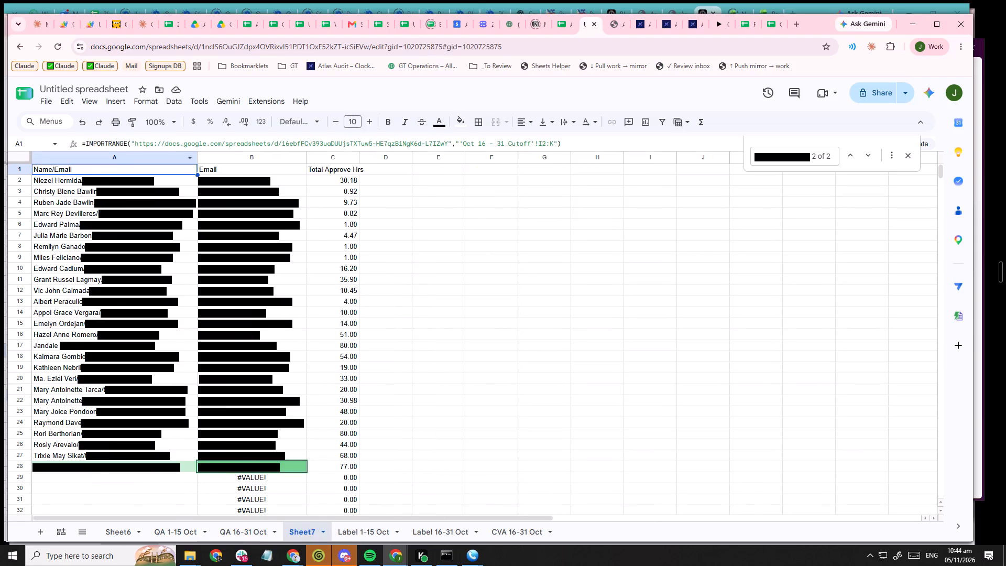
left_click(545, 139)
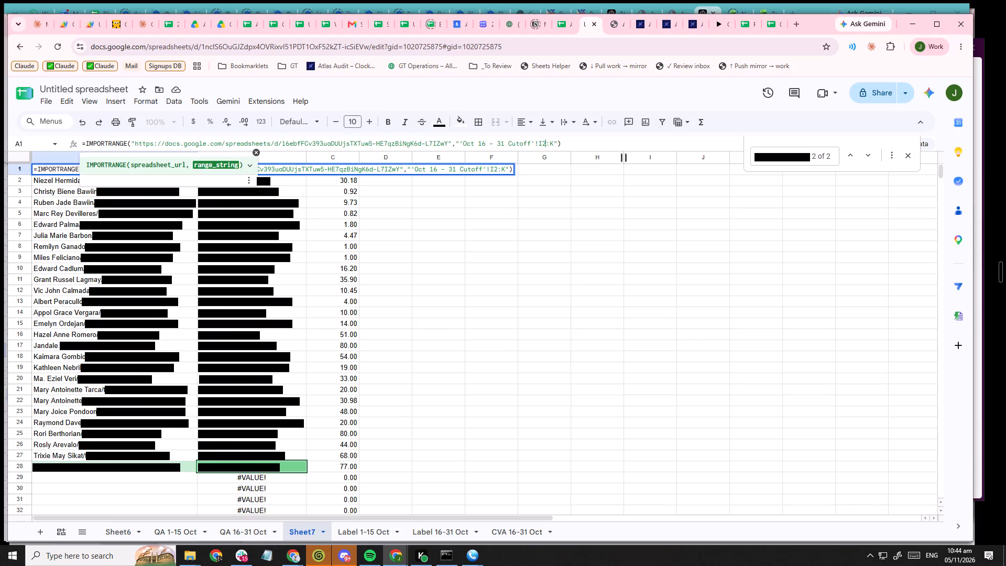
key("Left")
key("shift+Left")
key("shift+j")
key("Tab")
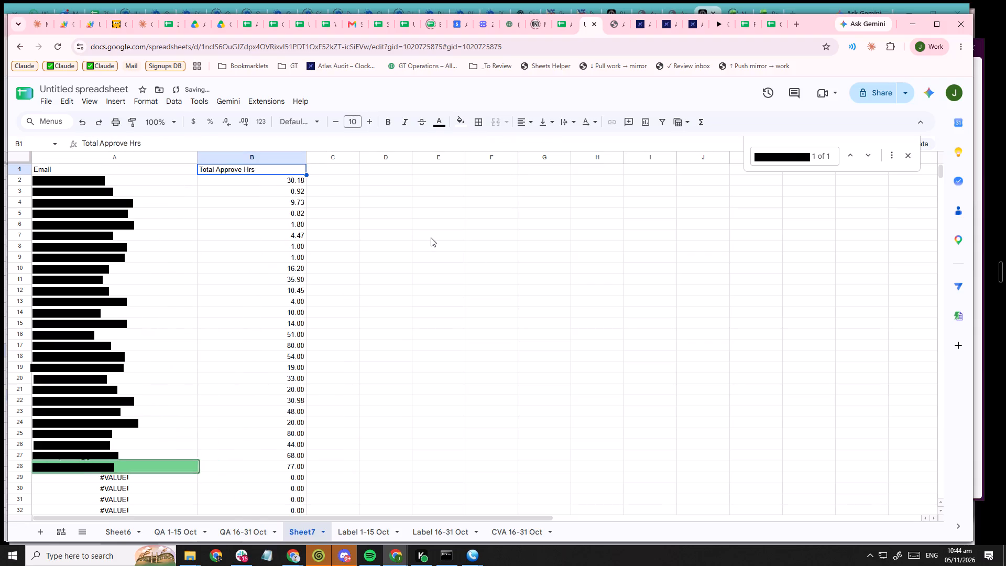
Examine the imported Email and Total Approve Hrs rows in Sheet7 down to their last row.
scroll(431, 237, "up", 2)
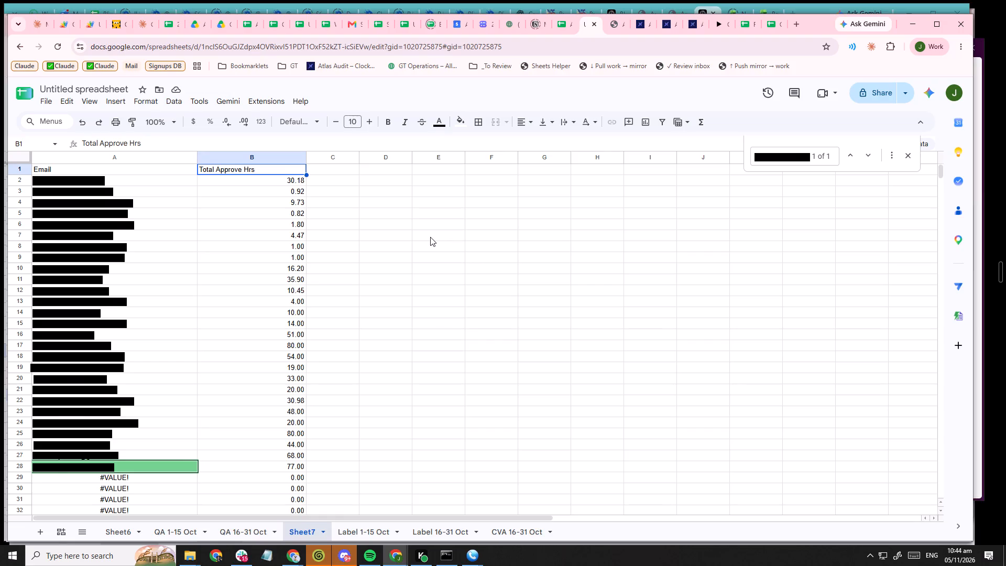
scroll(430, 240, "down", 8)
scroll(464, 223, "up", 5)
scroll(540, 221, "up", 3)
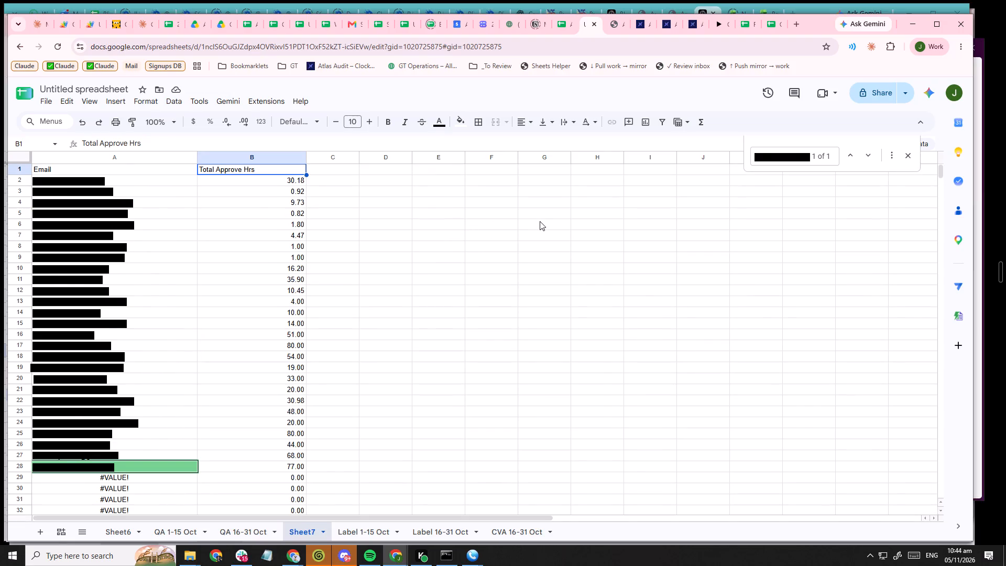
scroll(540, 221, "up", 4)
left_click(125, 169)
scroll(188, 315, "down", 3)
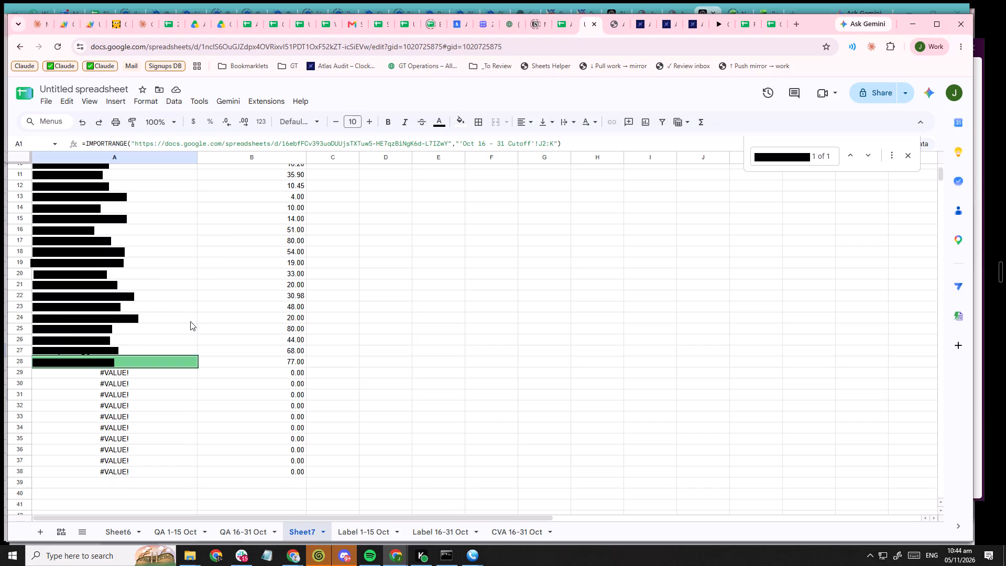
scroll(192, 320, "up", 5)
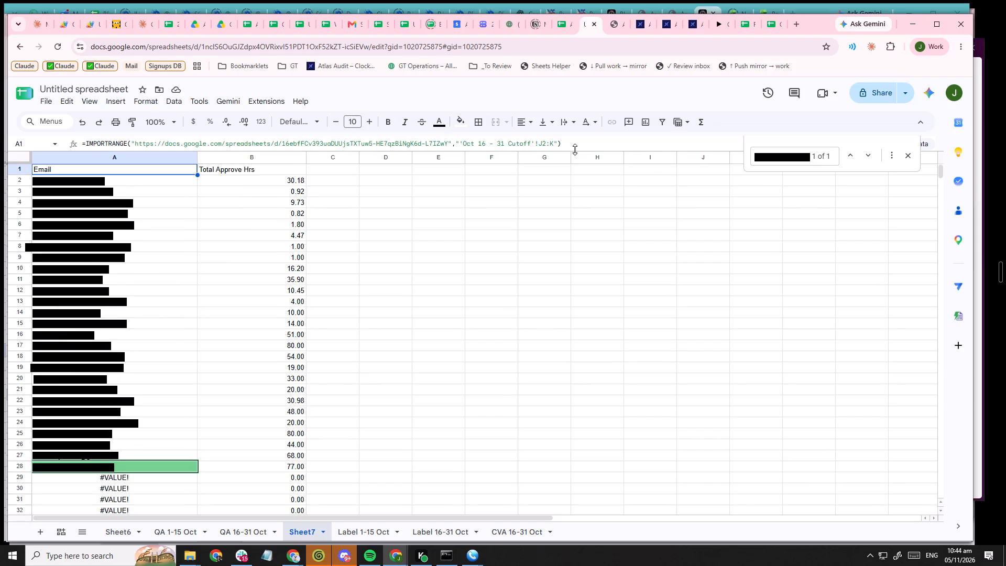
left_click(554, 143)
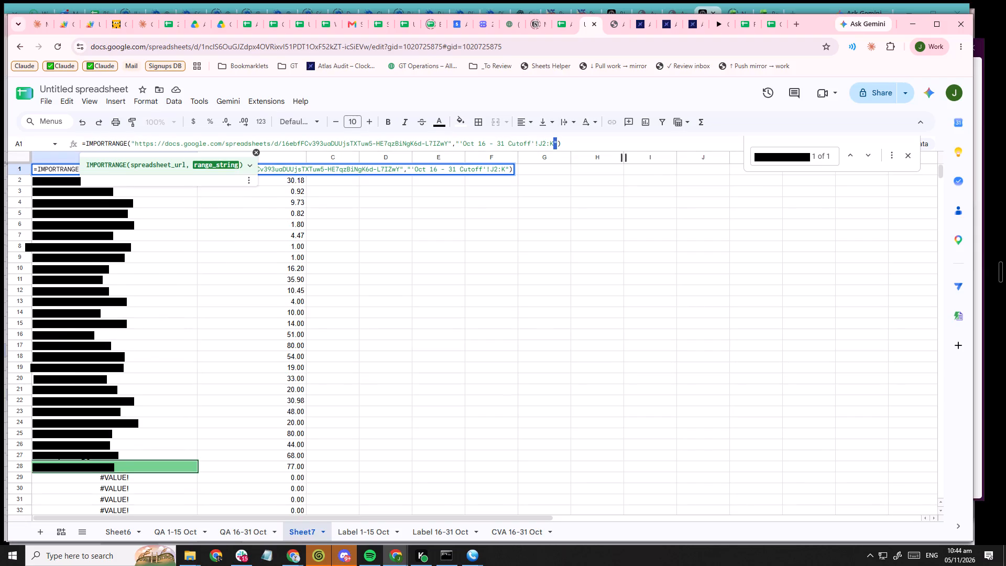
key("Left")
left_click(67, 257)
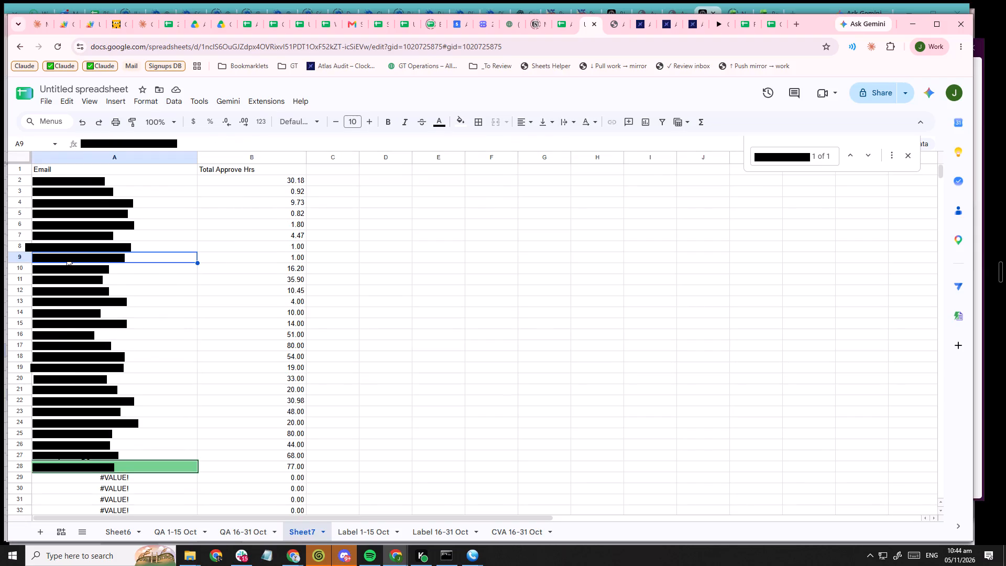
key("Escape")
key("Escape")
Limit the IMPORTRANGE range in cell A1 of Sheet7 to 'Oct 16 - 31 Cutoff'!J2:K40 and check the imported rows.
left_click(100, 181)
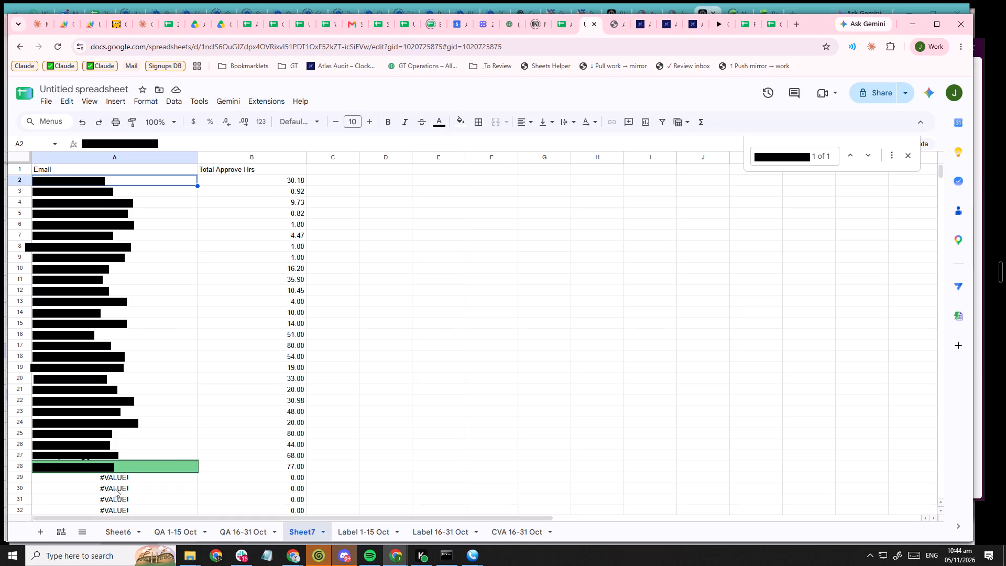
scroll(119, 487, "down", 1)
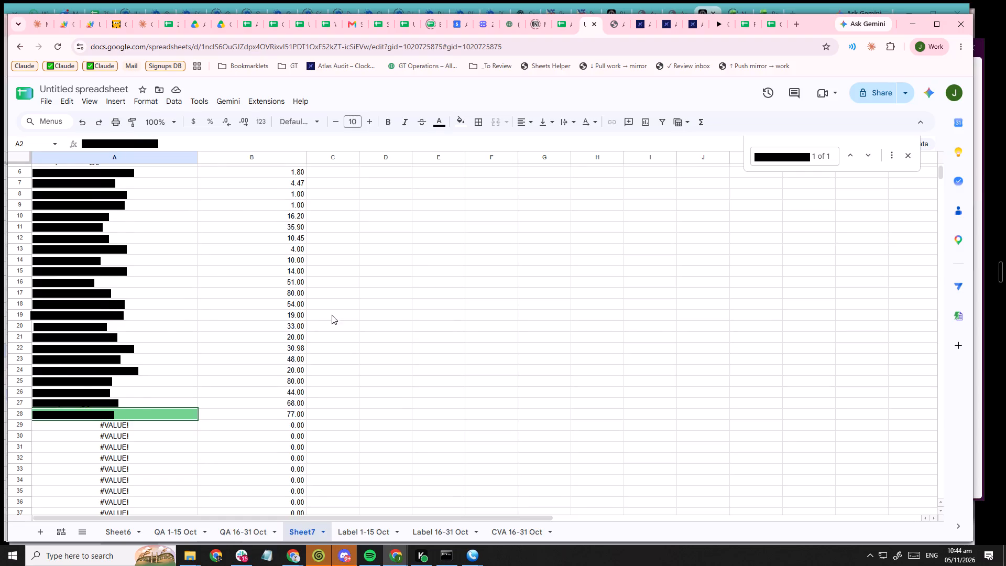
scroll(263, 294, "up", 7)
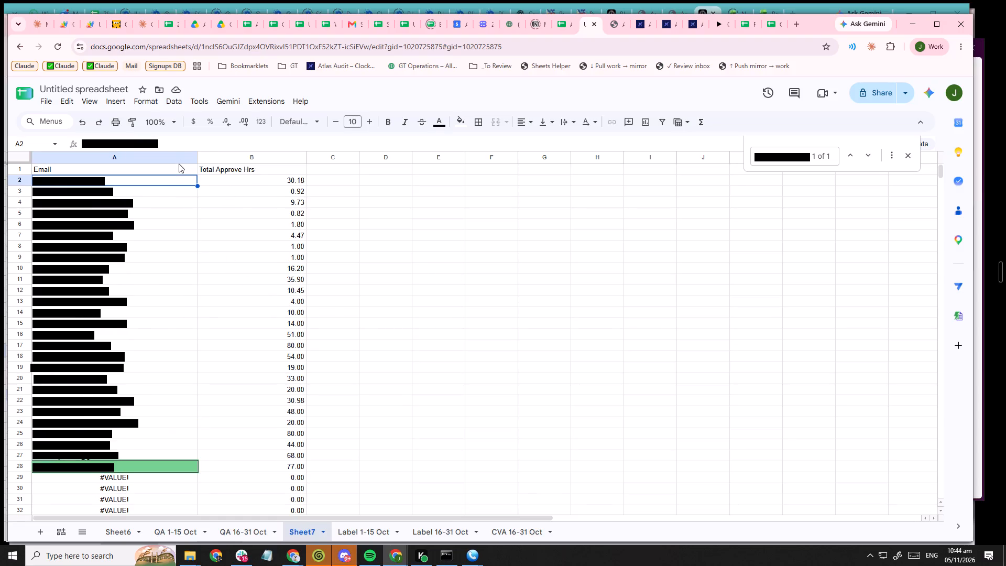
left_click(153, 170)
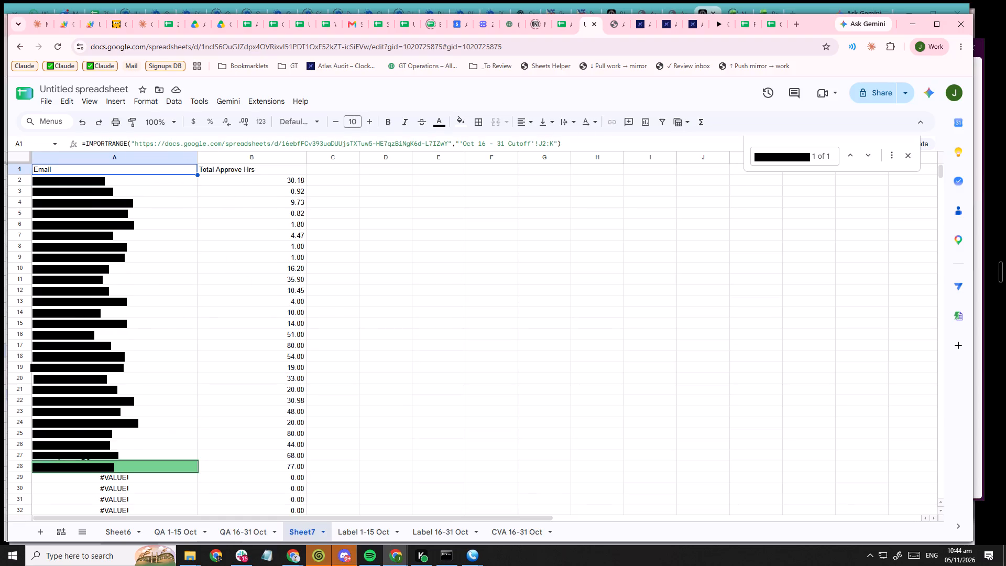
left_click(554, 145)
type("40")
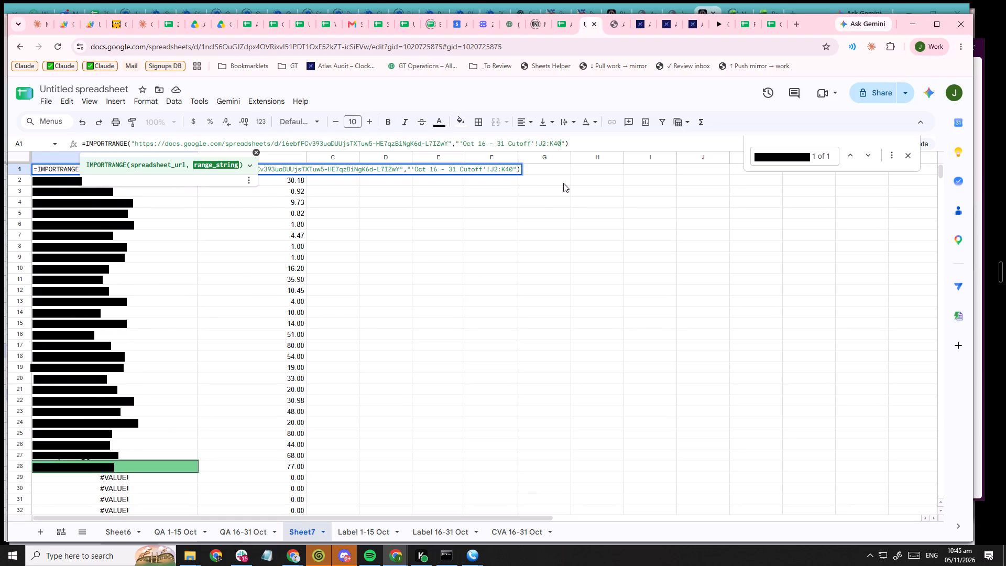
key("Tab")
scroll(268, 234, "down", 3)
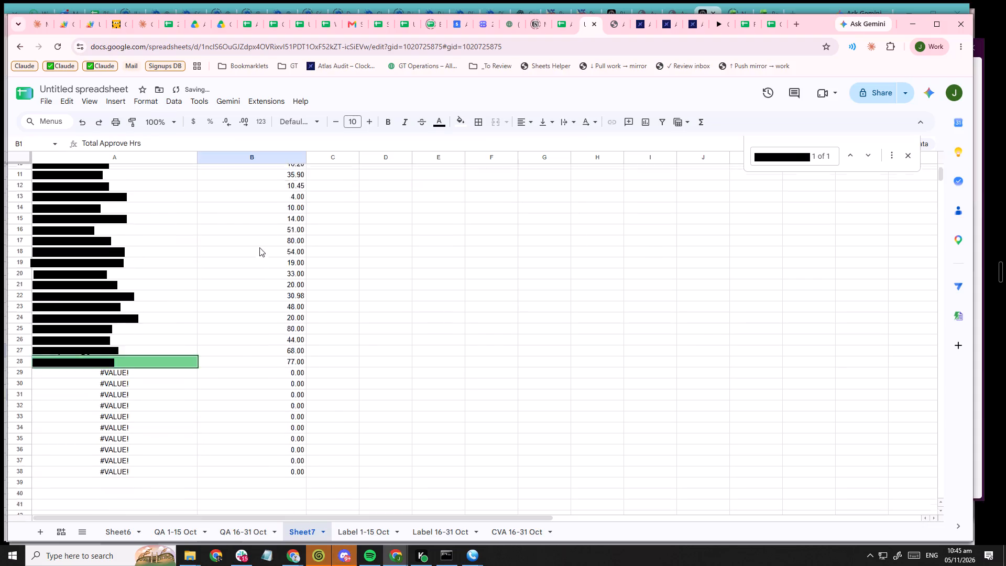
scroll(259, 247, "down", 2)
scroll(266, 250, "up", 11)
left_click(90, 170)
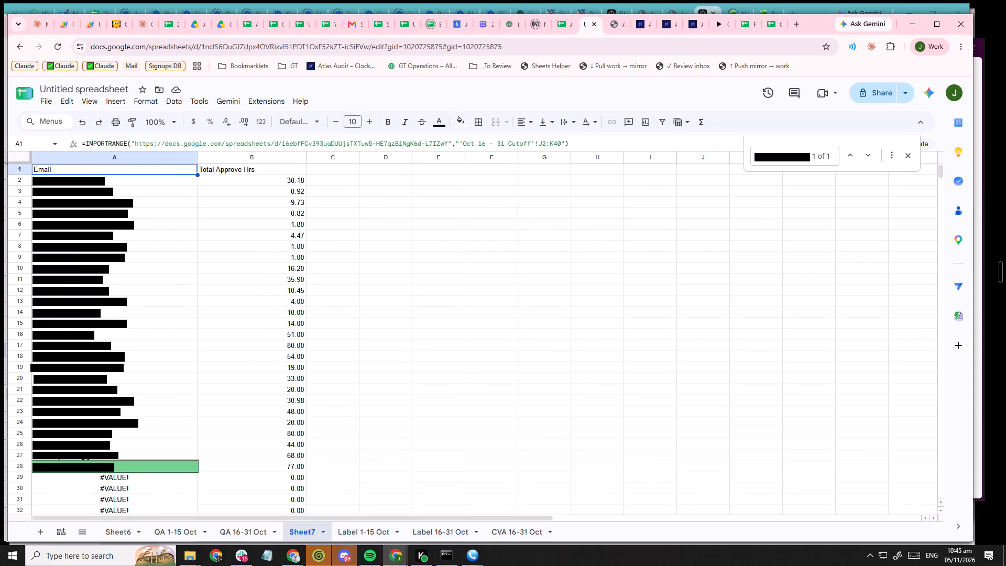
Copy the full IMPORTRANGE formula from cell A1 of Sheet7.
left_click_drag(82, 143, 741, 117)
left_click(531, 231)
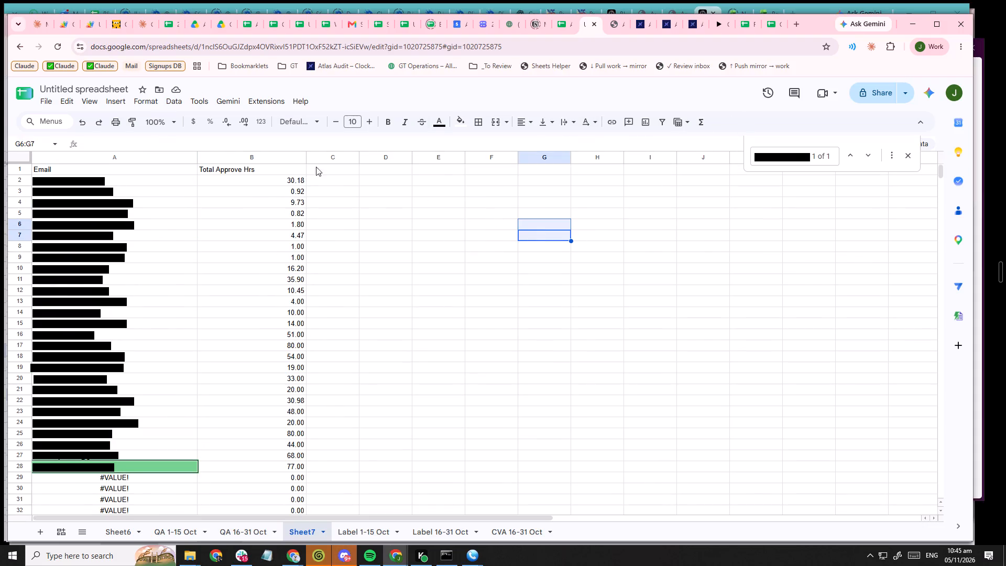
left_click(72, 162)
left_click(78, 165)
left_click_drag(82, 143, 716, 125)
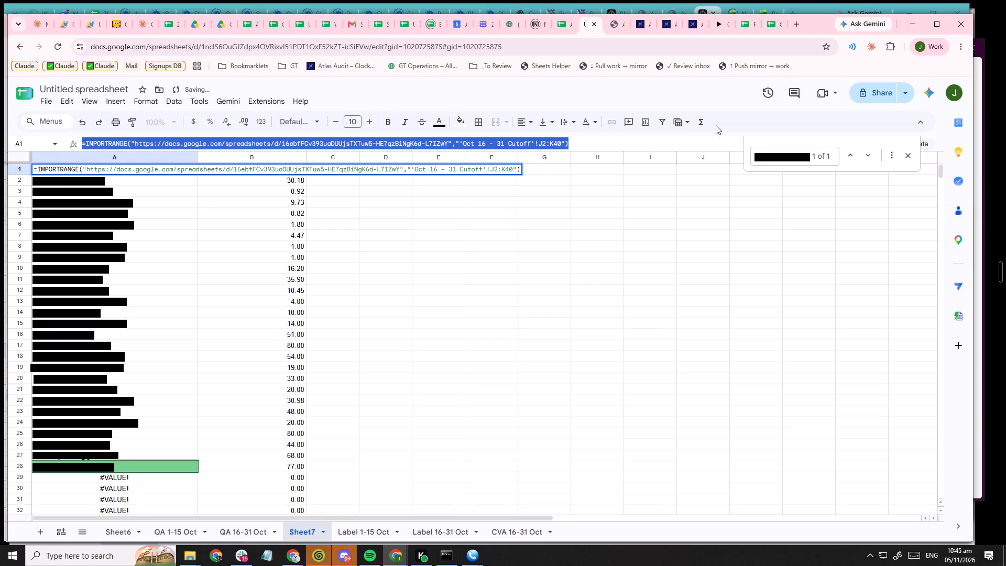
left_click_drag(716, 125, 719, 125)
key("ctrl+c")
left_click(570, 249)
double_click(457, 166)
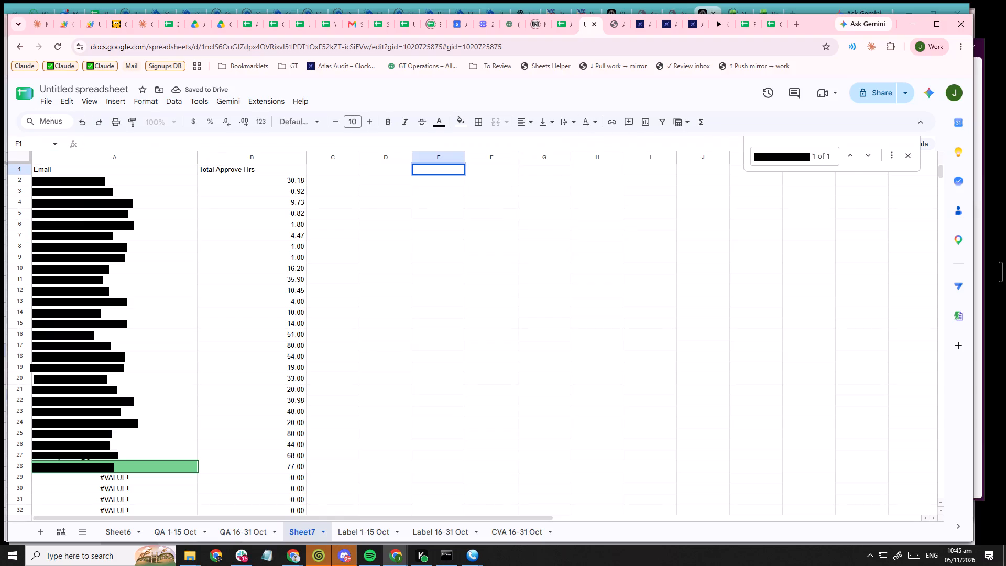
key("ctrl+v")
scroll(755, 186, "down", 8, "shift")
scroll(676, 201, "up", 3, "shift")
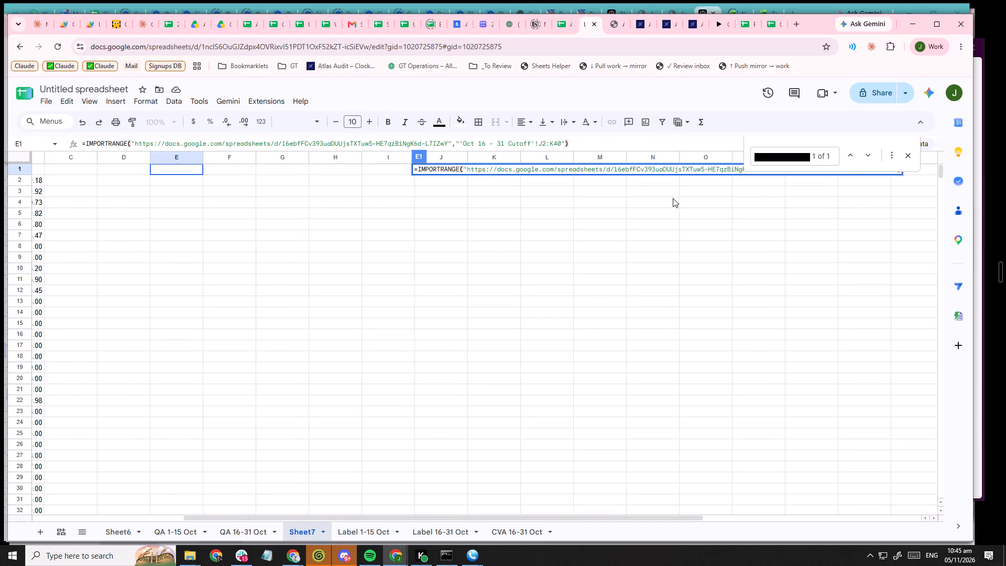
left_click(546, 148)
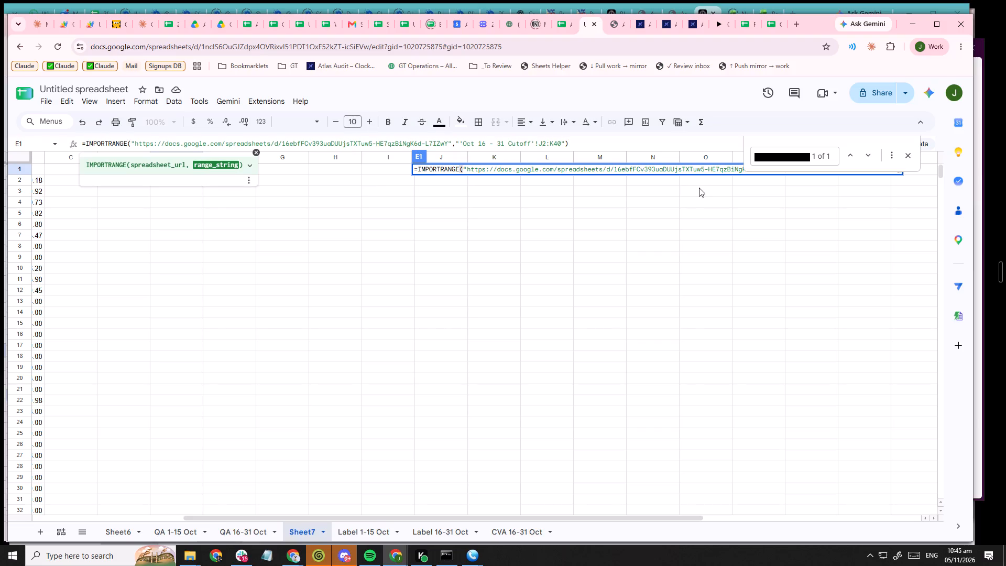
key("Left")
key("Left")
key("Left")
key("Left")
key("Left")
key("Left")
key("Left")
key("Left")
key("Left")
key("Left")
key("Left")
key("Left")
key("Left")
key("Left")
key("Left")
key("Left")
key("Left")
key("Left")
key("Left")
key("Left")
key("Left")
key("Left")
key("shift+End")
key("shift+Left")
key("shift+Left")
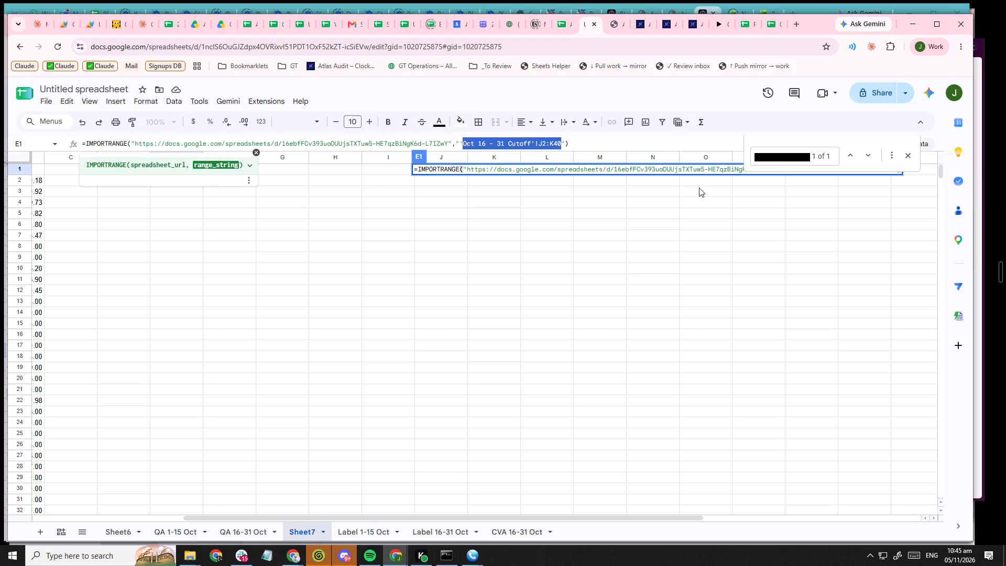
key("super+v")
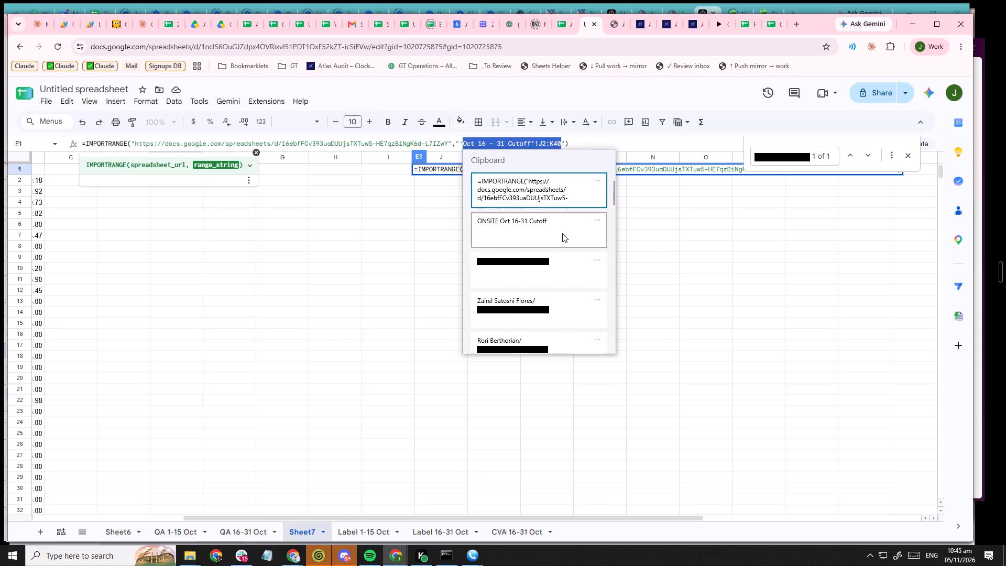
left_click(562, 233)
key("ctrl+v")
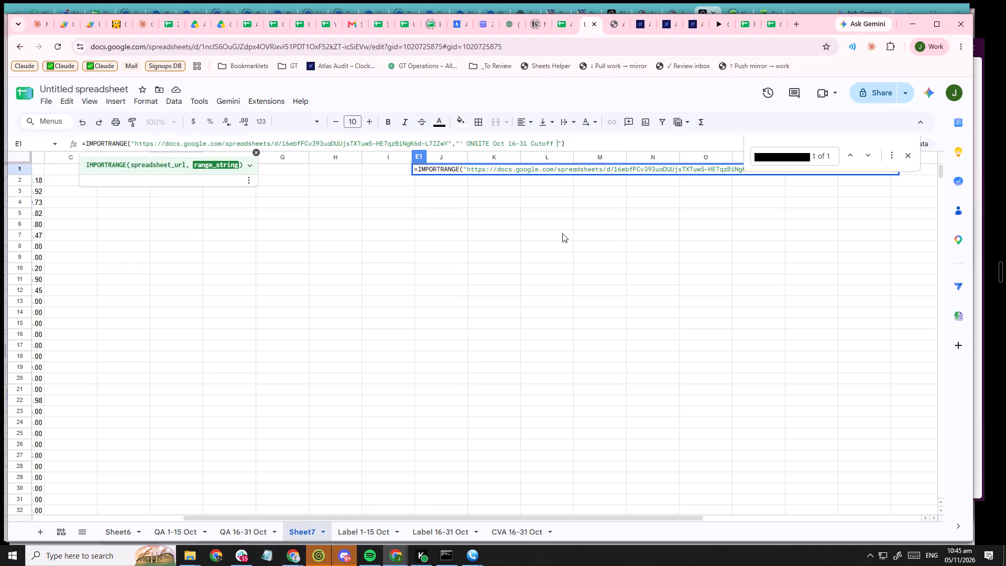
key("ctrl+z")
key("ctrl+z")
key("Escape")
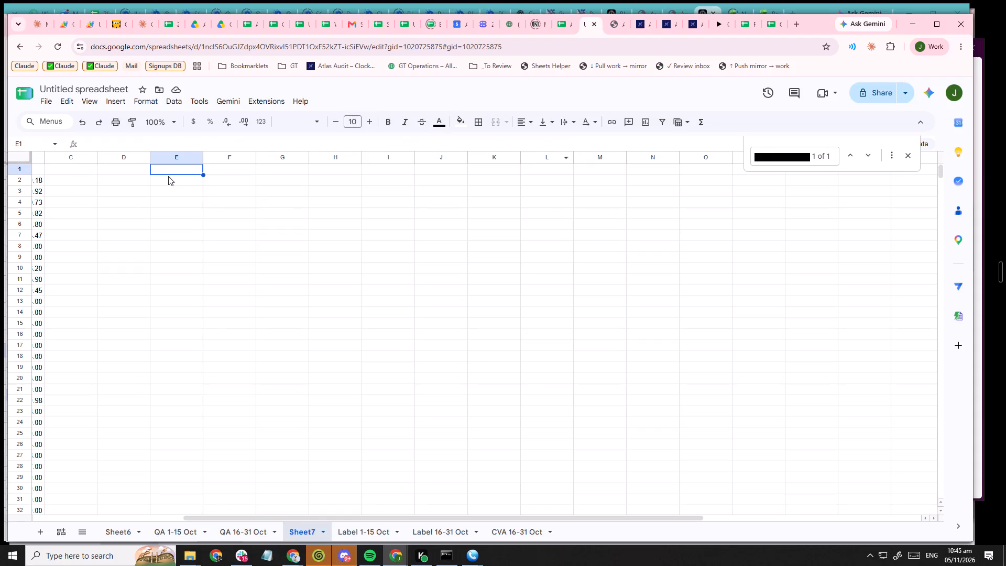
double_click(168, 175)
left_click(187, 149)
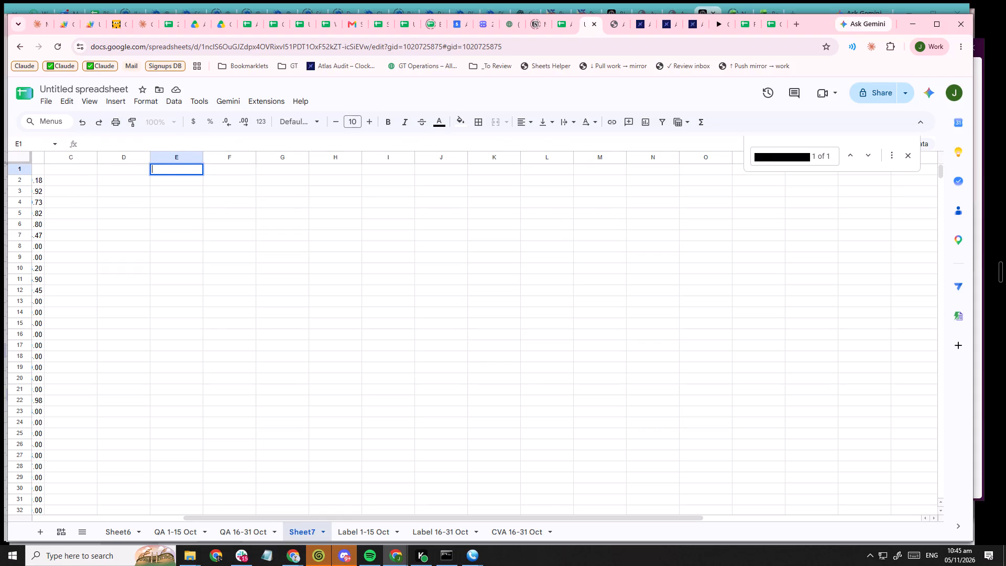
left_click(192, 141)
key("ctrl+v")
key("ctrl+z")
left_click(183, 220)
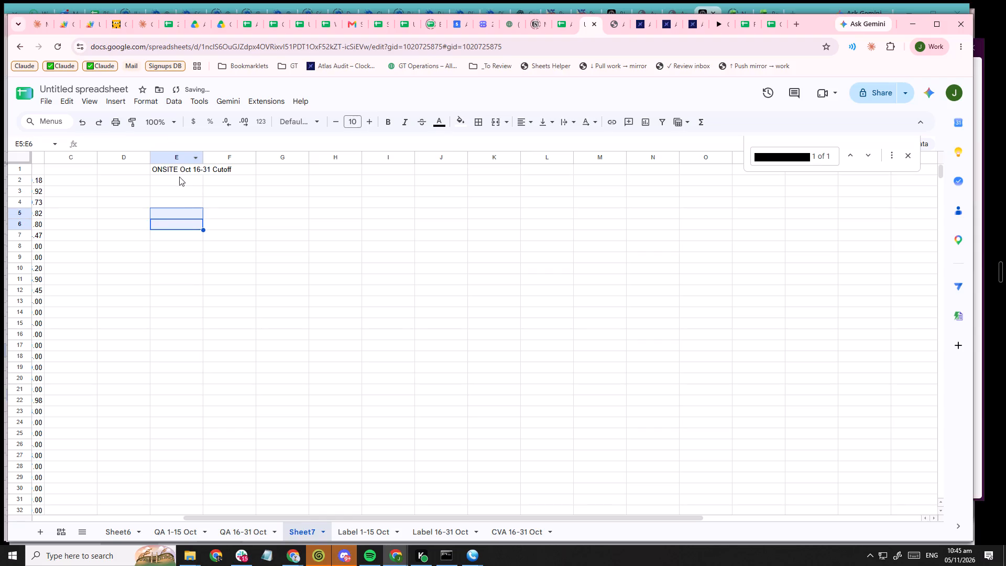
Replace the content of cell E1 in Sheet7 with the IMPORTRANGE formula copied from A1.
double_click(179, 172)
left_click(192, 139)
key("ctrl+a")
key("super+v")
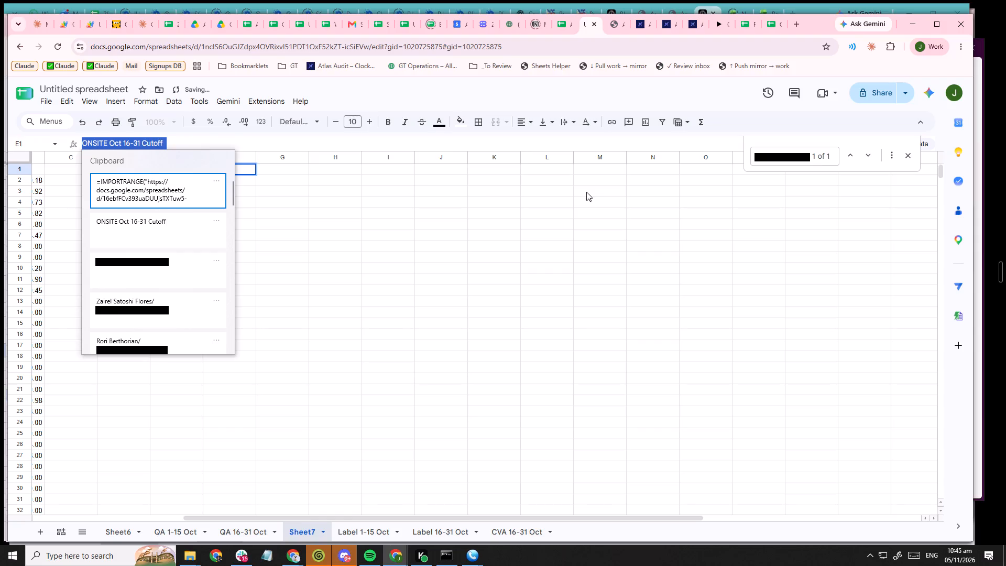
left_click(141, 192)
key("ctrl+v")
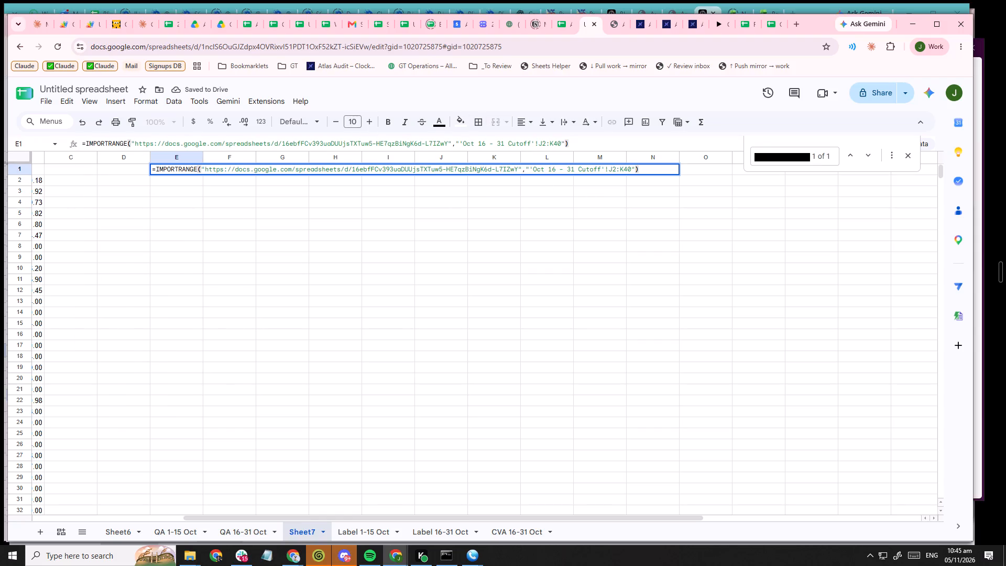
Change the sheet name in E1's IMPORTRANGE formula to 'ONSITE Oct 16-31 Cutoff', without extra spaces inside the quotes.
left_click_drag(464, 145, 490, 143)
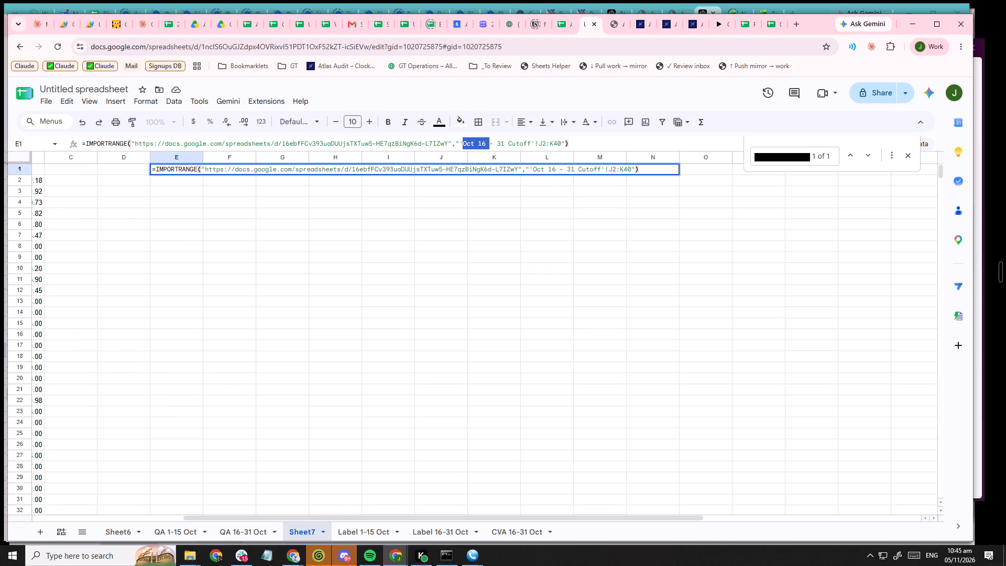
left_click_drag(490, 143, 530, 143)
key("super+v")
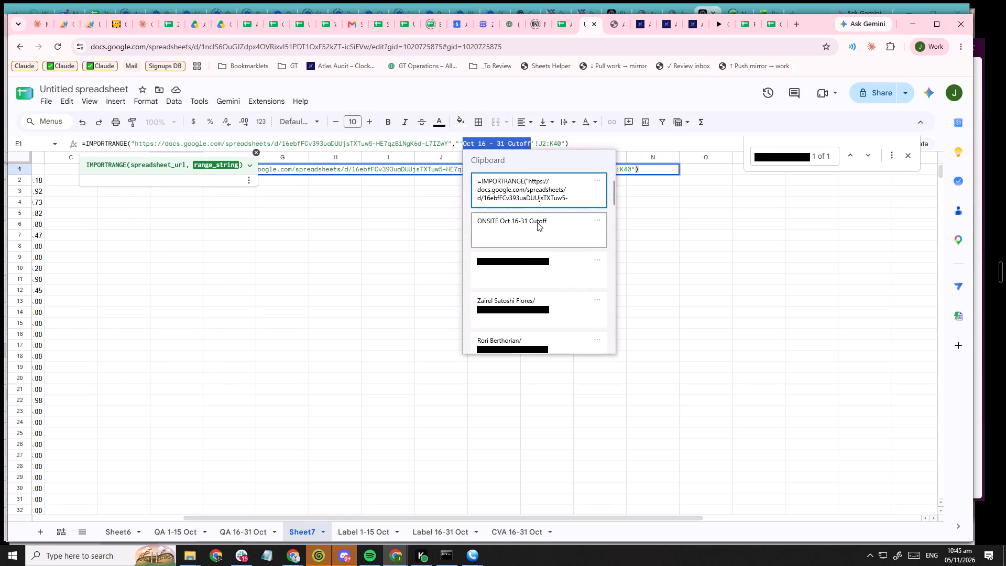
left_click(537, 222)
key("ctrl+v")
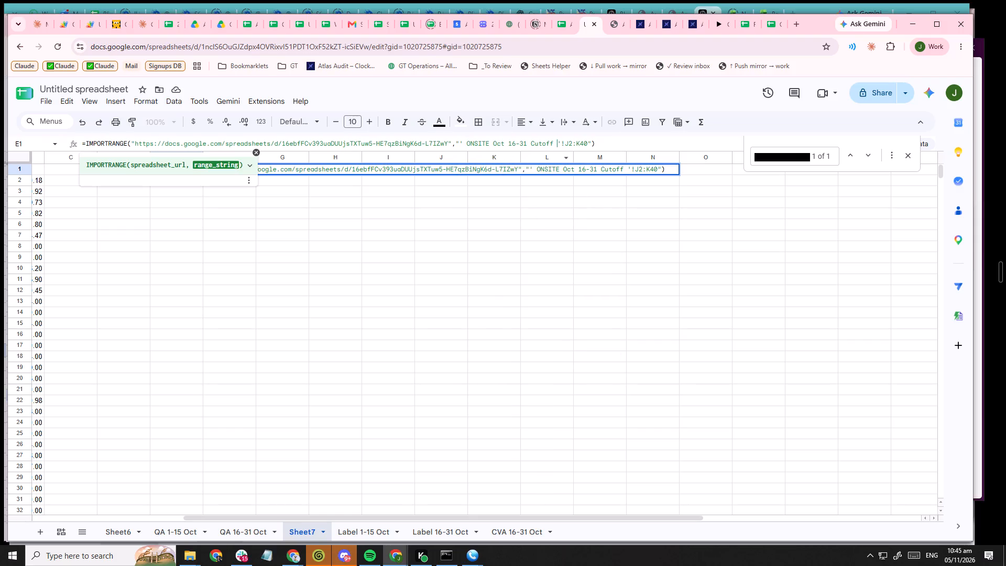
key("BackSpace")
key("Left")
key("Left")
key("Left")
key("Left")
key("Left")
key("Left")
key("Left")
key("Left")
key("Left")
key("Left")
key("Left")
key("Left")
key("Left")
key("Left")
key("Left")
key("Left")
key("Left")
key("Left")
key("Left")
key("Left")
key("Left")
key("Right")
key("BackSpace")
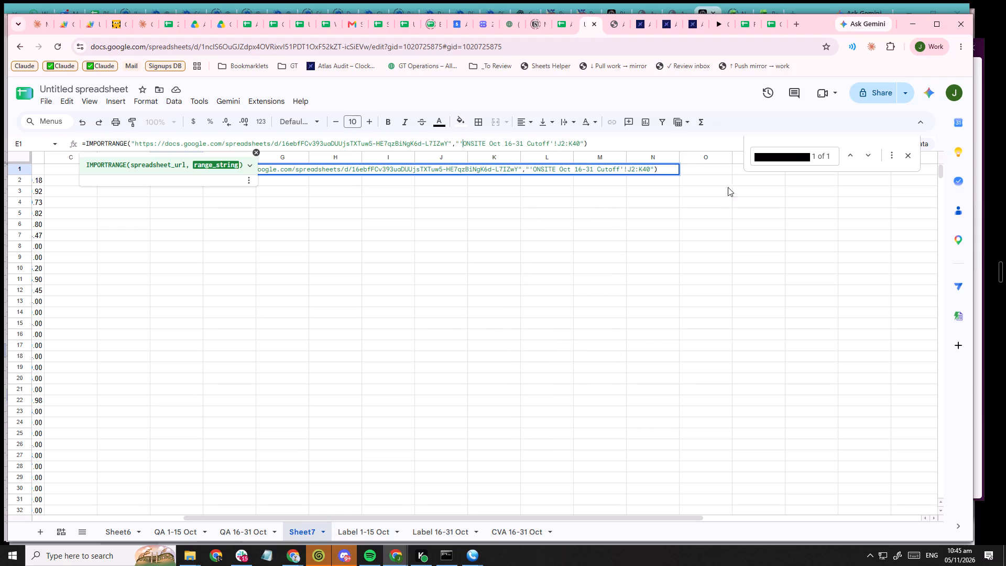
Change the cell range in E1's IMPORTRANGE formula to M2:N40.
left_click(560, 146)
key("shift+Left")
key("shift+m")
key("Right")
key("Right")
key("Right")
key("shift+Left")
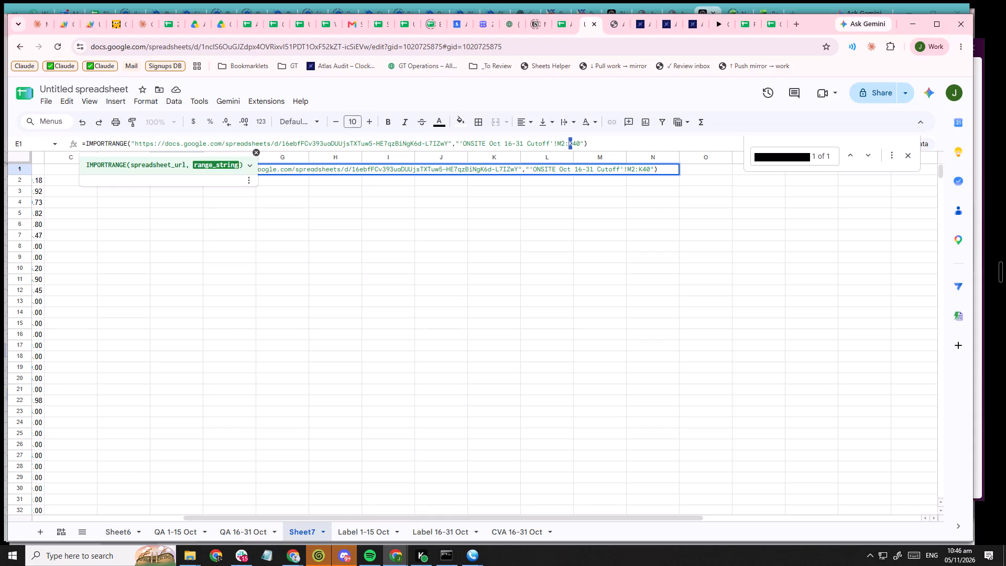
key("shift+n")
left_click(659, 141)
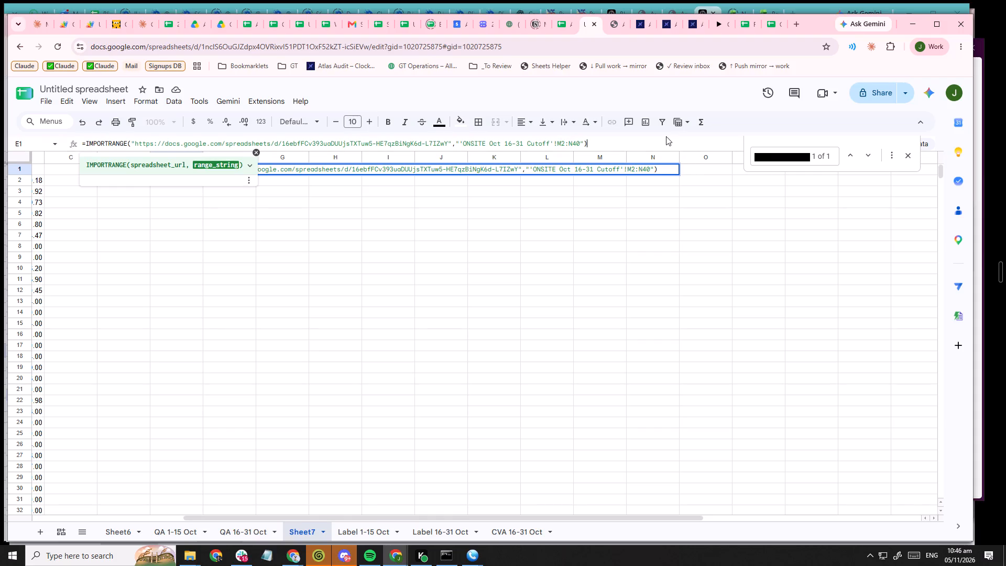
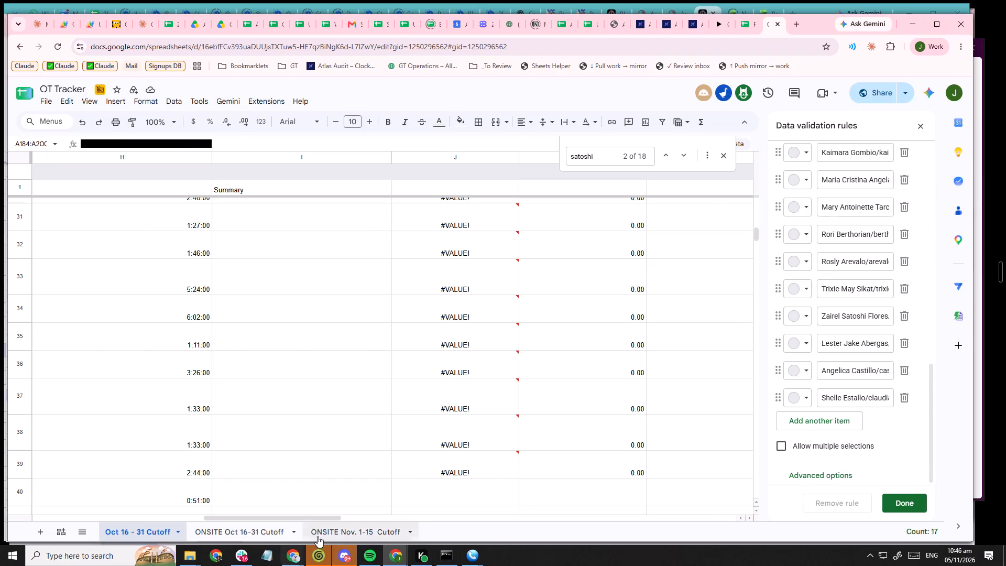
Copy the exact name of the ONSITE Oct 16-31 Cutoff sheet in the OT Tracker.
triple_click(333, 528)
triple_click(338, 528)
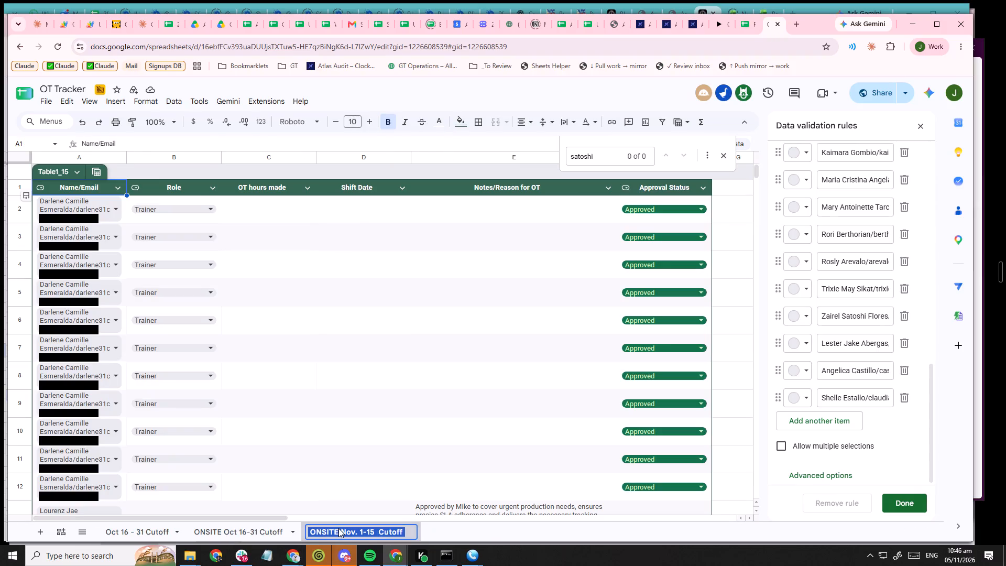
key("Right")
key("Up")
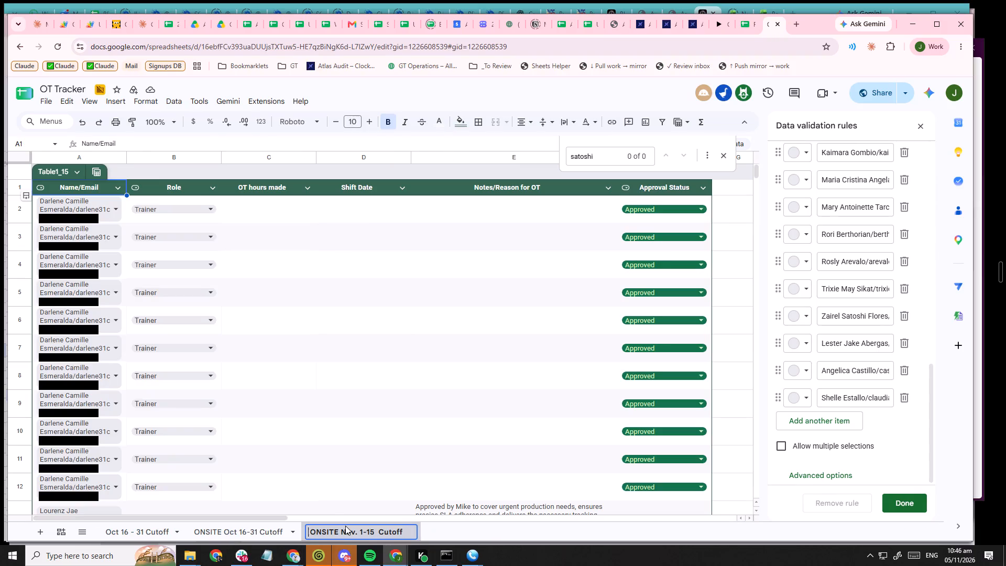
triple_click(267, 526)
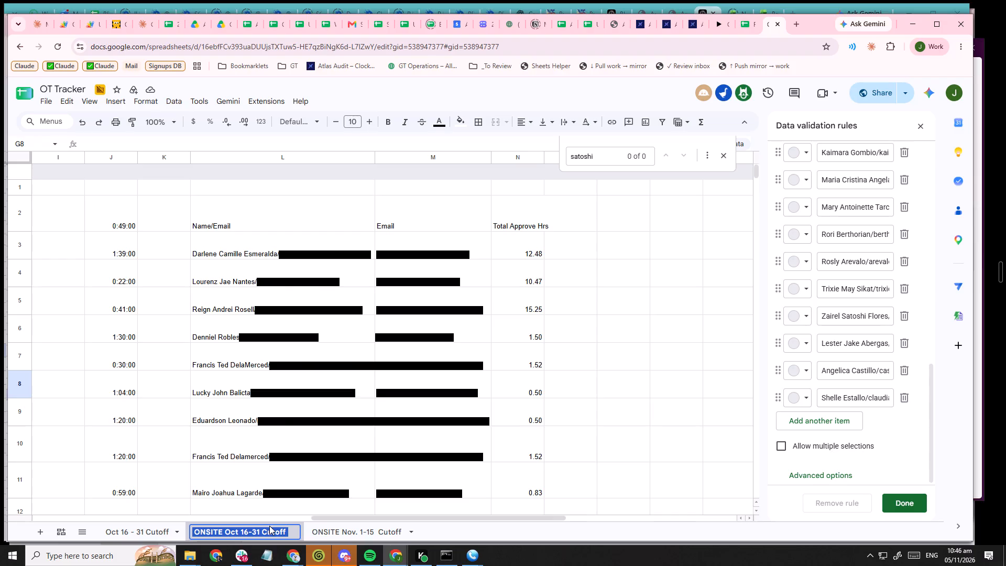
key("ctrl+c")
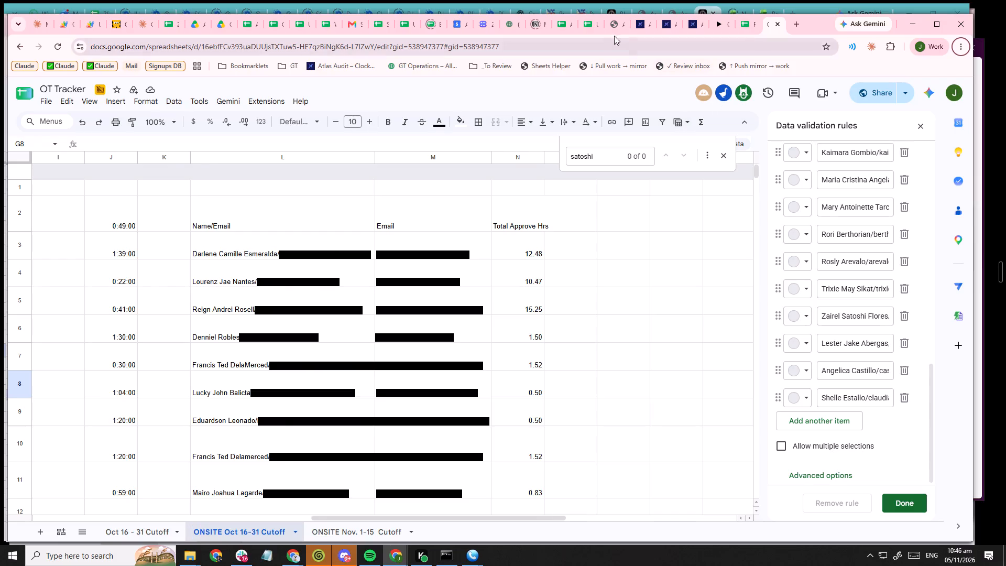
In Sheet7's E1 formula, add a space before ONSITE and another after Cutoff inside the quoted sheet name.
left_click(590, 23)
double_click(173, 169)
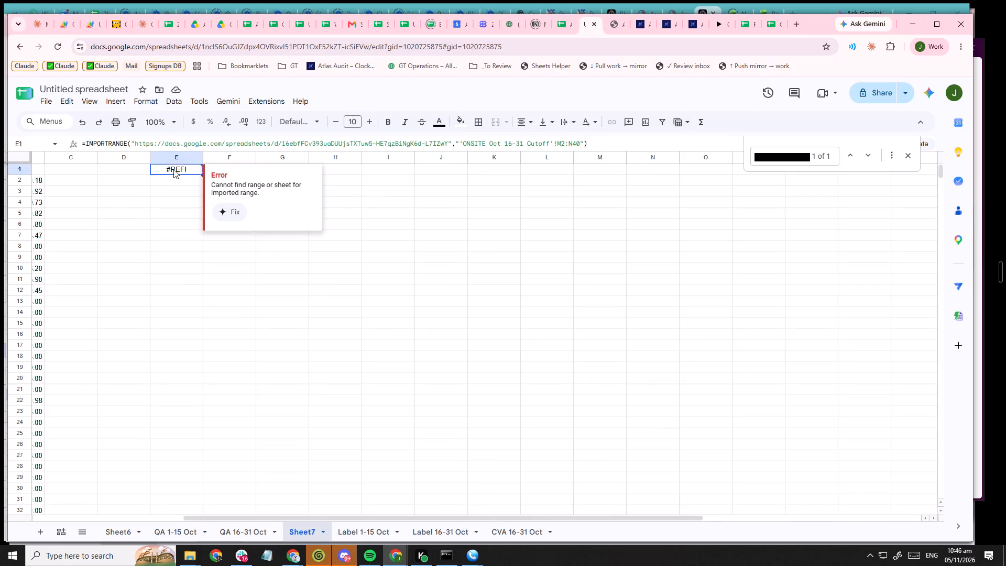
left_click(464, 142)
key("space")
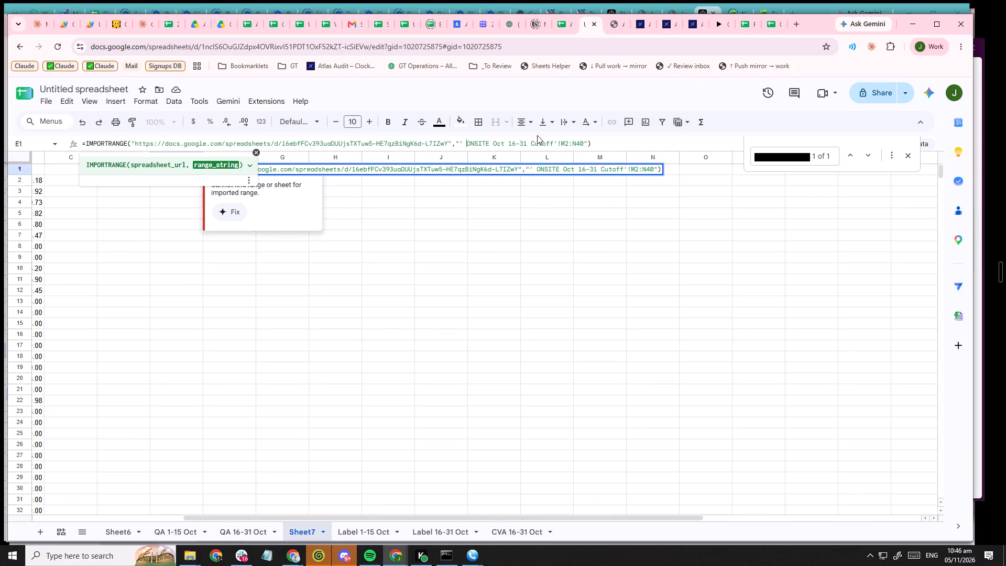
key("Right")
key("Right")
key("Right")
key("Right")
key("Right")
key("Right")
key("Right")
key("Right")
key("Right")
key("Right")
key("Right")
key("Right")
key("Right")
key("Right")
key("Right")
key("Right")
key("Right")
key("Right")
key("Right")
key("Right")
key("Right")
key("Right")
key("Right")
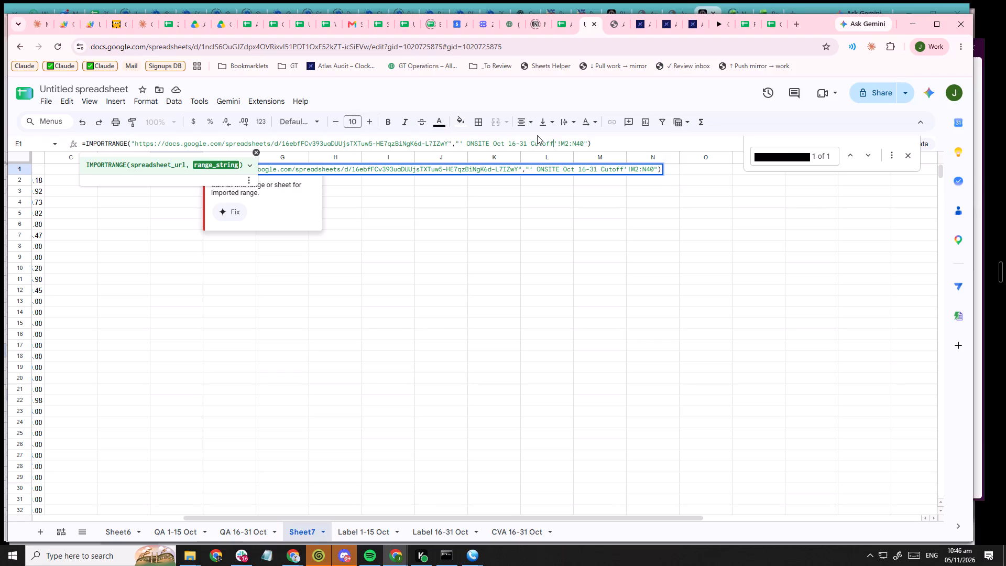
key("space")
key("Tab")
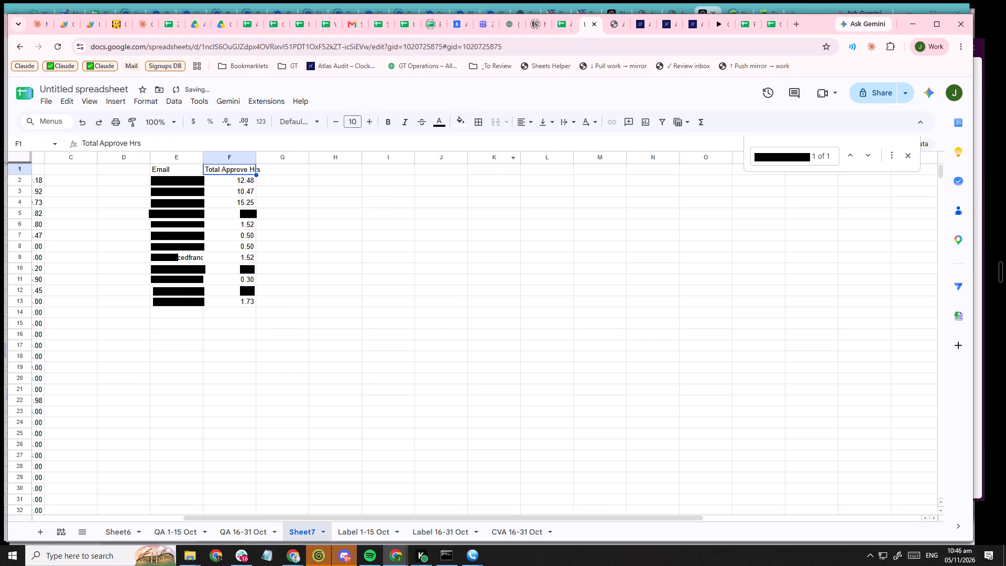
Fit the width of column E in Sheet7 to its imported emails.
scroll(400, 226, "up", 5, "shift")
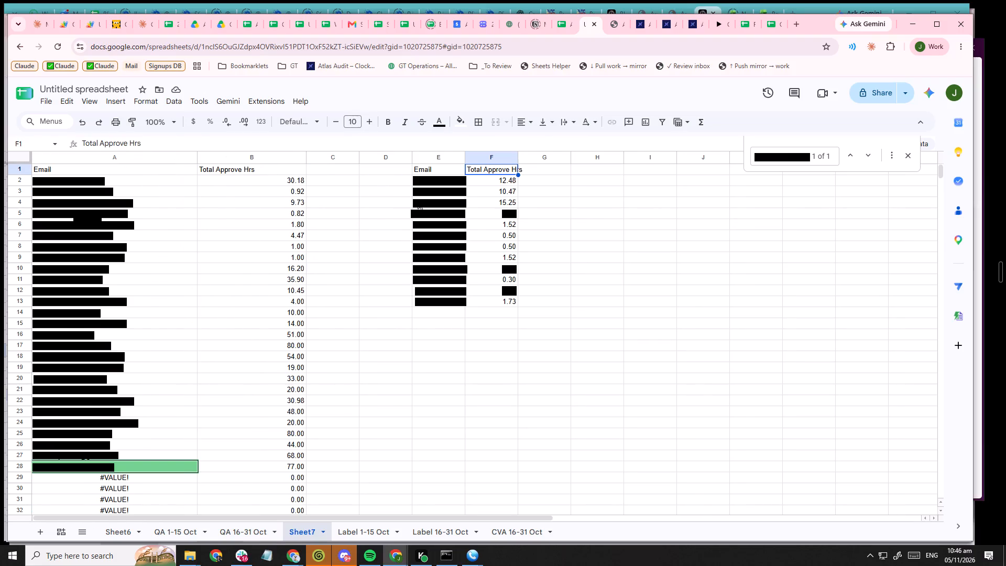
double_click(465, 161)
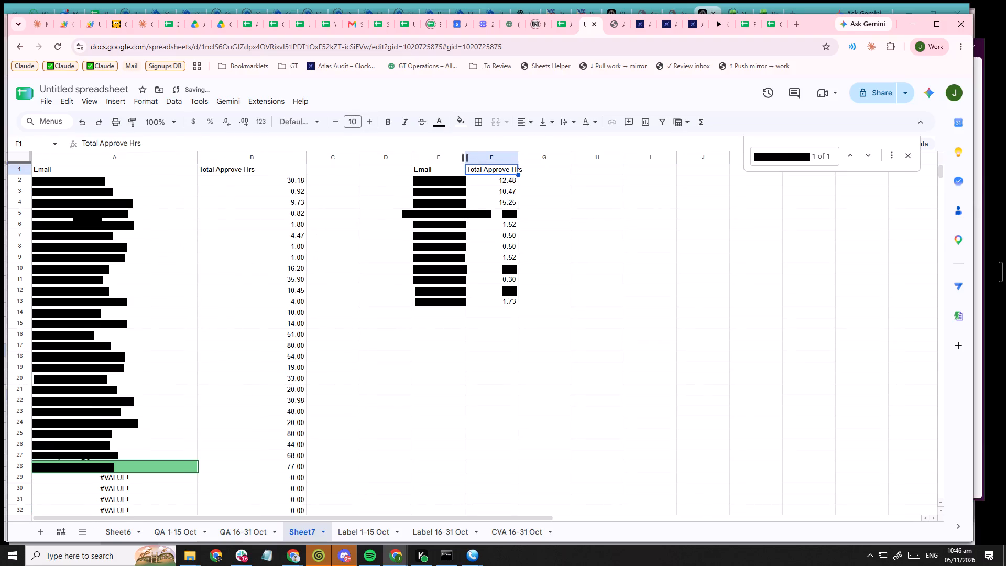
double_click(466, 159)
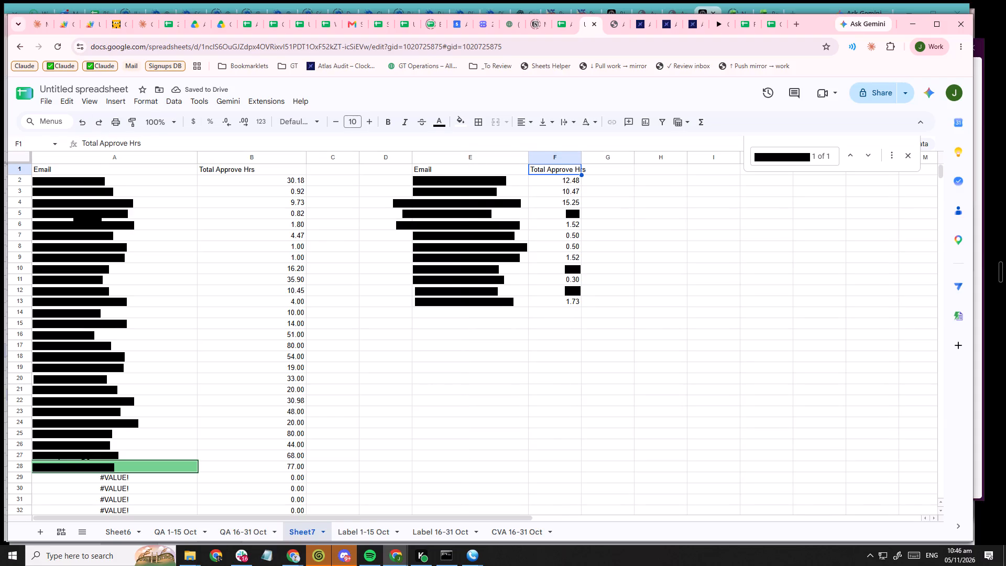
Copy the IMPORTRANGE expression from cell E1, leaving out the equals sign.
left_click(433, 170)
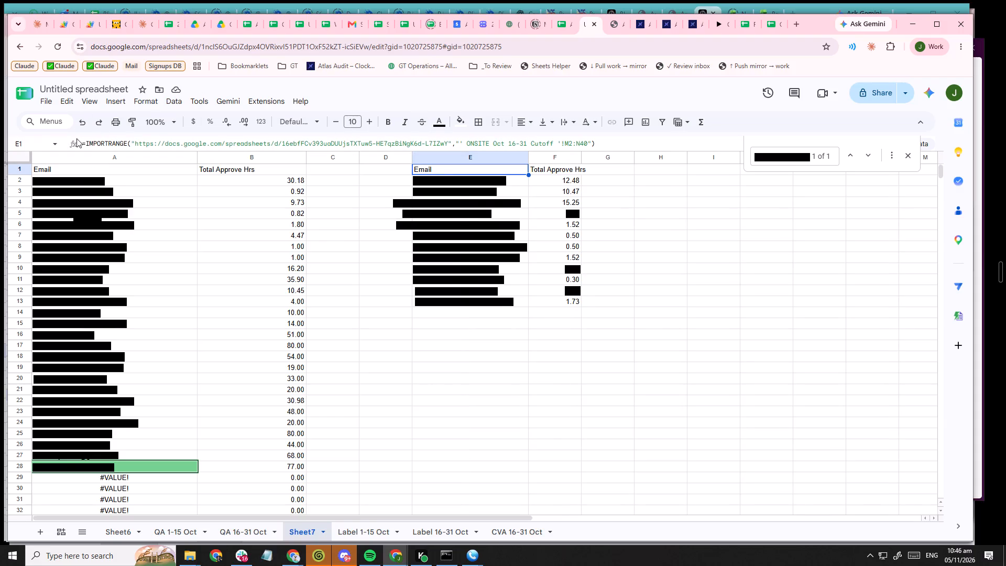
left_click_drag(88, 145, 89, 145)
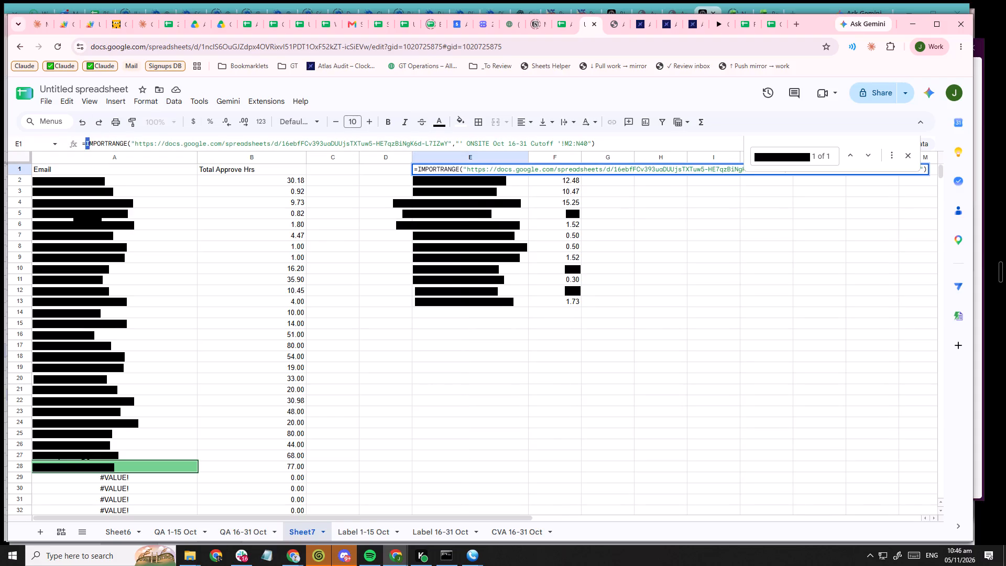
left_click_drag(89, 145, 650, 161)
key("ctrl+c")
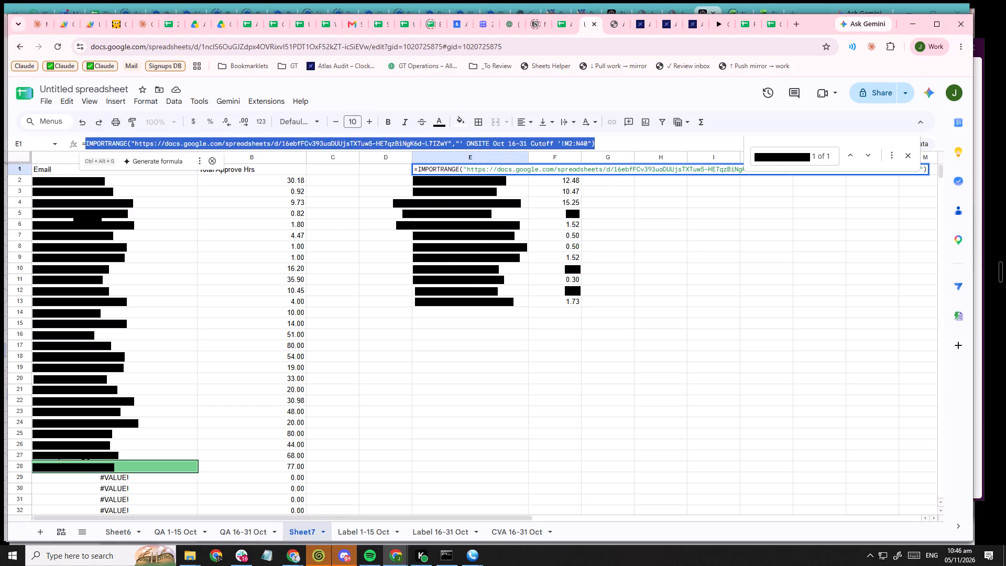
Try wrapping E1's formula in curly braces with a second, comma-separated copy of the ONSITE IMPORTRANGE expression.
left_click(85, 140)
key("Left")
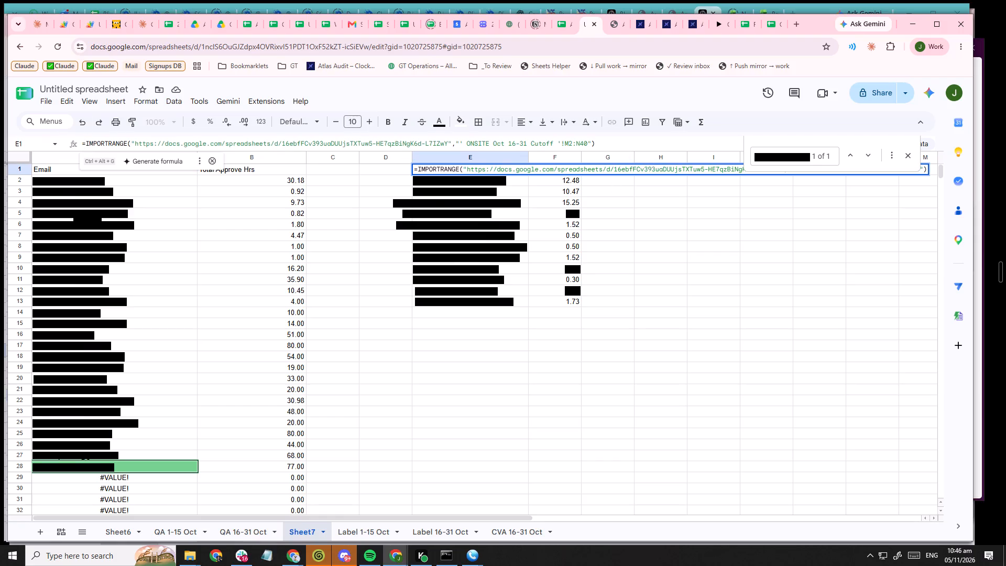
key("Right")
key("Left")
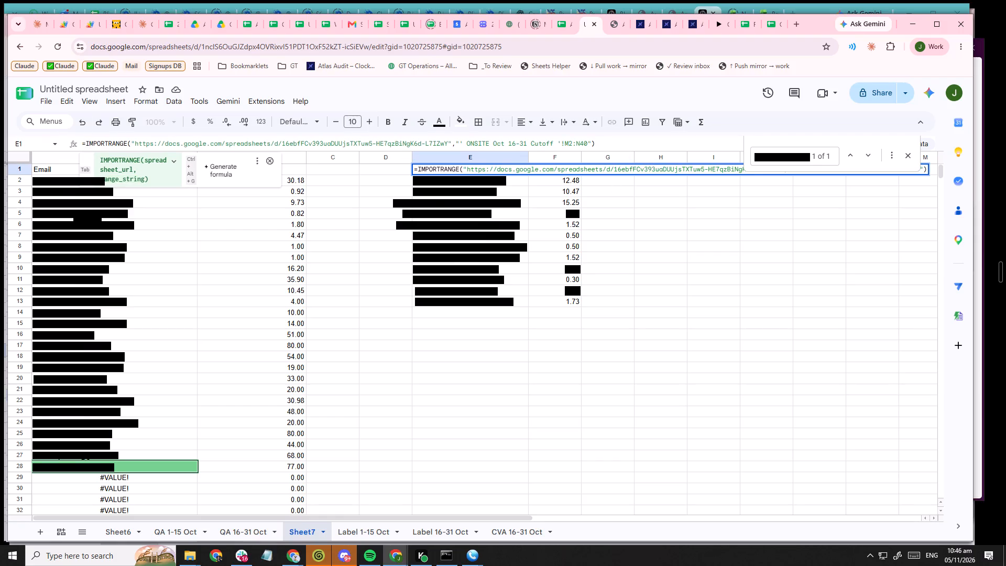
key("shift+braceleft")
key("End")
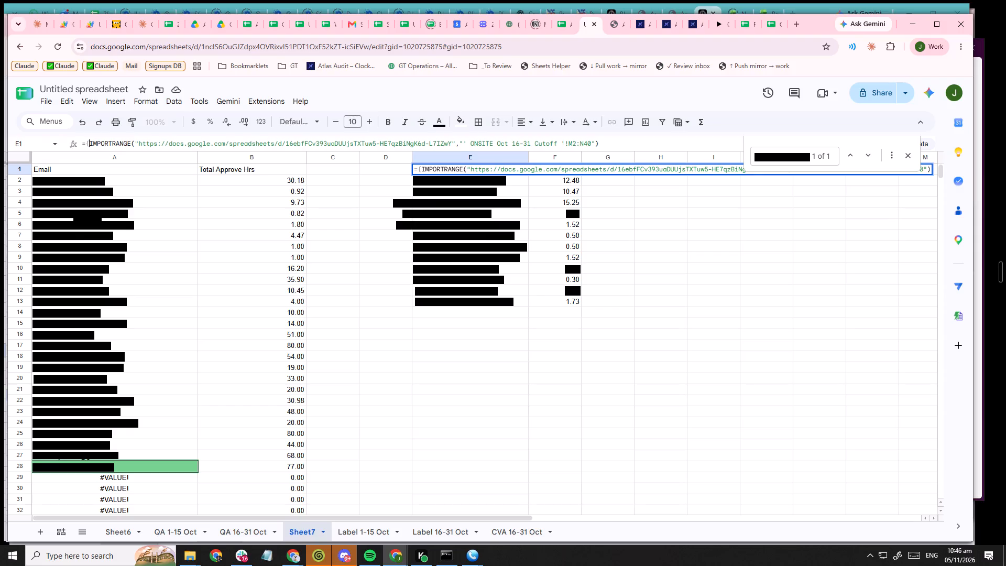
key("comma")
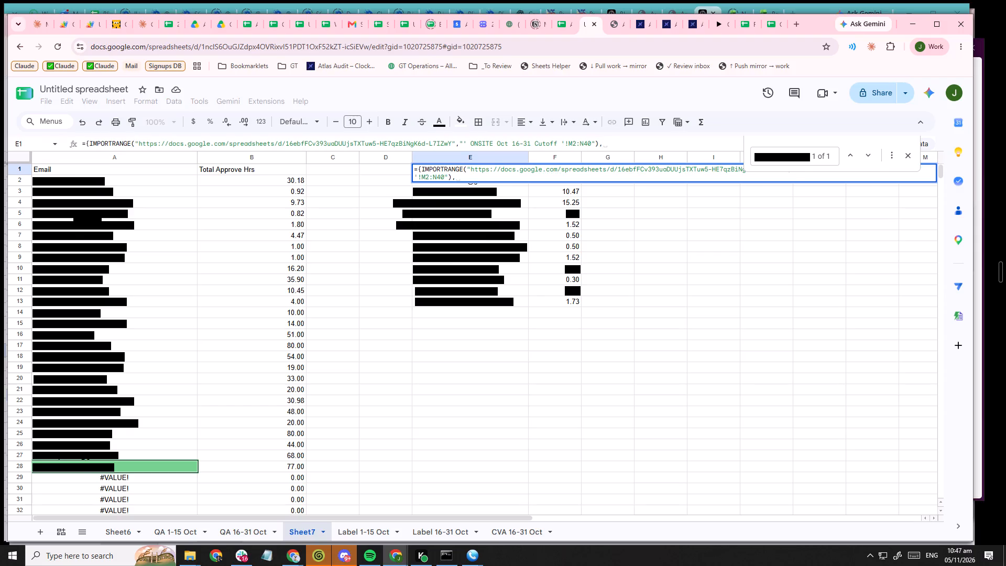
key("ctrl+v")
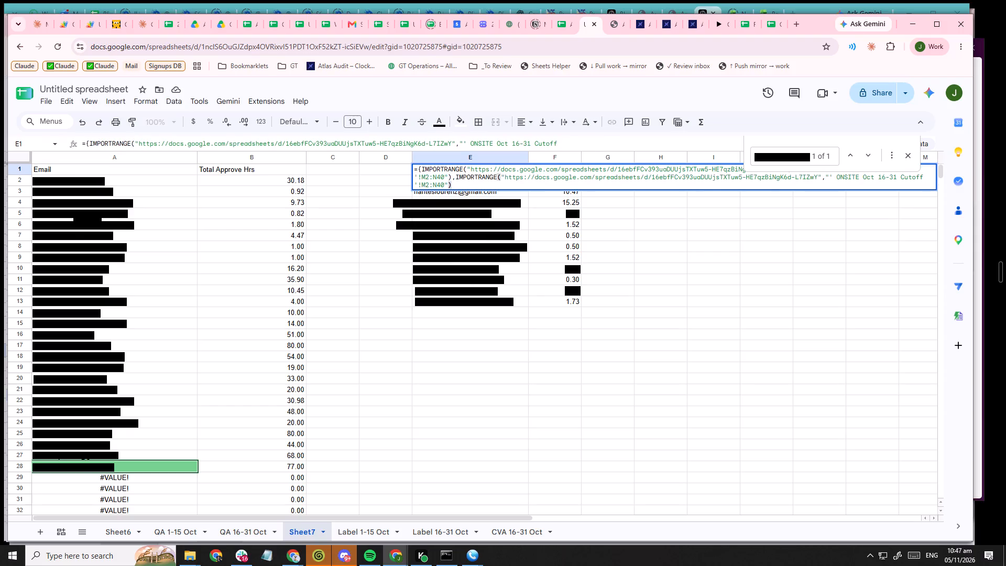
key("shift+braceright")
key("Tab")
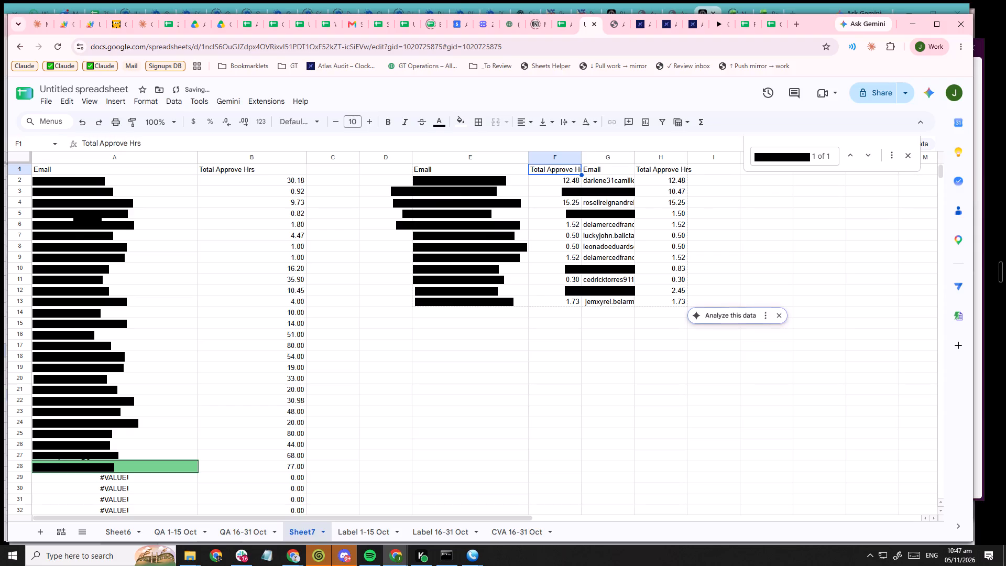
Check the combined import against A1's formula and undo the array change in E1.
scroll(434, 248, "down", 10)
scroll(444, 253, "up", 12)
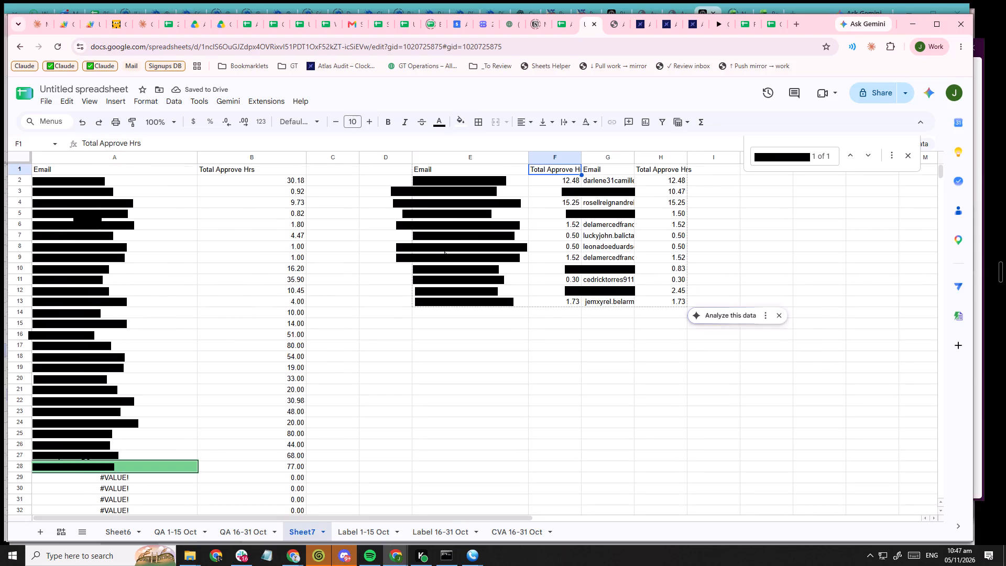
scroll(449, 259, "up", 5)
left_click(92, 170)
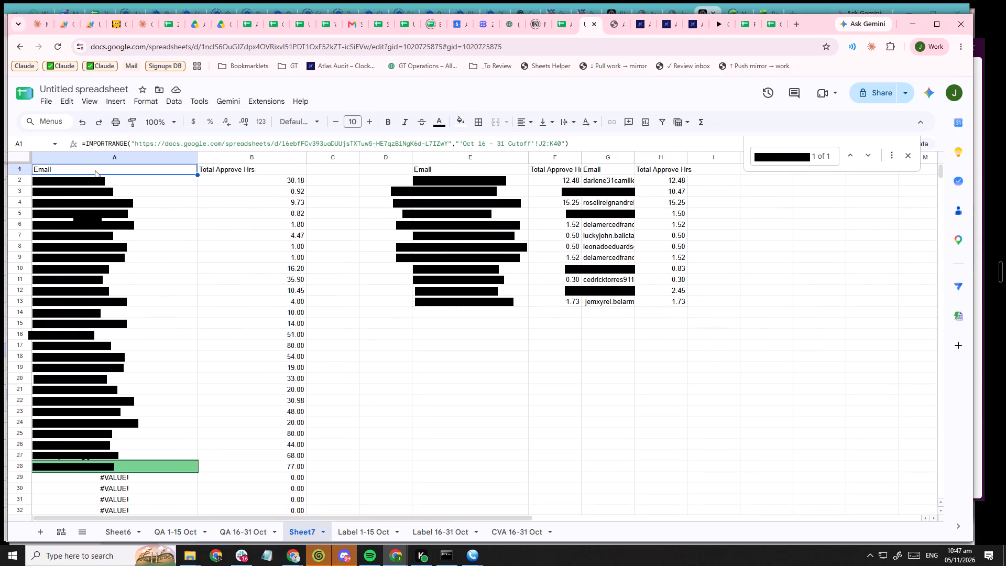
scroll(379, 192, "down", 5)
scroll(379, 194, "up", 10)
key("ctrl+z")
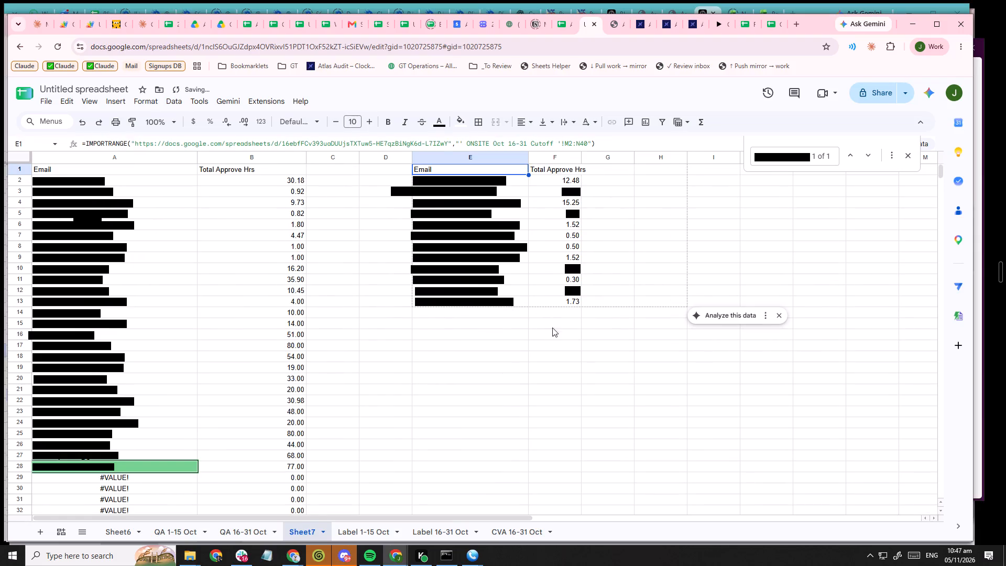
Wrap A1's IMPORTRANGE in curly braces and append the copied ONSITE Oct 16-31 IMPORTRANGE (M2:N40) after a comma.
left_click(103, 166)
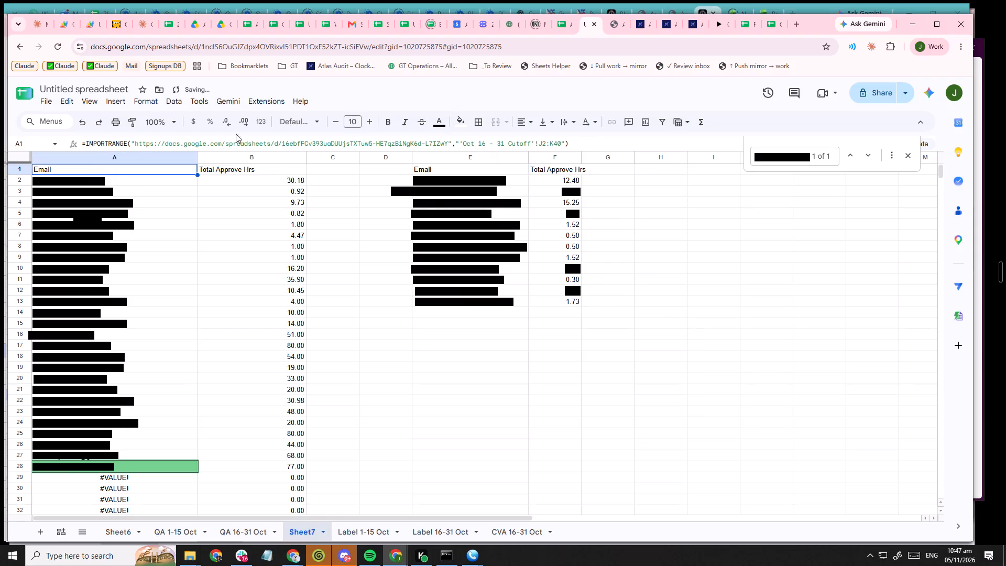
left_click(85, 139)
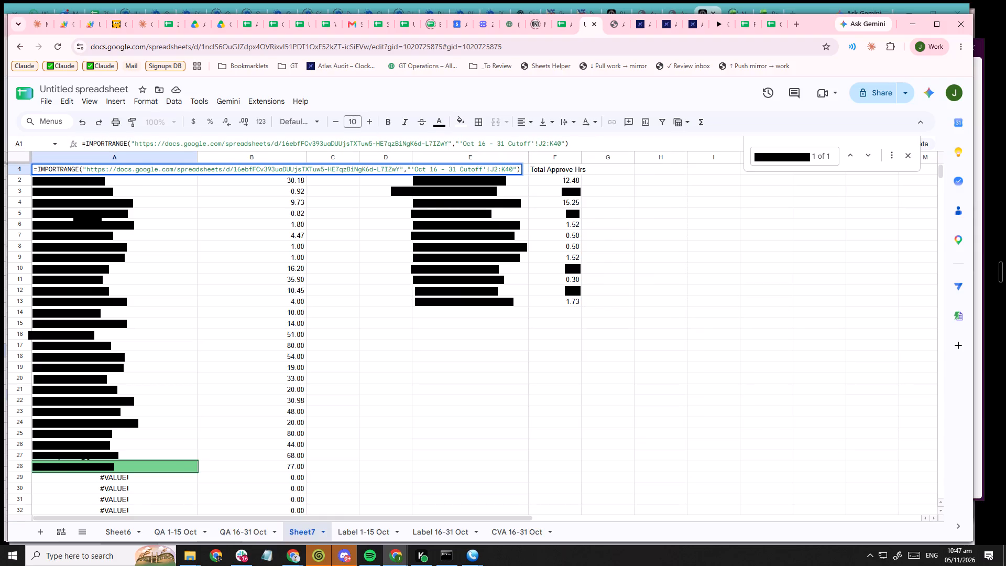
key("shift+braceleft")
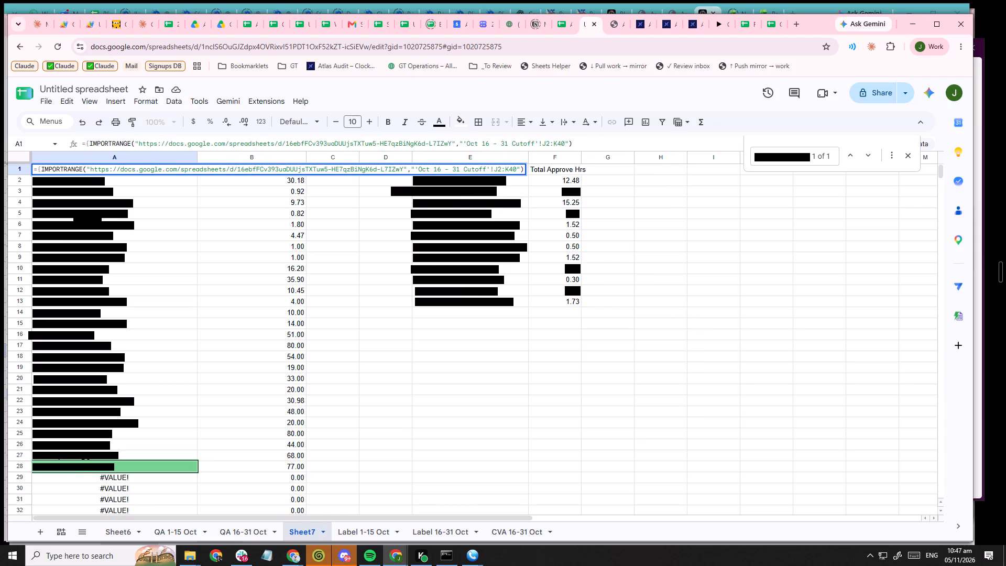
left_click(603, 147)
key("comma")
key("ctrl+v")
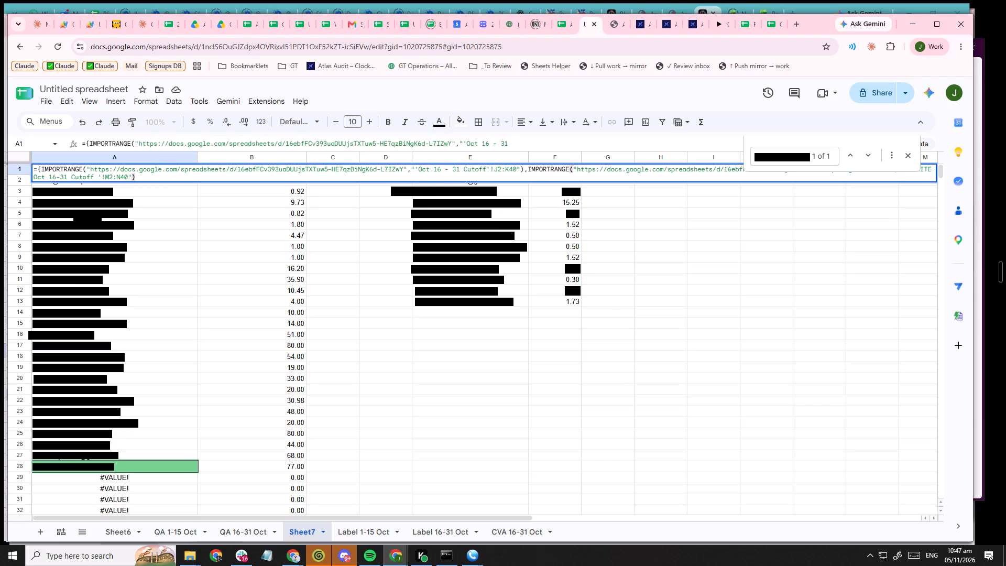
key("shift+braceright")
key("Tab")
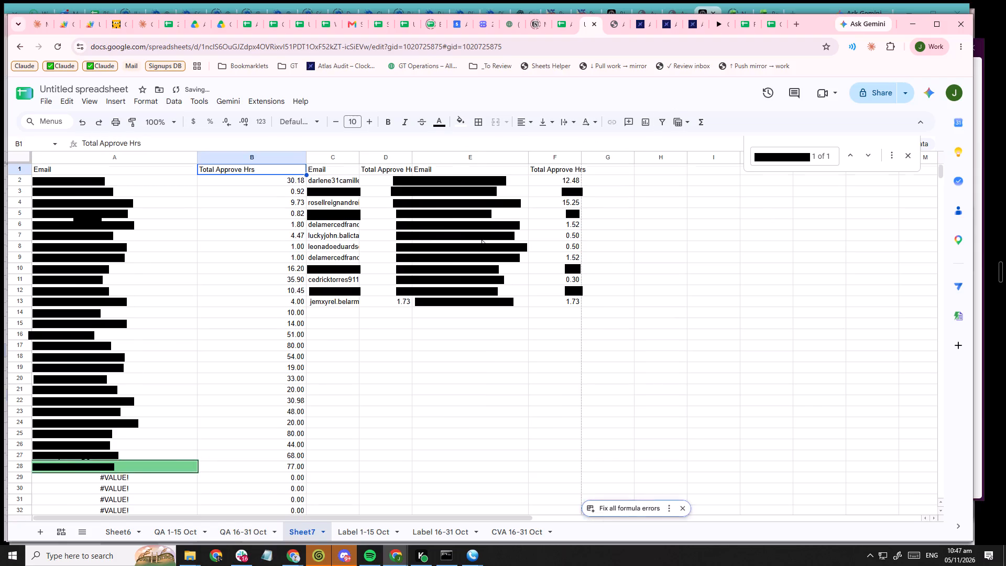
scroll(482, 240, "down", 4)
scroll(481, 238, "up", 12)
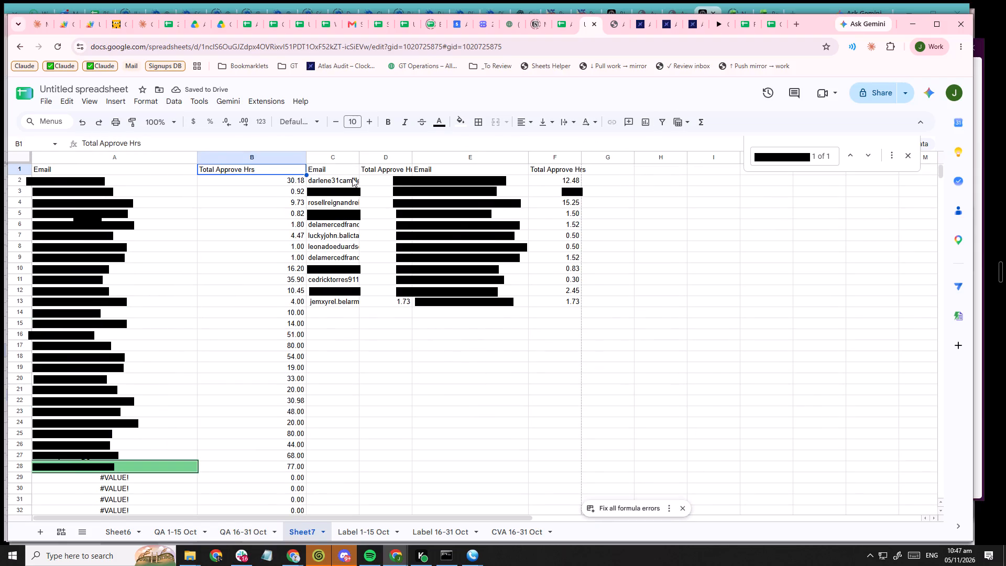
Delete the separate ONSITE IMPORTRANGE formula from cell E1 of Sheet7.
double_click(156, 139)
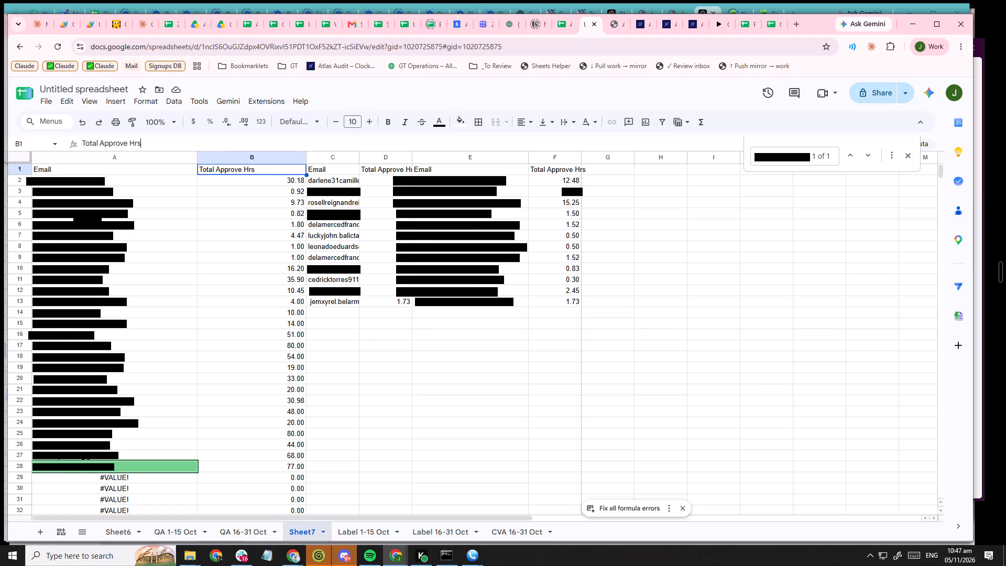
left_click(88, 169)
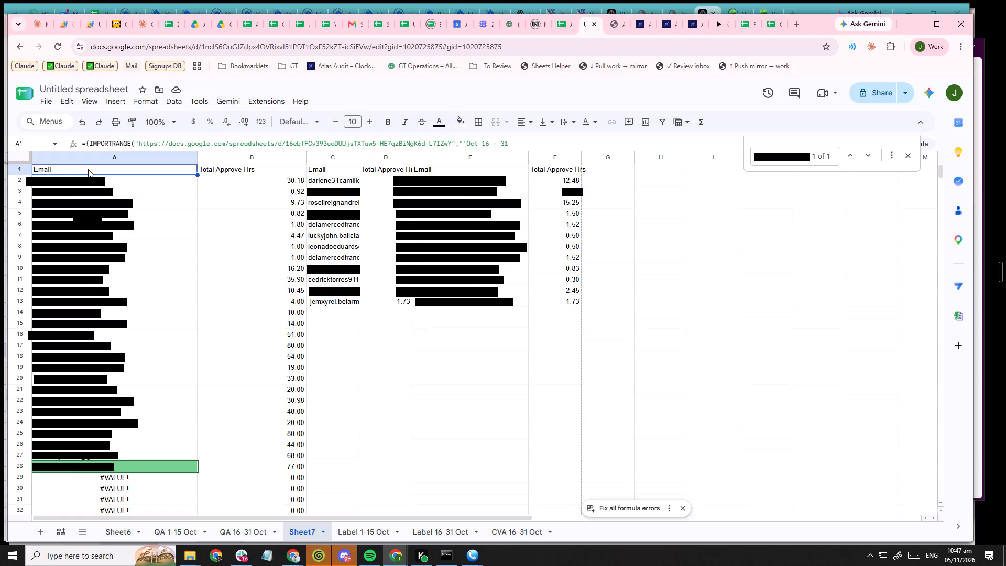
key("Tab")
key("Tab")
key("Tab")
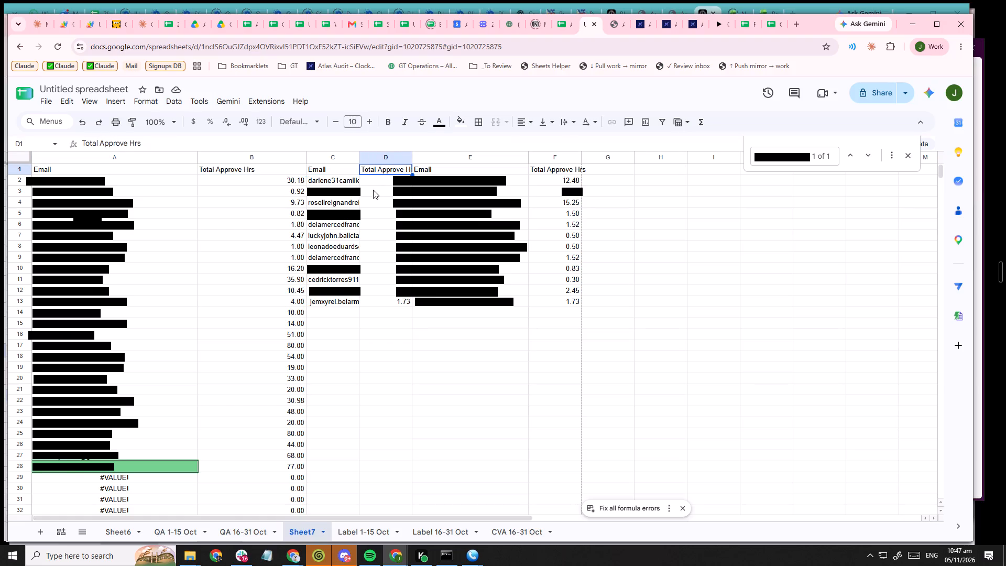
key("Tab")
key("Delete")
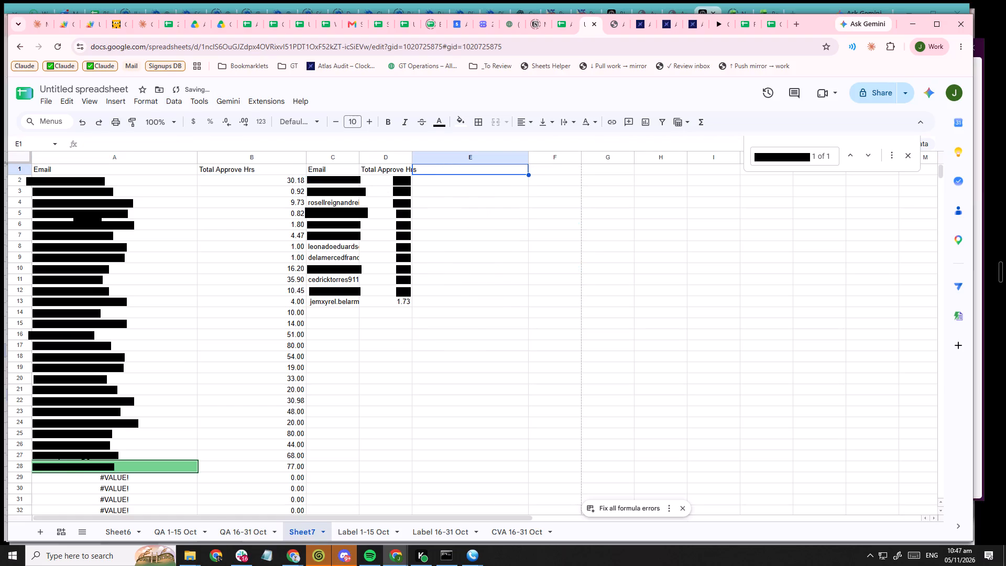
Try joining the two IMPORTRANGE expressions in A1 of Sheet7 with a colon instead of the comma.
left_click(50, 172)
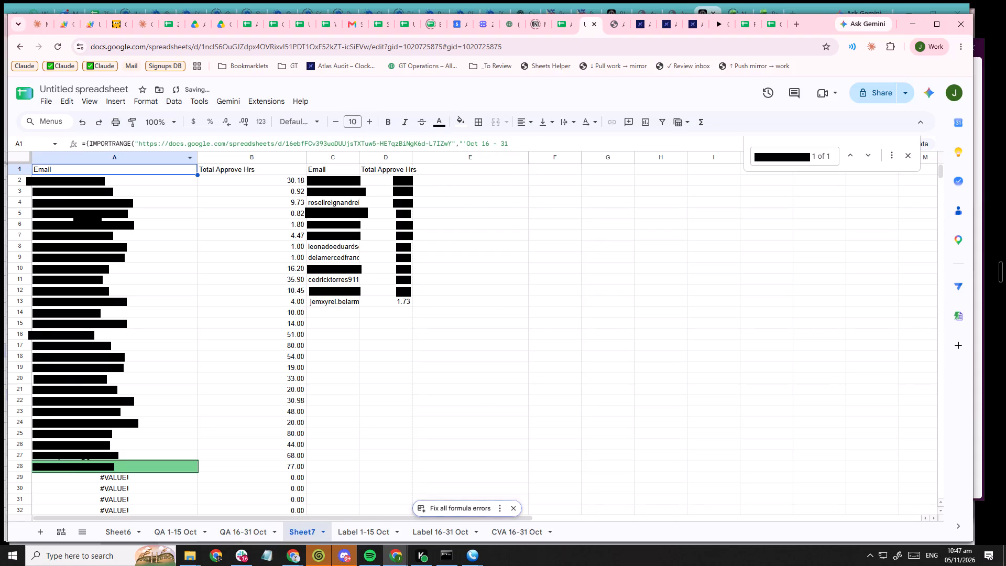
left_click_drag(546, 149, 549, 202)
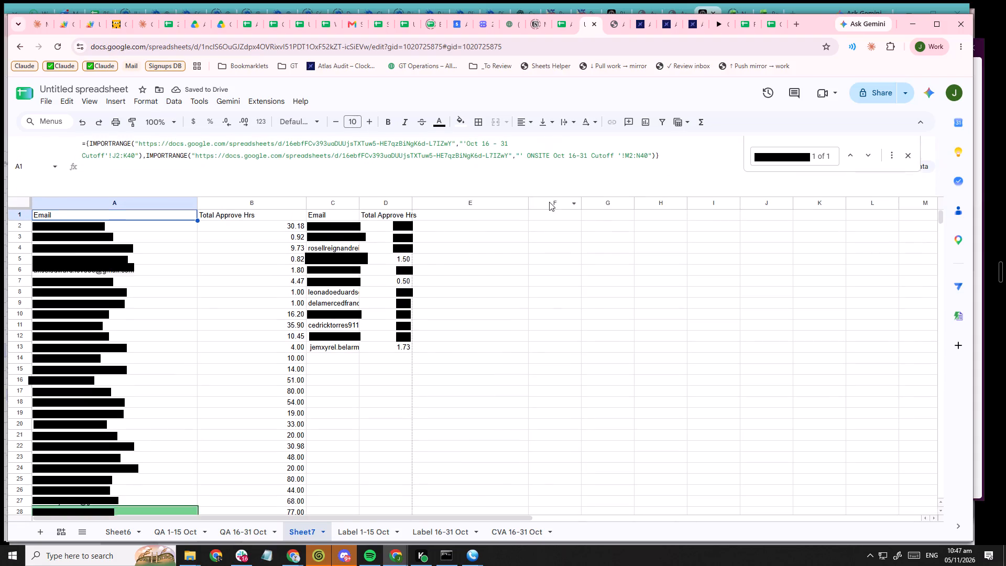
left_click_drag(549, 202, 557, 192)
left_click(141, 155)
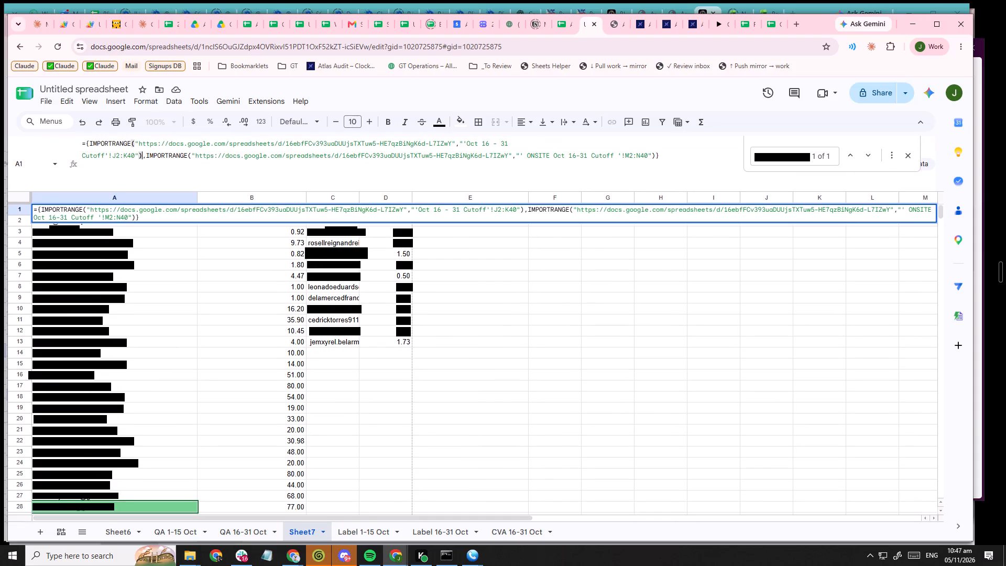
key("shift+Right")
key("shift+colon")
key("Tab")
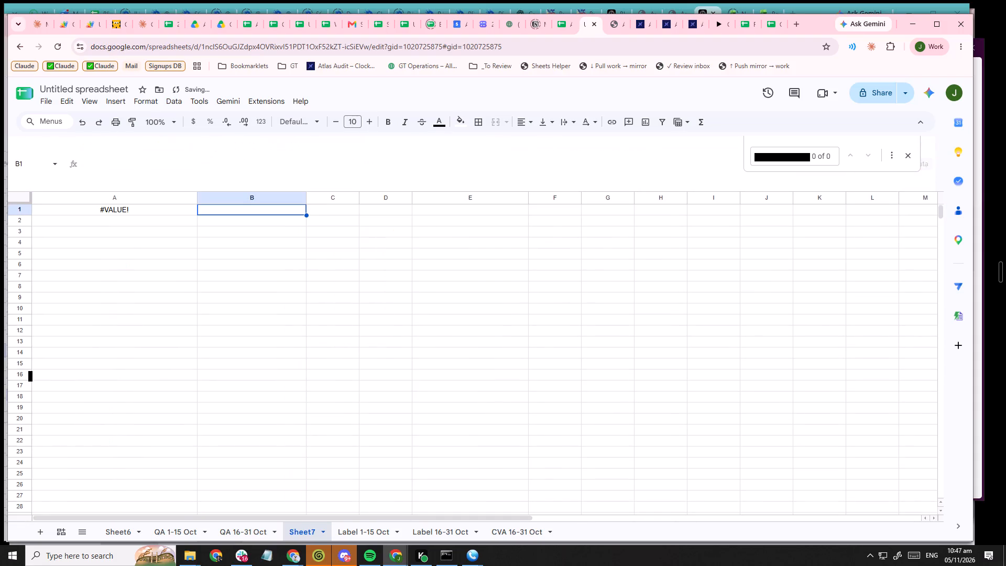
Set a semicolon between the two IMPORTRANGE expressions in A1 so the ONSITE rows stack below the regular ones.
left_click(128, 209)
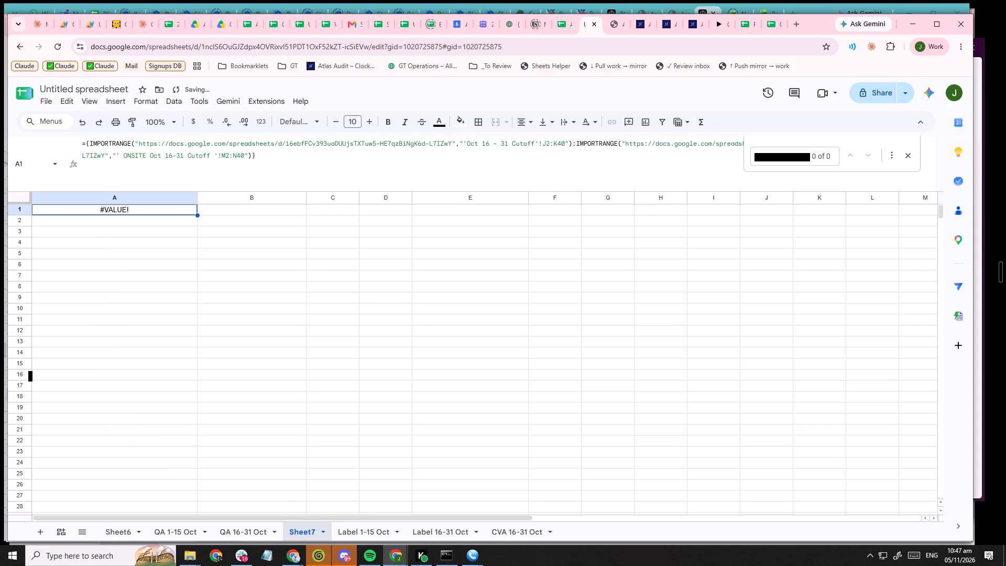
left_click(577, 148)
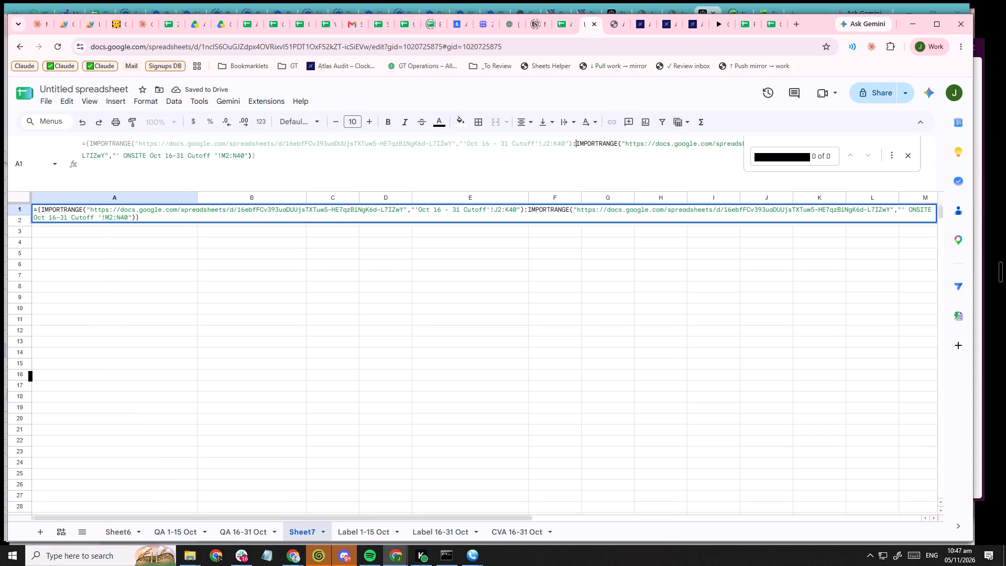
key("shift+Left")
key("semicolon")
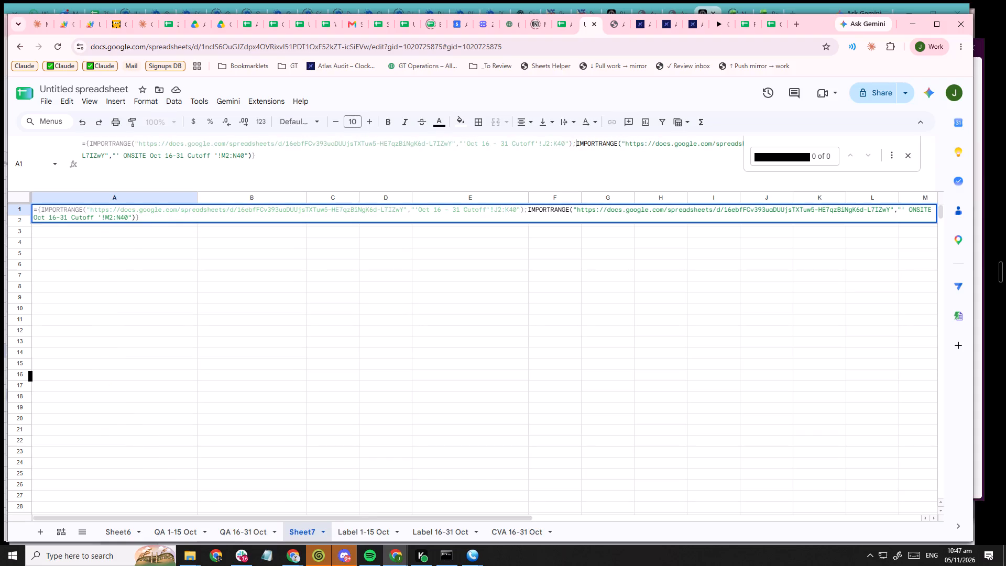
key("Tab")
Review the stacked regular and ONSITE email and approved-hours rows in Sheet7, including the second Email header row.
scroll(661, 271, "down", 4)
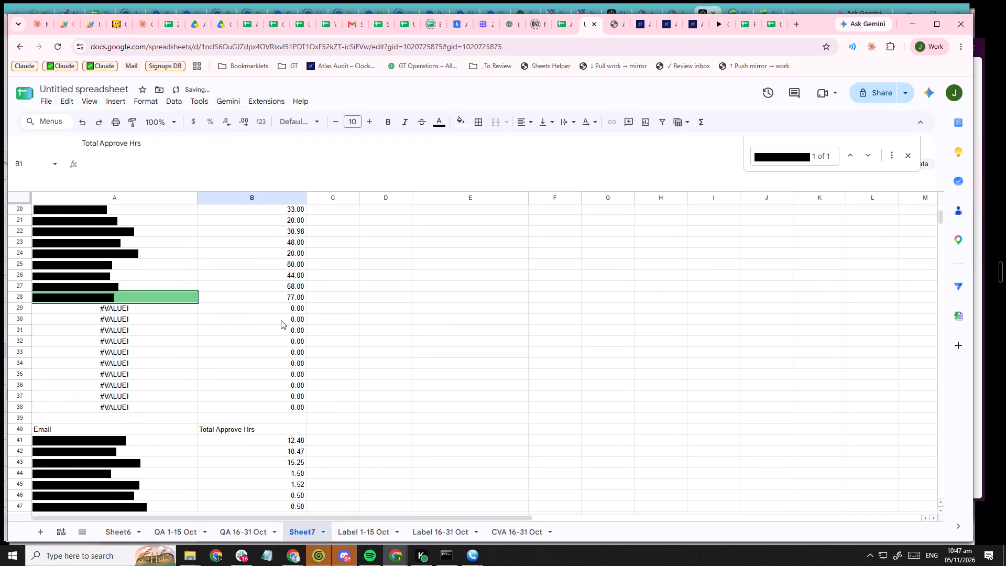
scroll(281, 320, "down", 2)
scroll(525, 238, "up", 11)
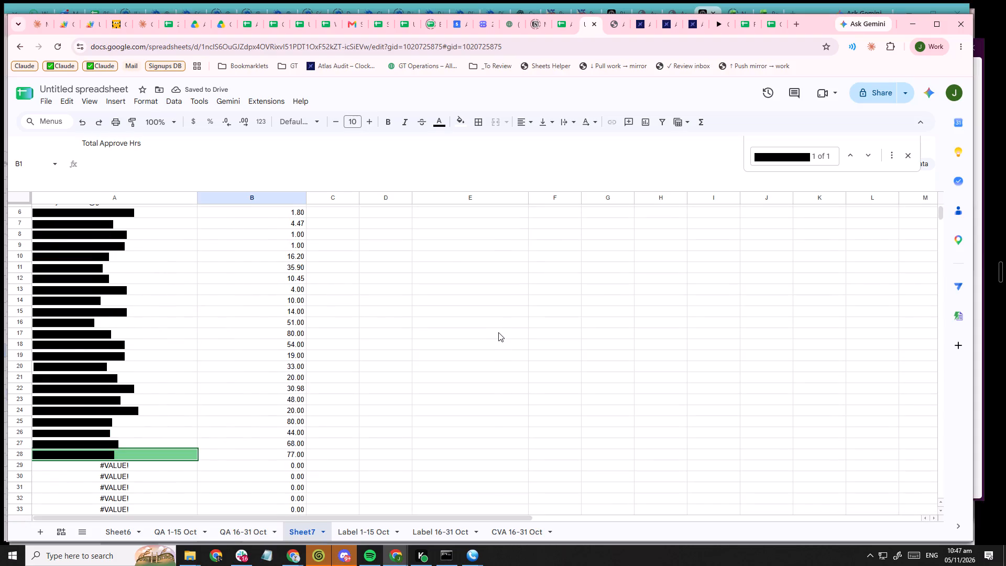
scroll(498, 332, "up", 4)
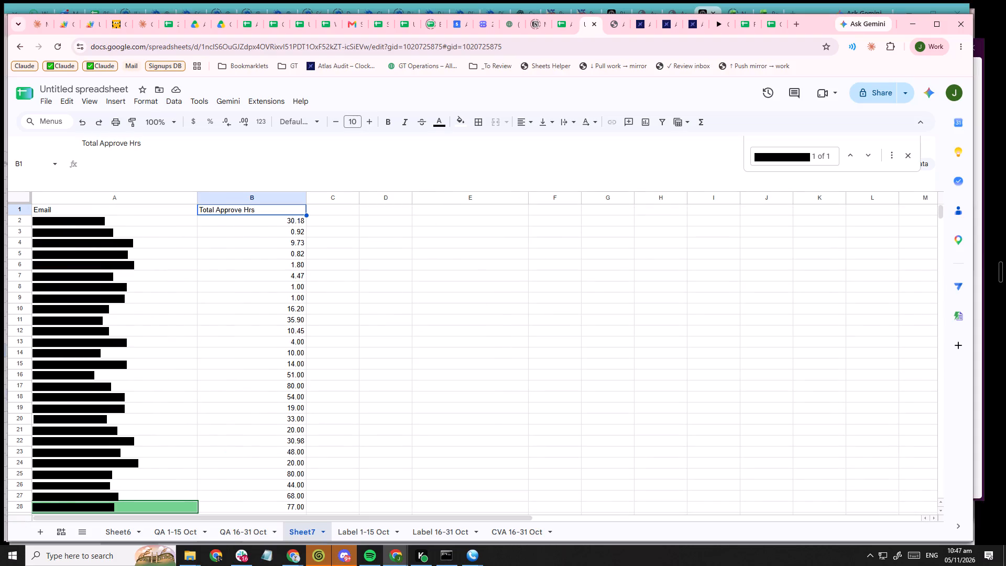
left_click_drag(452, 190, 472, 107)
scroll(133, 401, "down", 4)
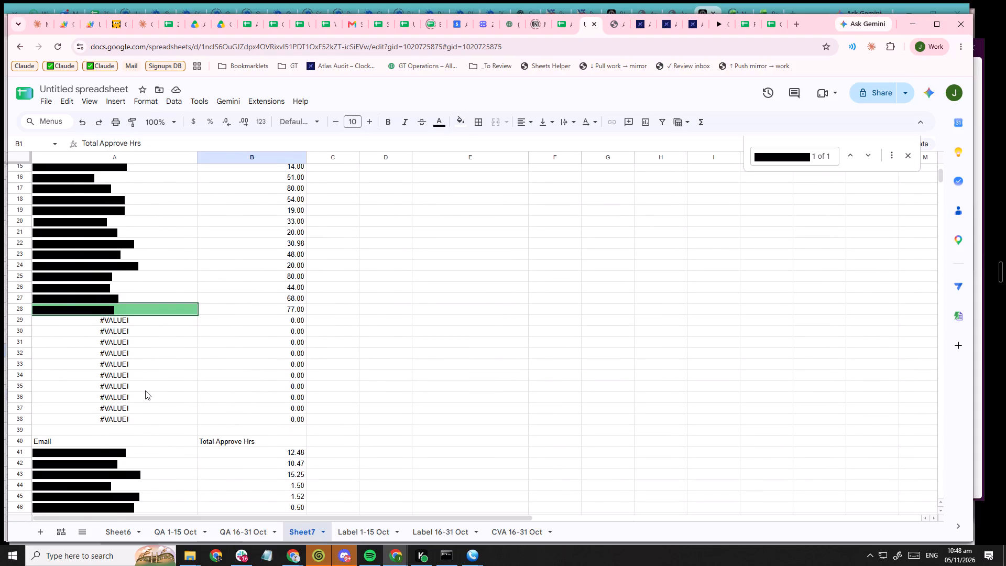
left_click(145, 390)
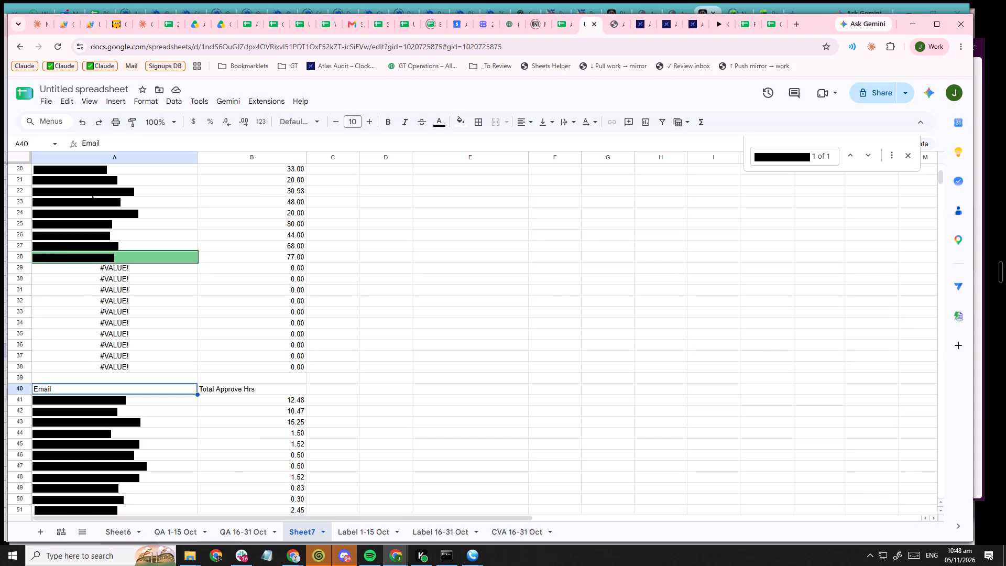
scroll(135, 146, "down", 5)
left_click(136, 146)
scroll(130, 217, "up", 10)
Check the J2:K40 and M2:N40 ranges in A1's combined formula against the stacked rows in Sheet7.
left_click(129, 175)
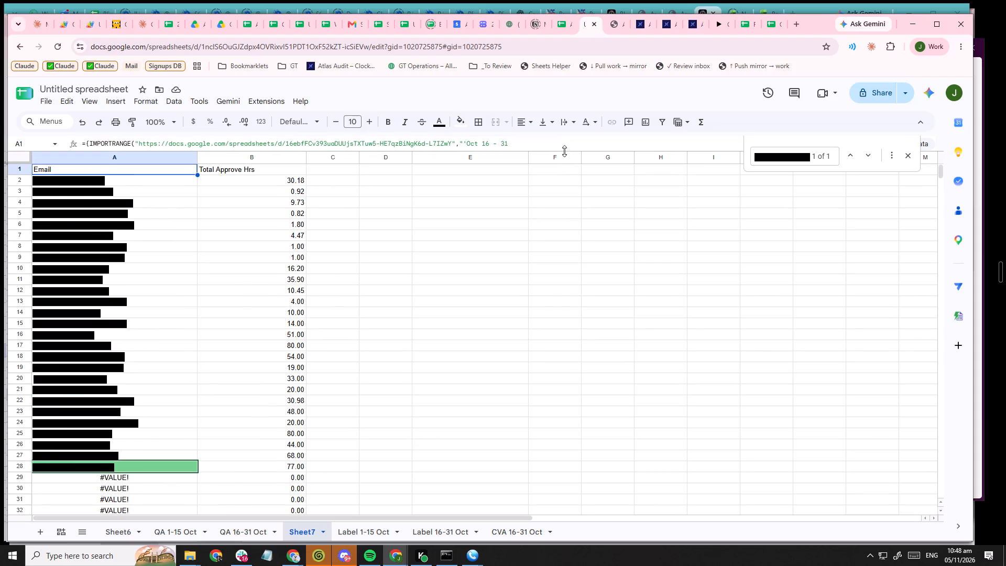
left_click_drag(564, 151, 568, 177)
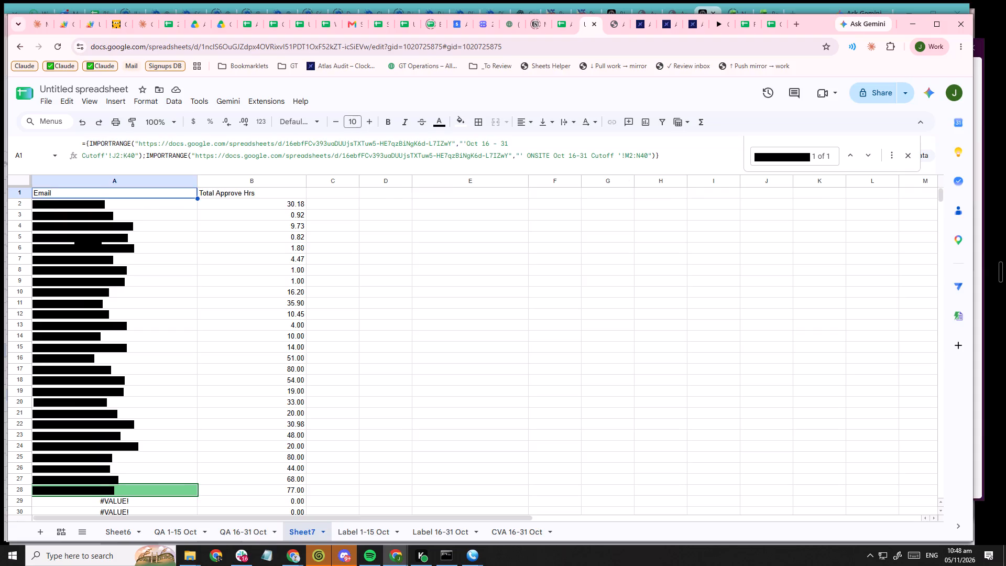
left_click(630, 155)
scroll(296, 380, "down", 5)
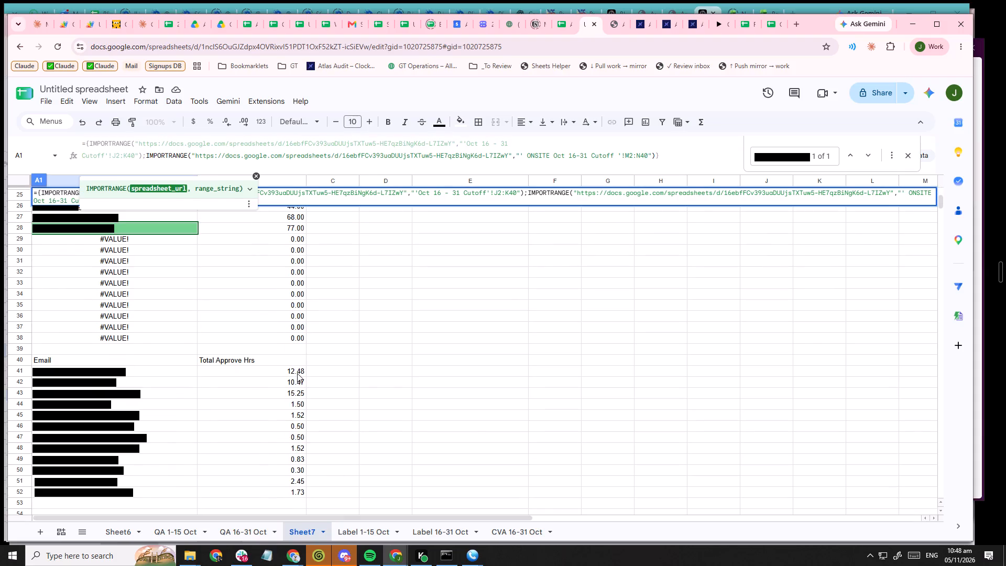
scroll(297, 373, "up", 3)
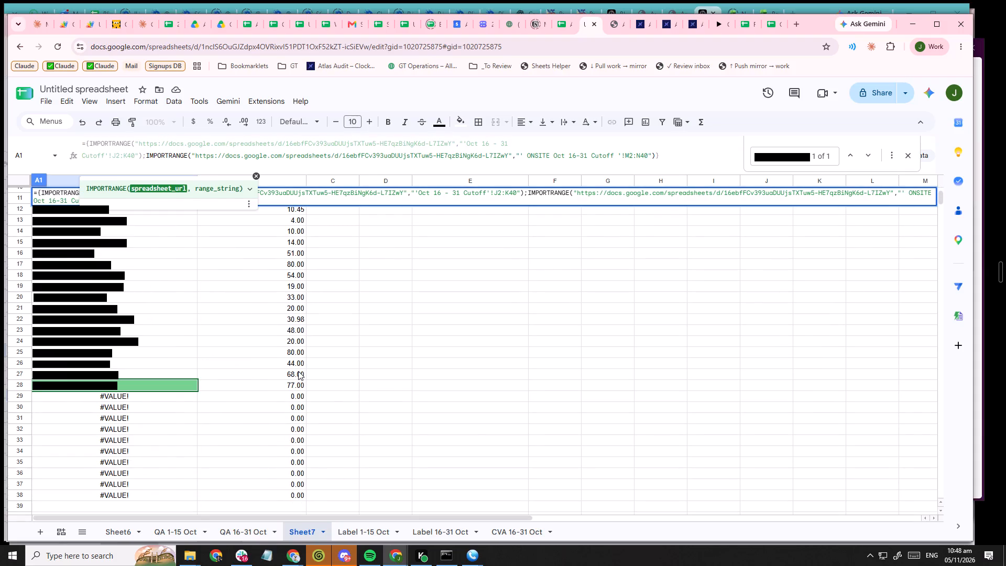
key("shift+Right")
key("Escape")
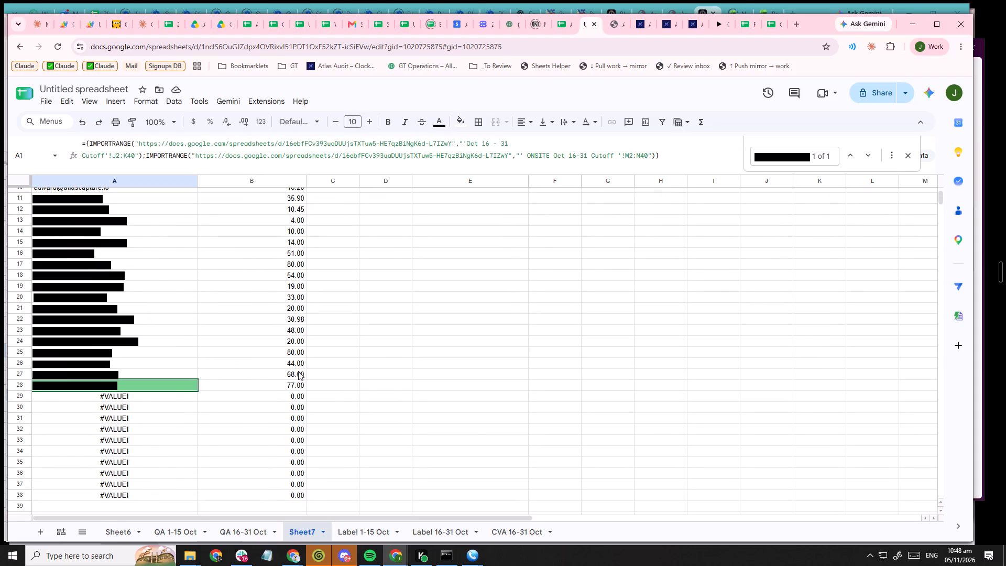
scroll(375, 420, "down", 6)
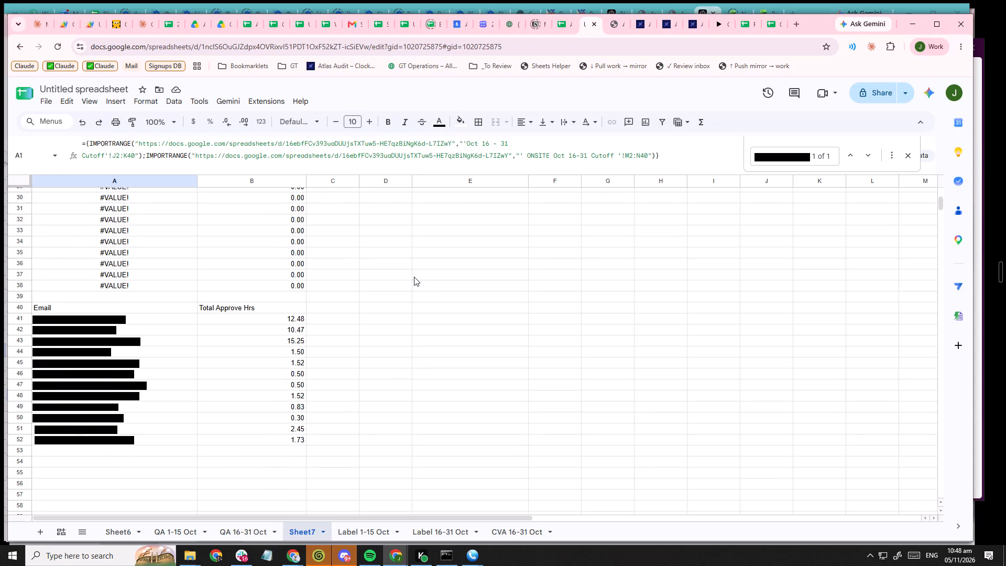
scroll(414, 277, "up", 4)
scroll(414, 277, "down", 3)
scroll(414, 277, "up", 8)
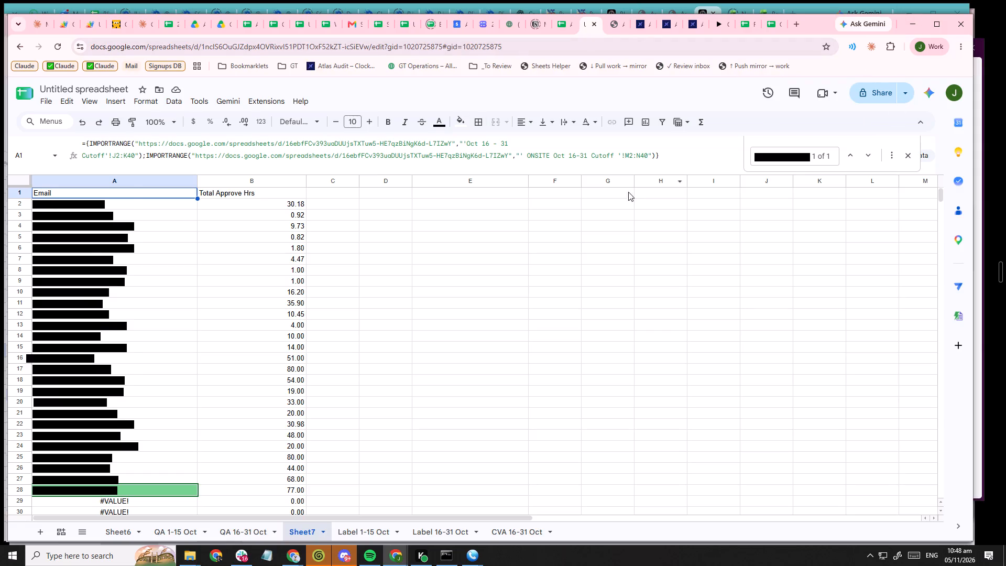
scroll(405, 356, "down", 3)
scroll(370, 346, "up", 8)
Delete the assignForPay column from the QA 16-31 Oct sheet.
left_click(238, 532)
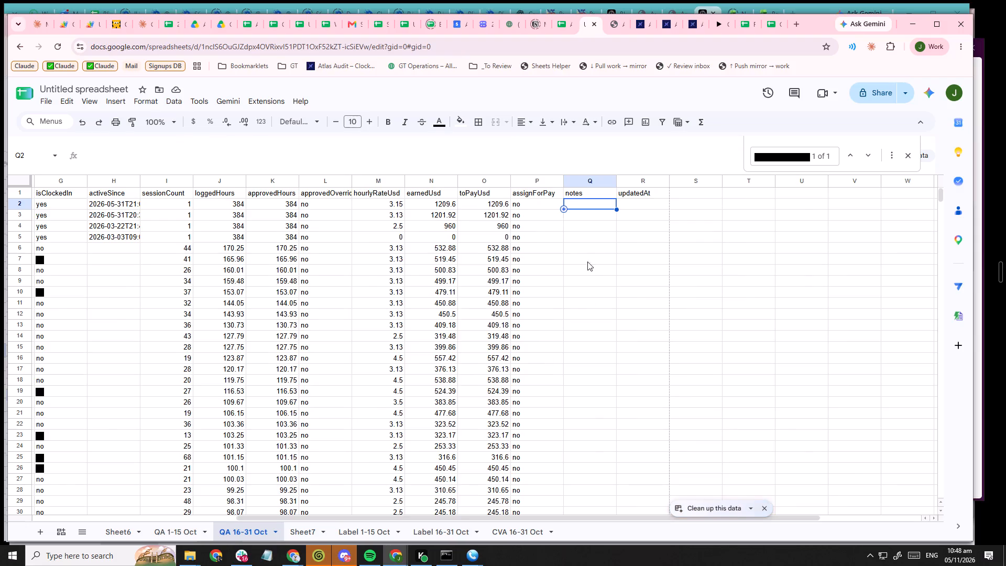
left_click(584, 246)
scroll(610, 259, "up", 5, "shift")
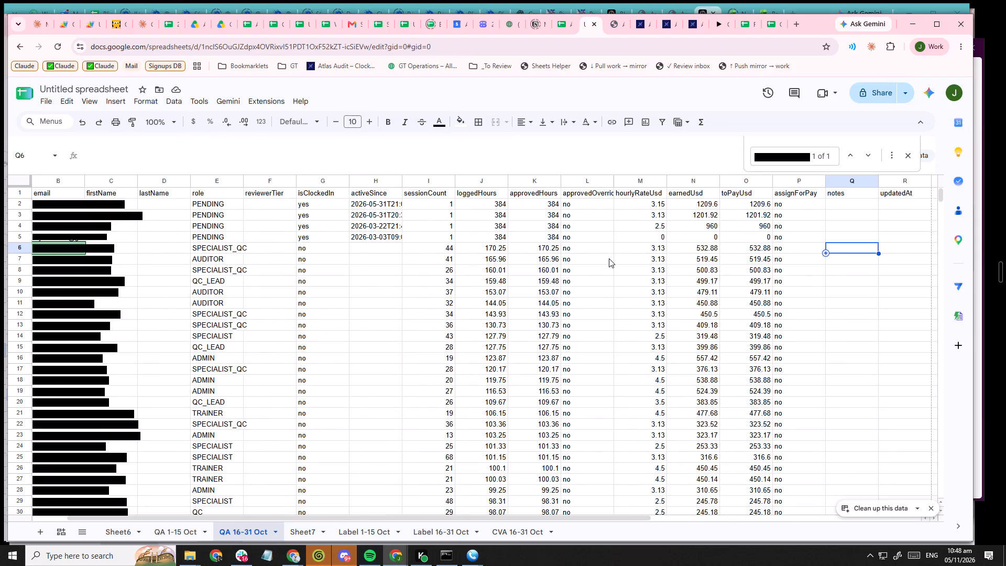
scroll(609, 258, "down", 3, "shift")
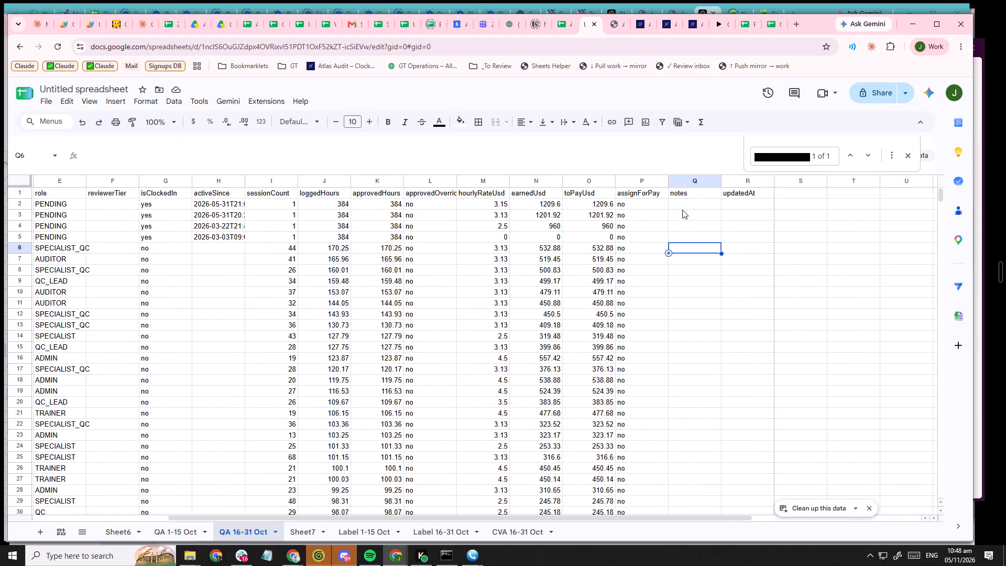
left_click(683, 208)
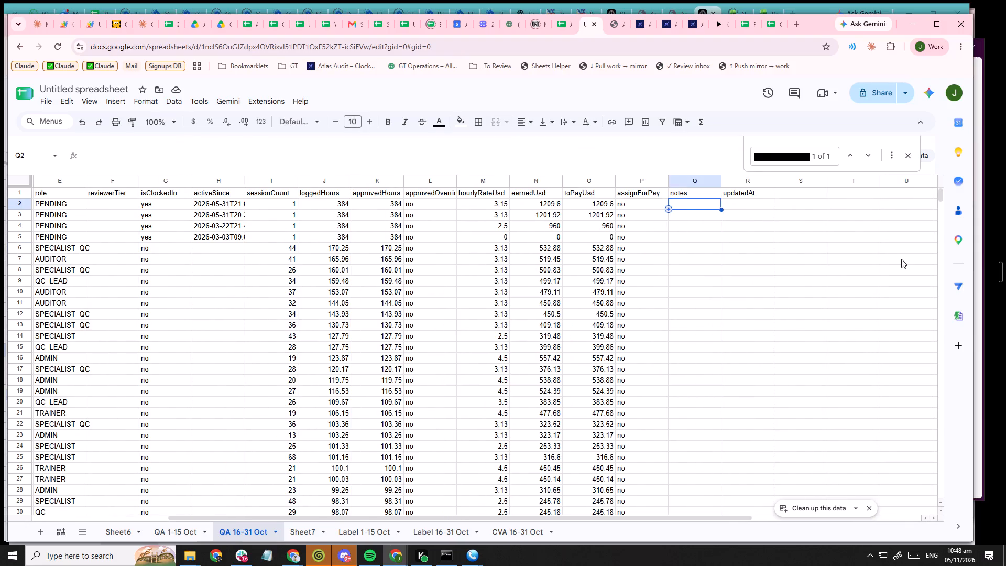
left_click(631, 185)
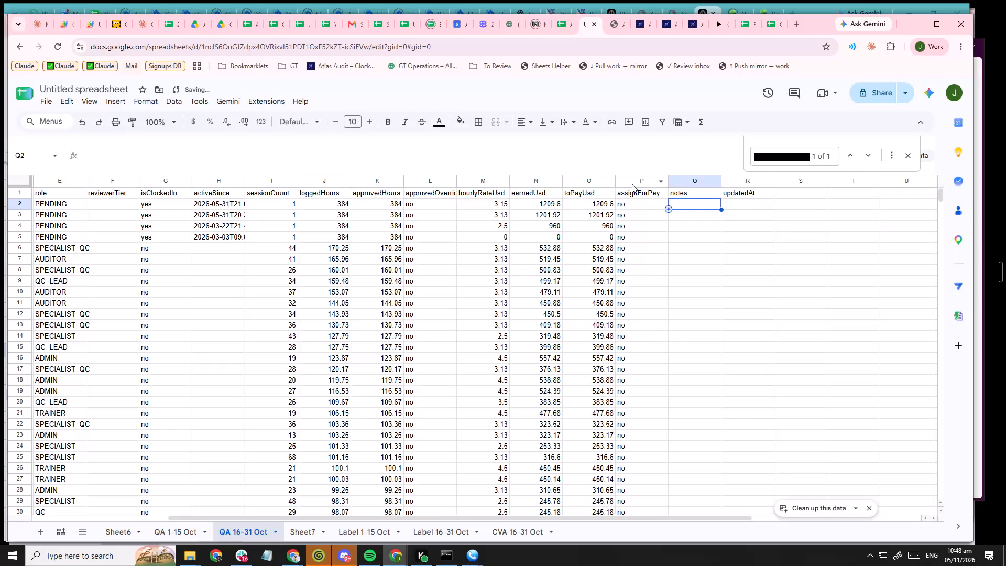
left_click(632, 184)
right_click(635, 184)
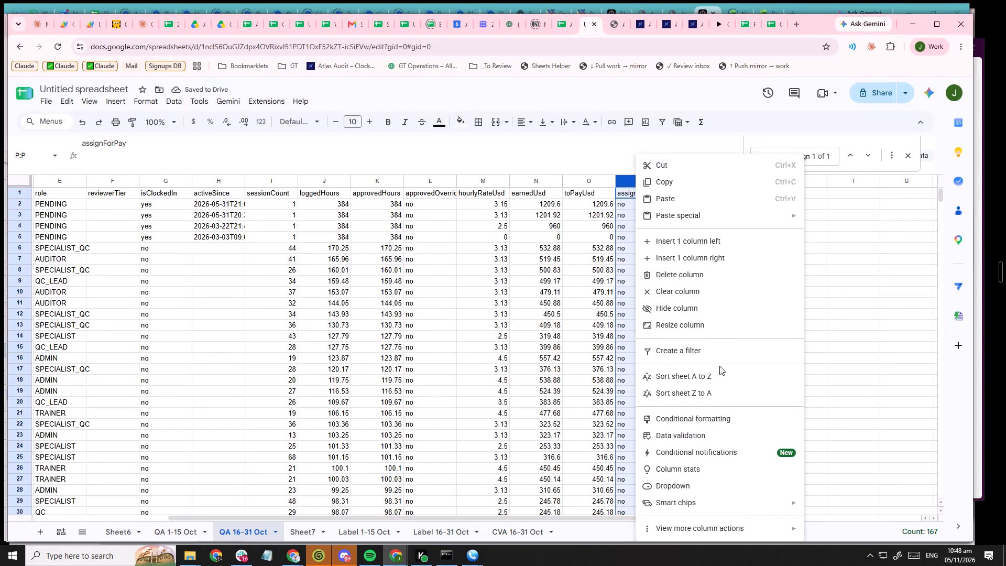
left_click(730, 280)
left_click(725, 310)
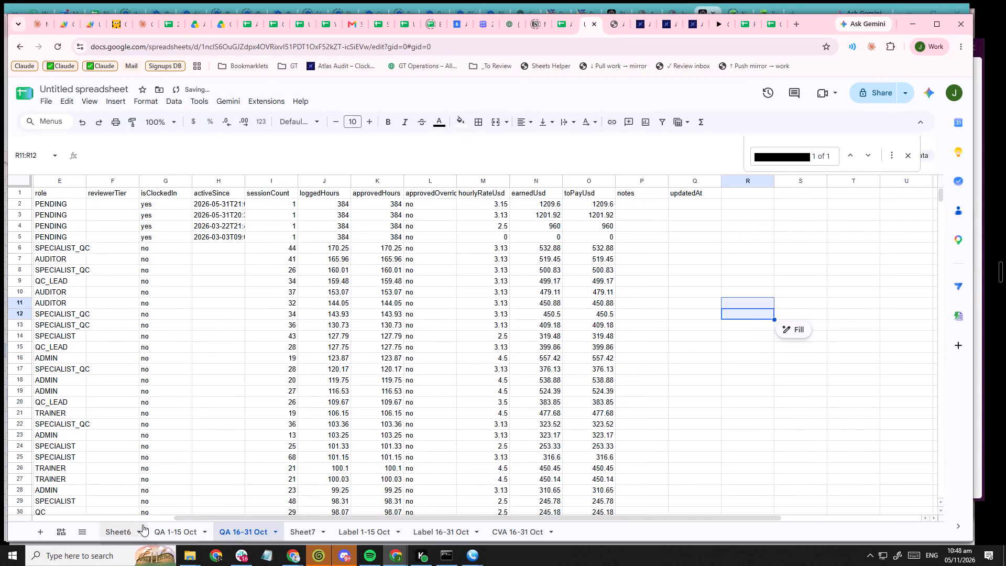
Delete row 27, the Label team's Lead Support entry with #N/A hours, from Sheet6.
left_click(129, 527)
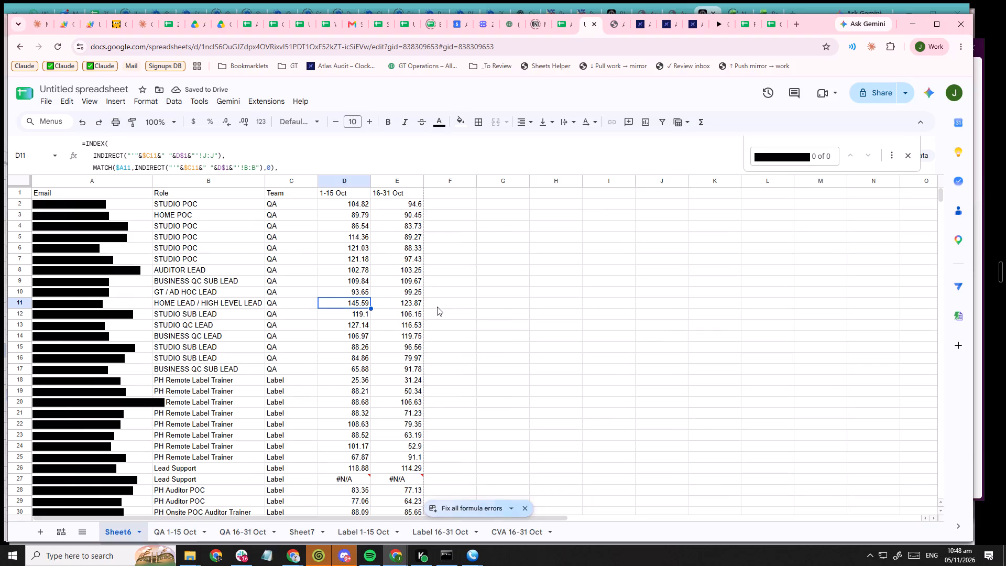
left_click(473, 201)
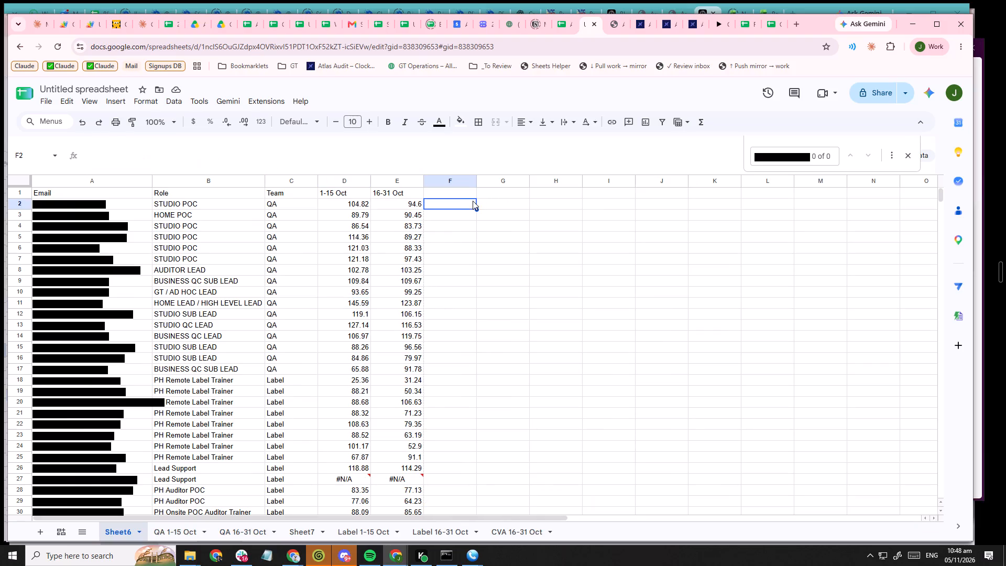
scroll(510, 246, "down", 5)
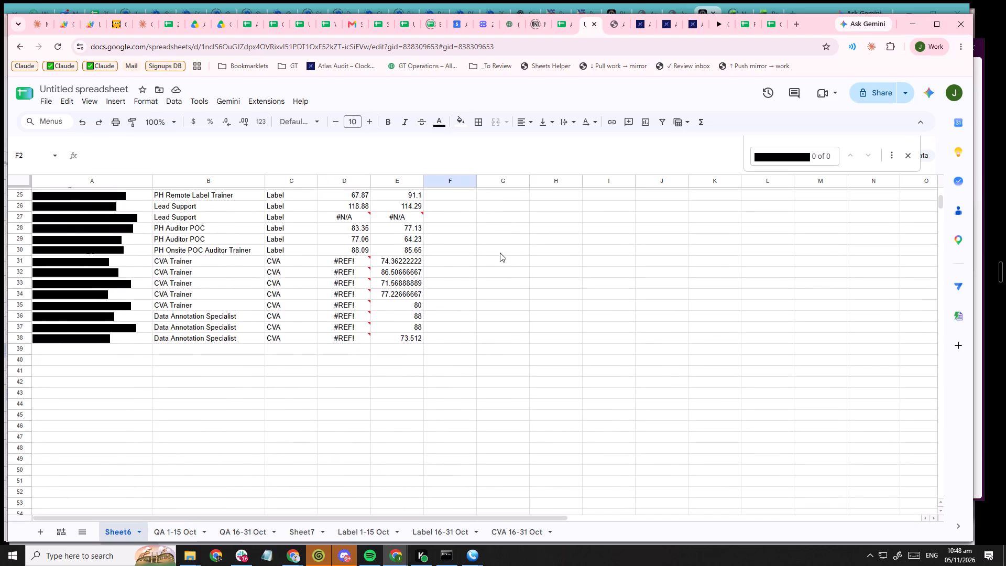
scroll(500, 252, "up", 1)
left_click(124, 266)
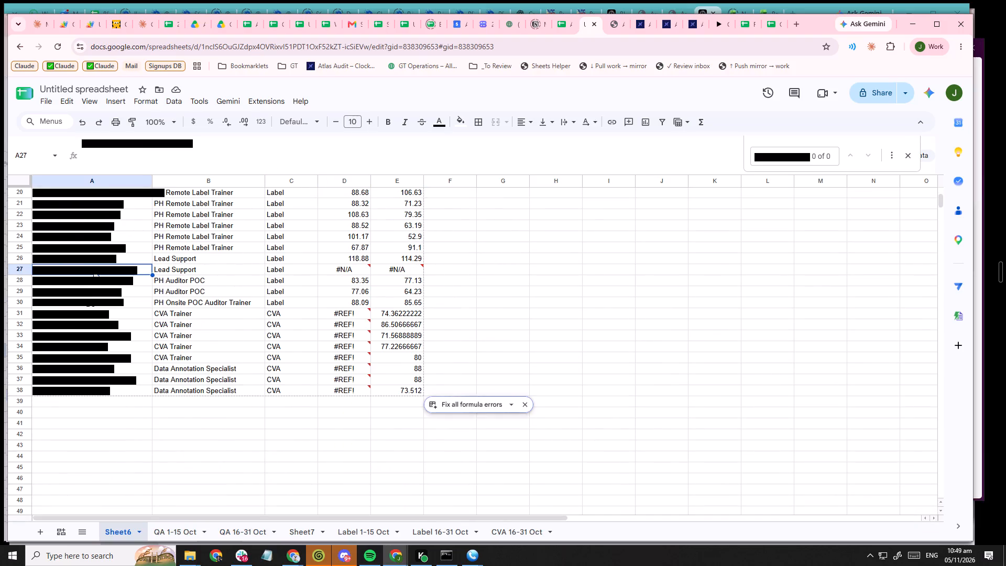
right_click(15, 269)
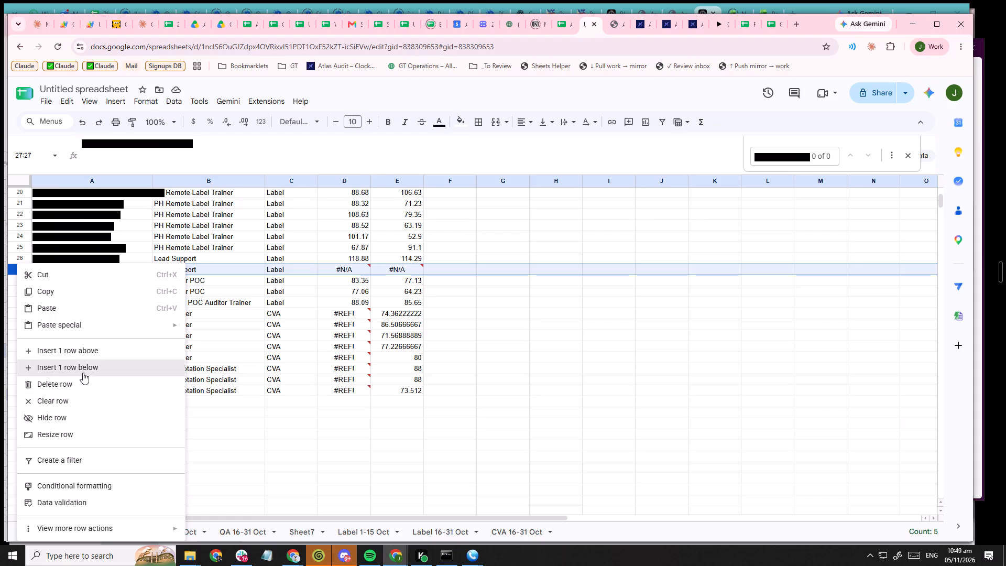
left_click(85, 377)
left_click(605, 356)
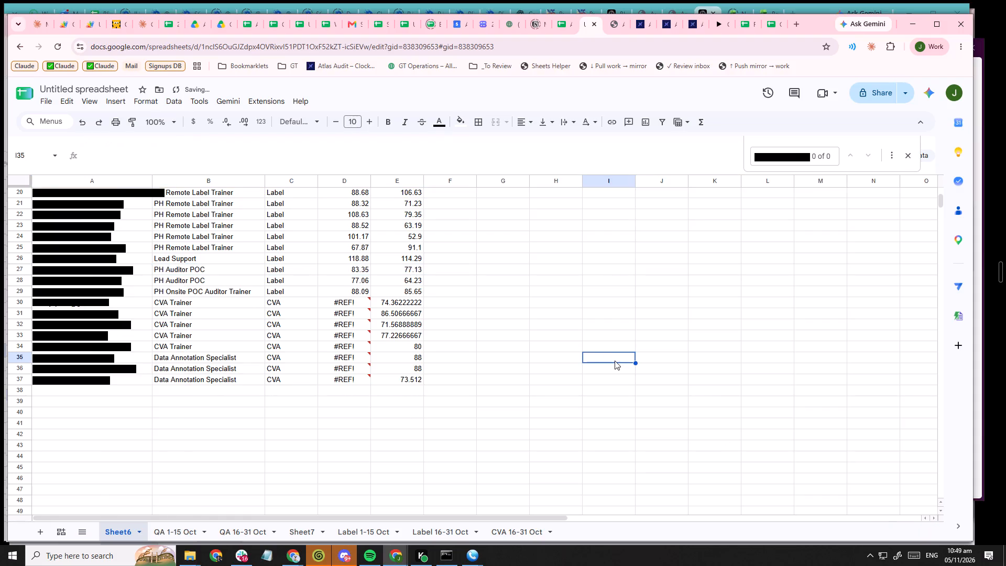
Begin an INDEX formula in cell F2 of Sheet6, beside the first 16-31 Oct hours value.
scroll(546, 366, "up", 10)
left_click(456, 205)
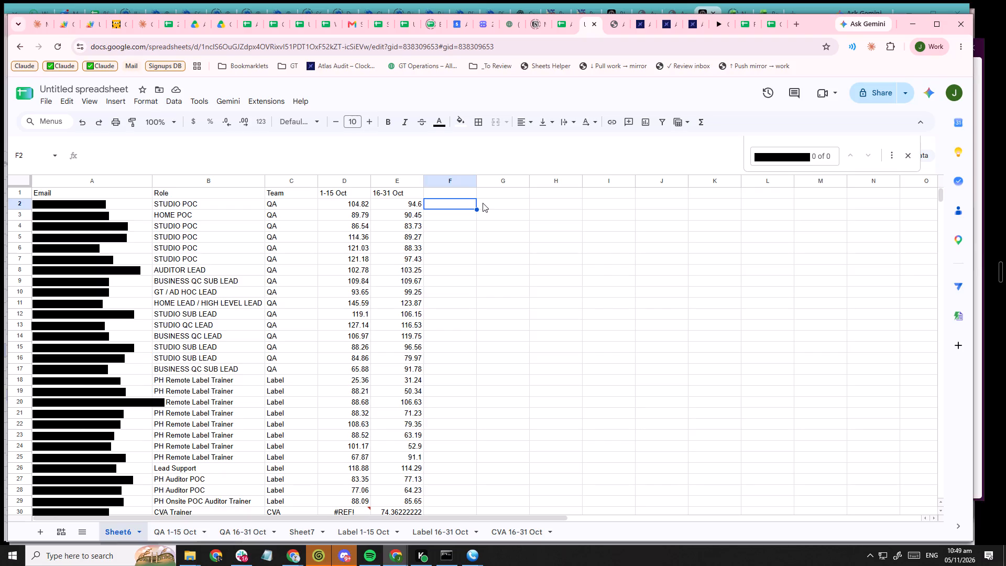
type("=inde")
key("Tab")
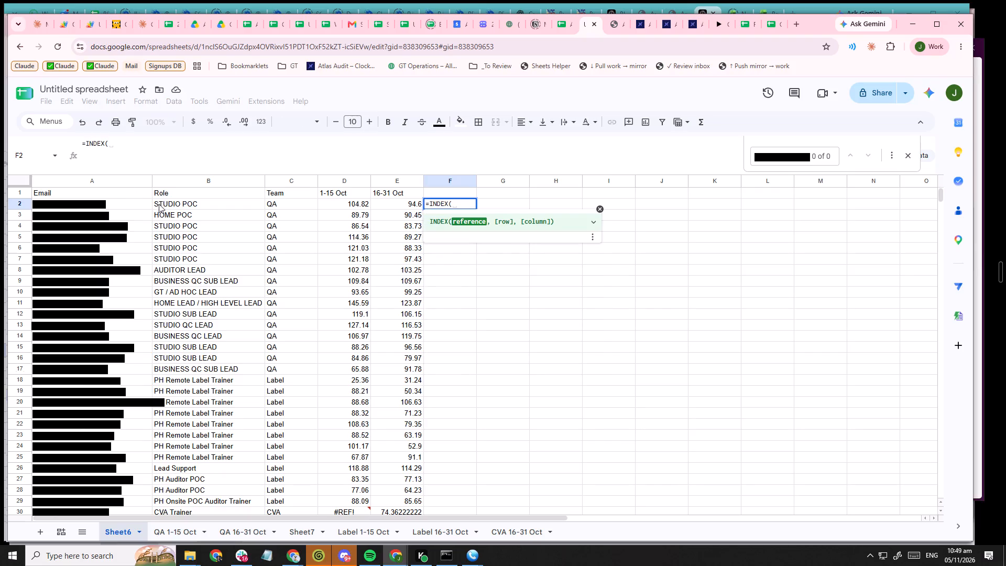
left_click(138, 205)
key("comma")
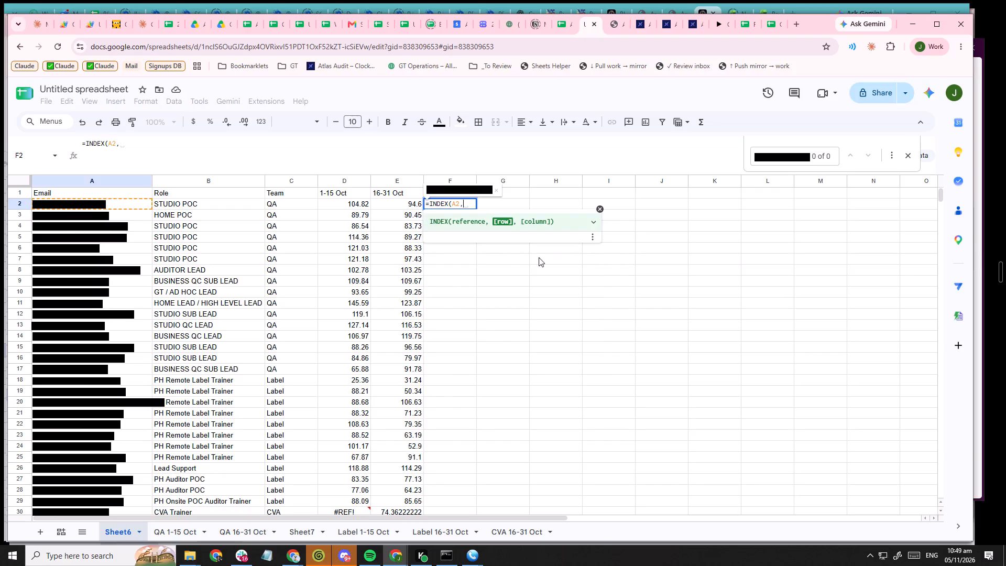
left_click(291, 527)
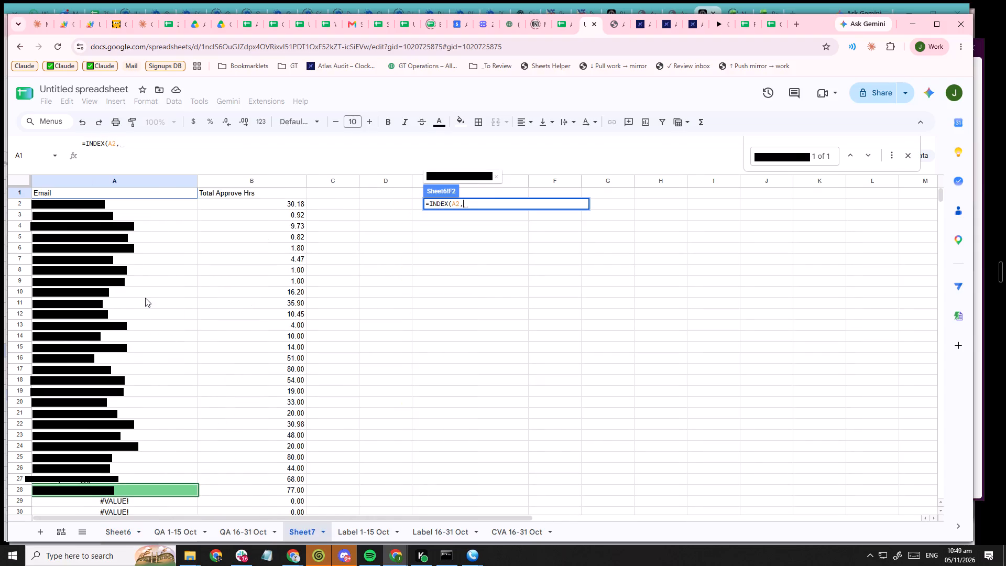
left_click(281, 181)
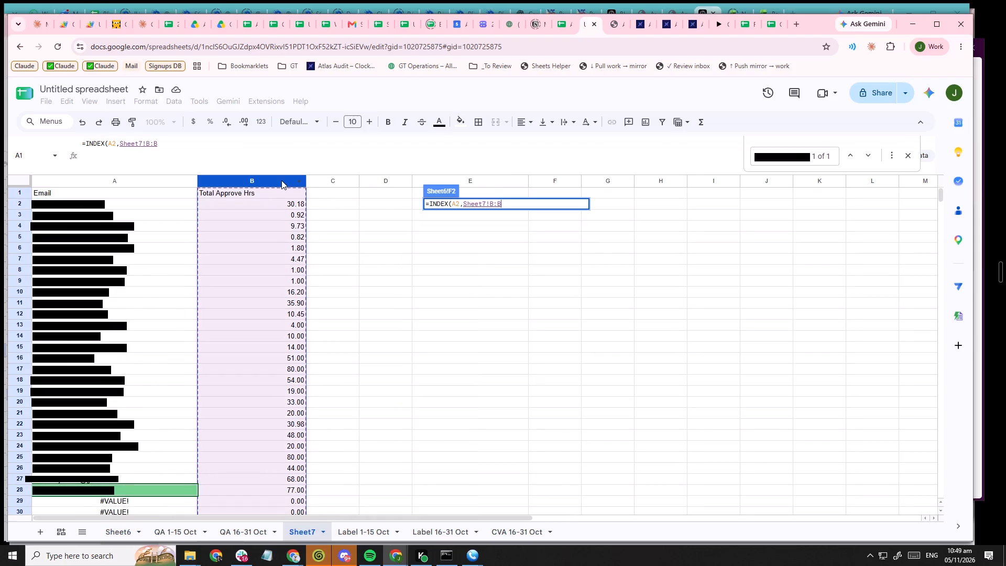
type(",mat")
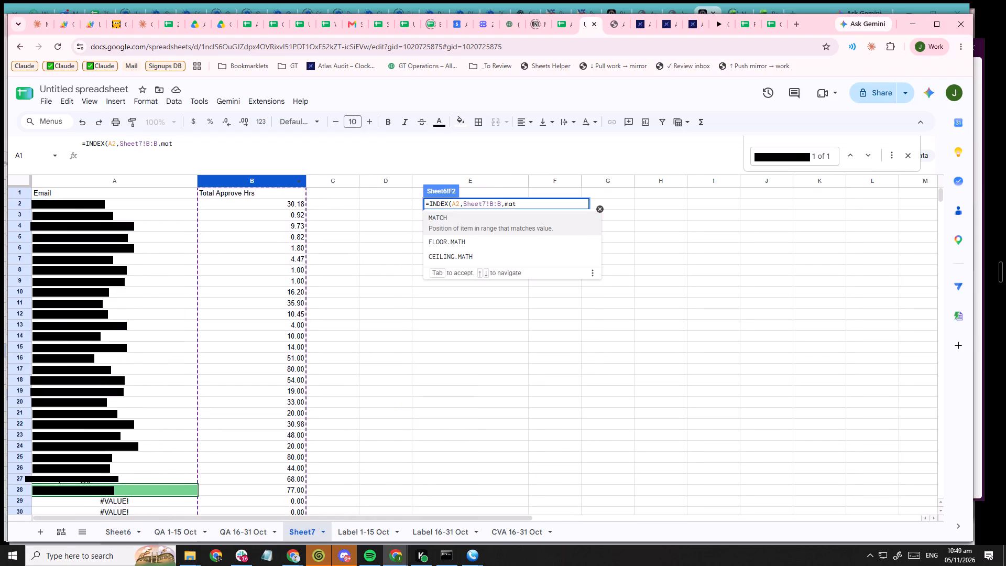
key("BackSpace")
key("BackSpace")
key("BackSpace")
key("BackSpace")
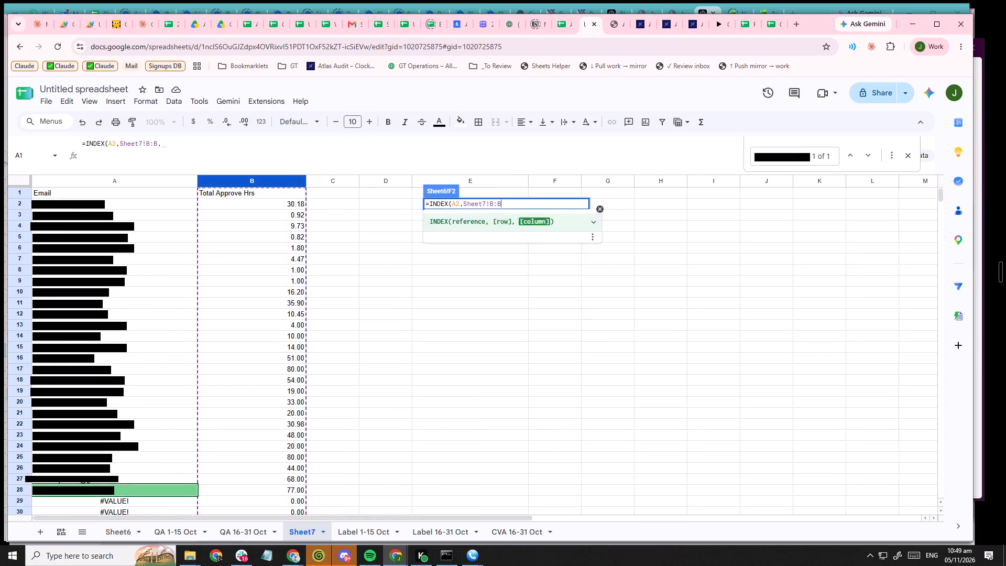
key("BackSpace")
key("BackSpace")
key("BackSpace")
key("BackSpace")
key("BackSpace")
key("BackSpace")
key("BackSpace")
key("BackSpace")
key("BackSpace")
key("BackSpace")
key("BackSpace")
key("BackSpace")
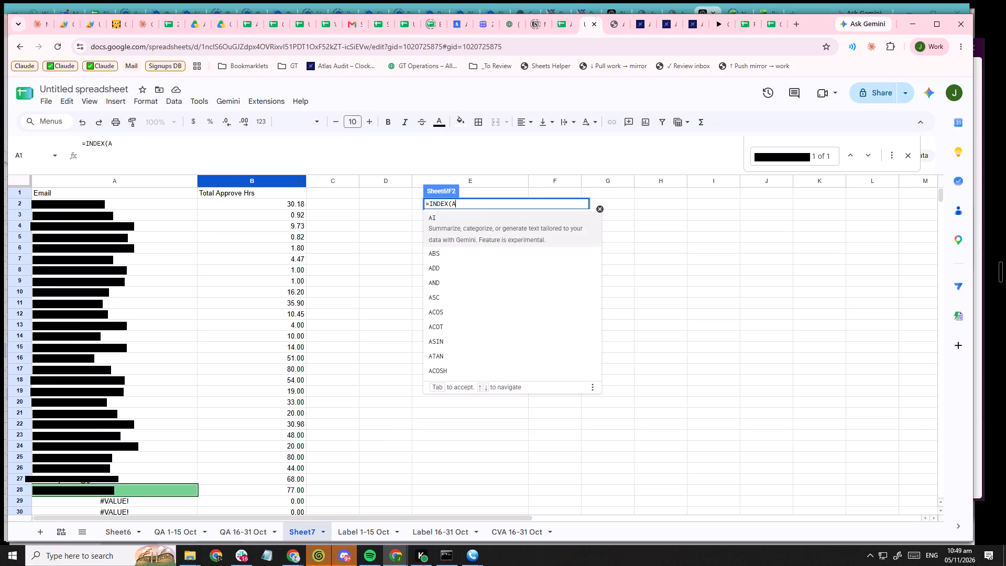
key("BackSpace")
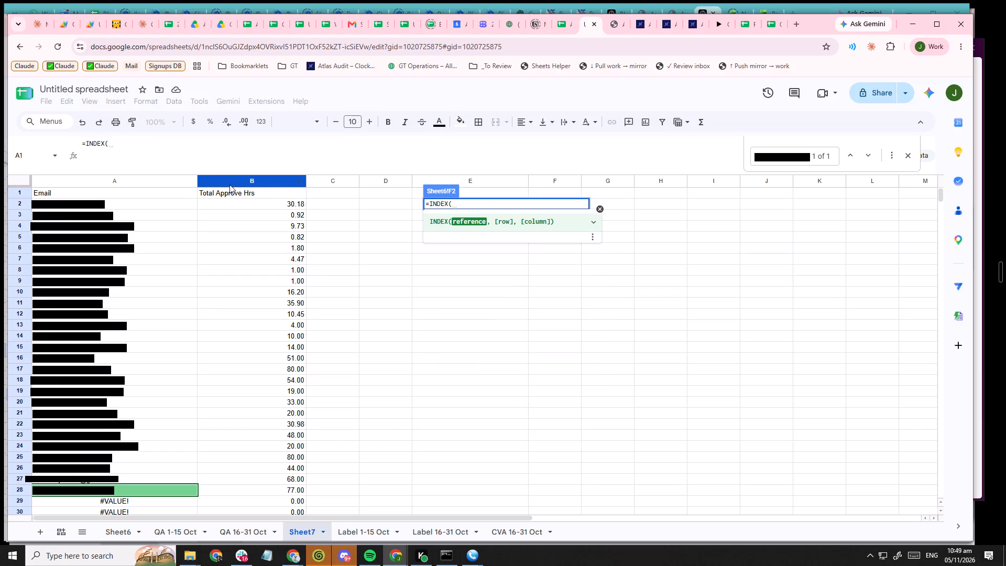
Complete F2's formula as =INDEX(Sheet7!B:B,MATCH(A2,Sheet7!A:A,0),1) to look up approved hours by email.
left_click(229, 184)
type(",mat")
type("ch")
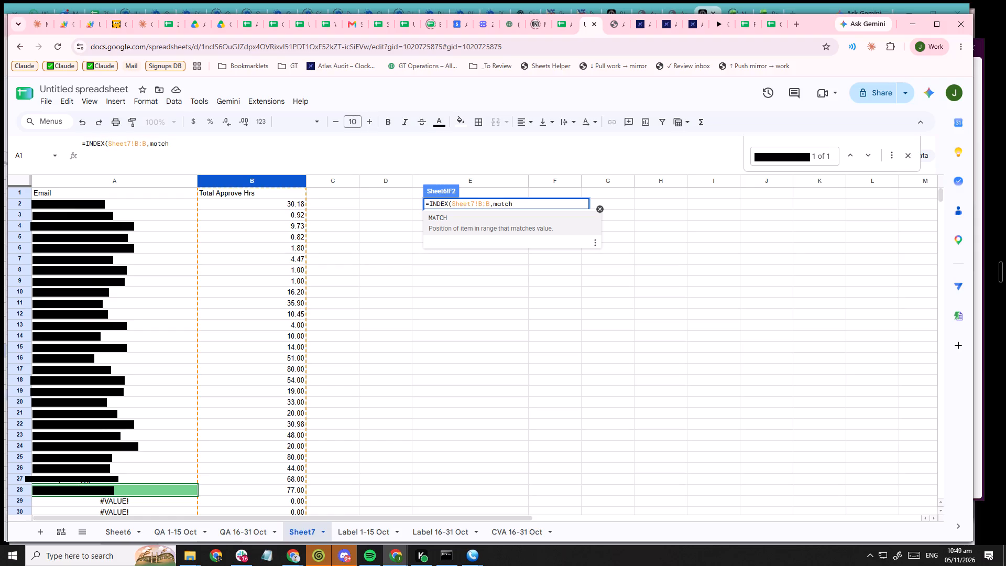
key("Tab")
type("A2,")
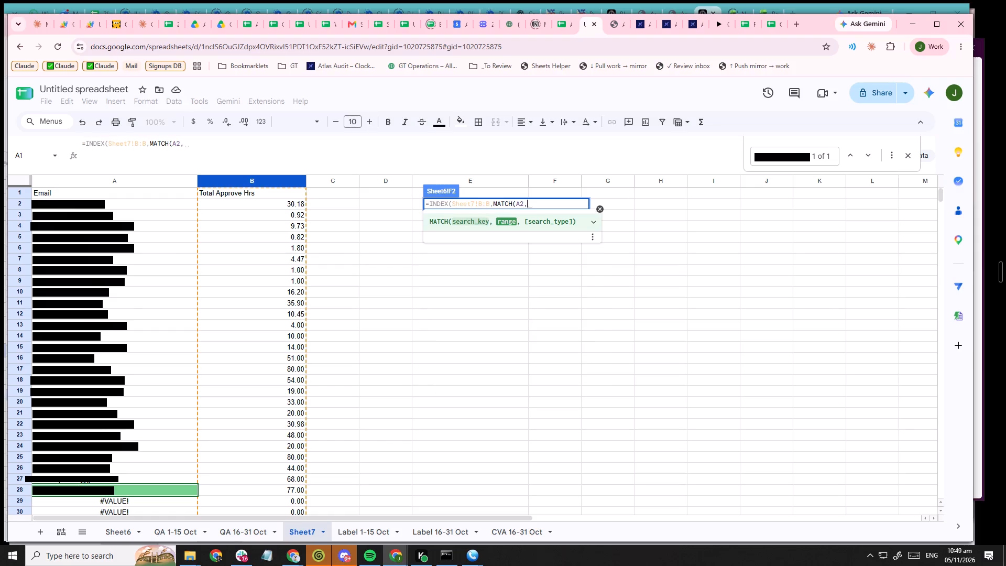
left_click(120, 179)
key("comma")
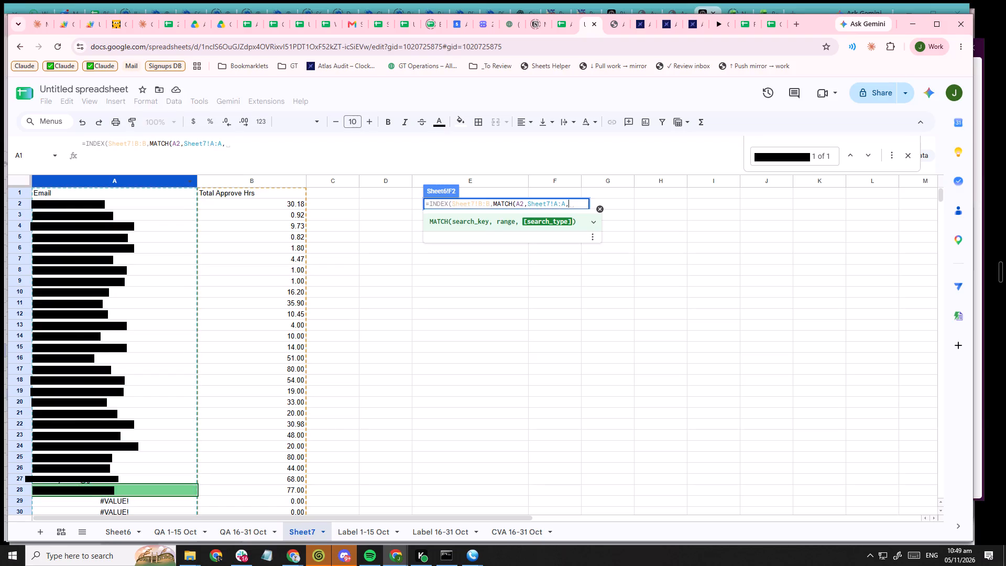
type("0)")
type(",1)")
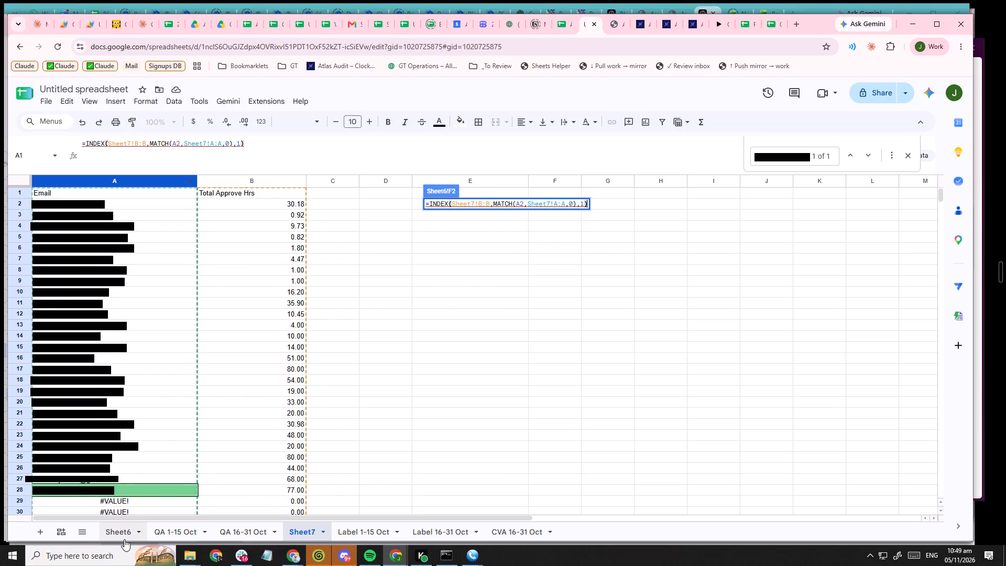
left_click(124, 538)
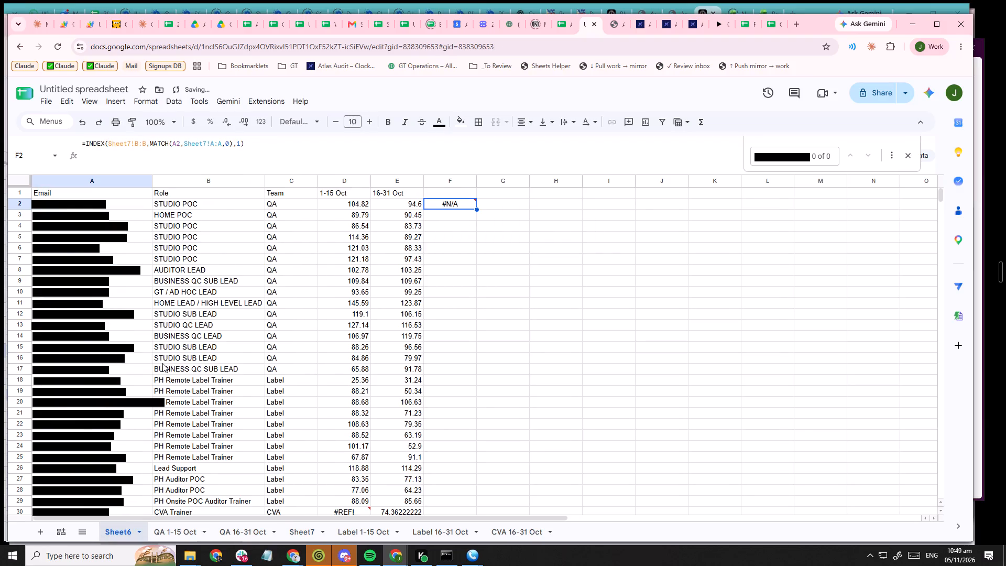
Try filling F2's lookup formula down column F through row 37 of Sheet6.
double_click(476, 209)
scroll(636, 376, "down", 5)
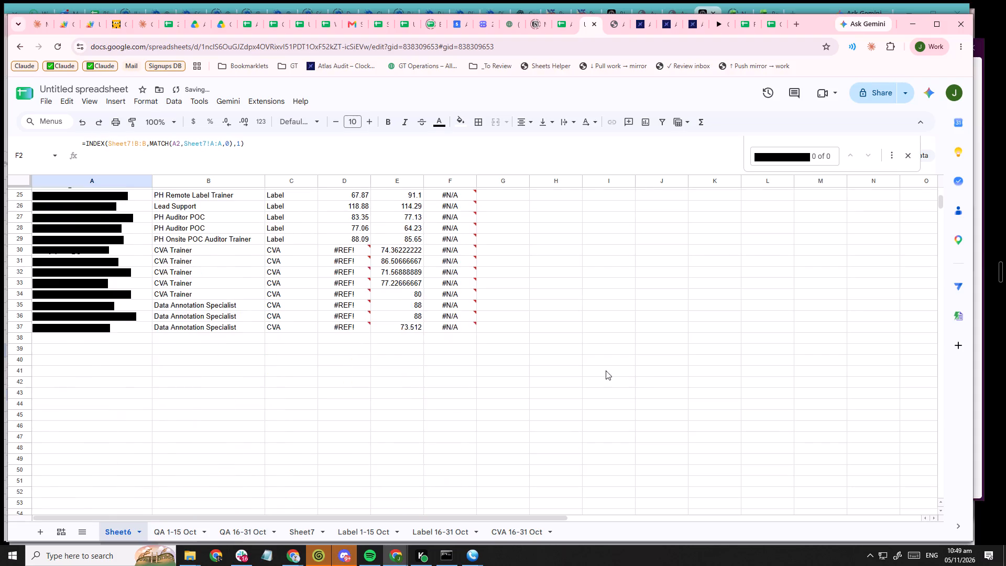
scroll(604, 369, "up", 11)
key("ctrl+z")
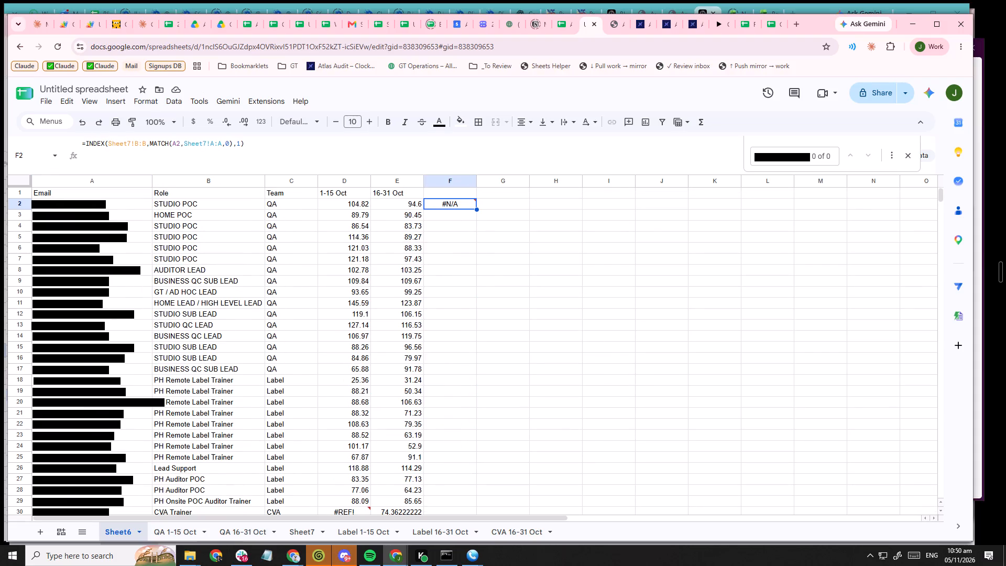
Wrap F2's lookup formula in IFERROR with an empty string "" as the fallback value.
key("Return")
key("Escape")
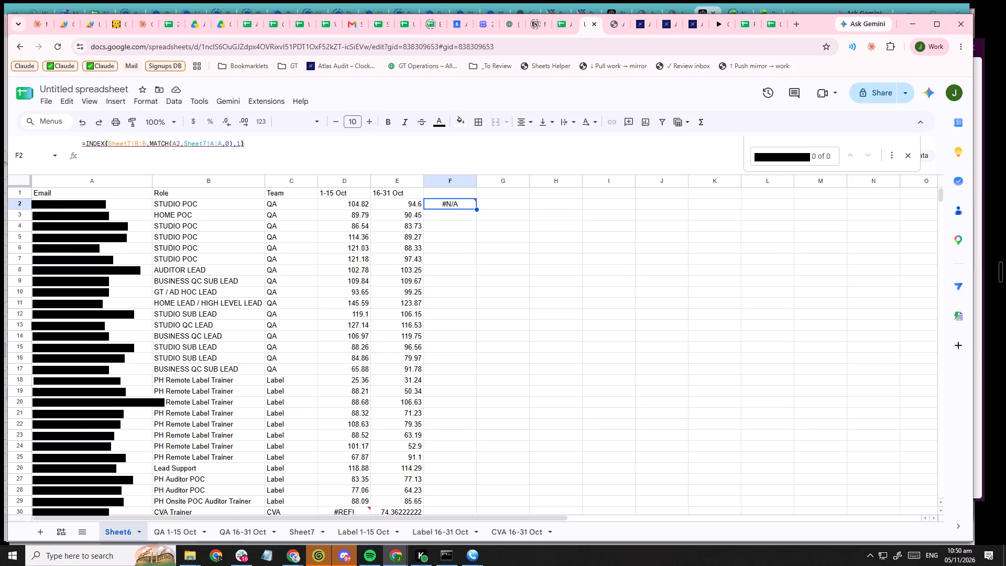
left_click(85, 140)
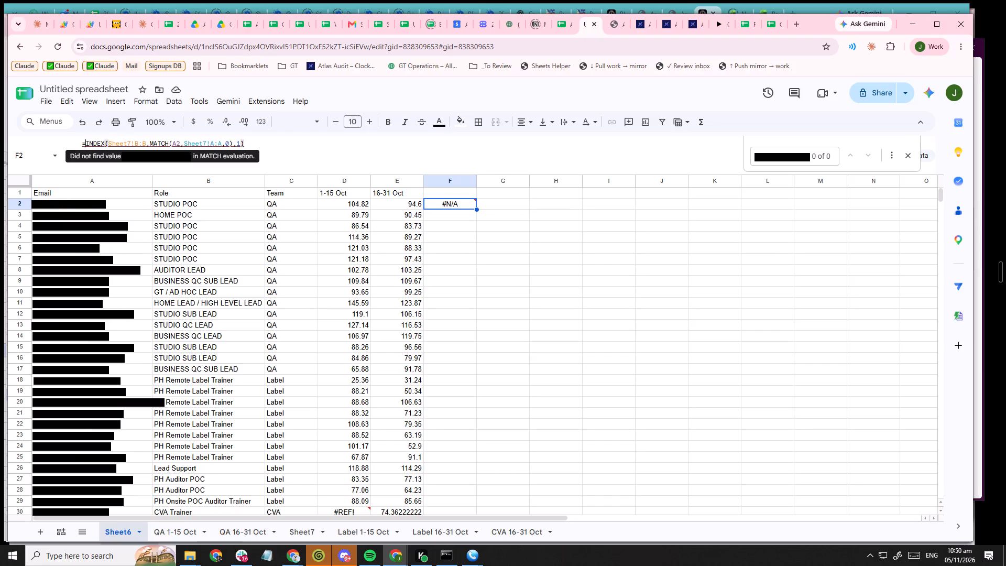
type("Iferror")
key("shift+parenleft")
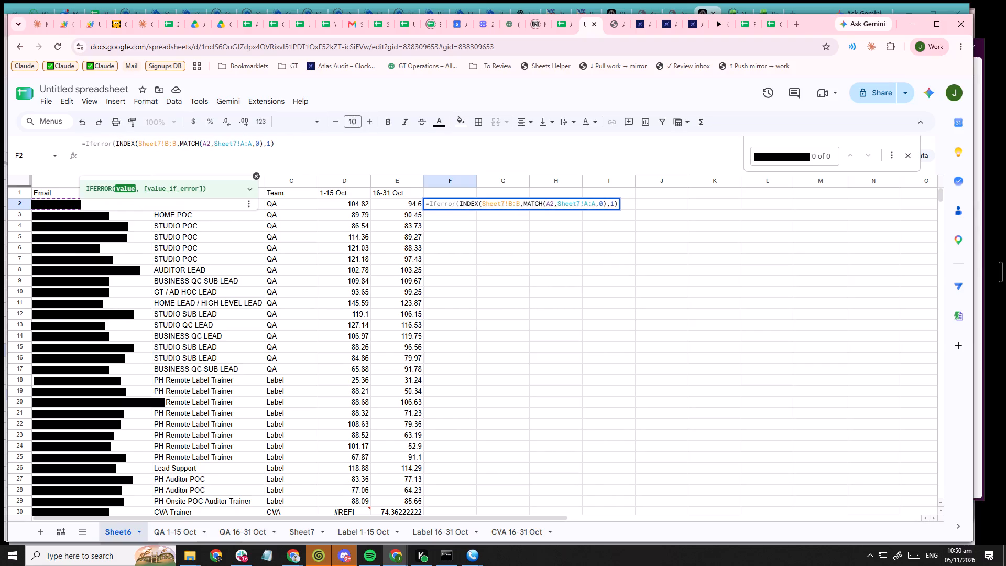
key("End")
key("comma")
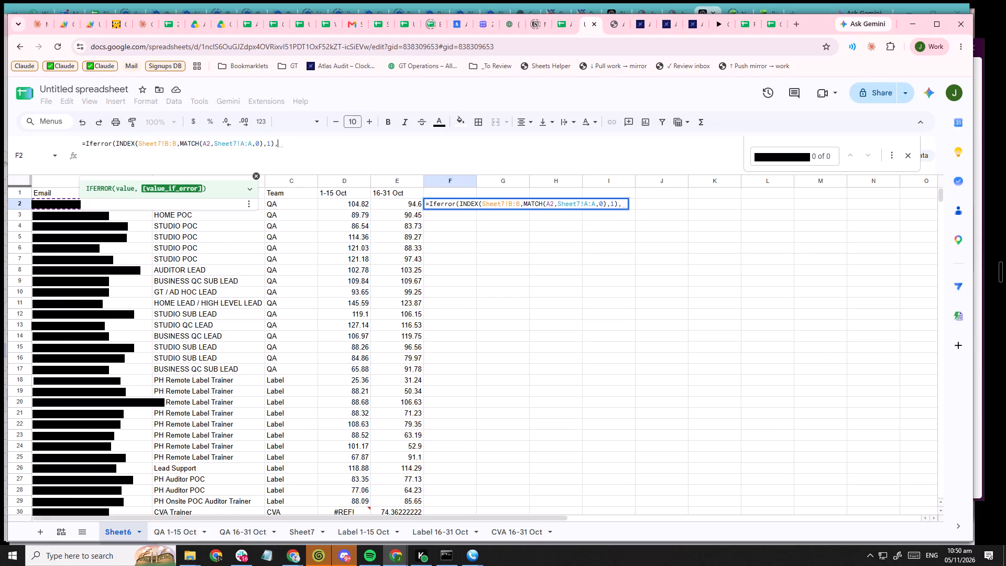
type("\"\")")
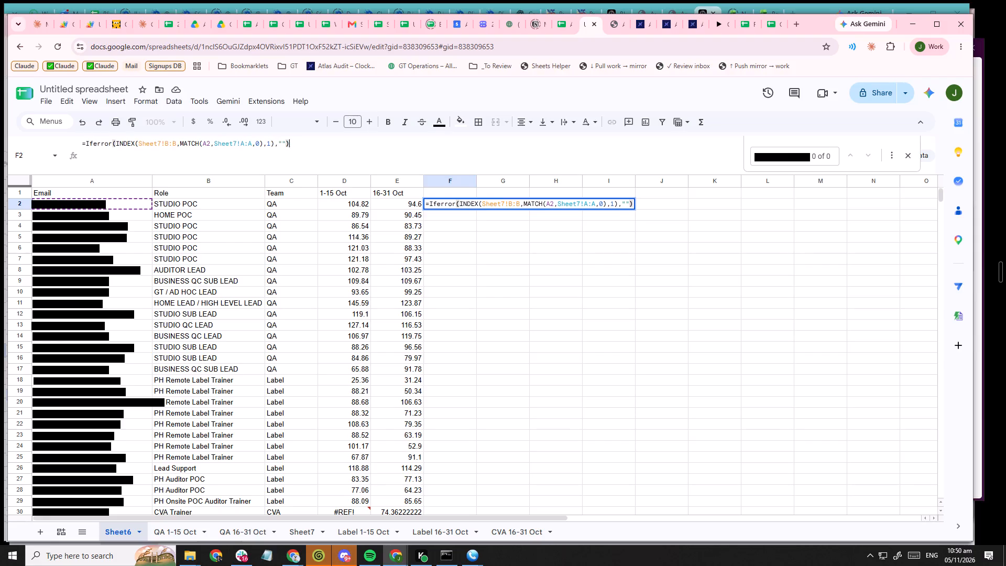
key("Tab")
key("Left")
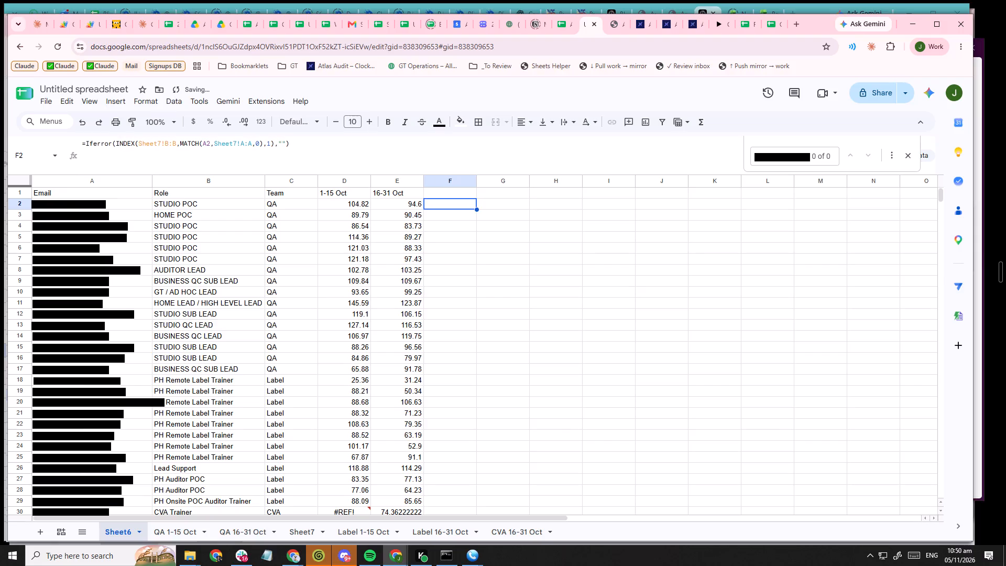
Fill F2's IFERROR lookup formula down column F for all team rows in Sheet6.
left_click(480, 208)
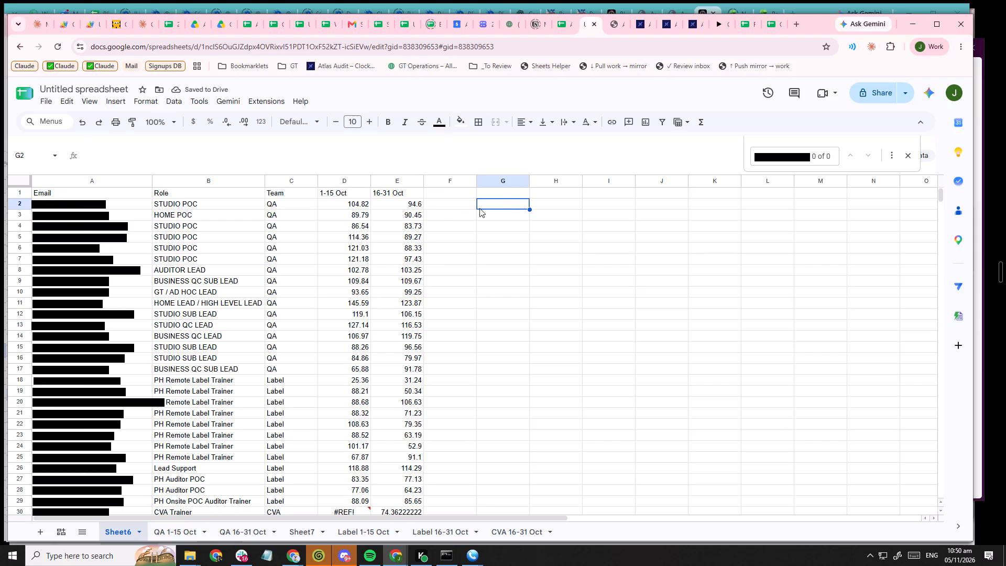
left_click(463, 208)
double_click(475, 209)
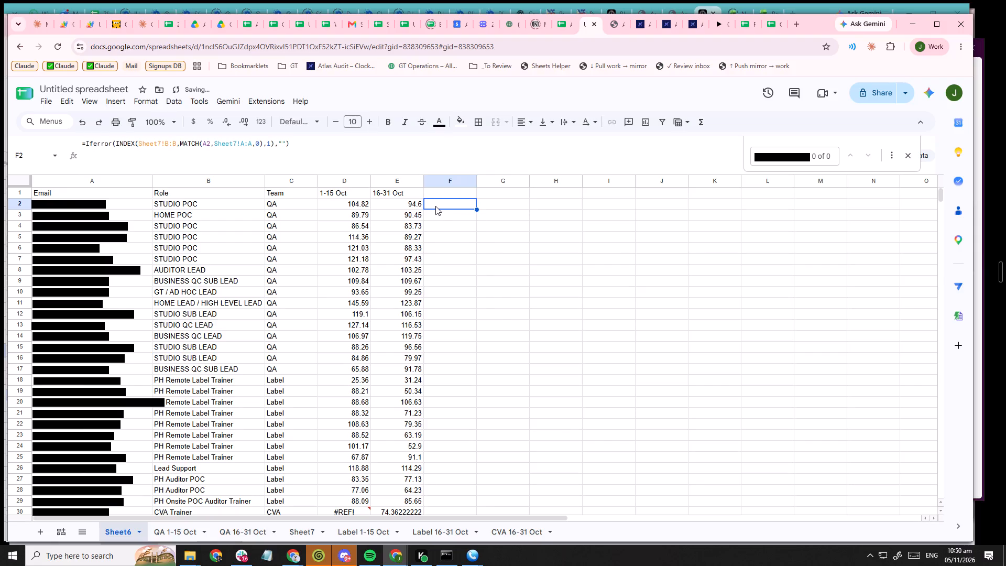
scroll(626, 317, "down", 4)
scroll(643, 332, "up", 9)
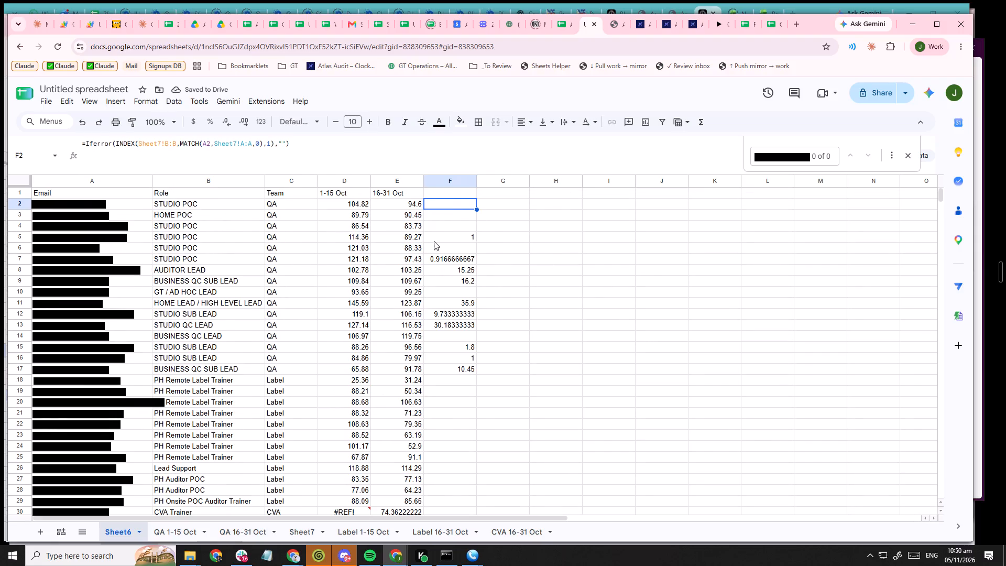
Format the approved-hours values in Sheet6's column F to two decimal places.
left_click(447, 182)
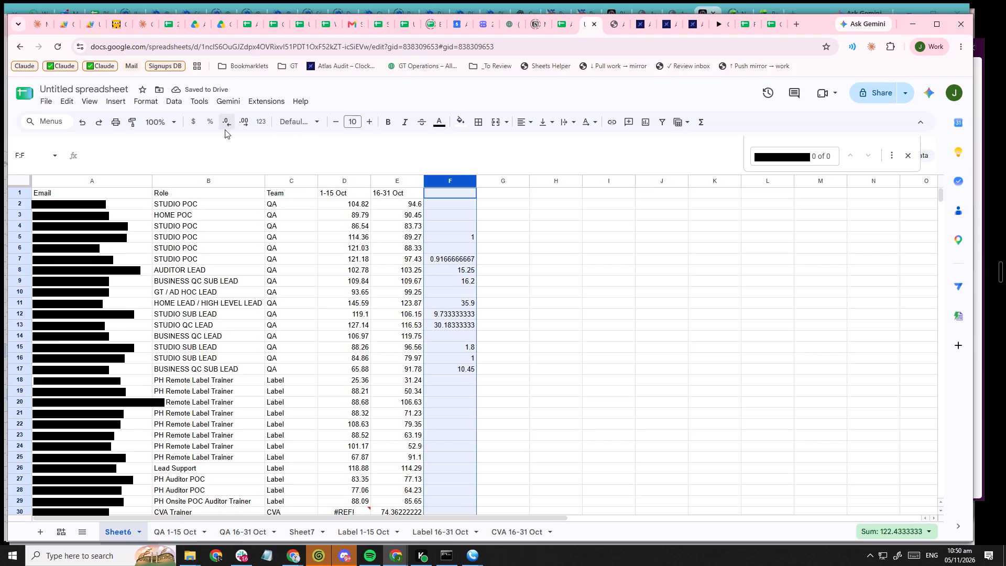
triple_click(223, 124)
double_click(247, 126)
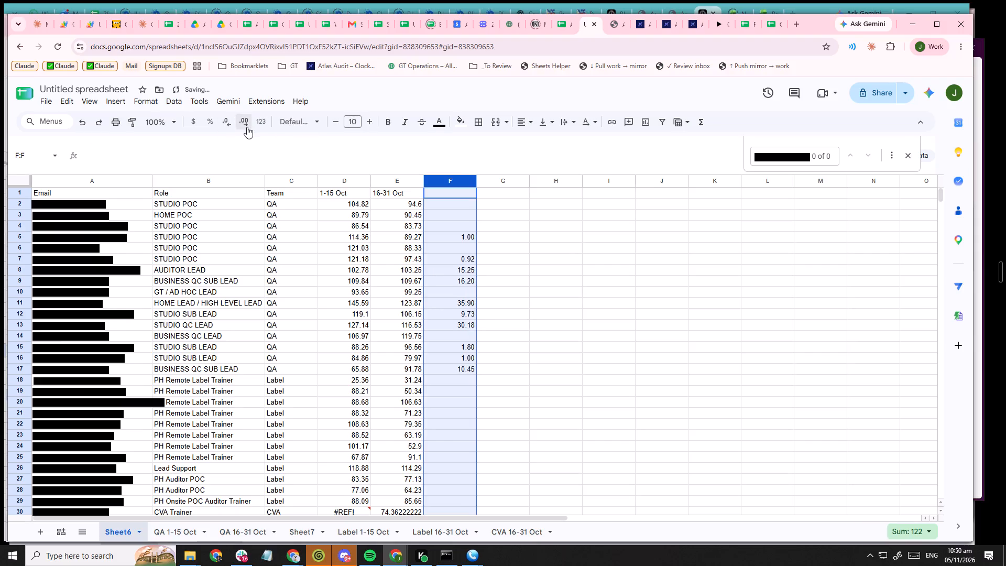
left_click(526, 278)
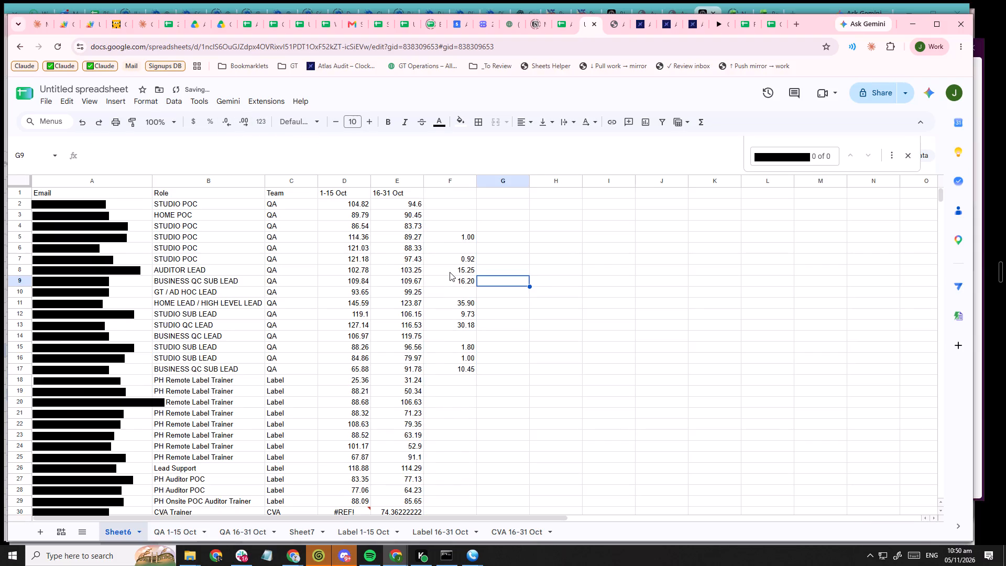
left_click(450, 272)
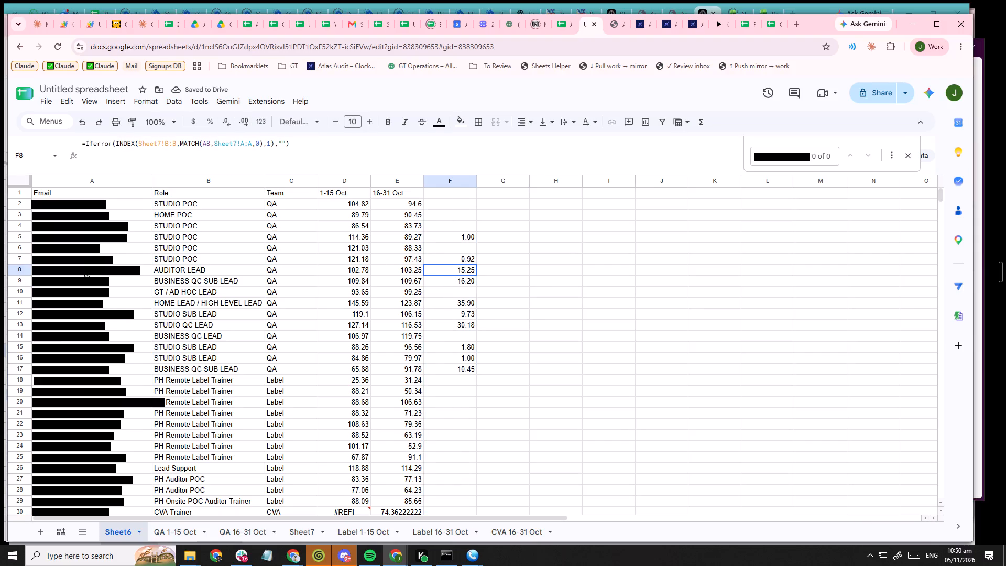
left_click(130, 300)
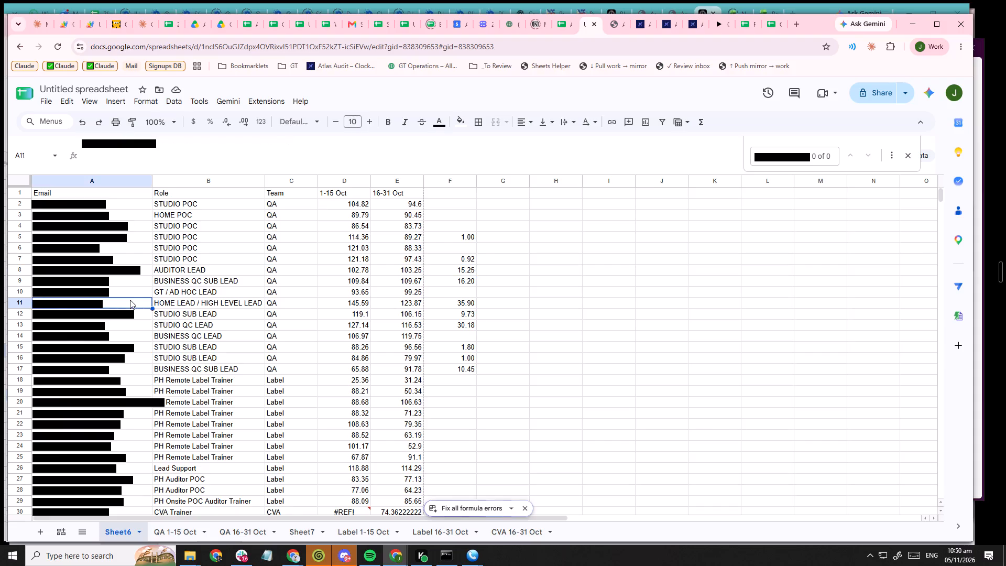
left_click(453, 304)
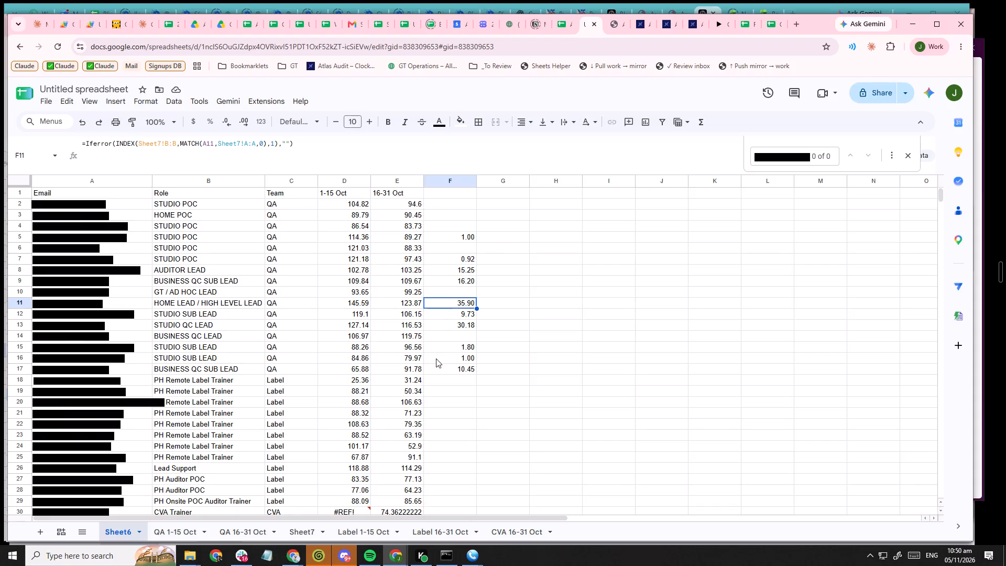
Enter the header "Approved OT" in cell F1 of Sheet6.
scroll(443, 364, "up", 5)
left_click(436, 192)
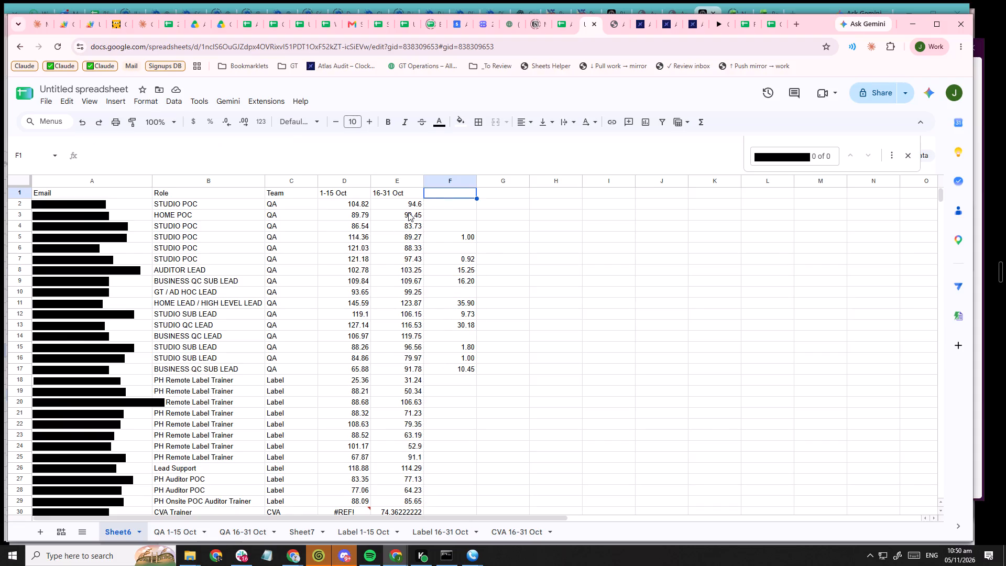
type("Approved OT")
key("Return")
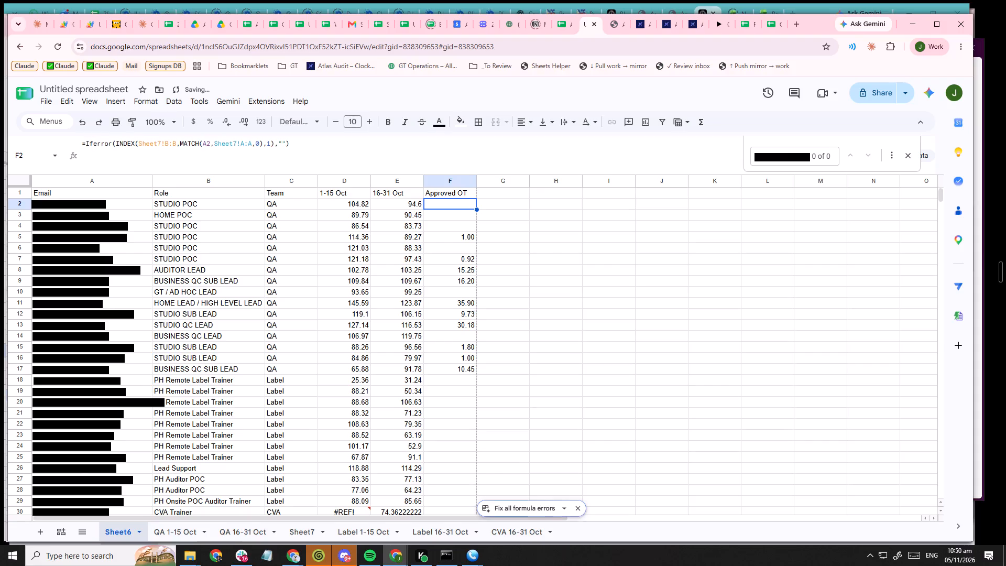
Rename Sheet7 as "QA Approved OT".
double_click(309, 528)
type("QA OT")
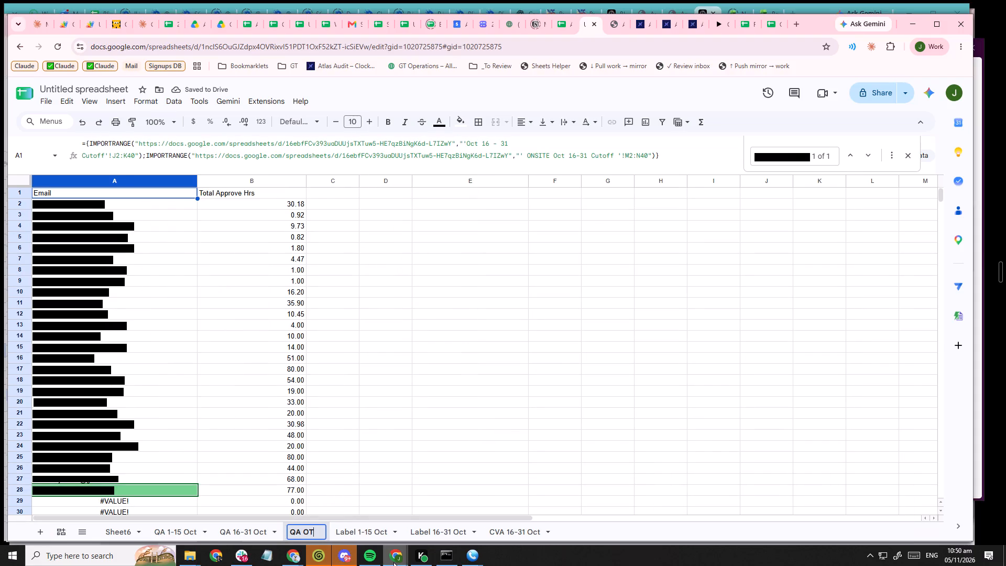
key("Left")
key("Left")
key("Left")
key("space")
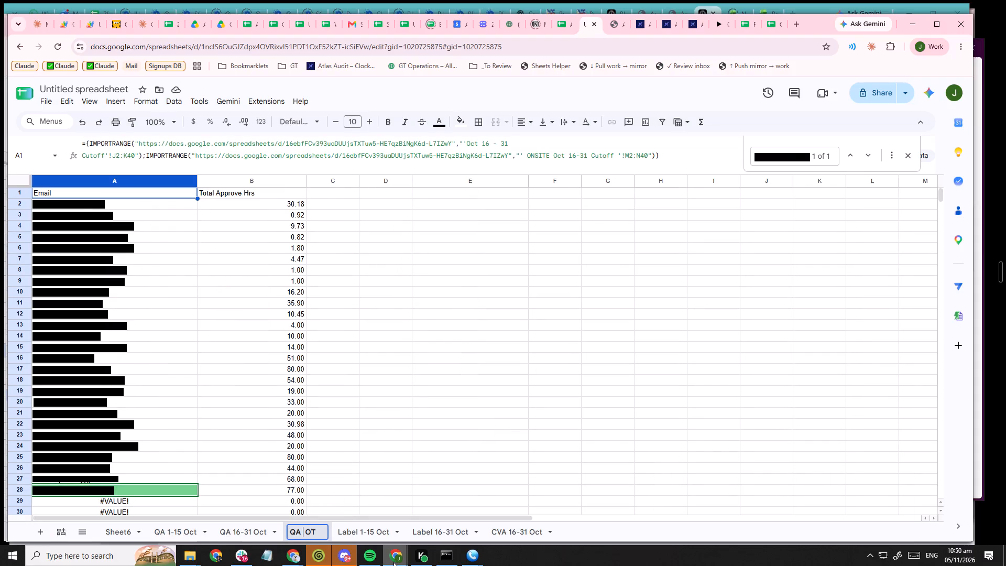
type("Appov")
key("BackSpace")
key("BackSpace")
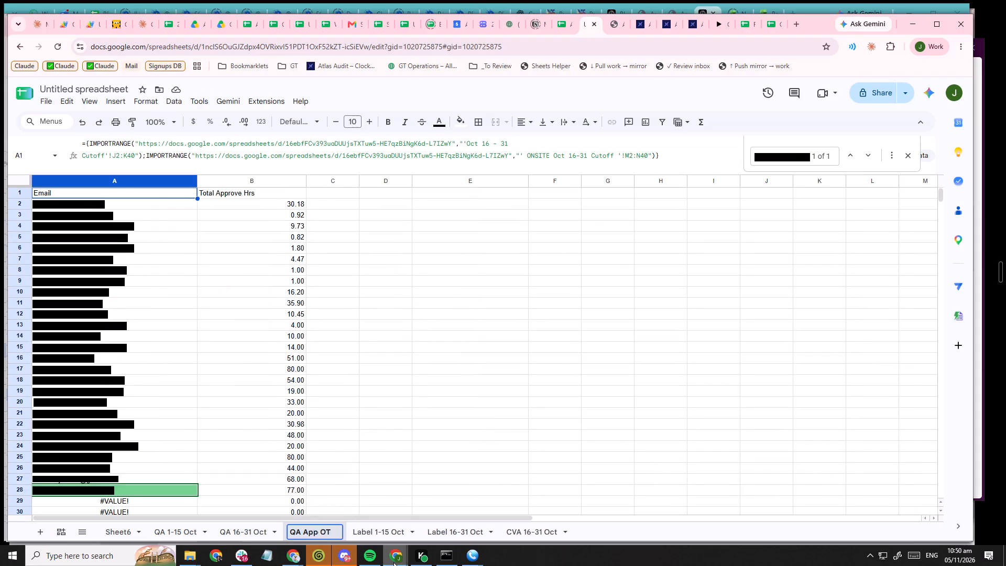
type("roved")
key("Return")
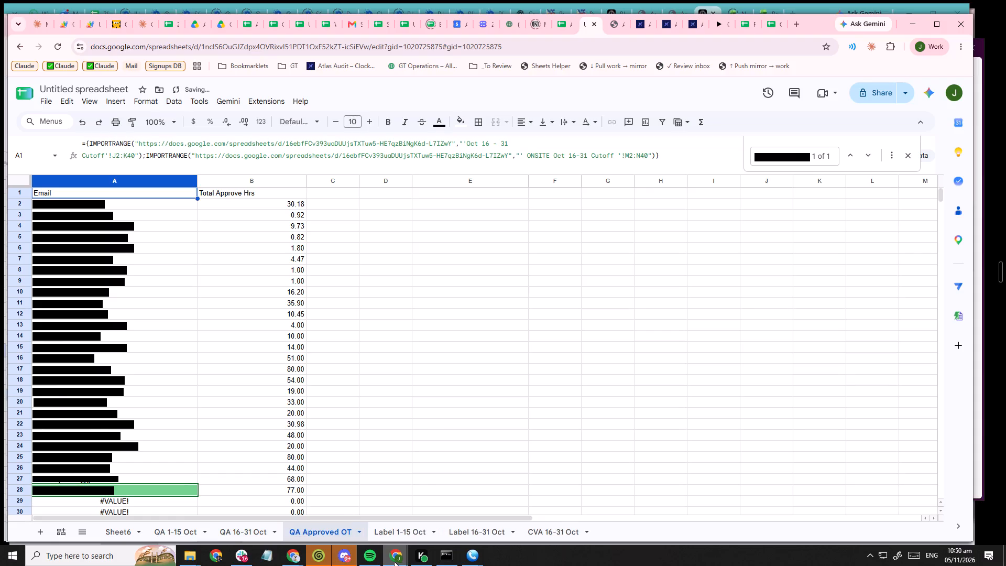
left_click(399, 357)
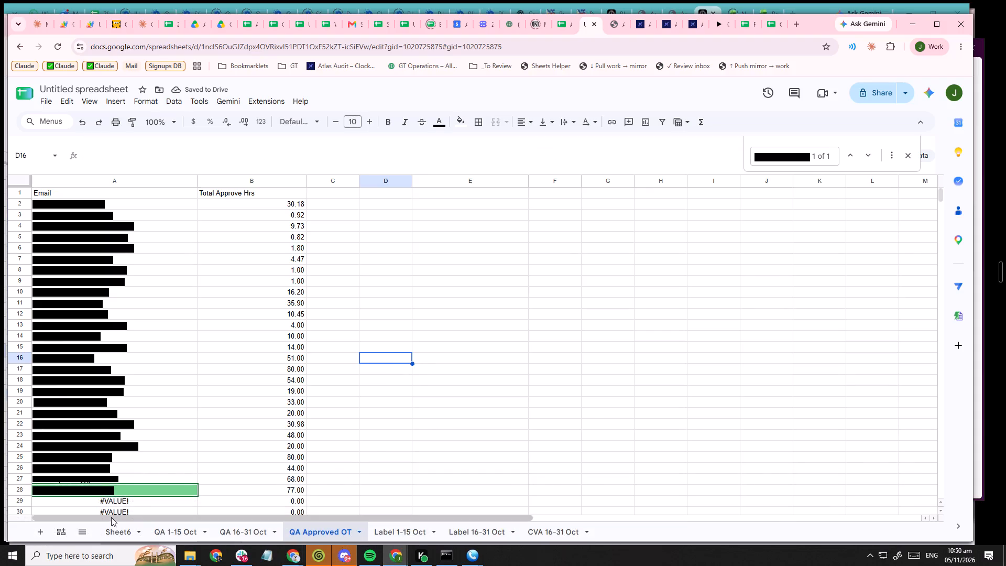
Add the period "16-31 Oct" to the end of the QA Approved OT sheet's name.
left_click(245, 531)
double_click(297, 539)
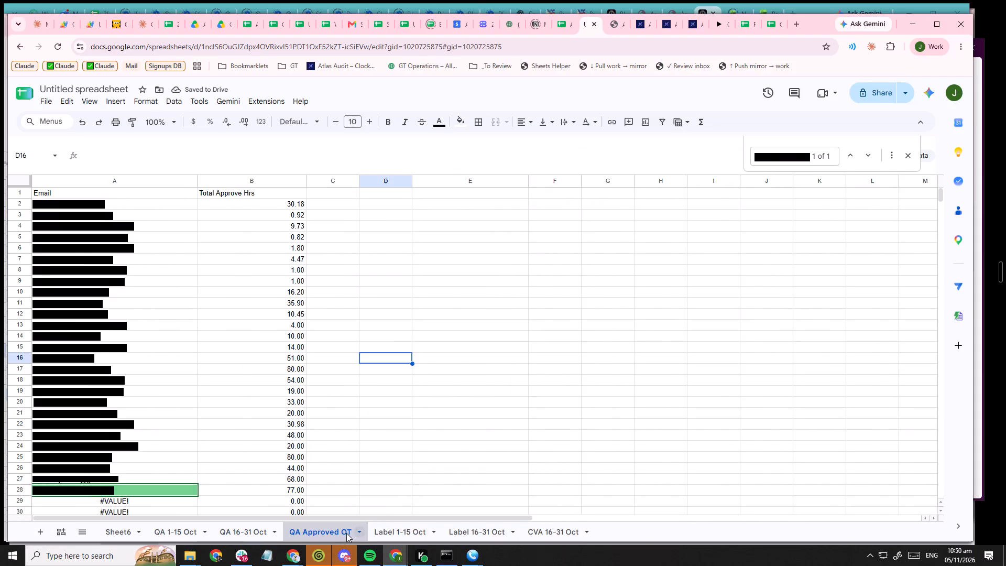
double_click(346, 533)
key("Right")
key("space")
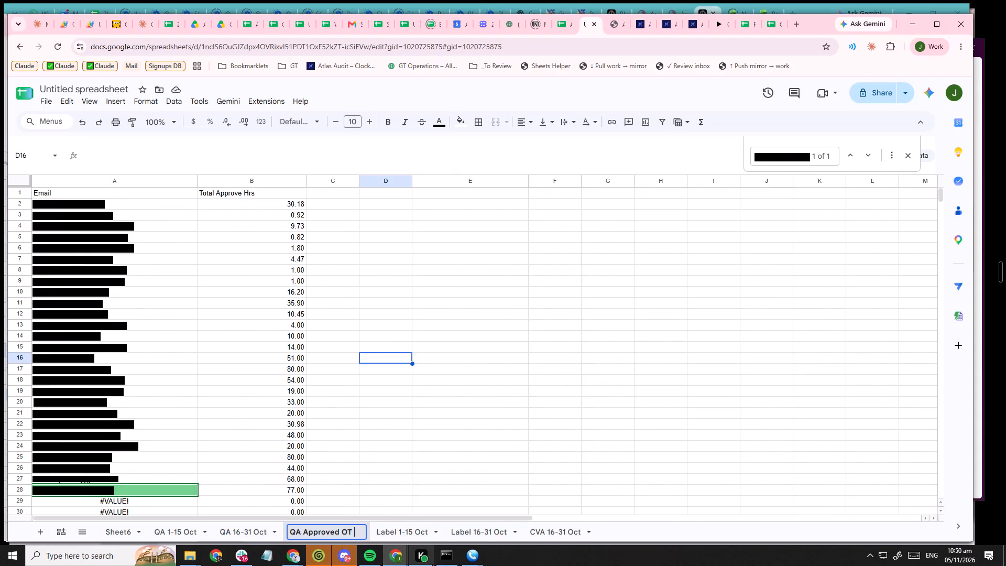
type("16-31 Oct")
left_click(627, 440)
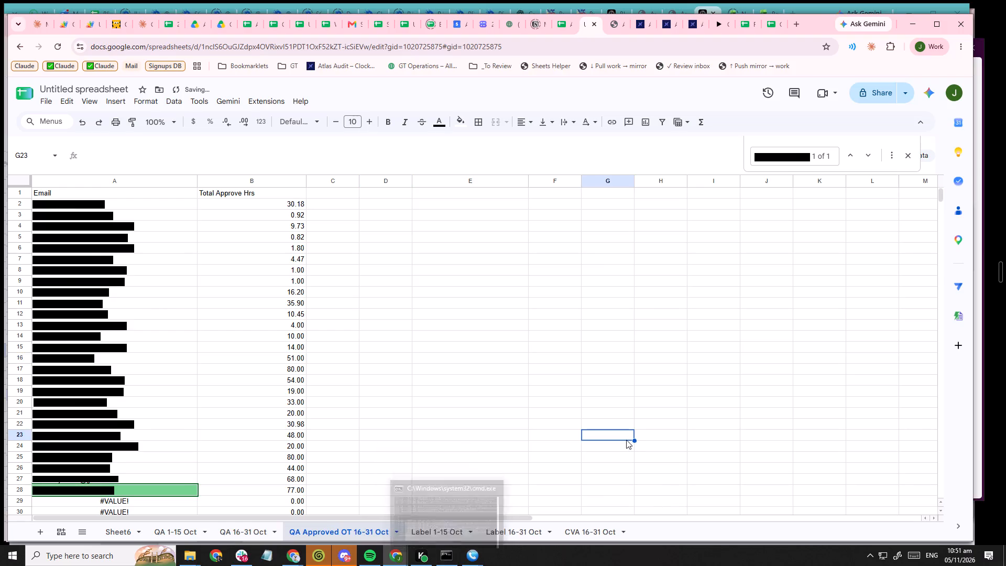
In P2 of QA 16-31 Oct, use IFERROR/INDEX/MATCH to match B2 exactly in QA Approved OT 16-31 Oct column A, returning column B or "".
scroll(311, 379, "up", 7, "shift")
scroll(352, 331, "up", 7)
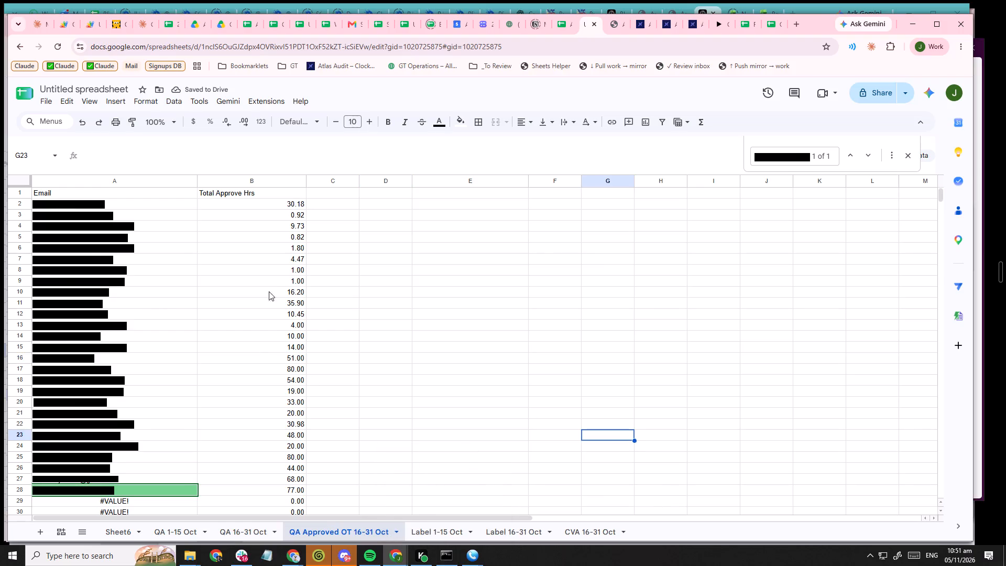
left_click(263, 539)
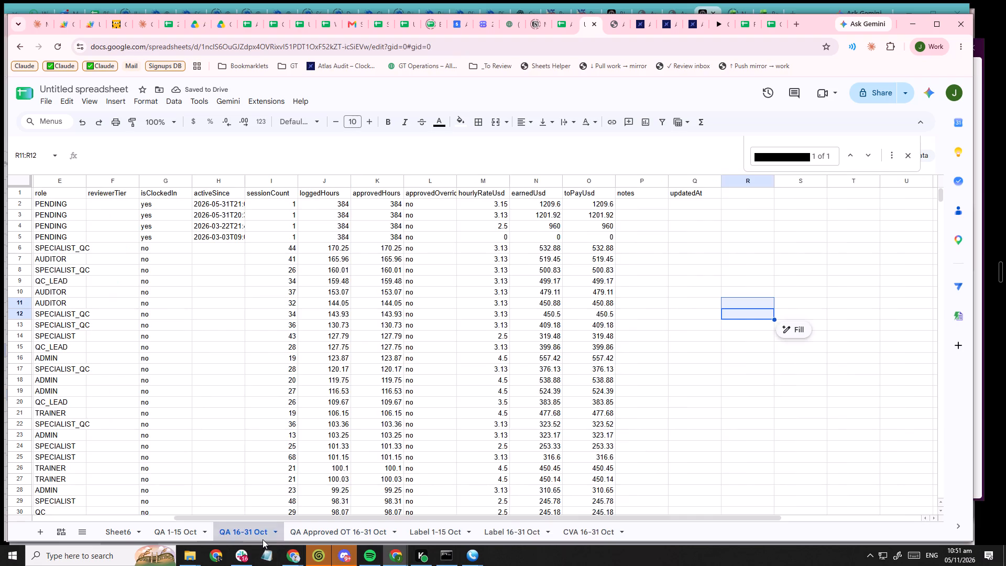
left_click(658, 207)
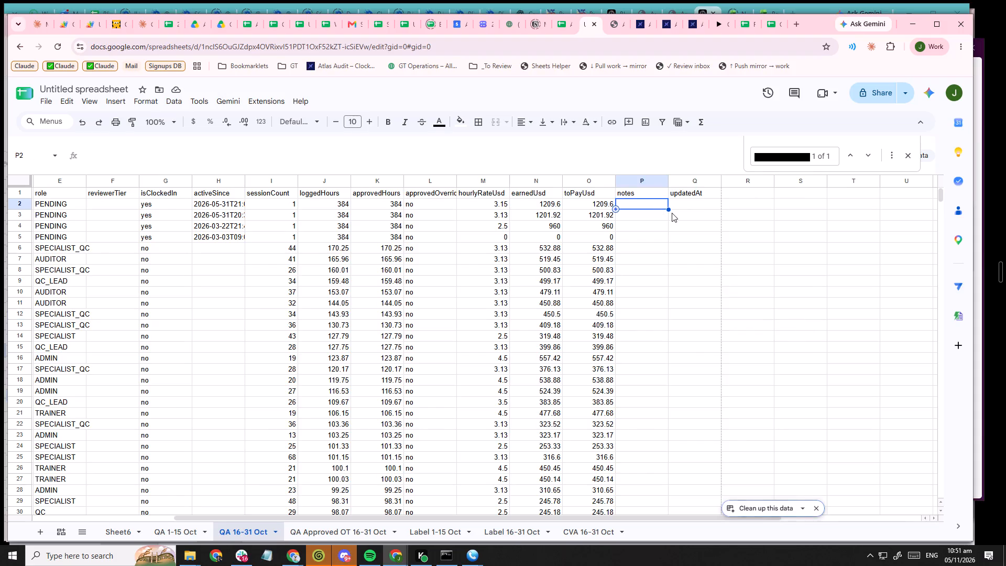
type("=iff")
key("BackSpace")
type("er")
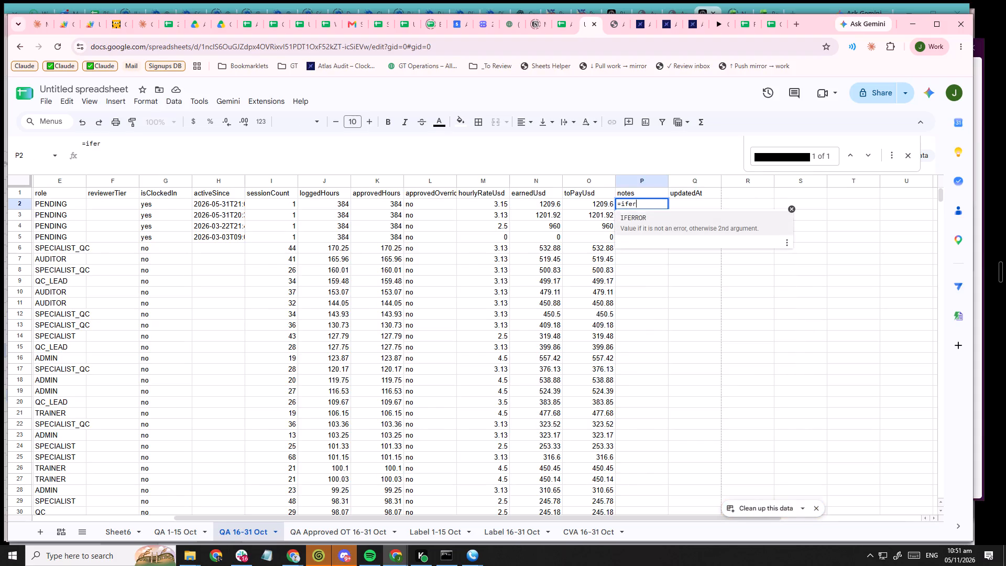
key("Tab")
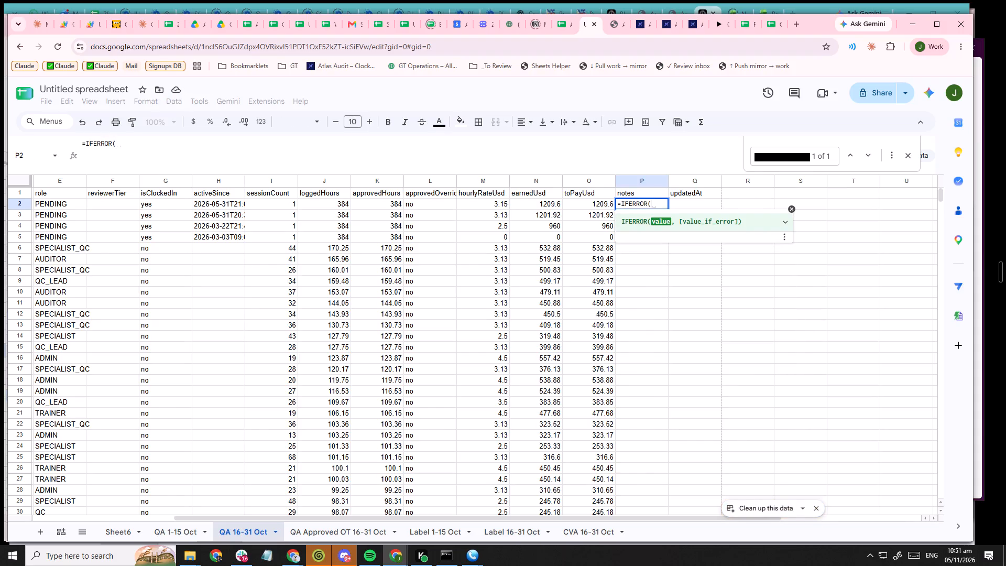
type("in")
type("de")
key("Tab")
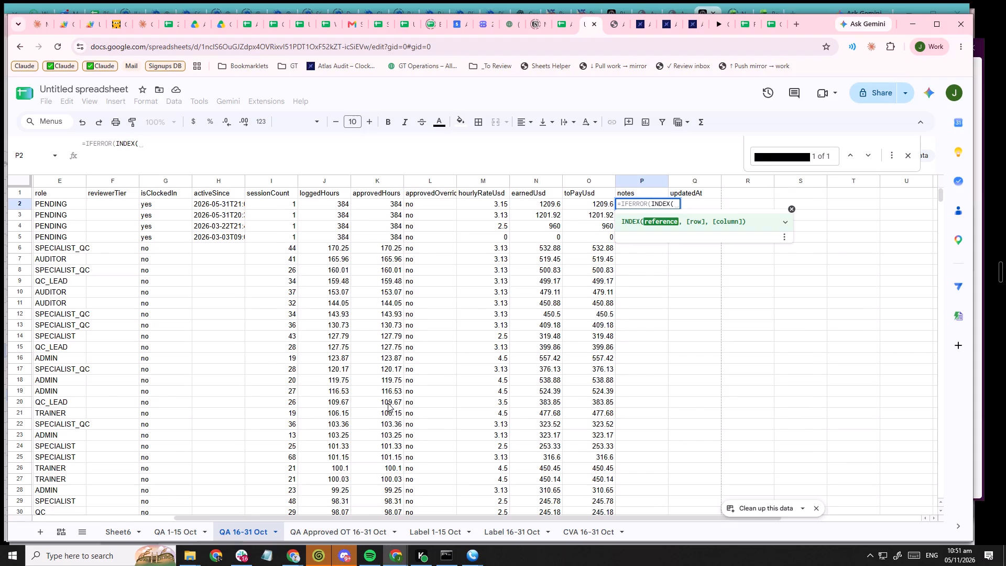
scroll(385, 397, "up", 8, "shift")
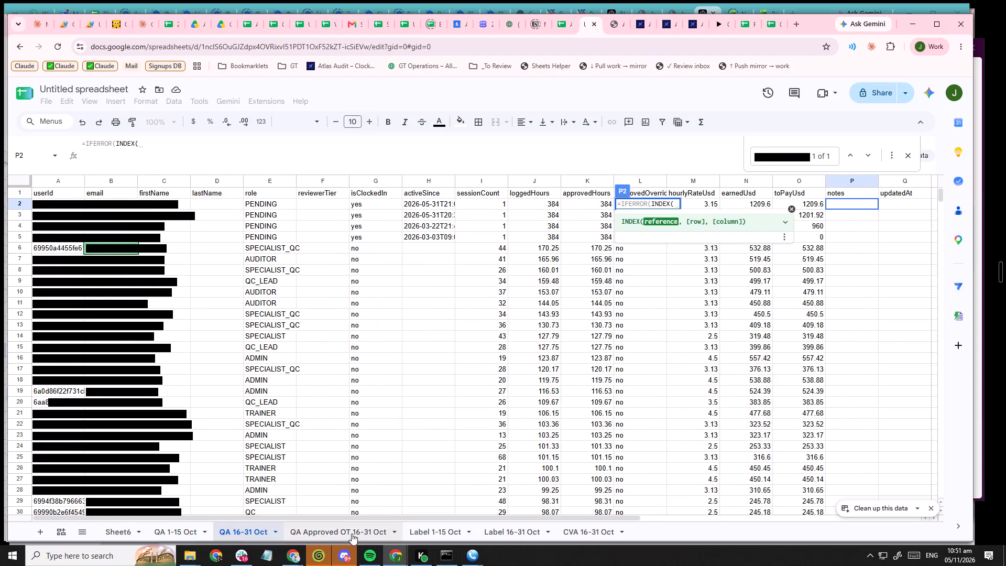
left_click(352, 534)
left_click(229, 180)
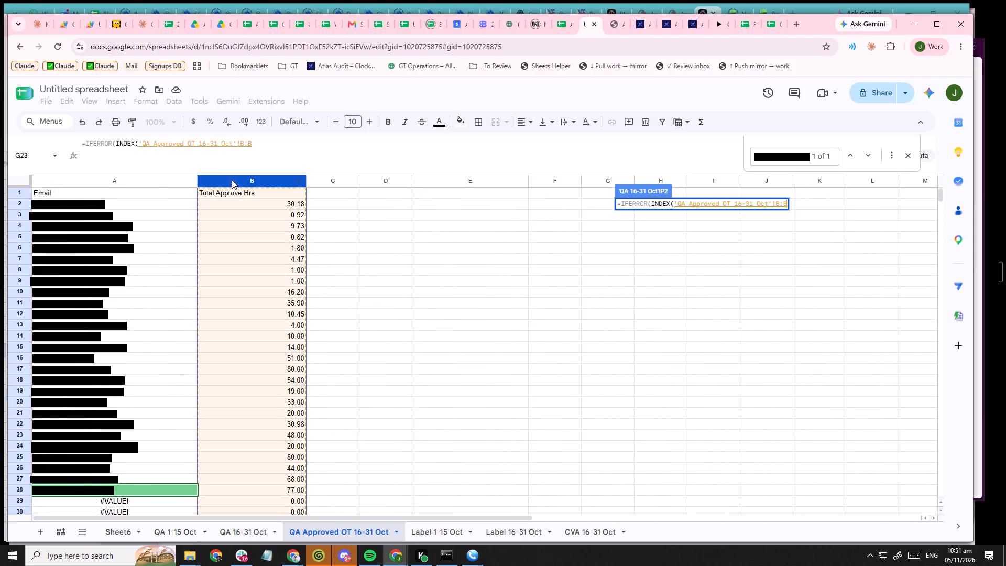
key("comma")
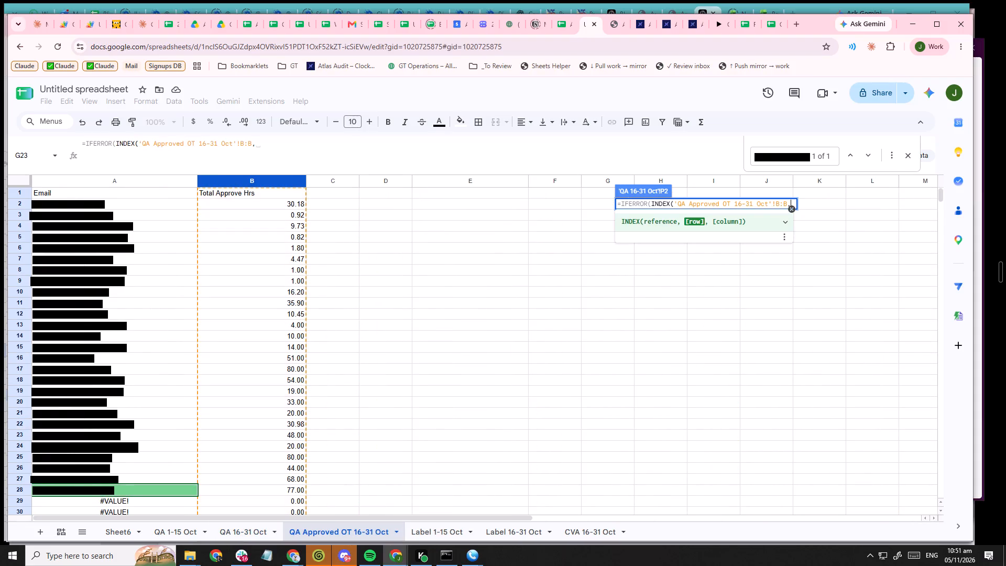
type("mat")
key("Tab")
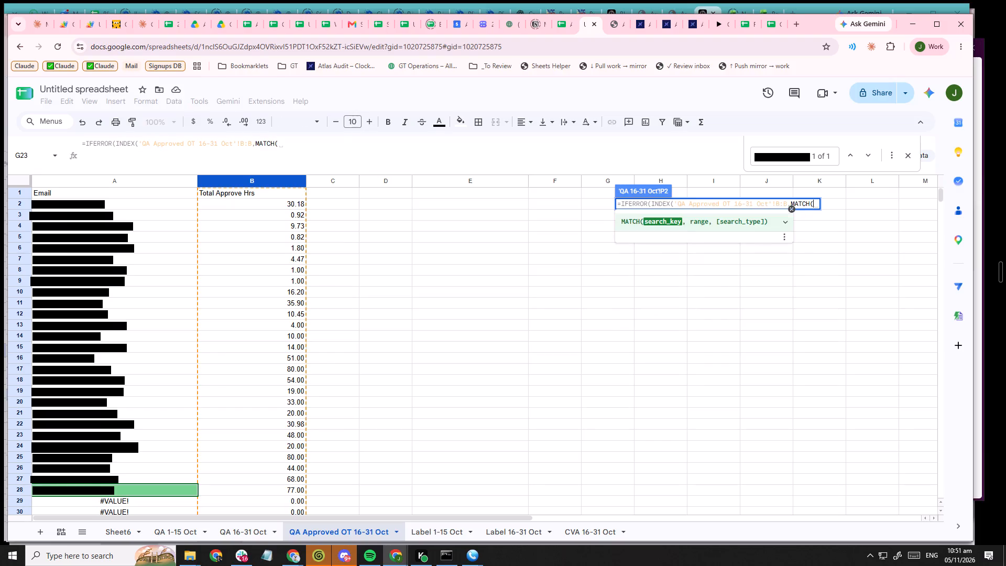
key("shift+b")
type("2,")
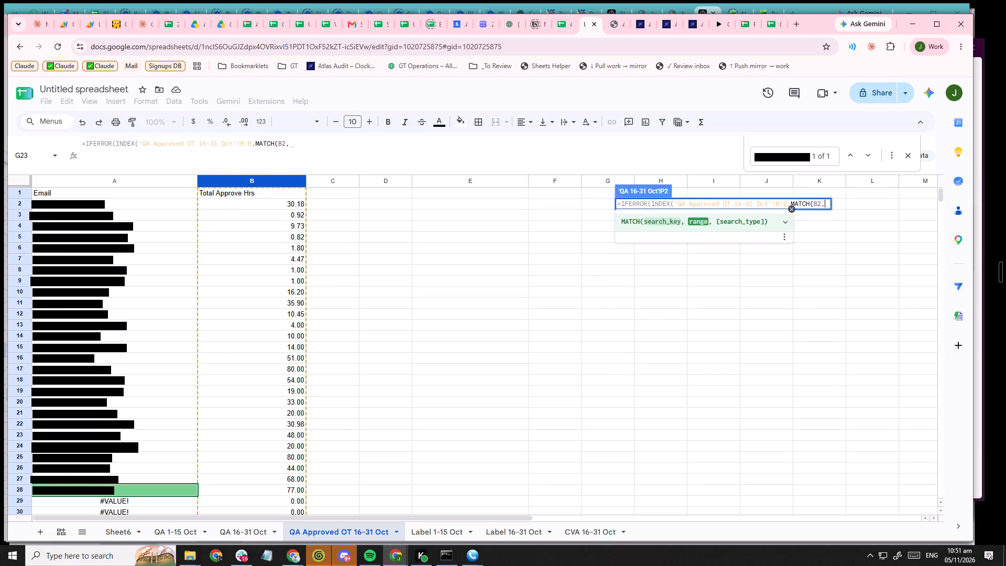
left_click(98, 181)
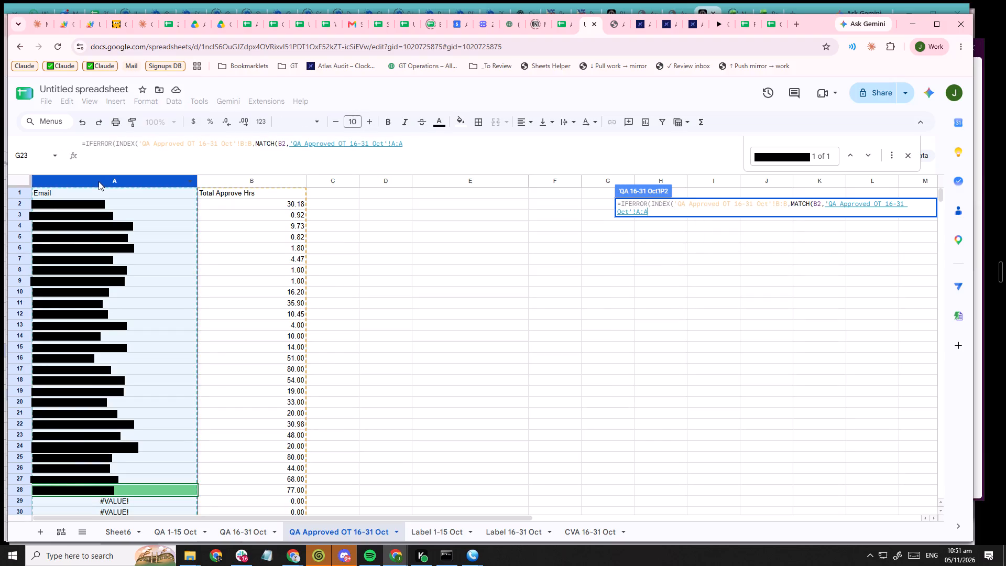
type(",0),1")
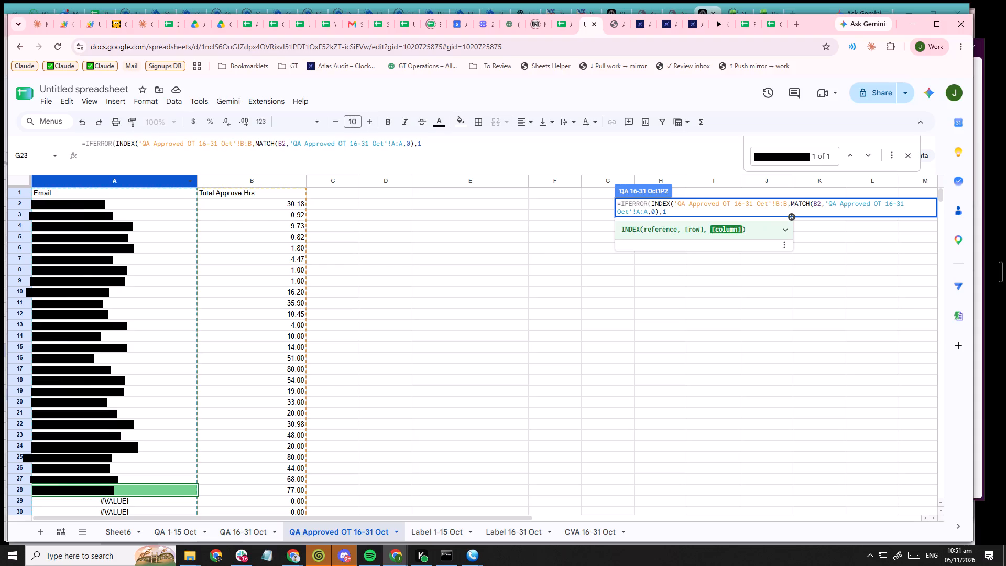
key("shift+parenright")
key("comma")
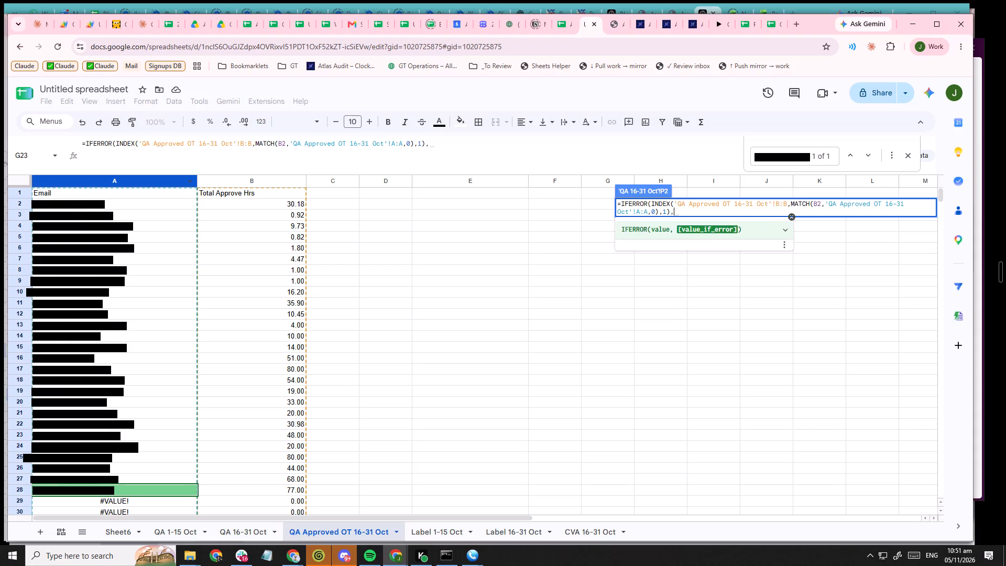
type("\"\")")
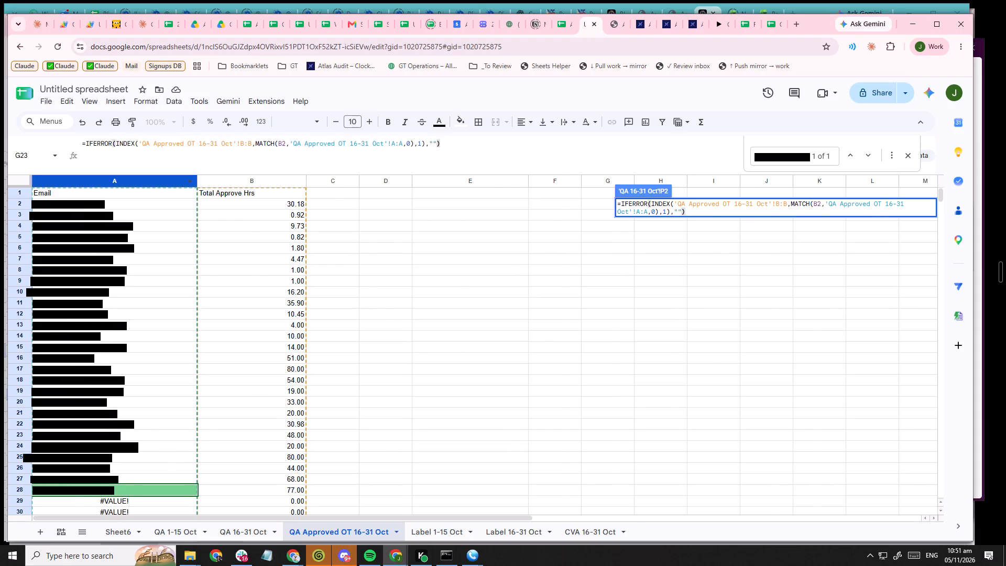
key("Tab")
Fill P2's overtime lookup formula down column P for all rows of the QA 16-31 Oct sheet.
scroll(397, 253, "down", 4, "shift")
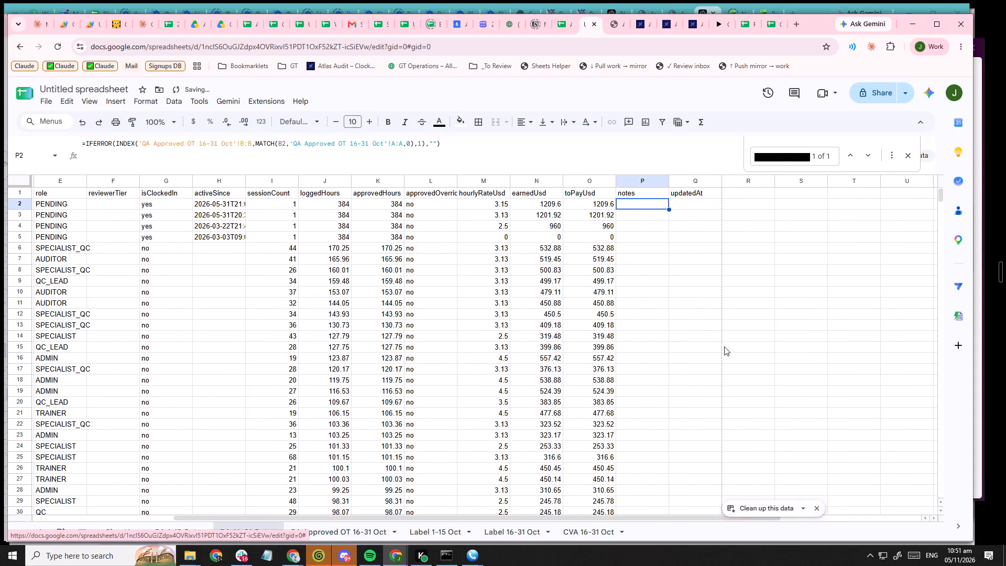
double_click(670, 210)
scroll(654, 241, "down", 4)
scroll(654, 241, "up", 5)
Format the overtime values in column P of QA 16-31 Oct to two decimal places.
left_click(651, 180)
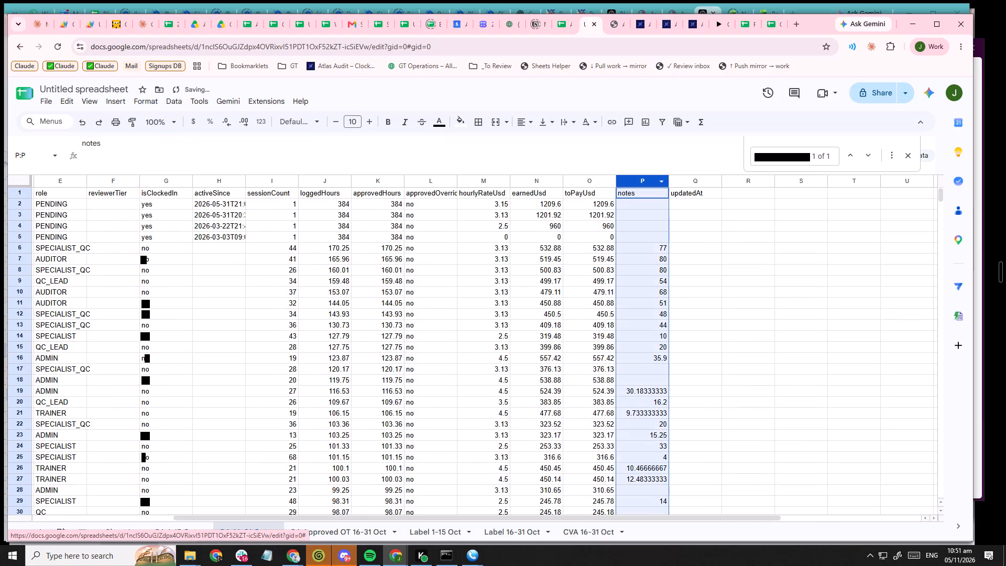
left_click(246, 122)
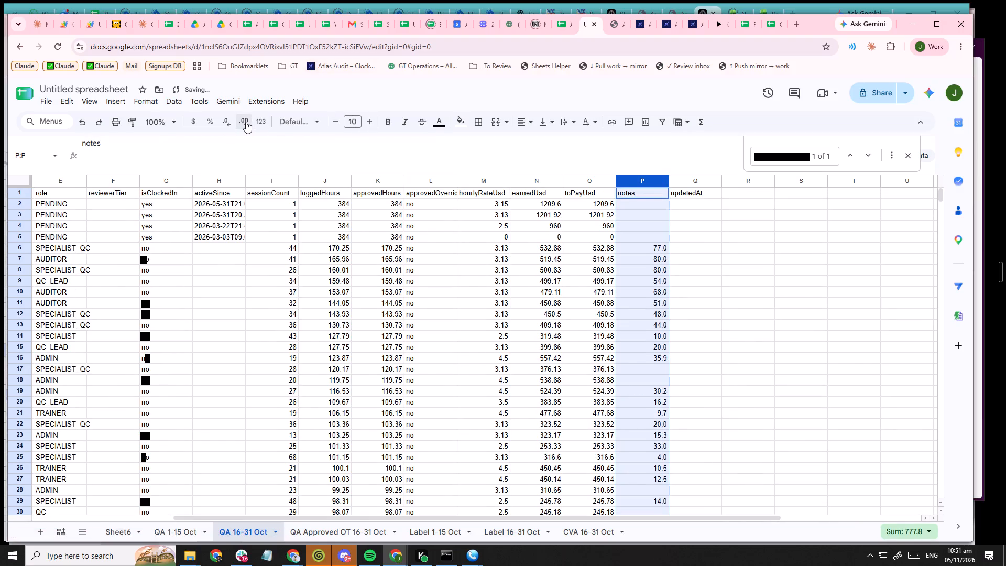
left_click(246, 122)
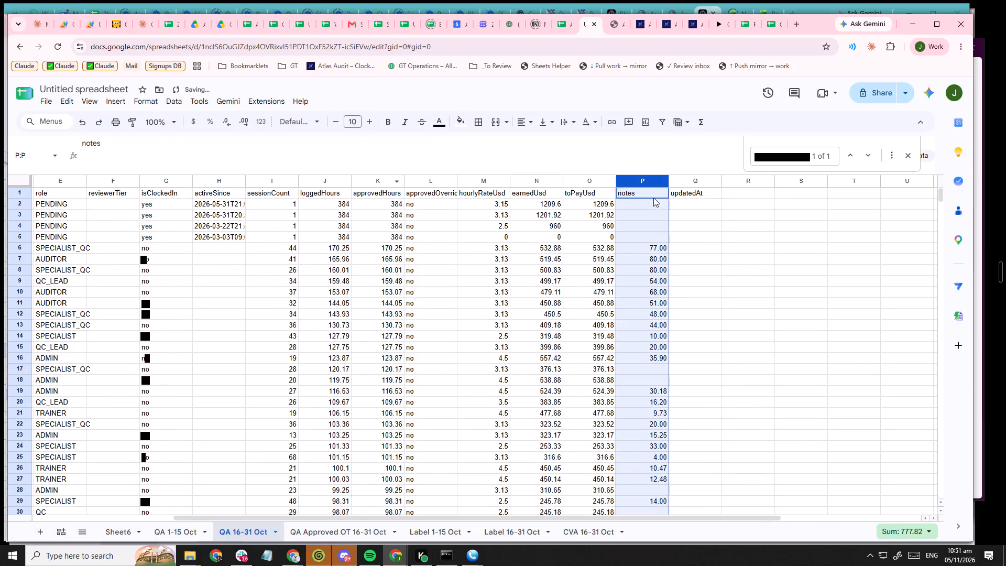
Replace the header in cell P1 of QA 16-31 Oct with "OT".
double_click(651, 193)
key("ctrl+a")
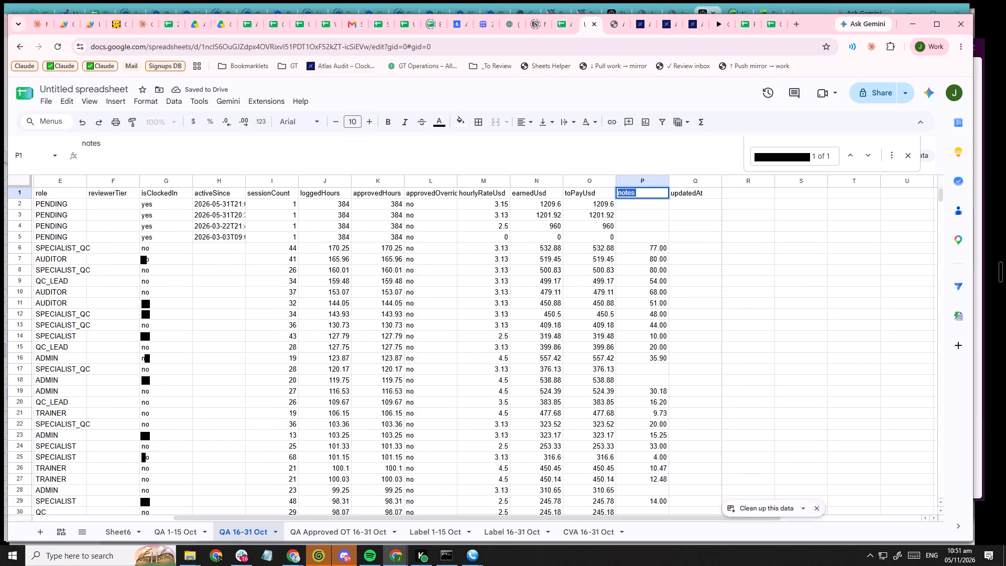
type("OT")
key("Tab")
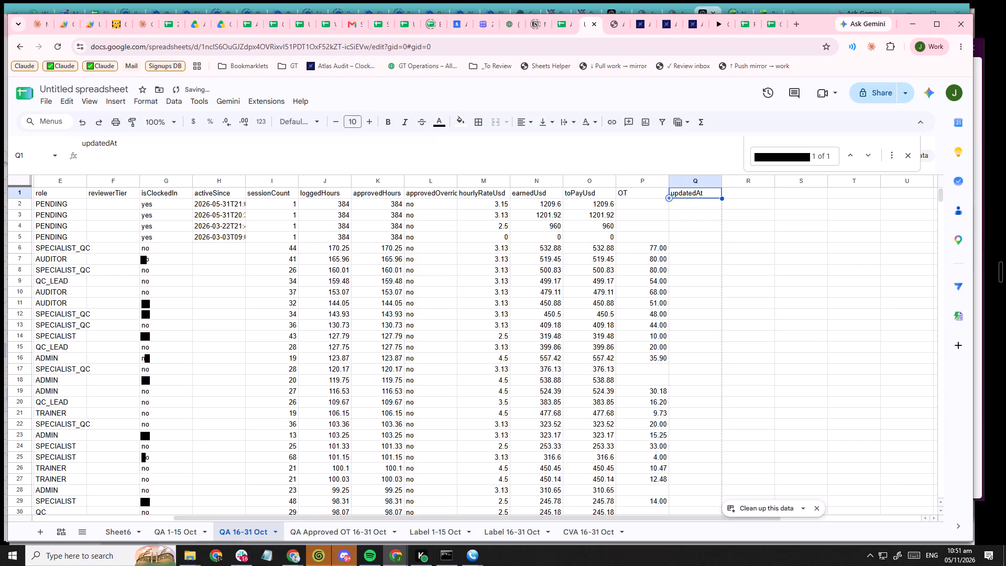
Clear the updatedAt header from cell Q1 of QA 16-31 Oct.
key("Delete")
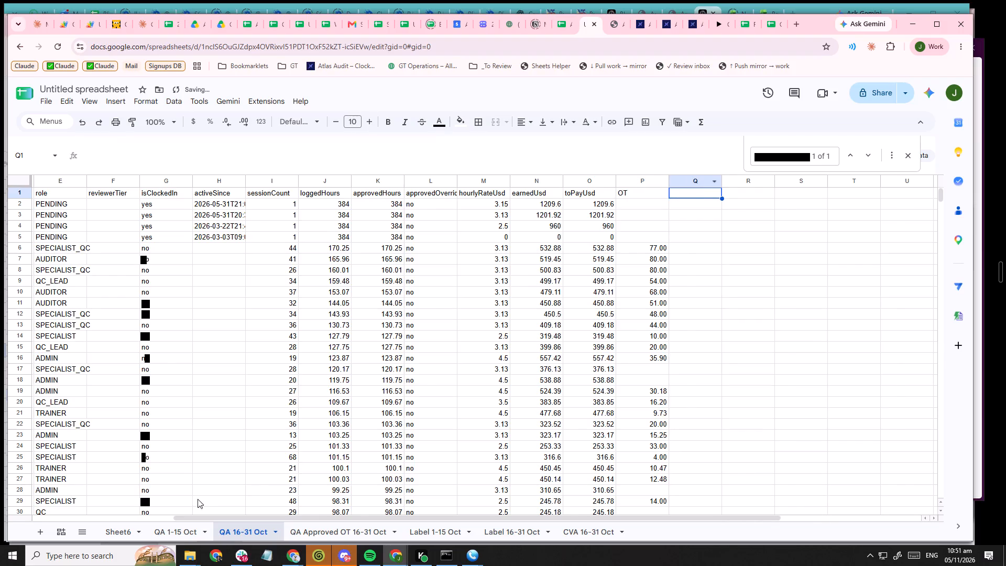
Clear the contents of cells Q1:R4 in the QA 1-15 Oct sheet.
left_click(171, 531)
scroll(719, 236, "down", 6, "shift")
left_click_drag(704, 231, 654, 189)
key("Delete")
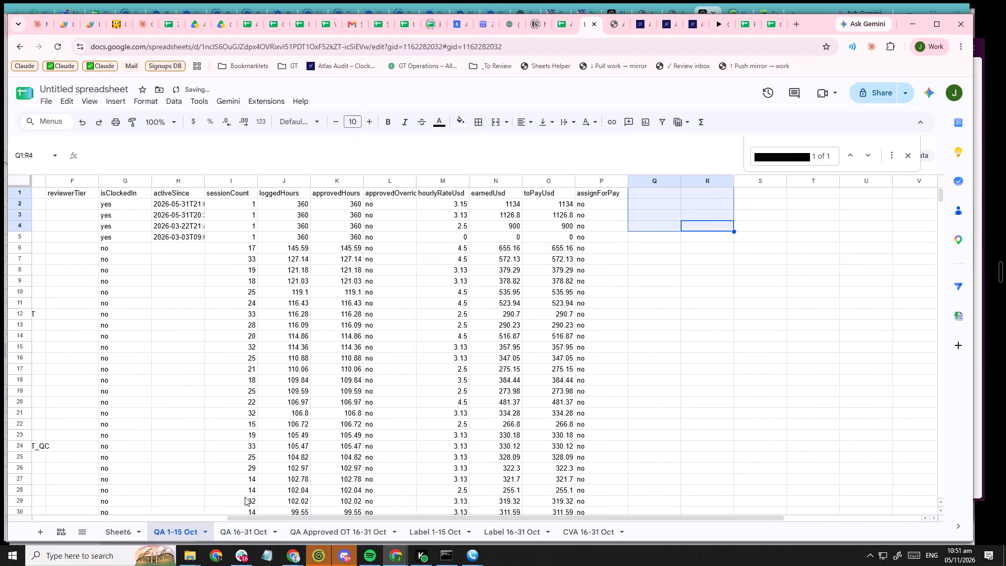
Enter the header "logged hours less OT" in cell Q1 of the QA 16-31 Oct sheet.
left_click(225, 535)
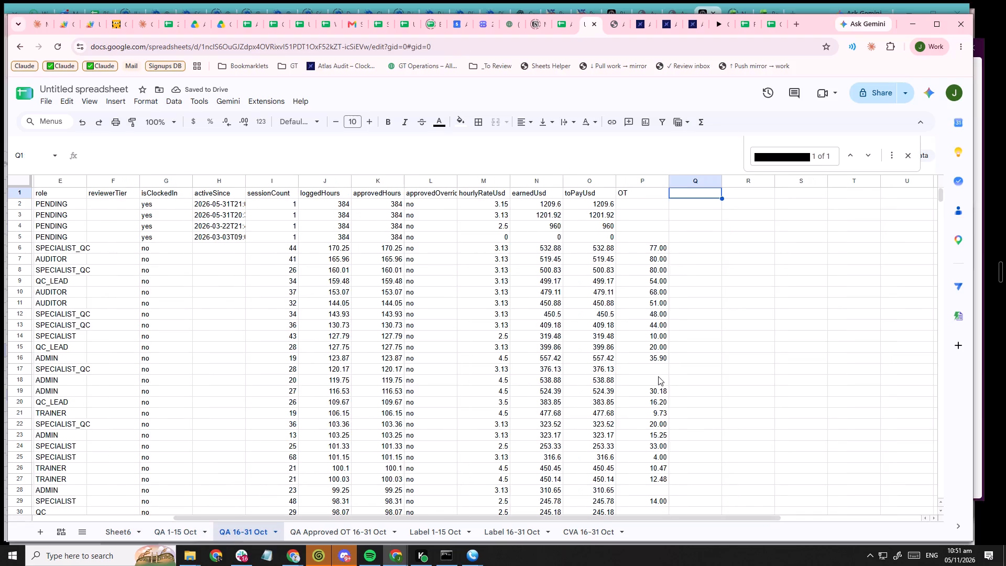
scroll(778, 287, "down", 7)
scroll(781, 290, "up", 13)
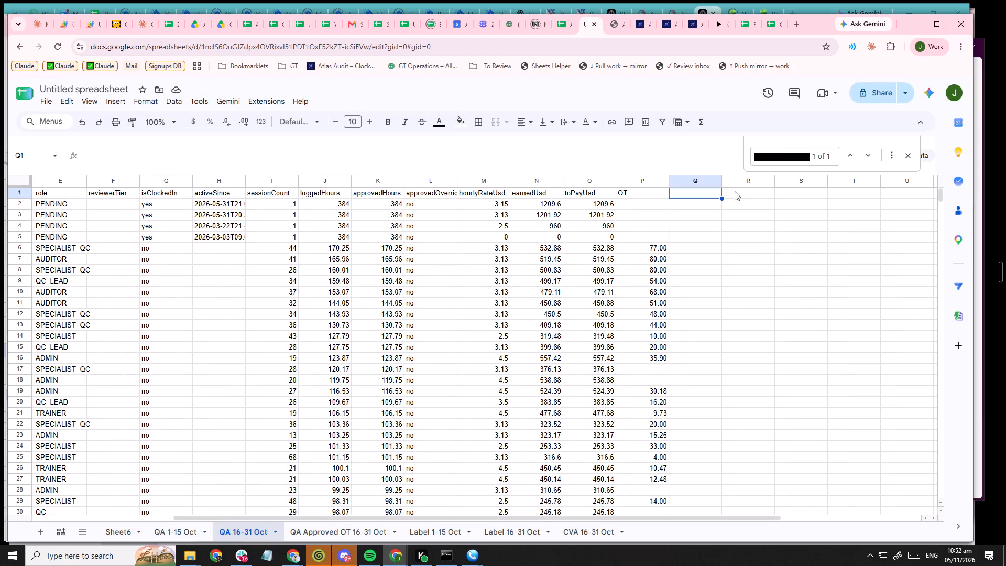
type("logged hours less OT")
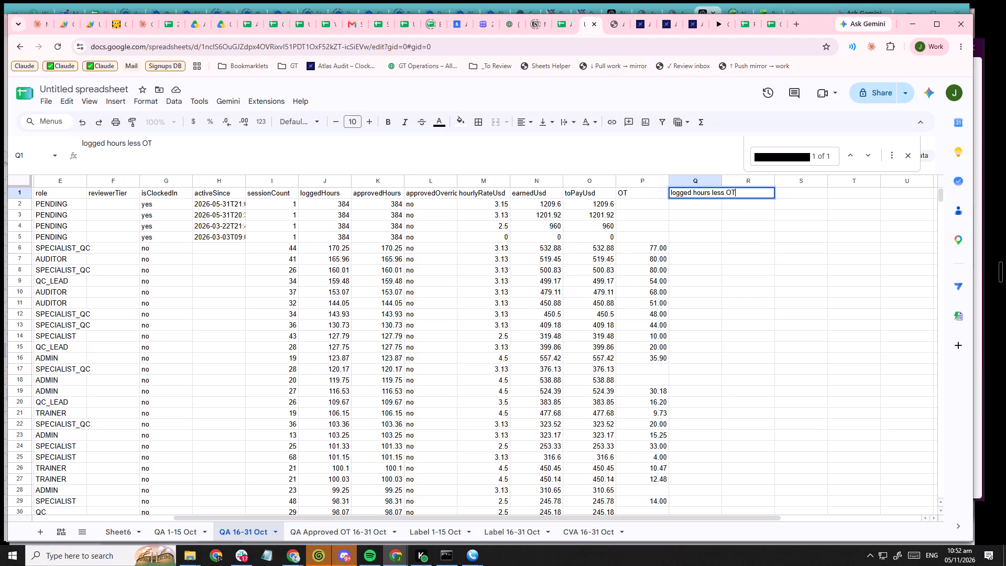
key("Return")
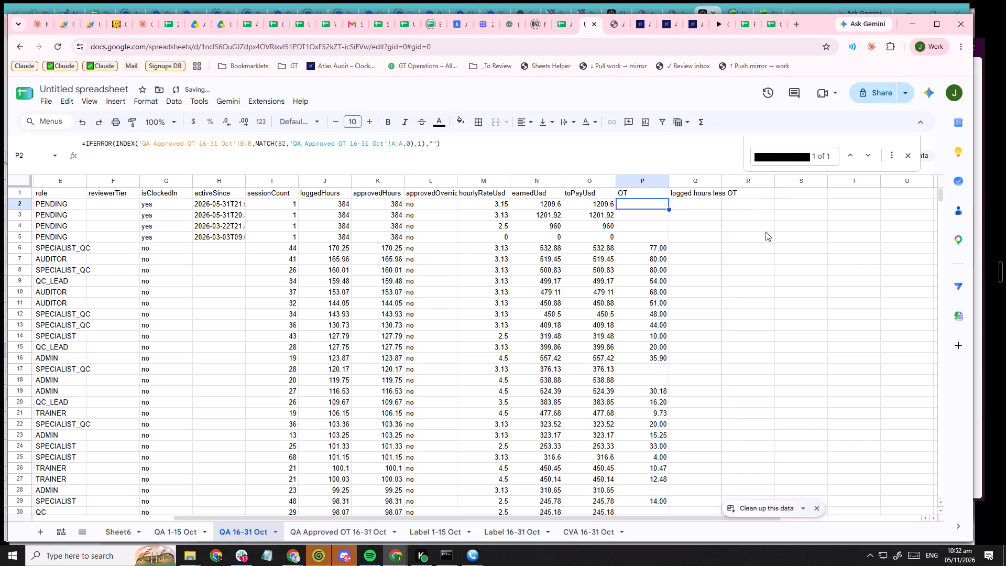
Fill column Q of QA 16-31 Oct from Q2 with an array formula subtracting overtime from logged hours, J2:J-P2:P.
left_click(693, 186)
left_click(693, 184)
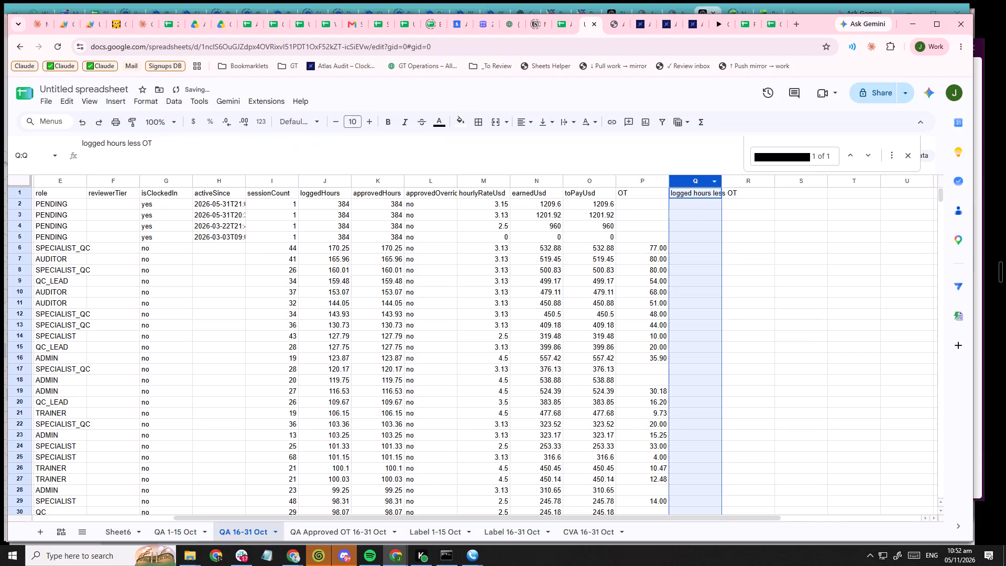
left_click(702, 208)
key("equal")
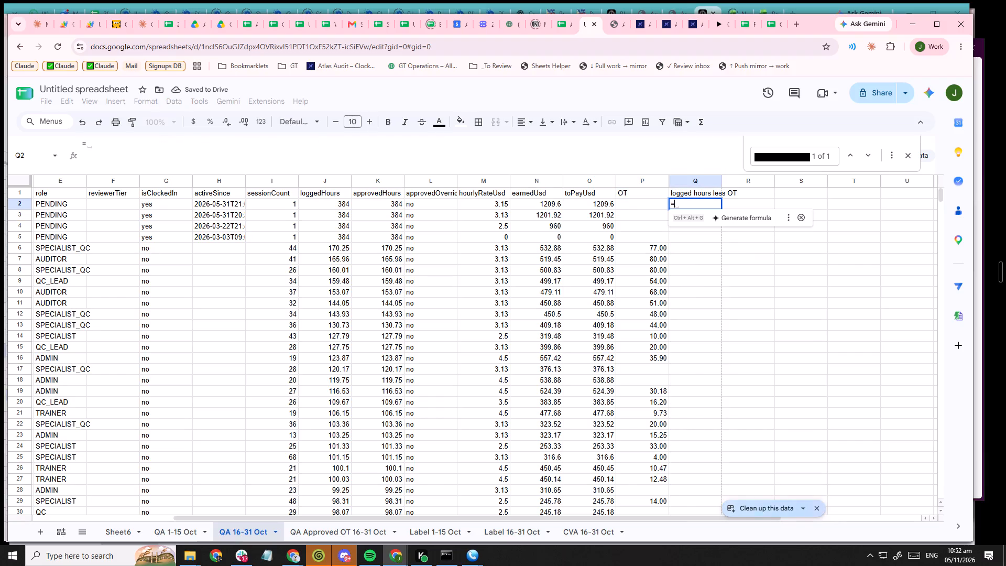
key("Left")
key("Left")
key("Left")
key("Left")
key("Left")
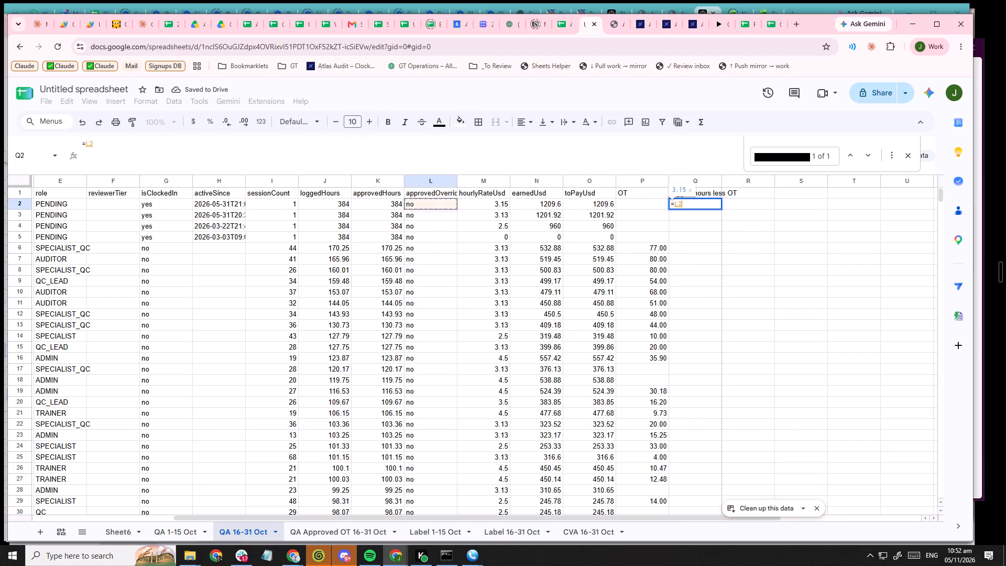
key("Left")
key("Left")
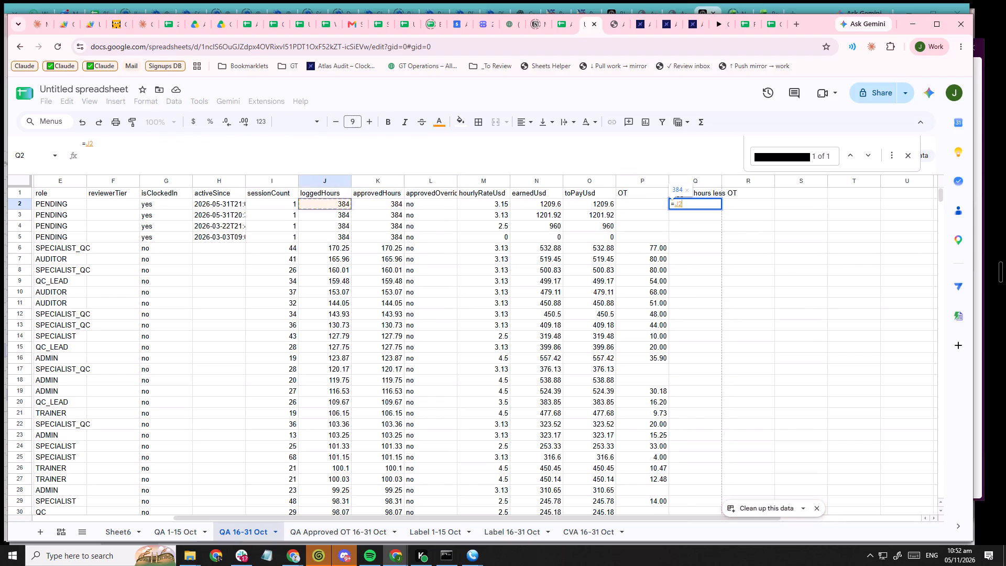
key("minus")
key("Left")
key("Left")
key("Right")
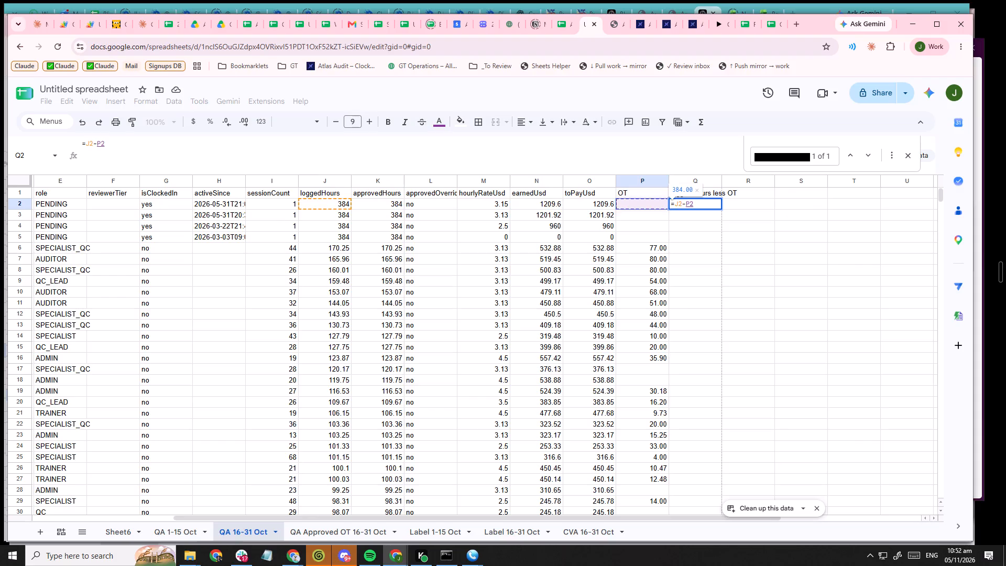
type(":P")
key("Left")
key("Left")
key("Left")
key("Left")
key("Left")
key("Left")
key("Left")
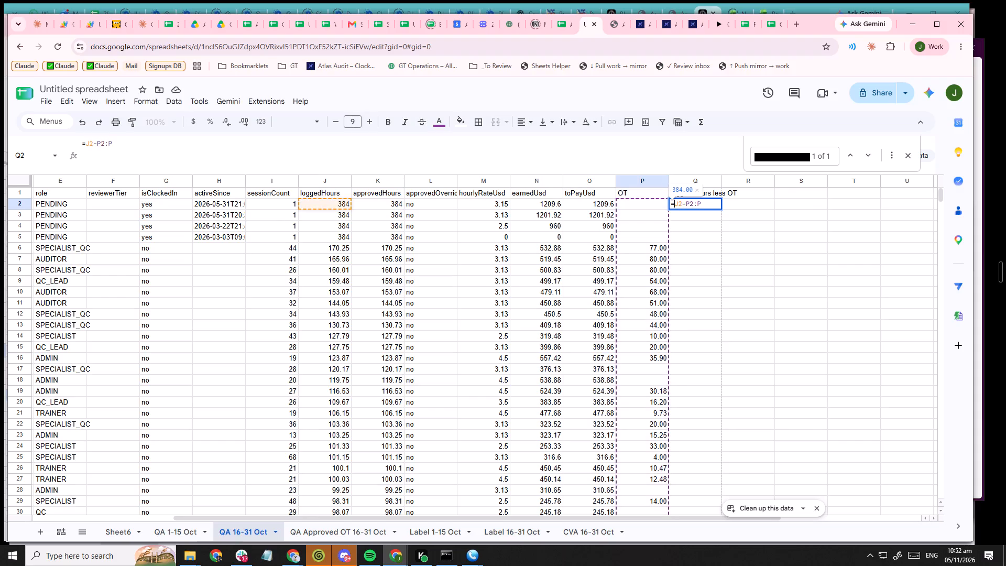
key("Right")
key("Right")
type(":J")
key("ctrl+Return")
key("BackSpace")
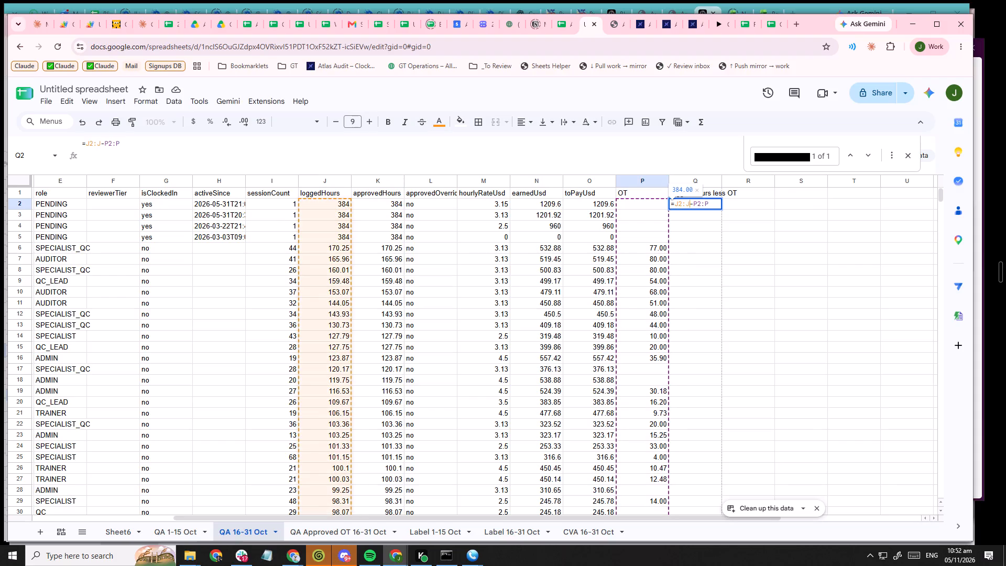
key("ctrl+shift+Return")
key("Return")
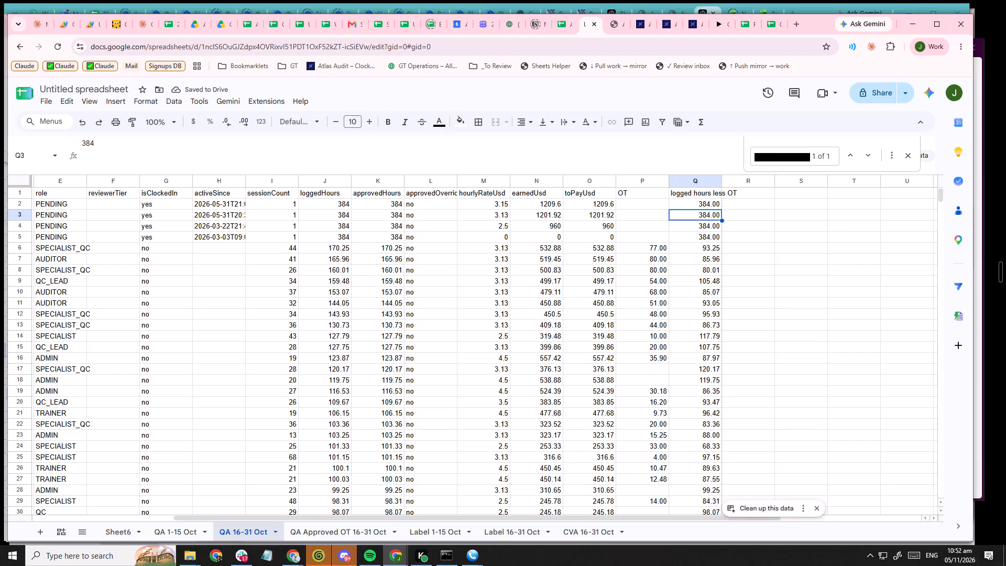
Review the logged hours less OT values down column Q against the people listed in QA 16-31 Oct.
scroll(761, 437, "down", 4)
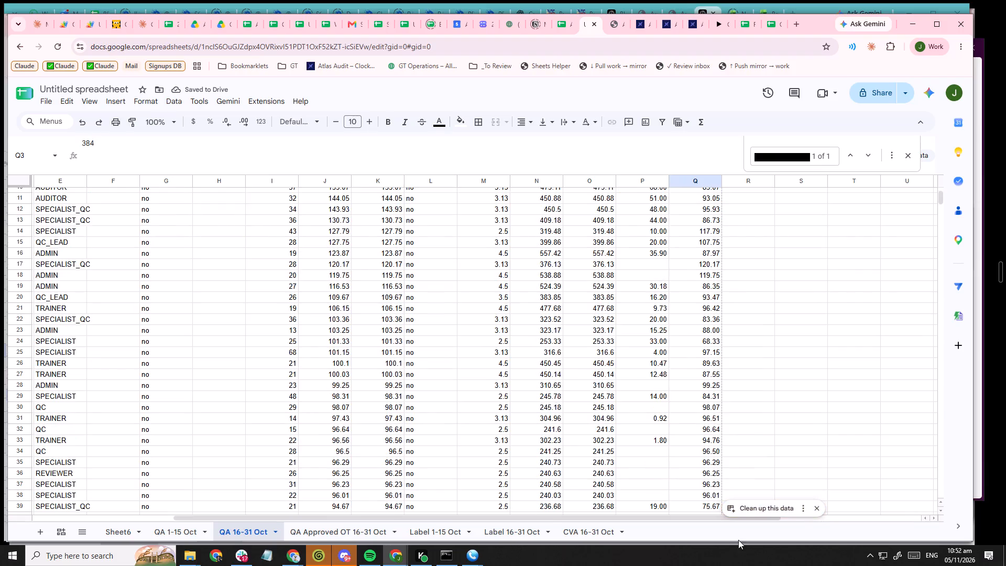
scroll(738, 540, "down", 2)
scroll(729, 385, "down", 20)
scroll(729, 385, "down", 8)
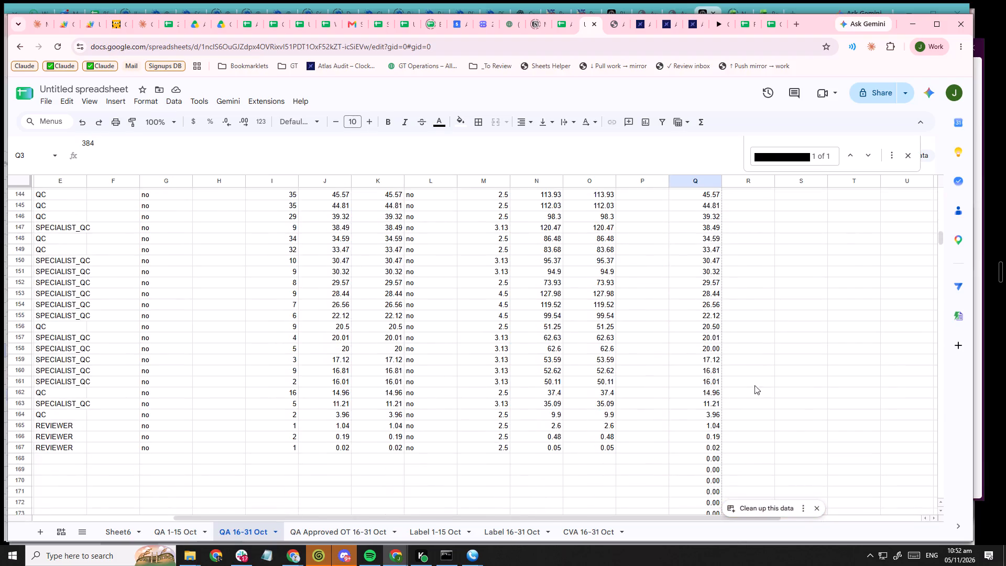
scroll(761, 383, "up", 20)
scroll(761, 383, "up", 16)
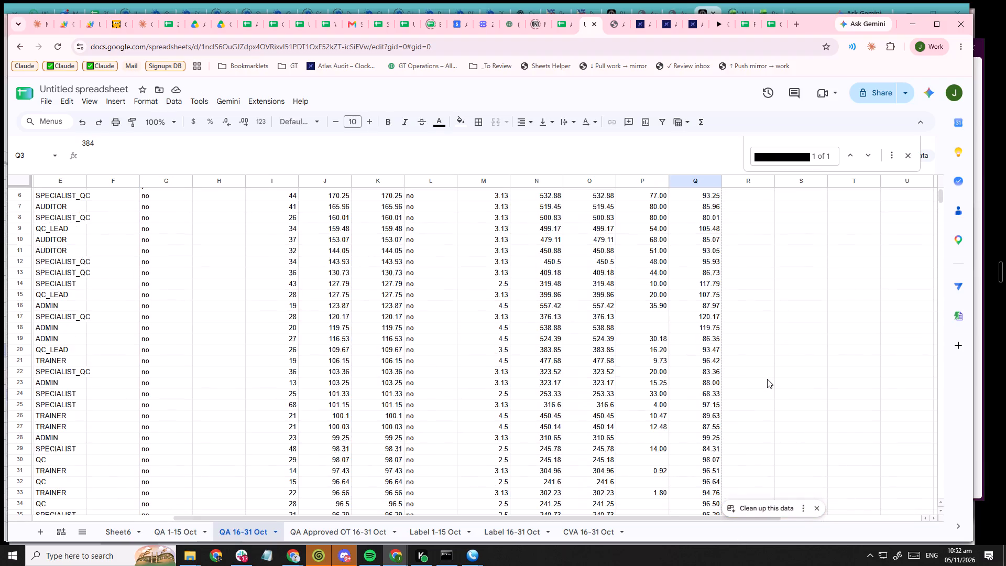
scroll(767, 379, "up", 3)
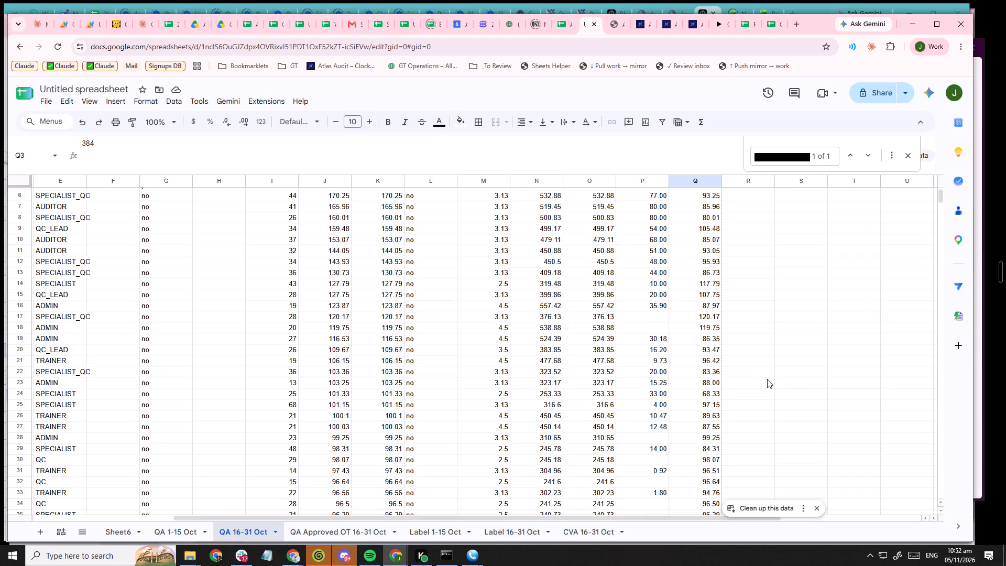
scroll(425, 330, "up", 4, "shift")
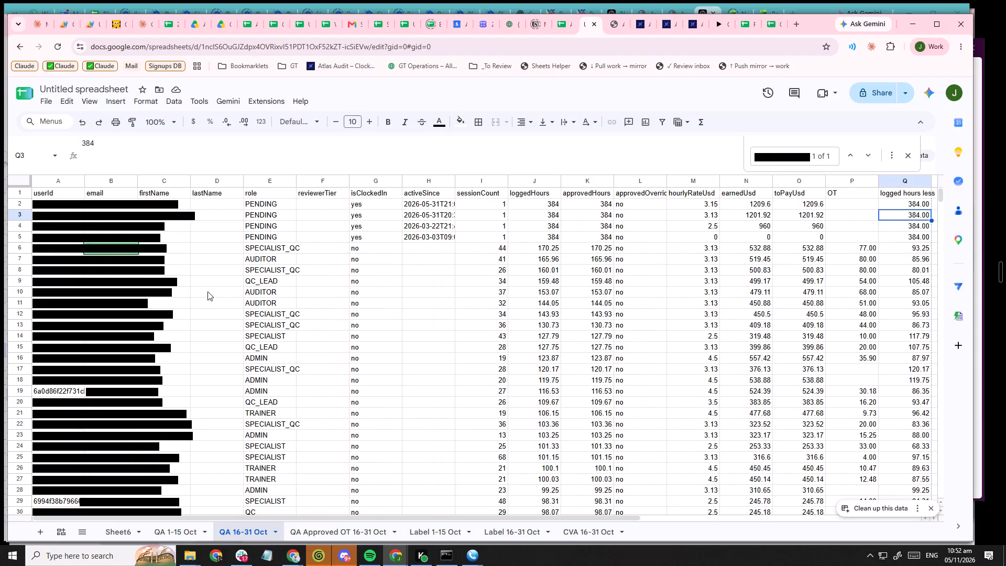
left_click(155, 279)
left_click(96, 278)
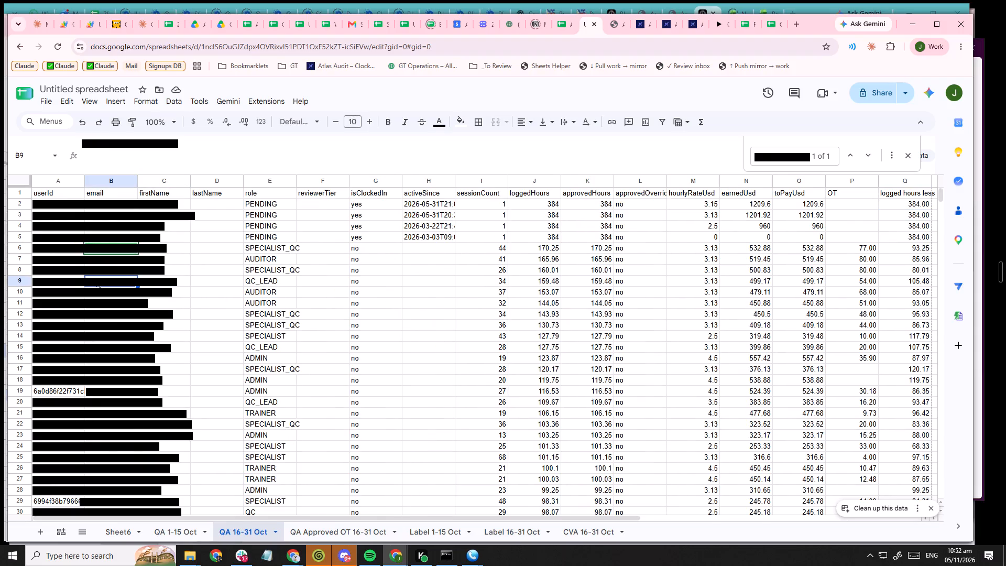
Rename Sheet6 as "GT Lead/POC".
double_click(120, 531)
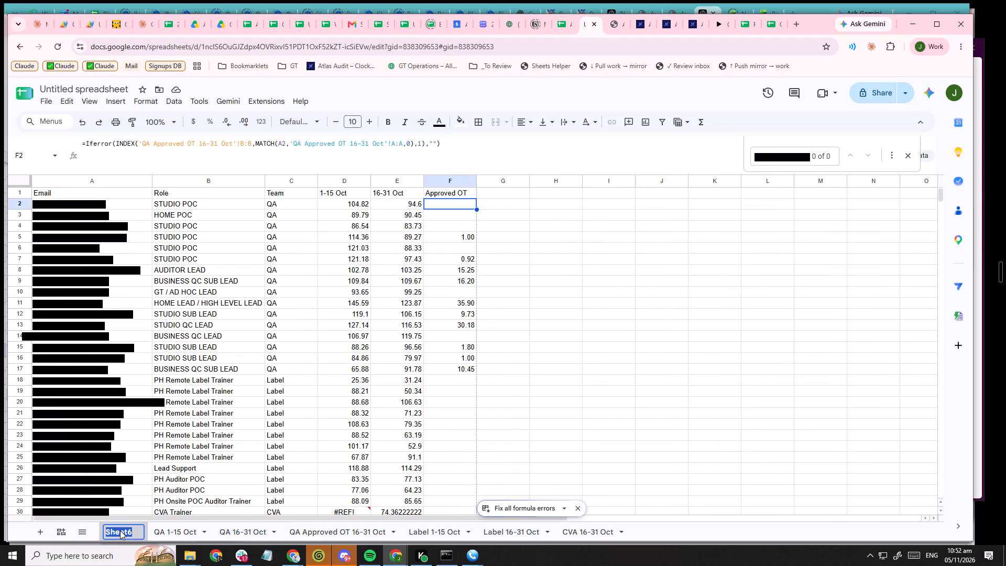
scroll(353, 217, "down", 6)
scroll(432, 268, "up", 11)
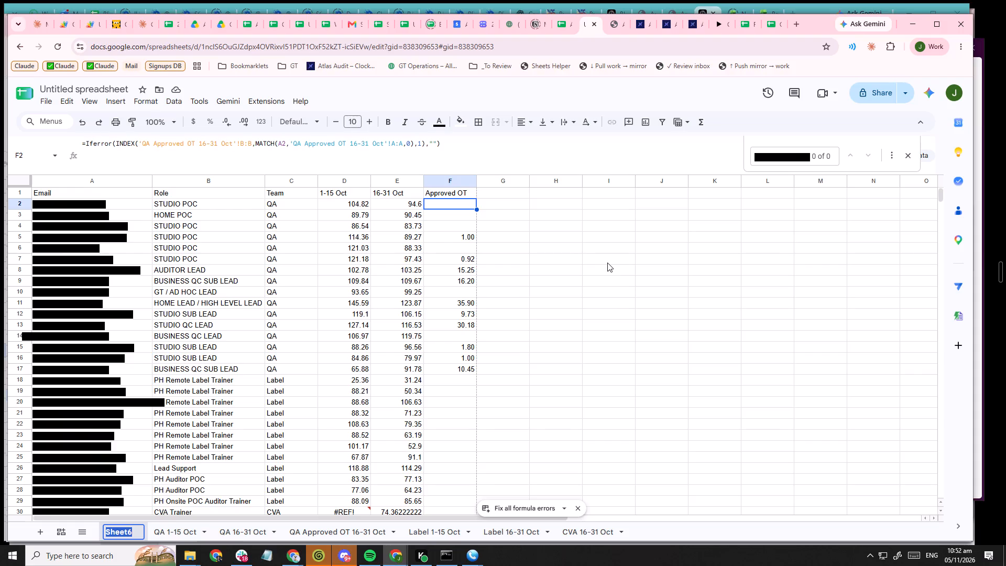
type("GT Lee")
key("BackSpace")
type("ad")
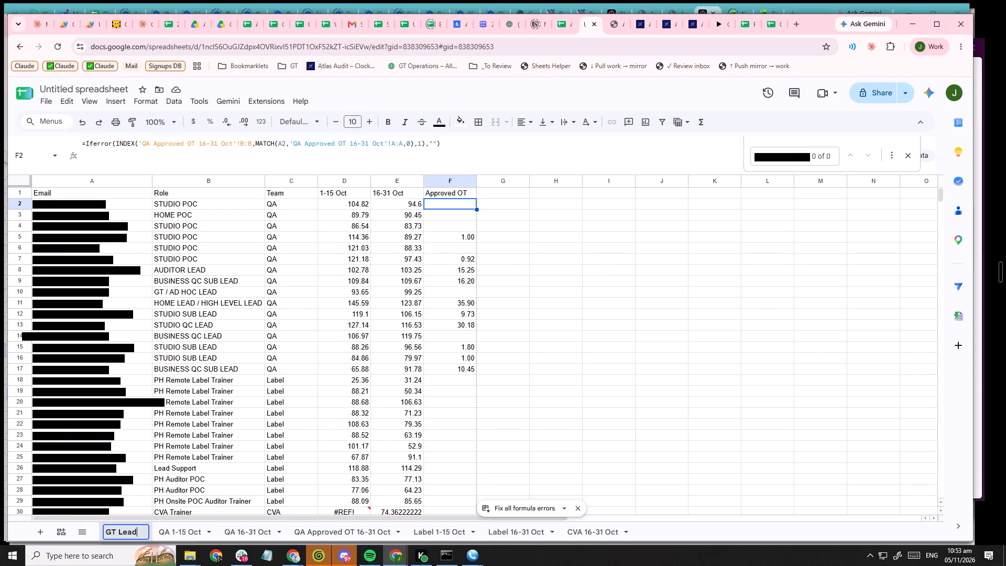
type("/POC")
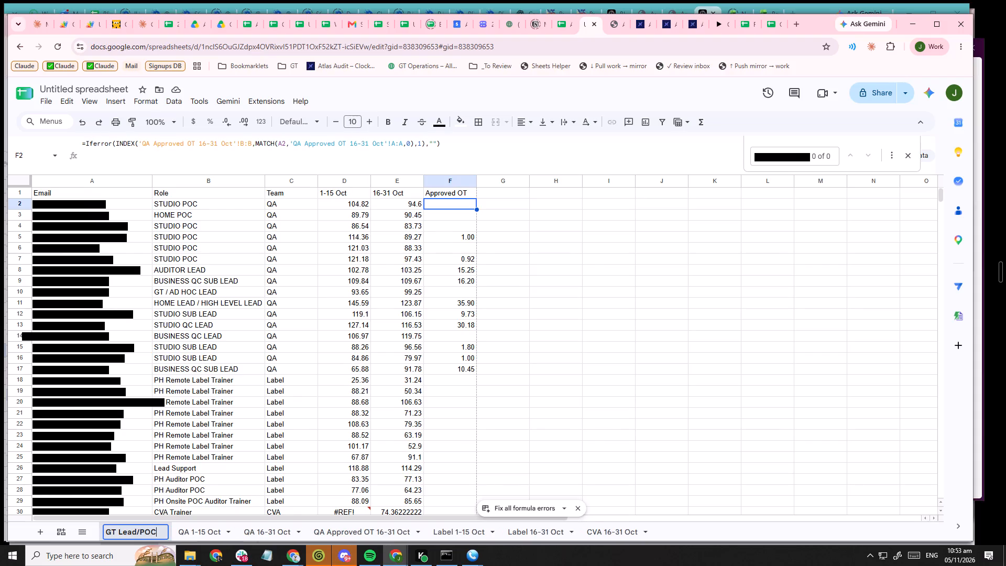
key("Return")
Extend the GT Lead/POC sheet's name to "GT Lead/POC/Trainer".
scroll(873, 208, "down", 6)
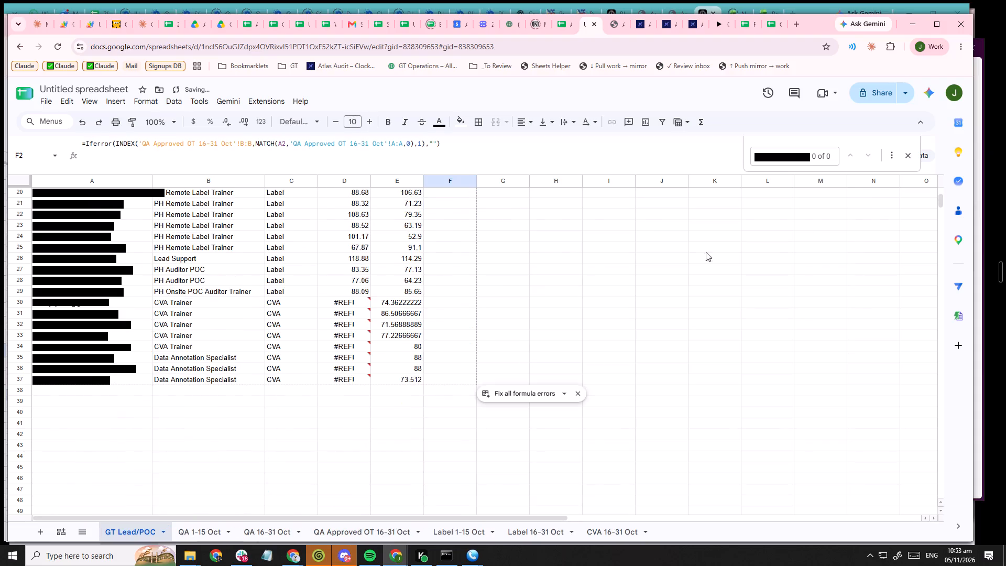
double_click(150, 525)
right_click(157, 529)
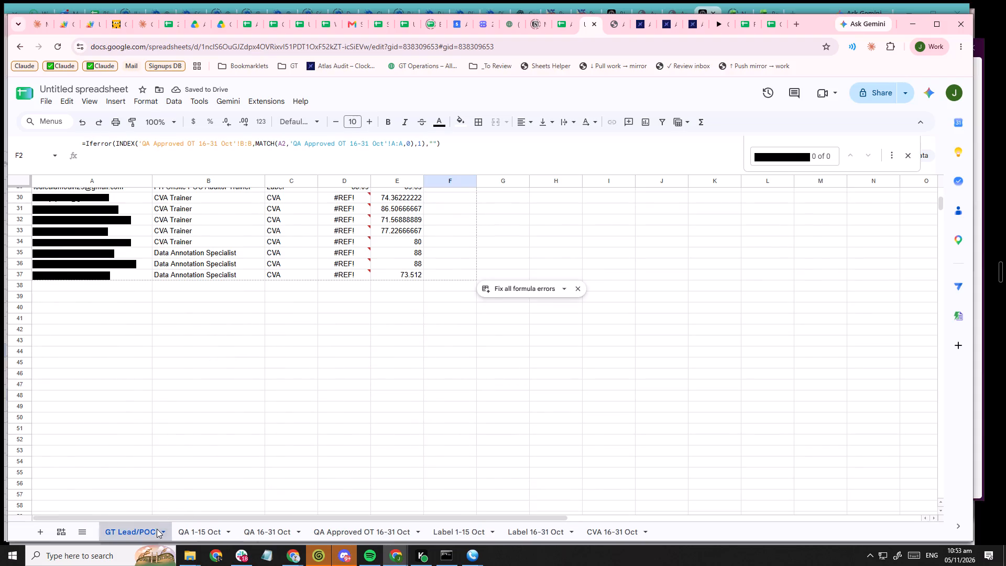
left_click(159, 381)
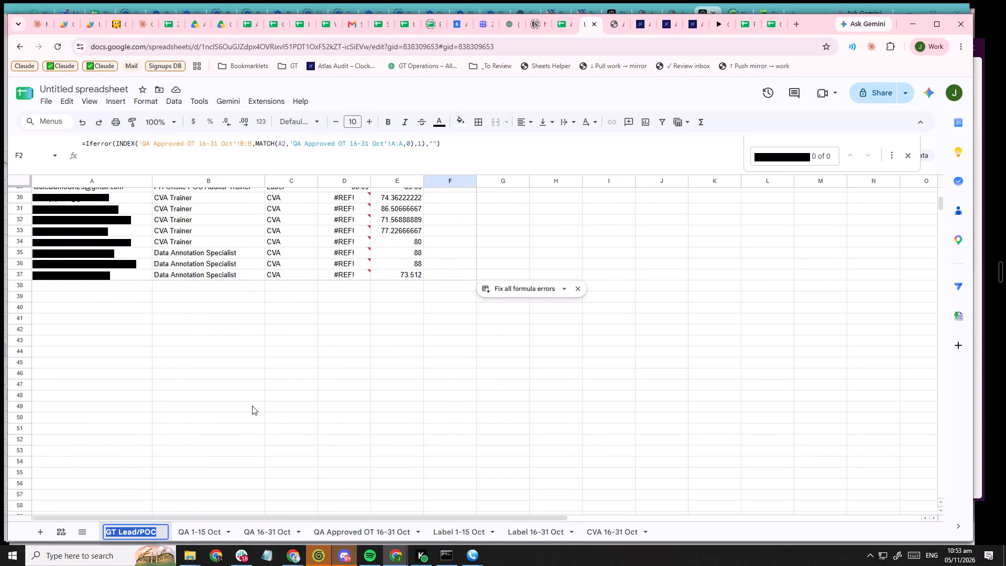
key("Right")
type("/Trainer")
key("Tab")
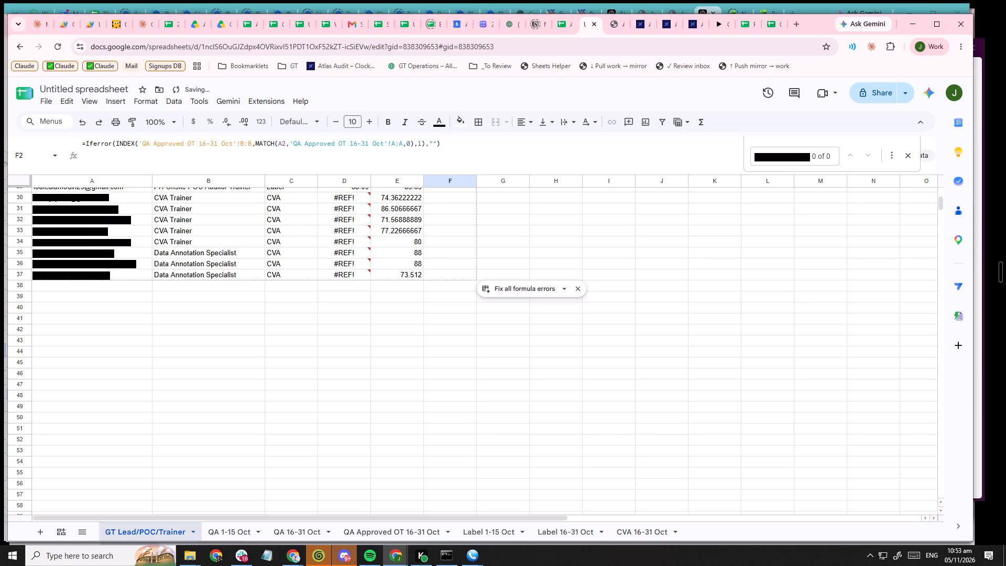
Look through the GT Lead/POC/Trainer sheet and inspect the 1-15 Oct lookup formula for the first CVA Trainer in D30.
left_click(652, 353)
scroll(632, 364, "up", 16)
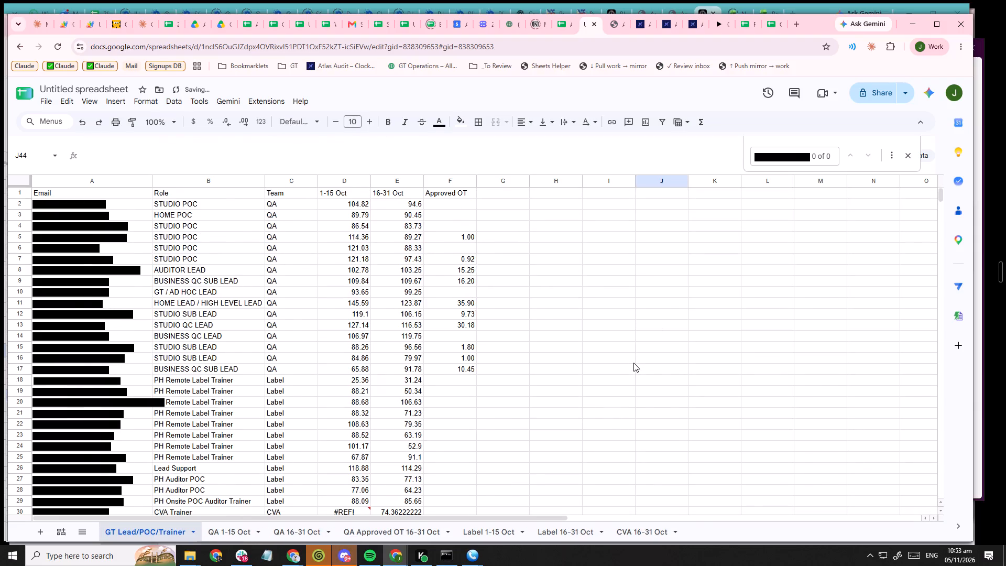
scroll(633, 363, "up", 10)
scroll(633, 356, "down", 10)
scroll(633, 354, "up", 14)
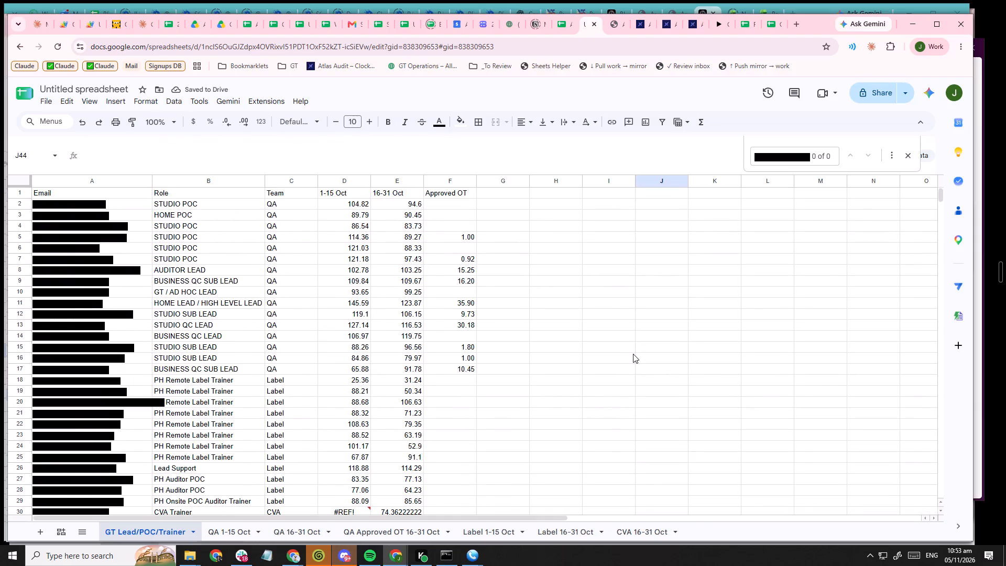
scroll(633, 354, "up", 2)
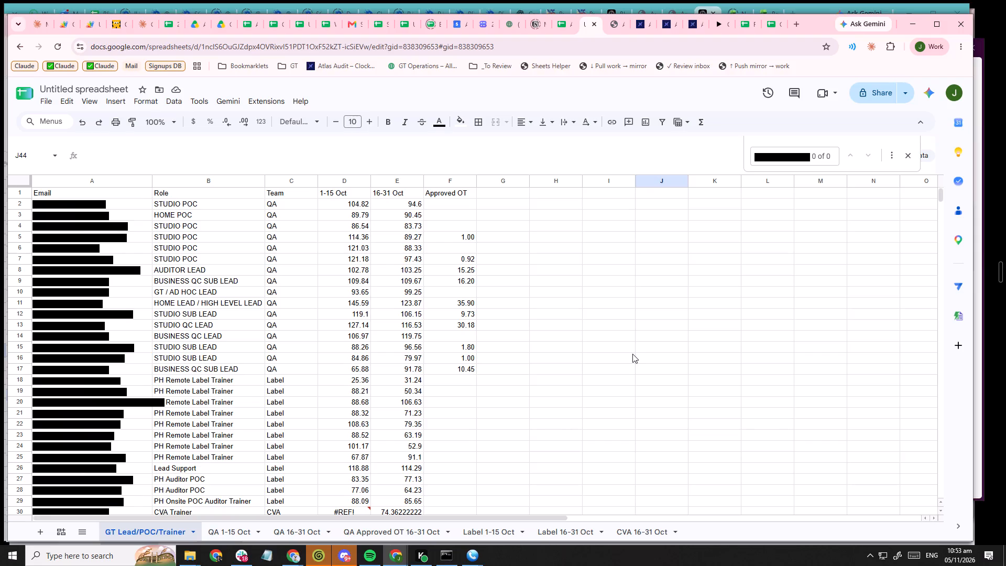
scroll(695, 363, "down", 4)
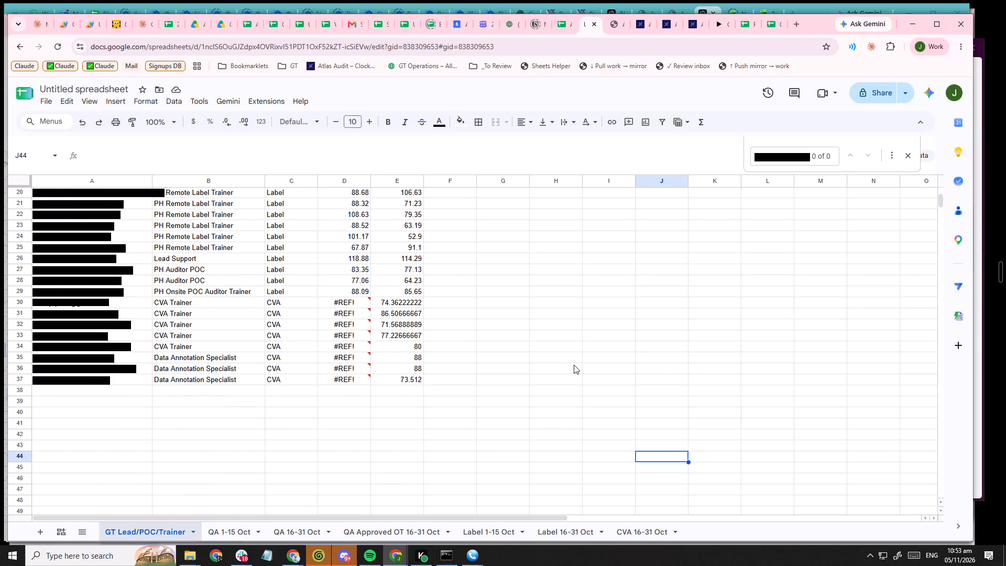
left_click(357, 303)
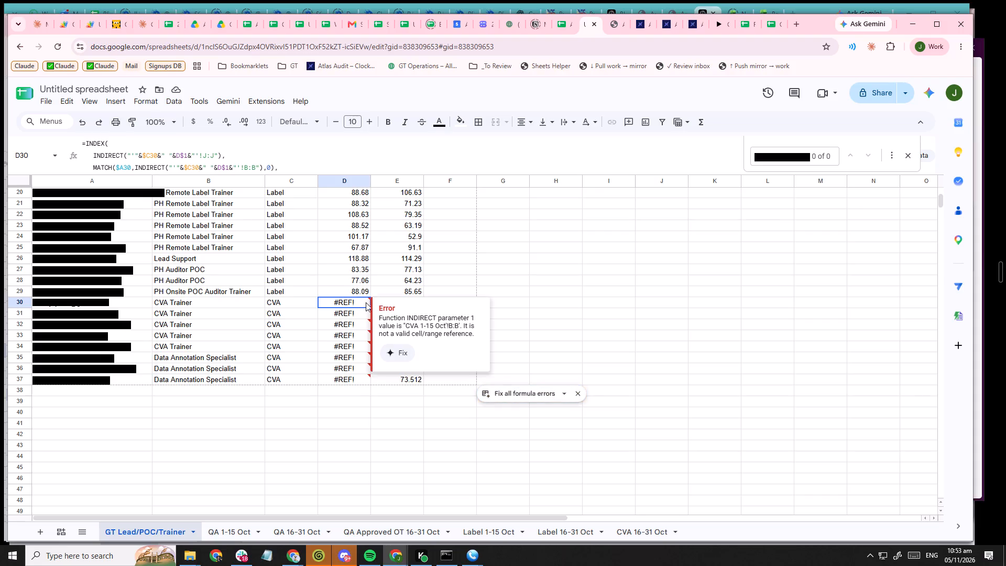
left_click(577, 287)
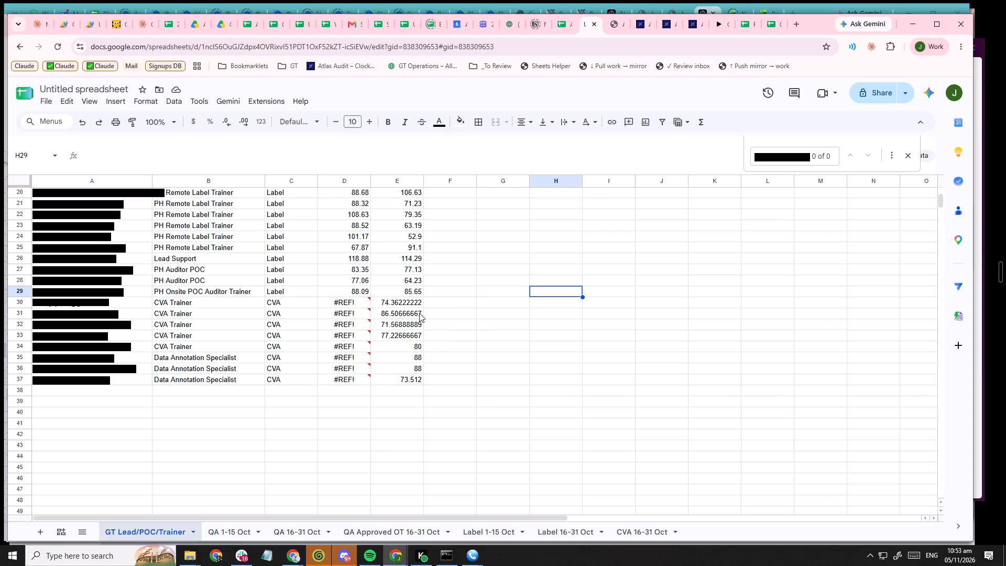
Format the 16-31 Oct hours in column E of GT Lead/POC/Trainer to two decimal places.
left_click(404, 181)
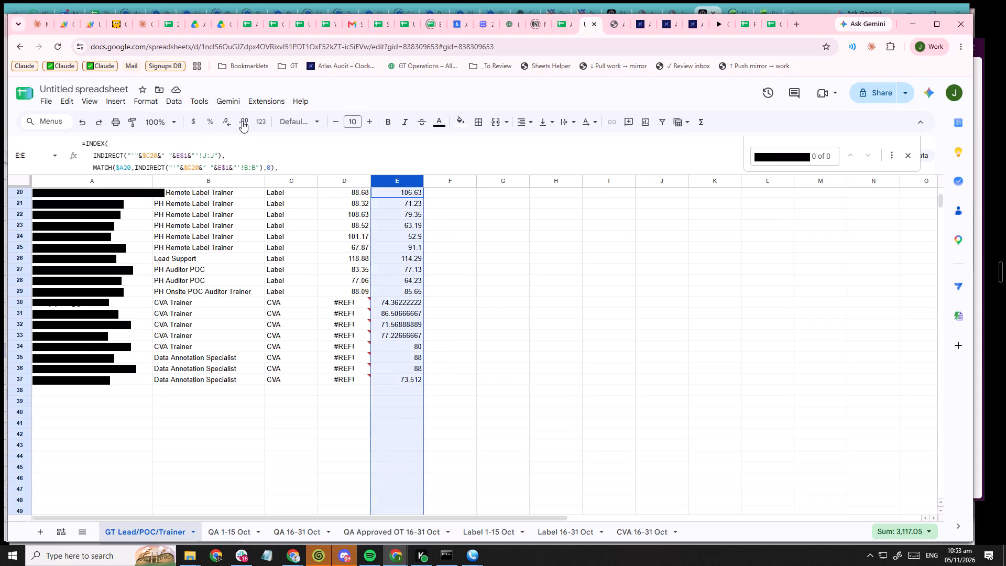
left_click(242, 121)
left_click(230, 125)
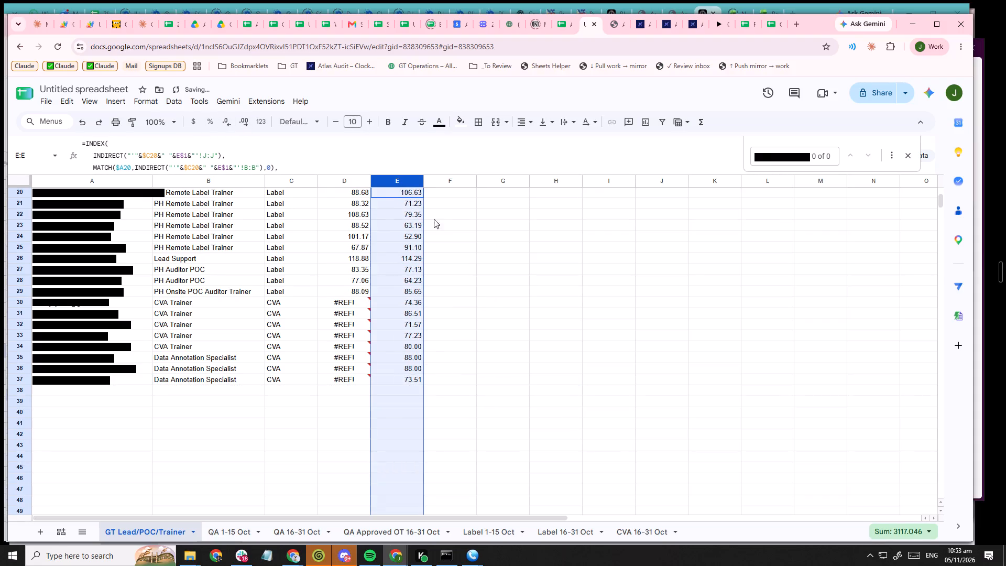
left_click(600, 297)
Review the hours and Approved OT values across all rows of the GT Lead/POC/Trainer sheet.
scroll(589, 318, "up", 12)
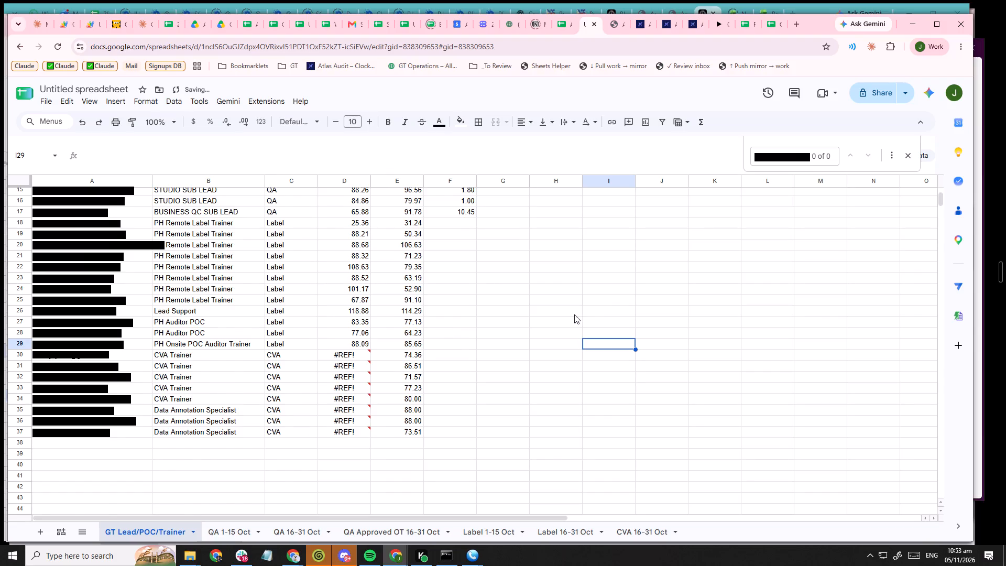
scroll(595, 330, "down", 3)
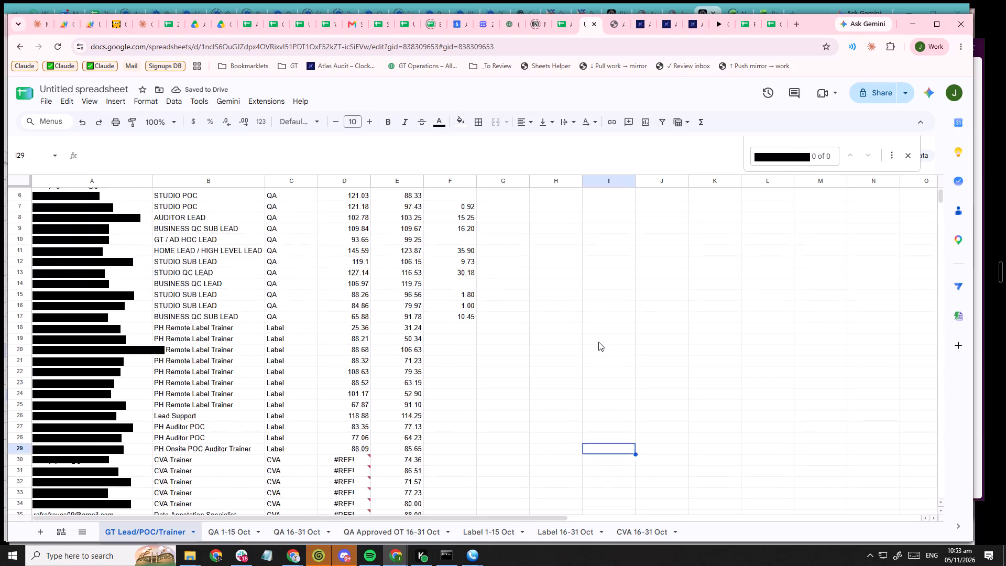
scroll(598, 342, "down", 2)
scroll(605, 340, "up", 11)
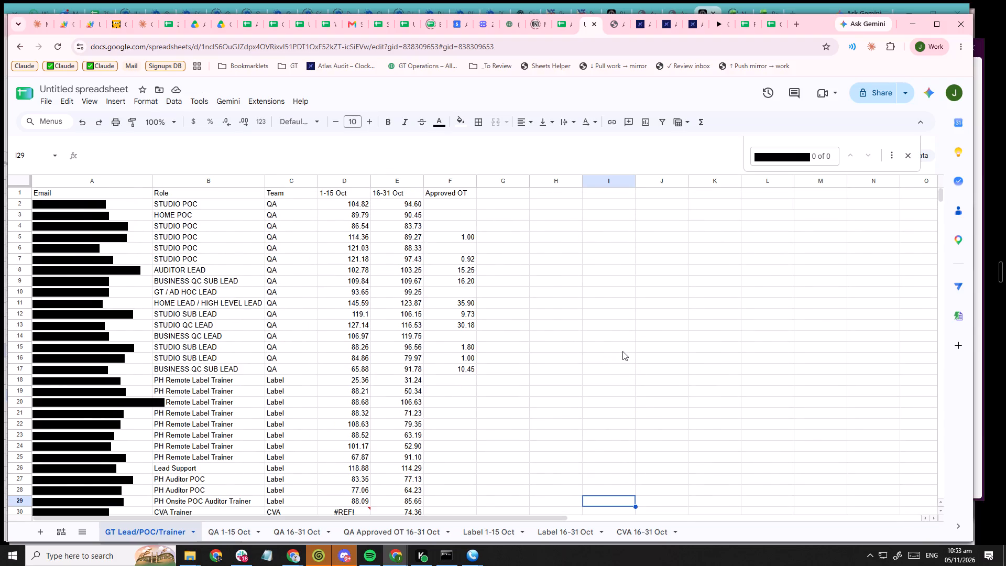
scroll(622, 351, "down", 2)
scroll(622, 352, "up", 1)
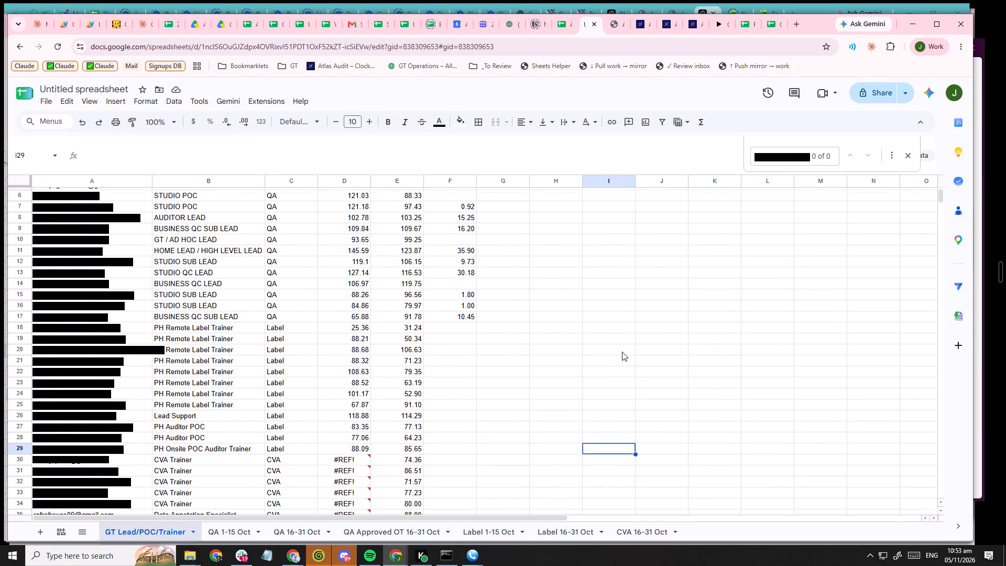